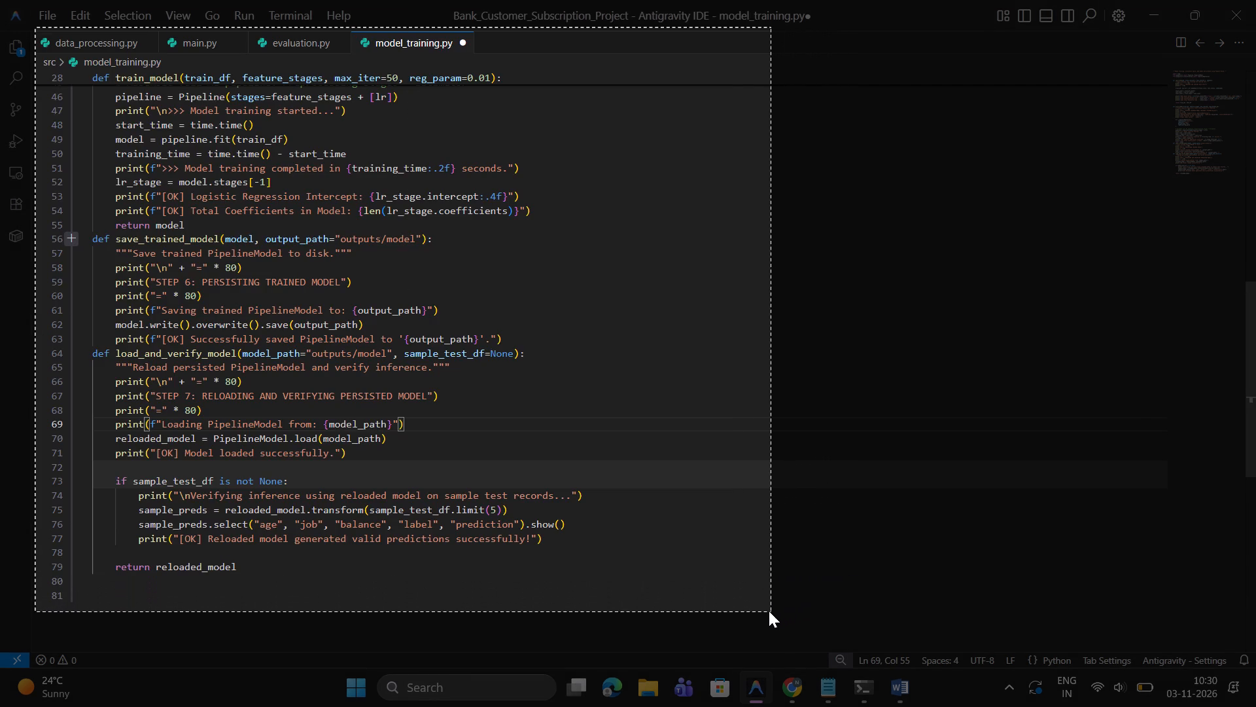
left_click_drag(769, 611, 680, 602)
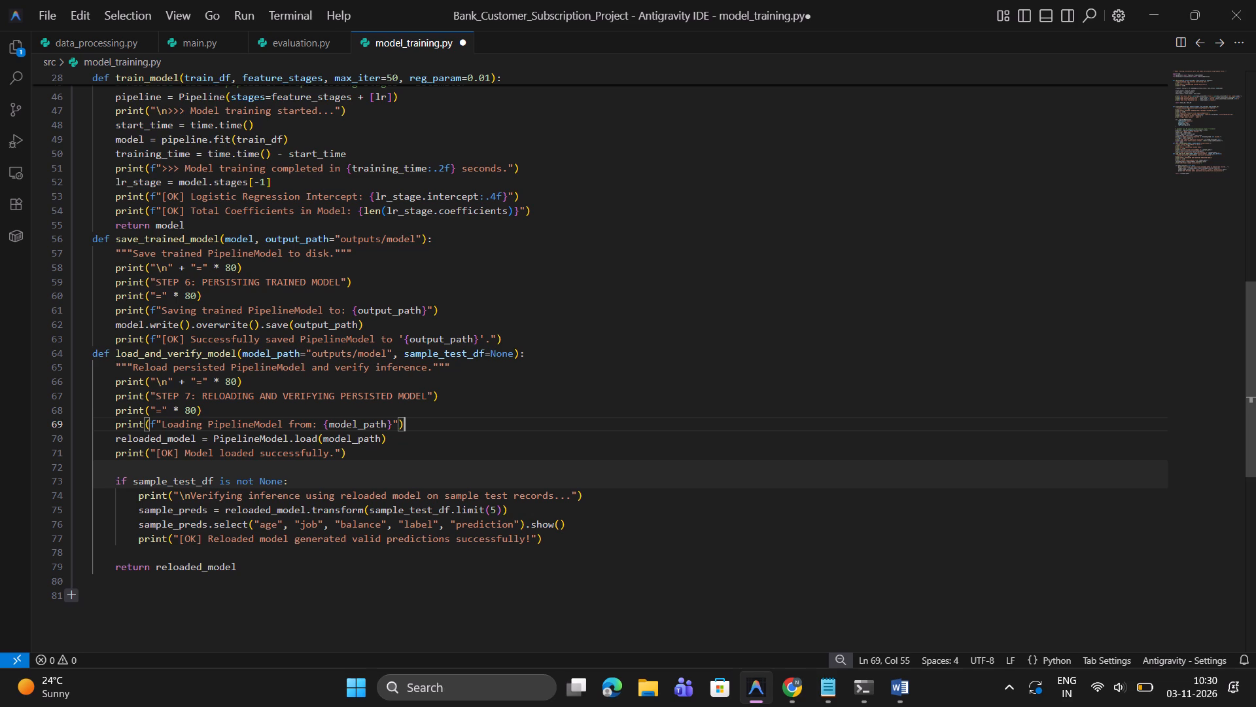
left_click(890, 694)
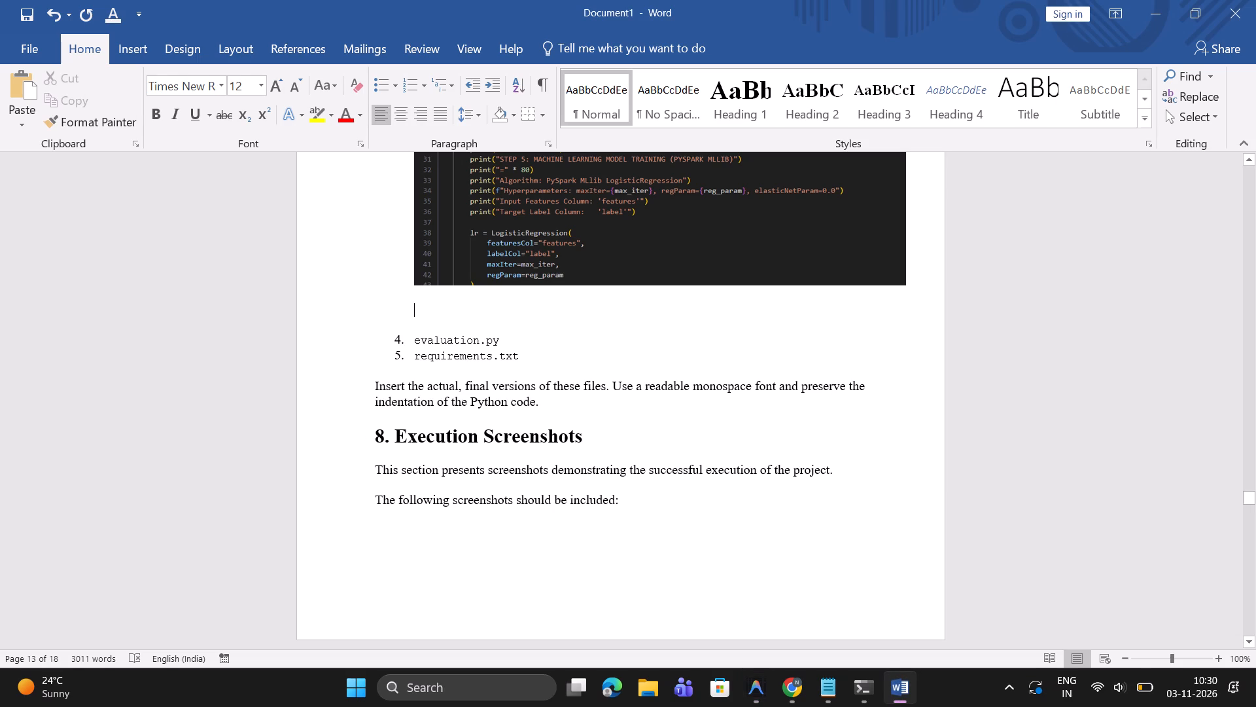
key("ctrl+v")
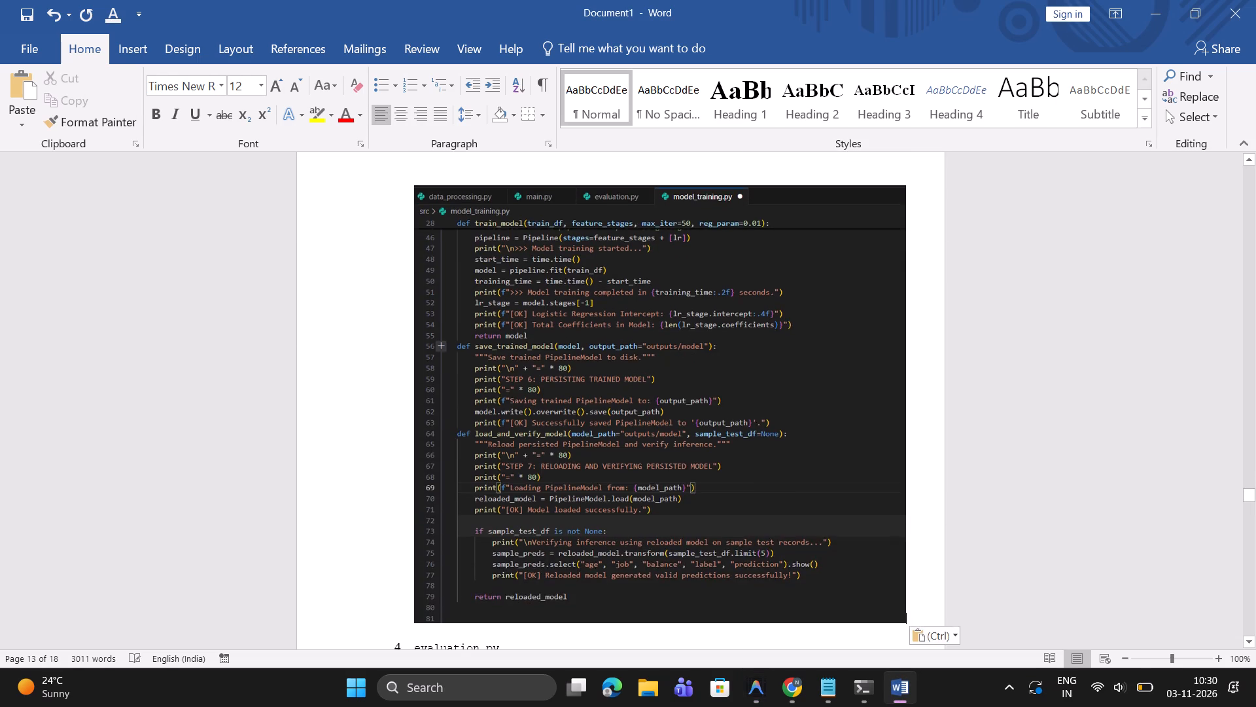
Reduce the height of the newly pasted model_training.py snip, keeping its width.
scroll(769, 361, "down", 1)
left_click(667, 376)
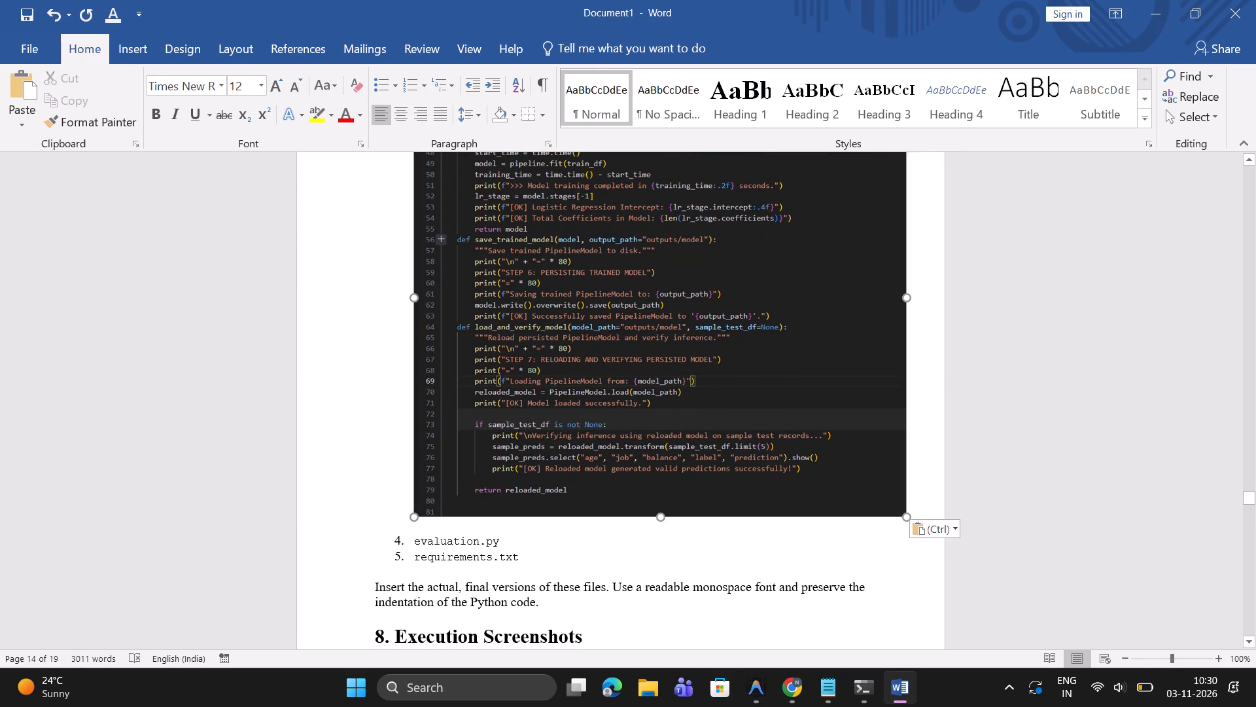
left_click_drag(661, 517, 656, 452)
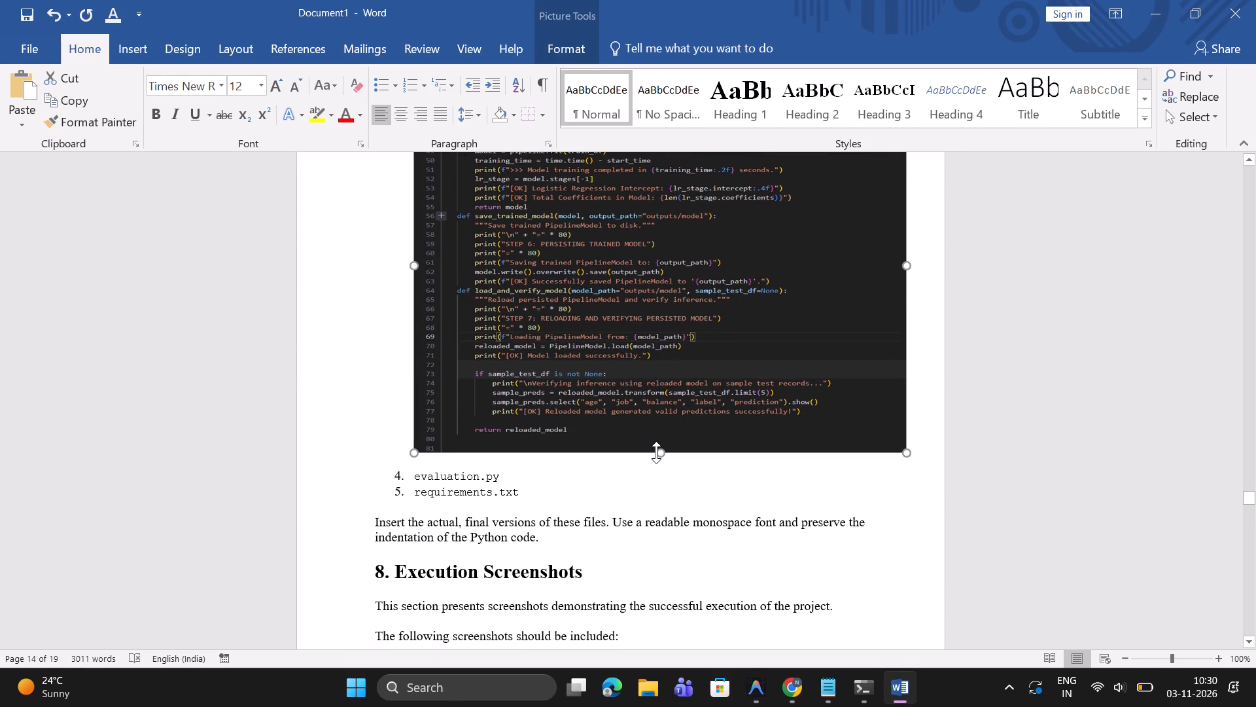
Reduce the height of the first model_training.py snip, the one with split_data, in two passes while keeping its width.
scroll(656, 452, "up", 7)
scroll(656, 452, "down", 1)
left_click(656, 452)
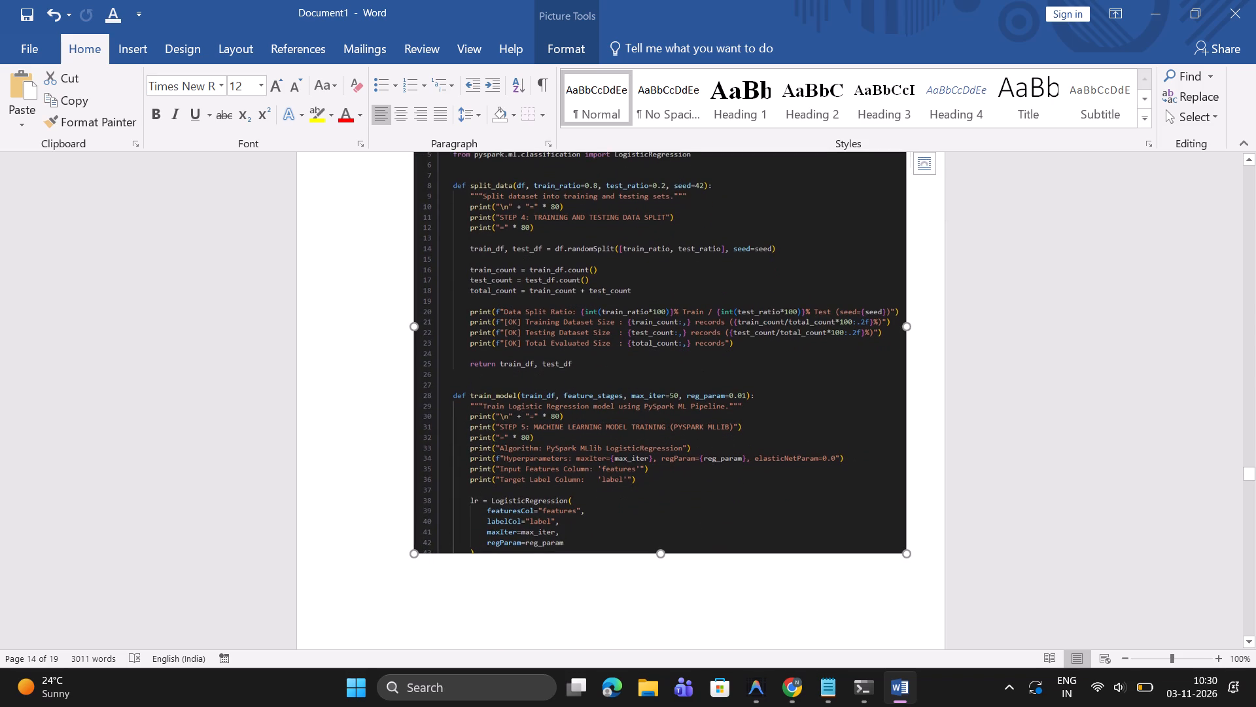
left_click_drag(660, 555, 669, 500)
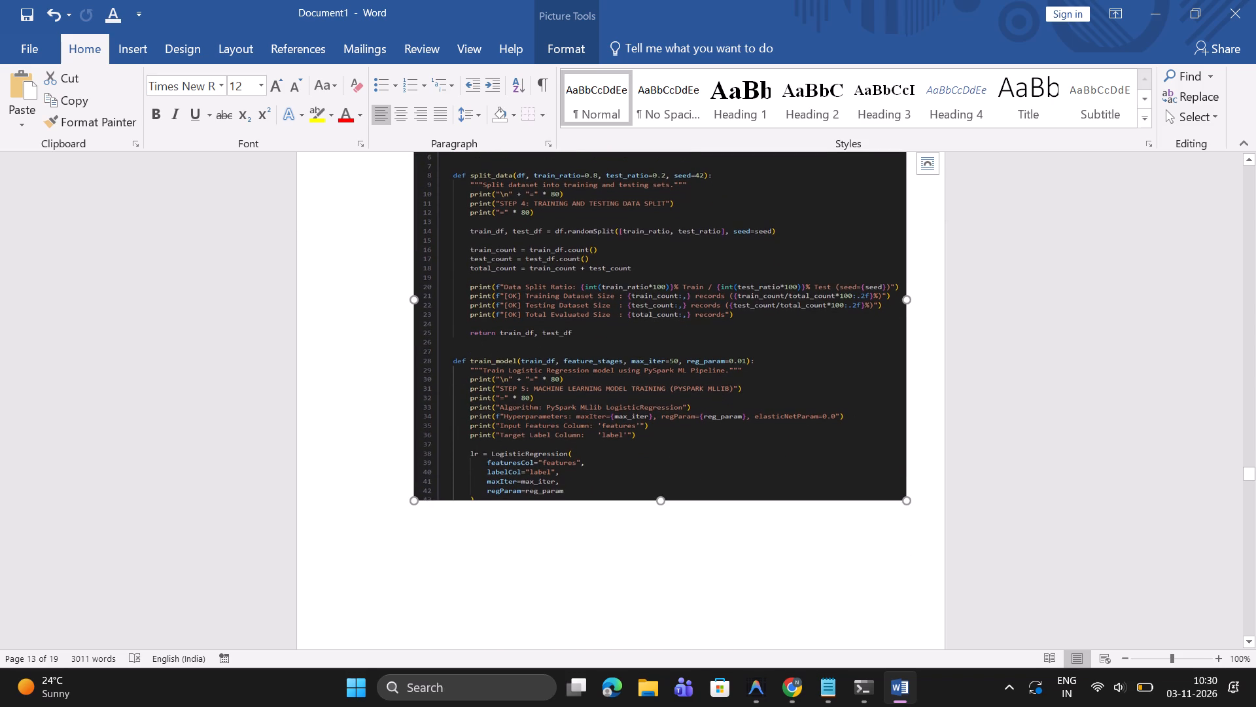
left_click_drag(658, 500, 663, 454)
Adjust the second model_training.py snip's height so it sits directly below the first snip on the same page.
scroll(663, 454, "down", 2)
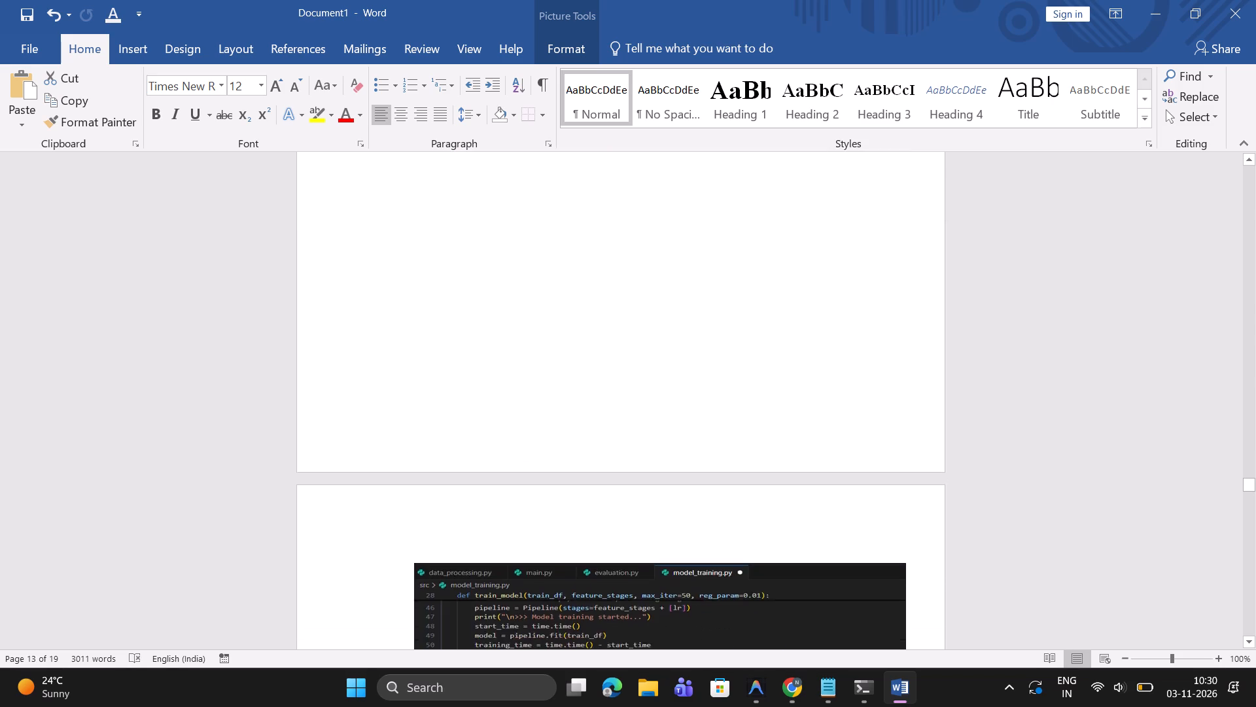
scroll(663, 454, "down", 2)
scroll(663, 458, "up", 6)
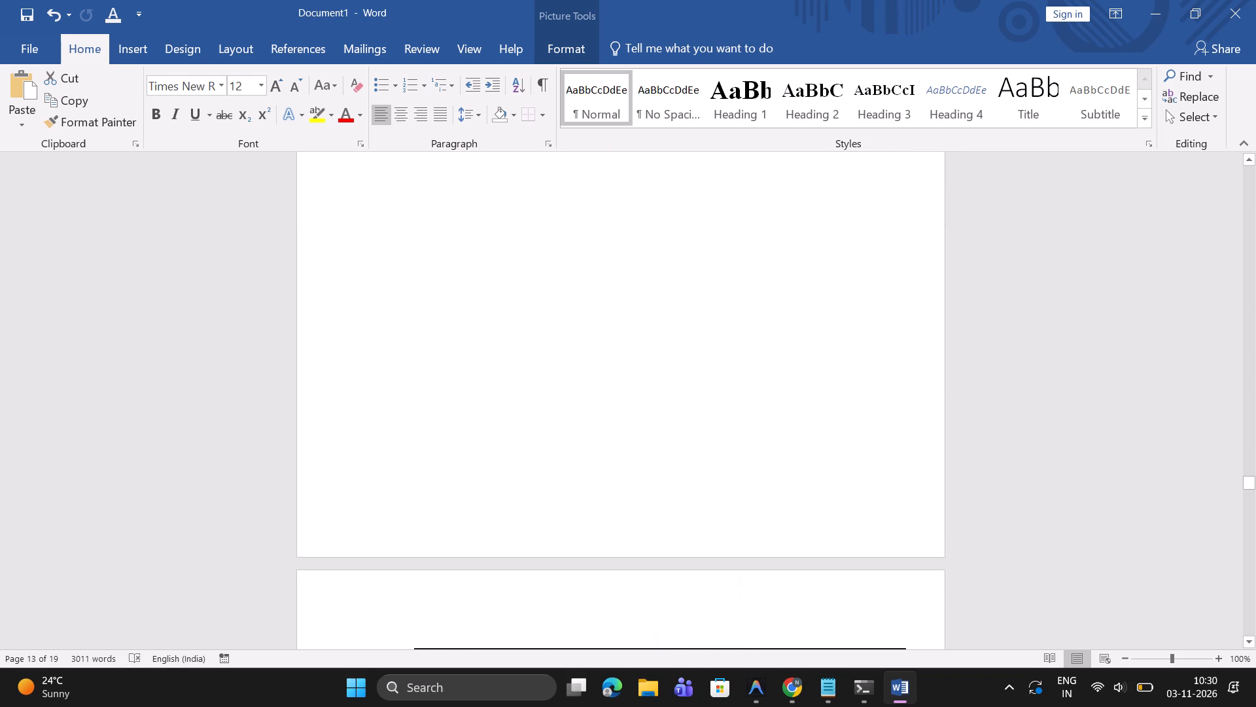
scroll(552, 473, "down", 3)
left_click(610, 429)
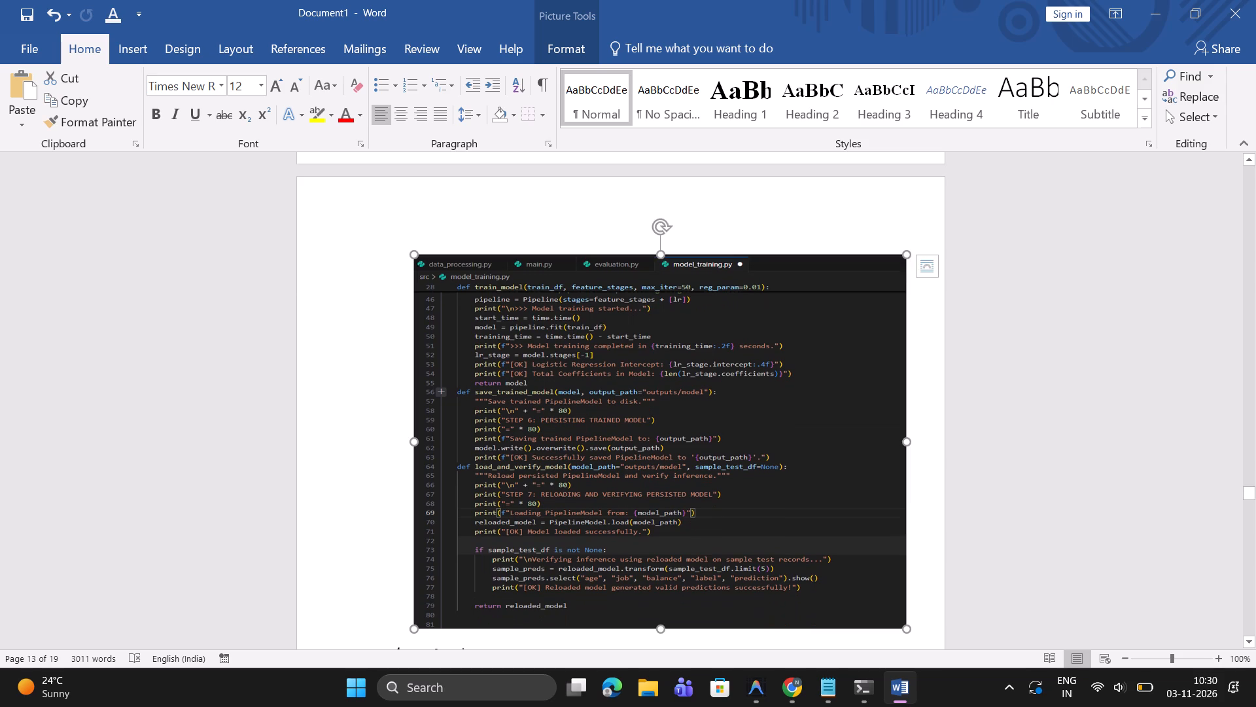
left_click_drag(659, 626, 663, 568)
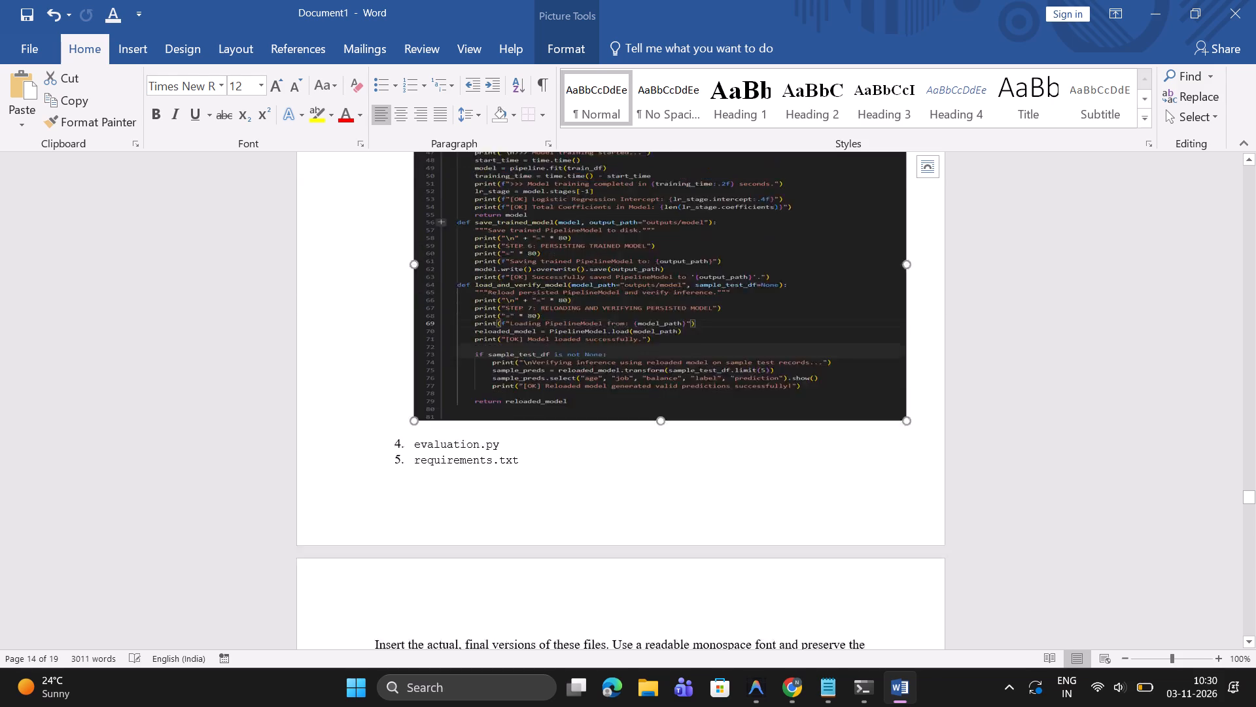
scroll(663, 568, "right", 1)
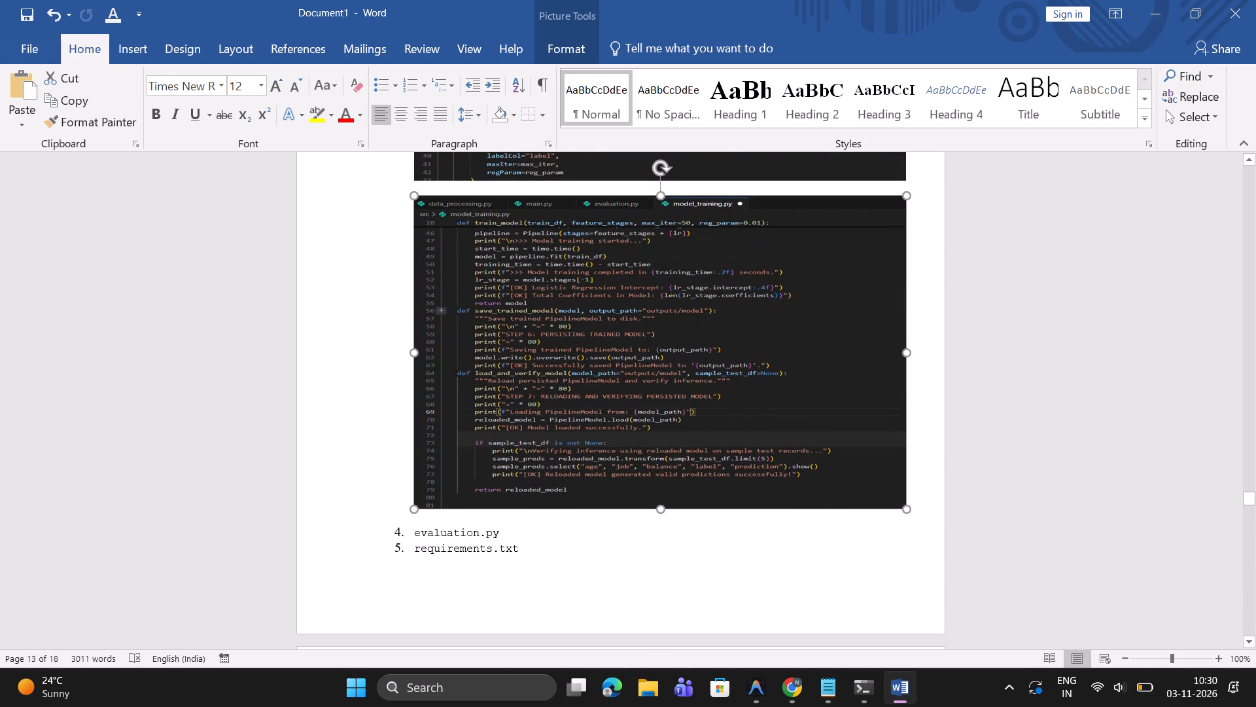
left_click_drag(659, 511, 658, 550)
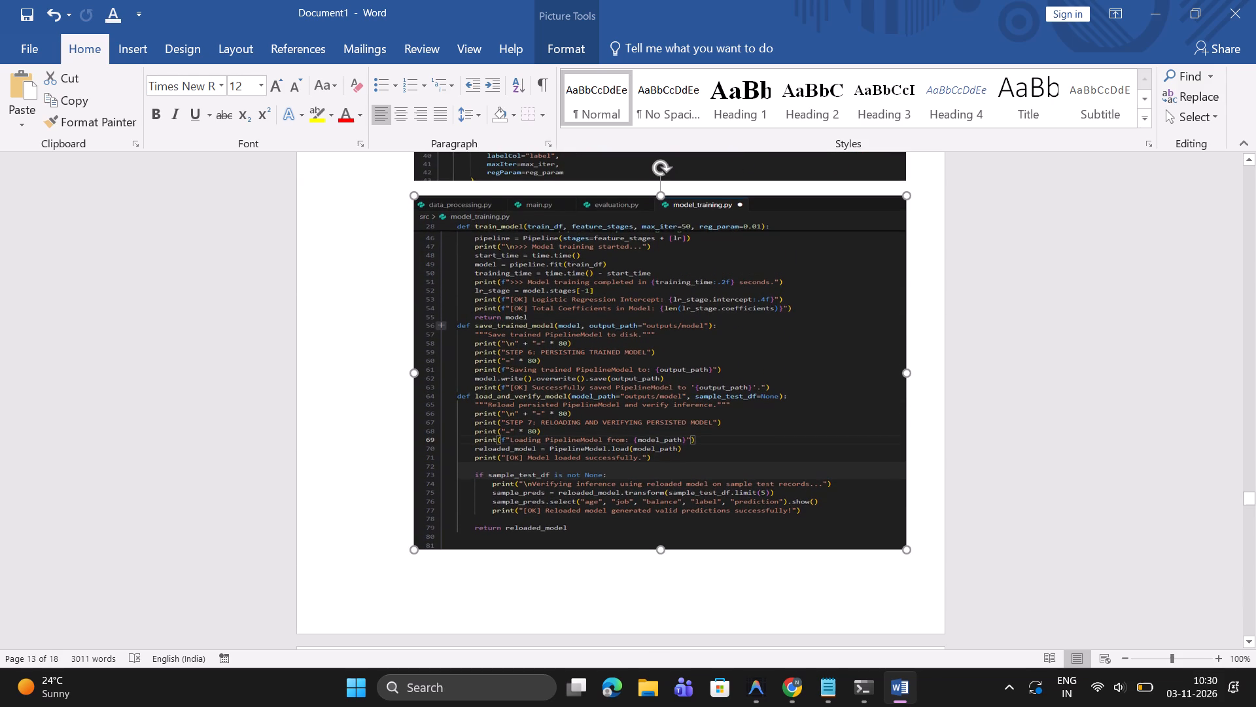
left_click_drag(658, 550, 658, 549)
Review the two resized model_training.py snips and the appendix list entries that follow them.
scroll(658, 549, "up", 1)
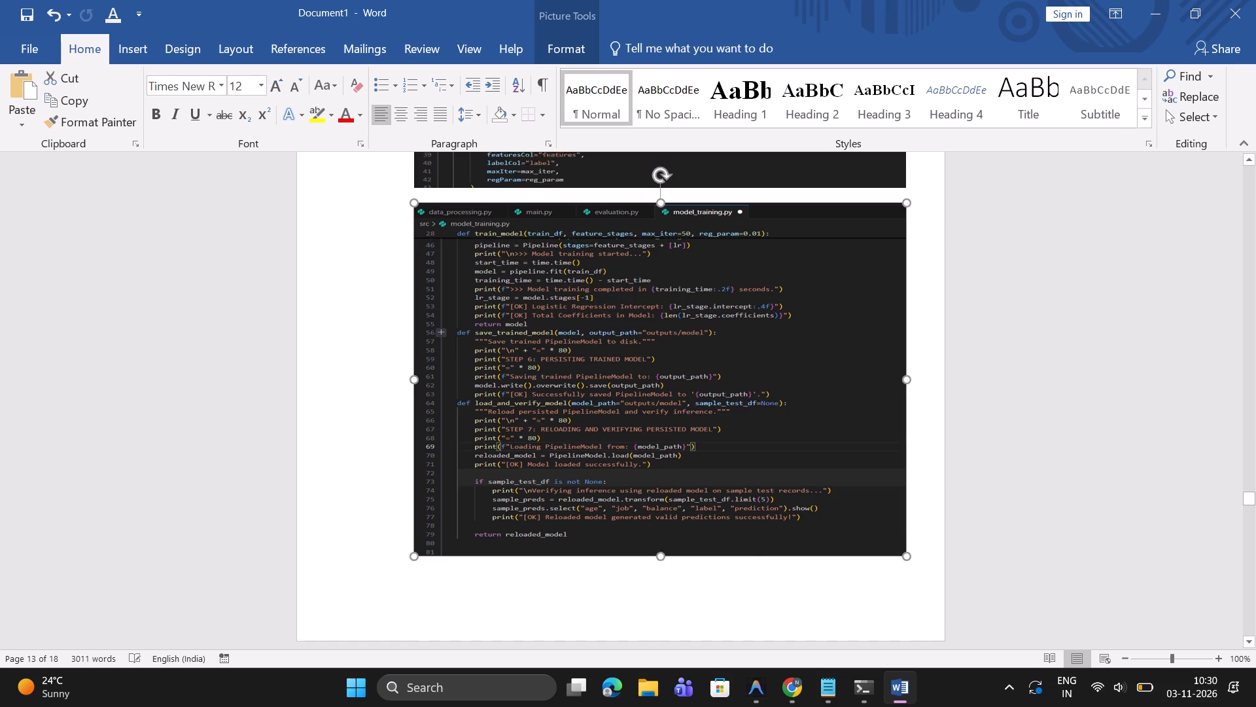
scroll(658, 549, "up", 2)
scroll(658, 549, "down", 1)
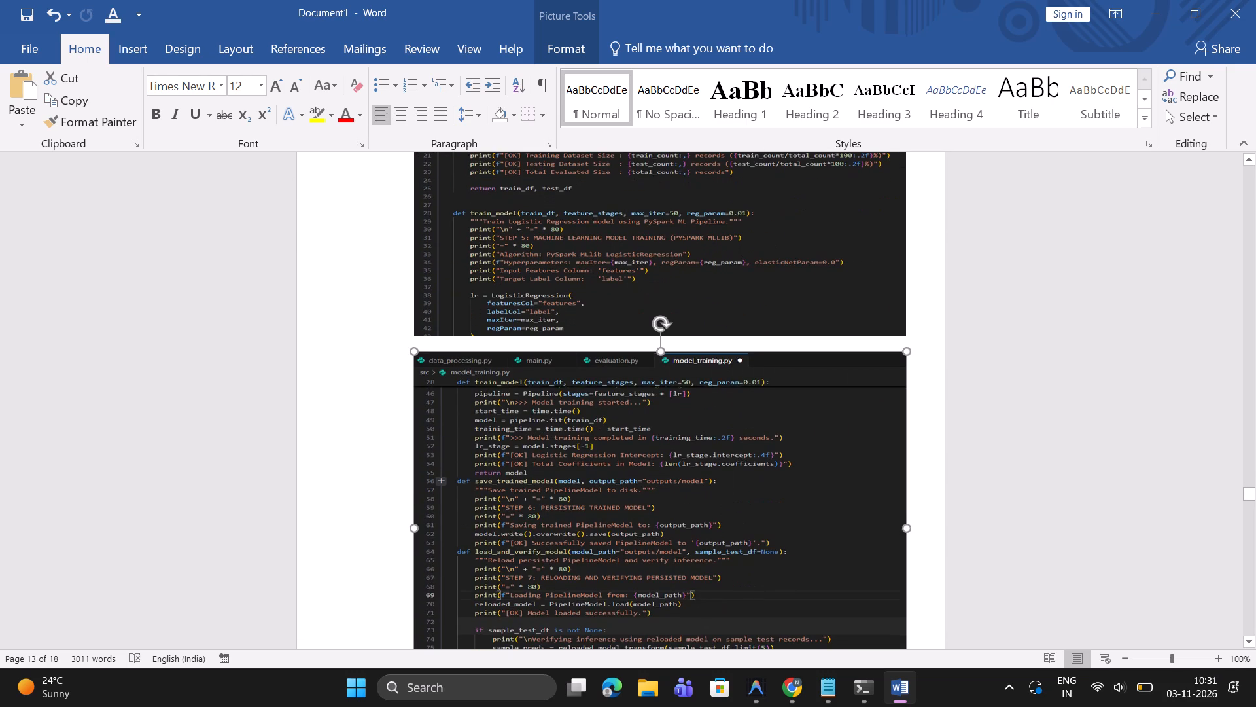
scroll(658, 549, "up", 5)
scroll(658, 549, "down", 4)
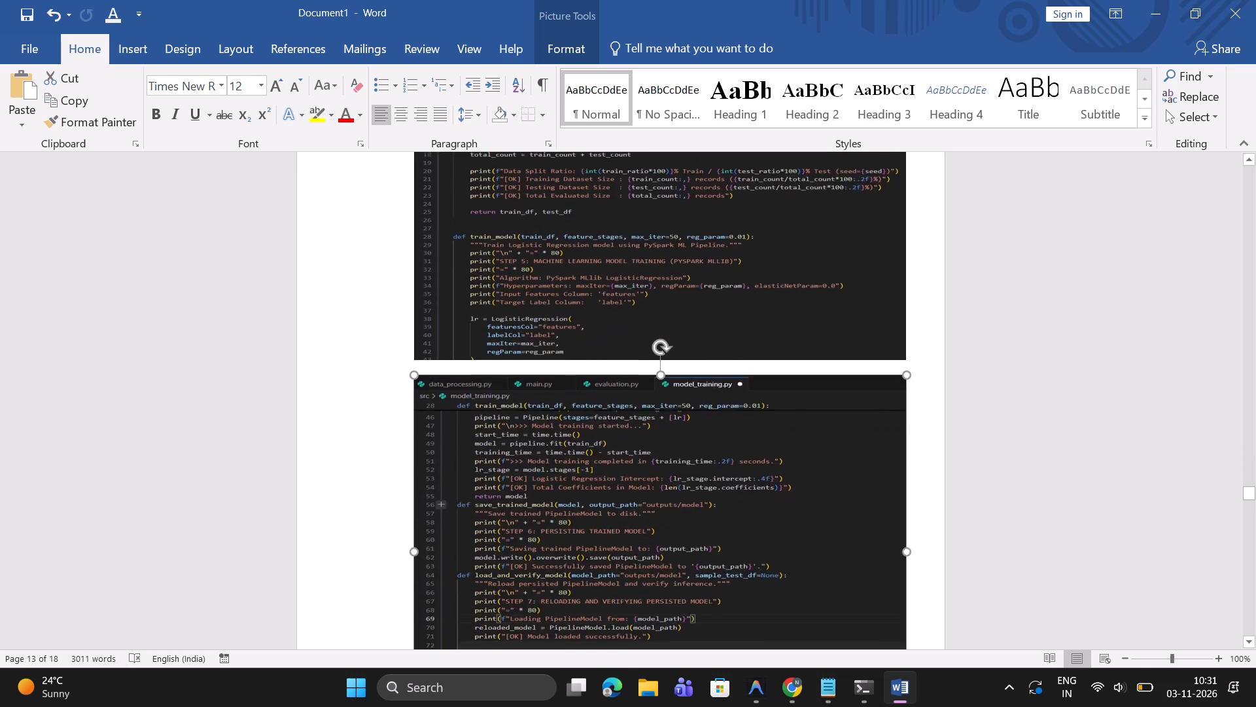
scroll(658, 549, "down", 1)
scroll(658, 549, "up", 3)
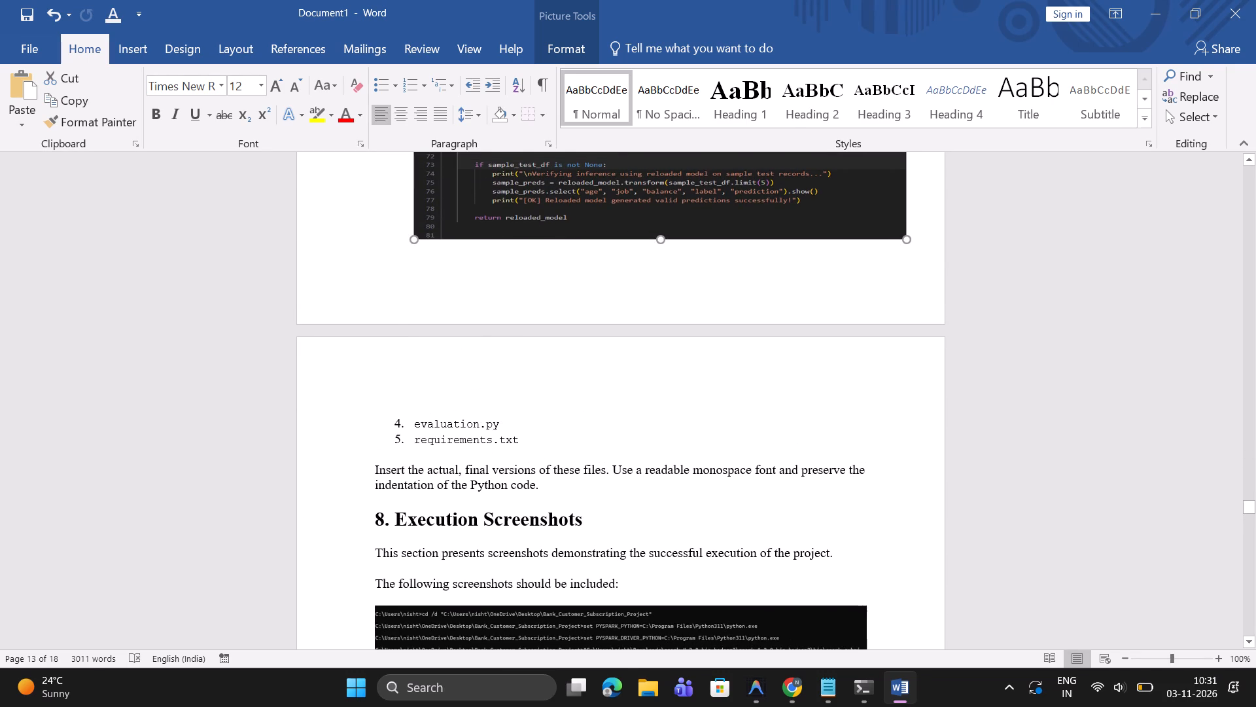
Delete the text requirements.txt from the fifth list entry, below evaluation.py.
left_click(538, 439)
key("BackSpace")
key("BackSpace")
key("BackSpace")
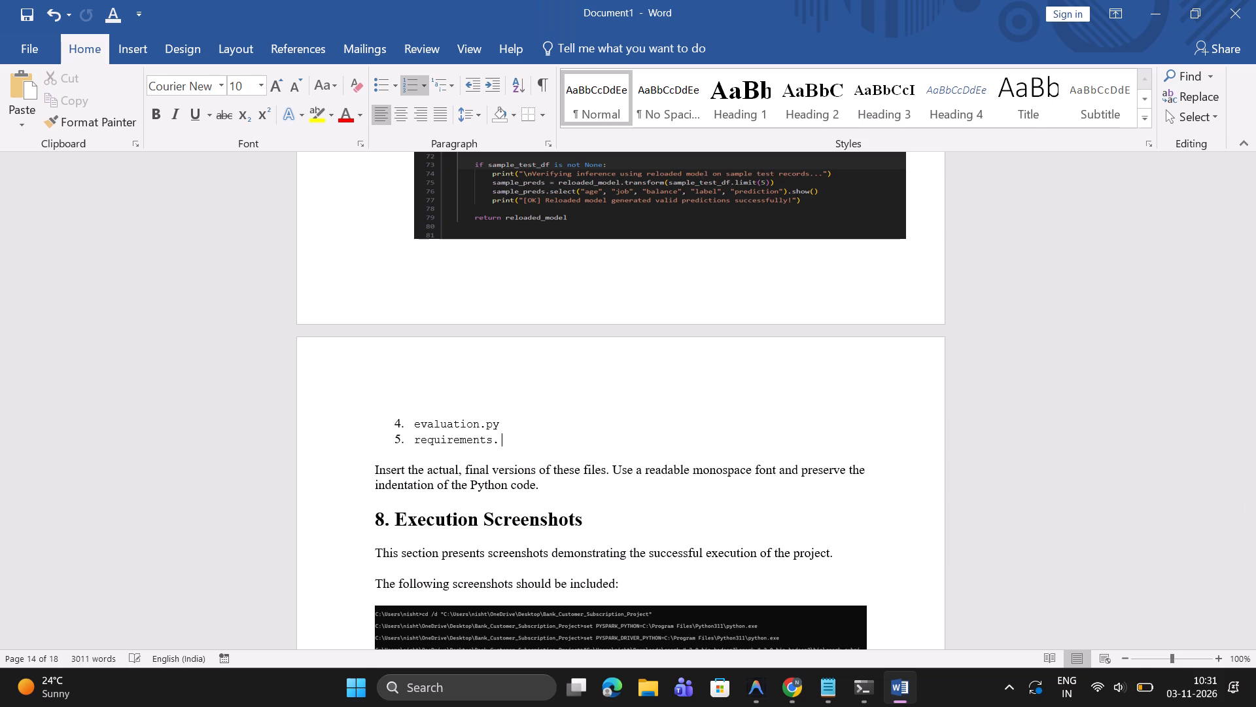
key("BackSpace")
key("BackSpace")
key("BackSpace")
key("BackSpace")
key("BackSpace")
key("BackSpace")
key("BackSpace")
key("BackSpace")
key("BackSpace")
key("BackSpace")
key("BackSpace")
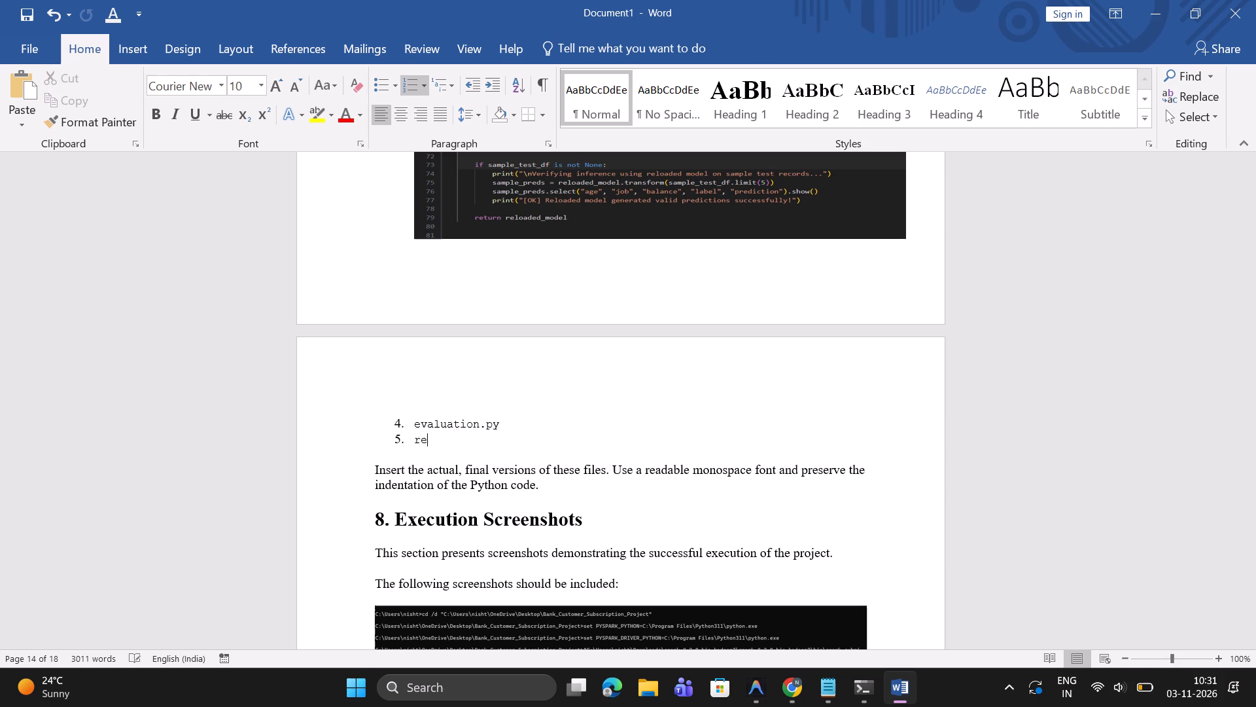
key("BackSpace")
key("BackSpace")
key("BackSpace")
key("BackSpace")
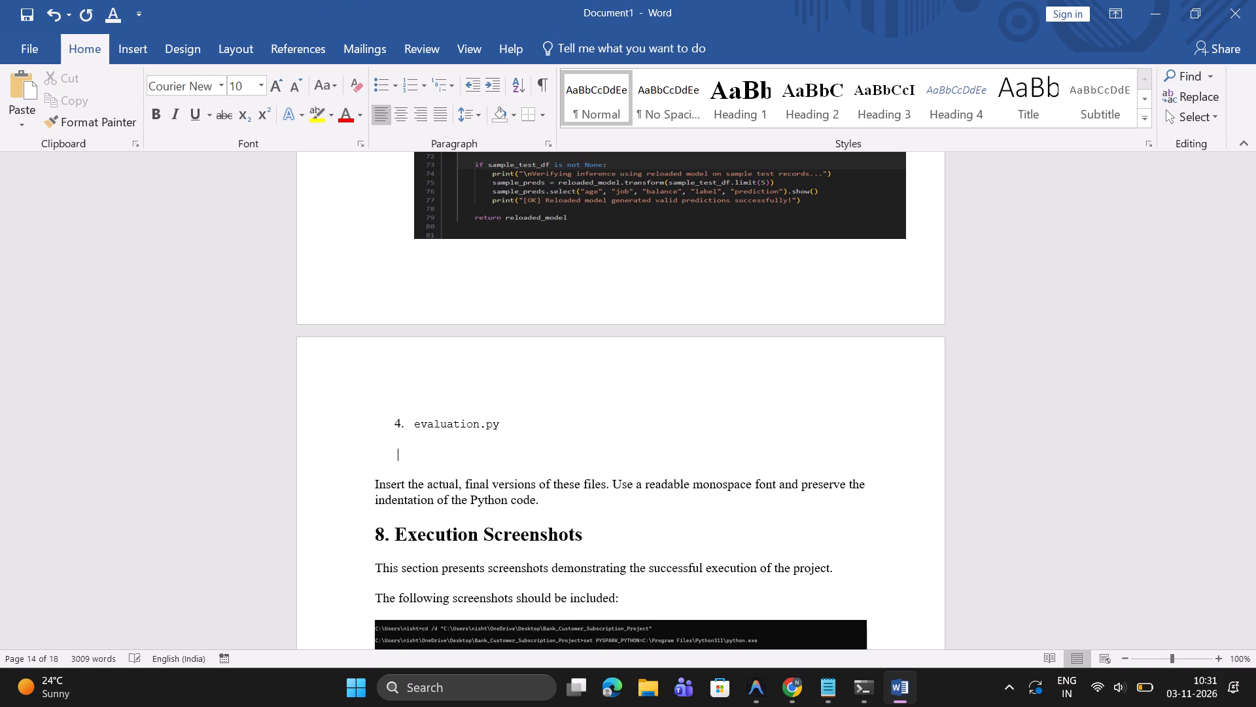
key("BackSpace")
key("BackSpace")
key("Return")
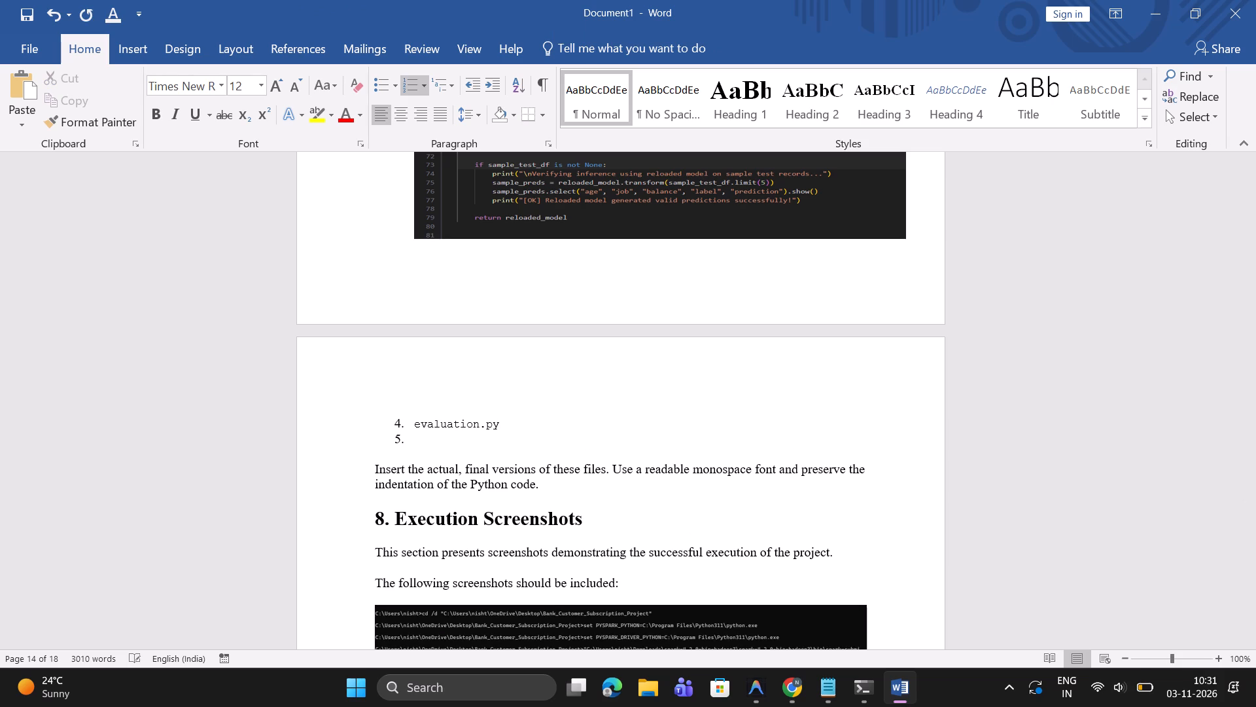
Delete the empty list item and the "Insert the actual, final versions of these files" paragraph above Execution Screenshots.
left_click_drag(556, 492, 403, 458)
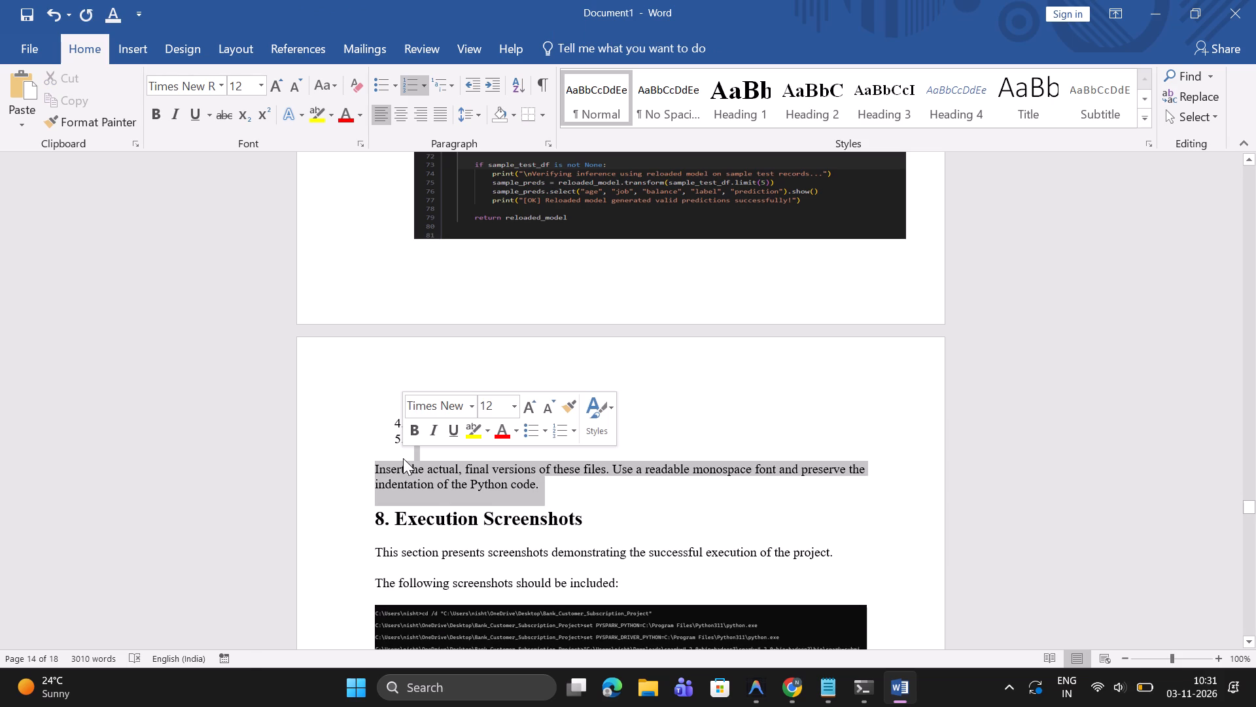
key("BackSpace")
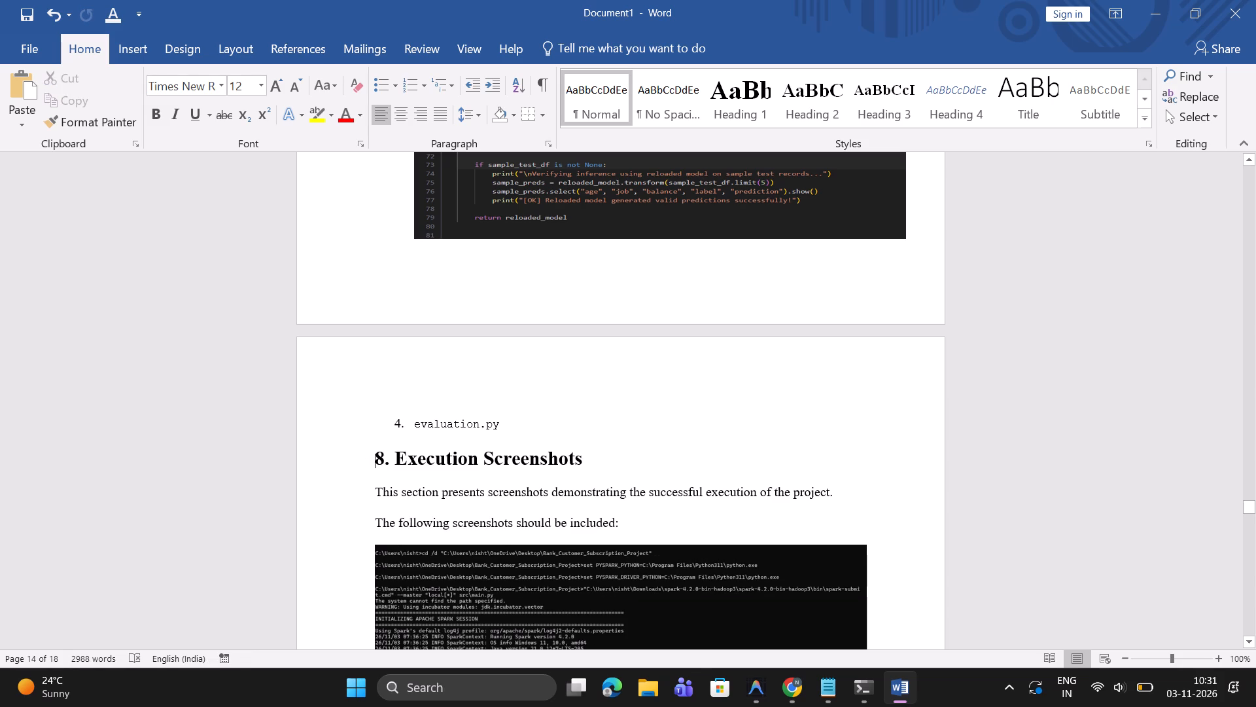
Add a blank unnumbered line below the evaluation.py entry.
left_click(528, 422)
key("Return")
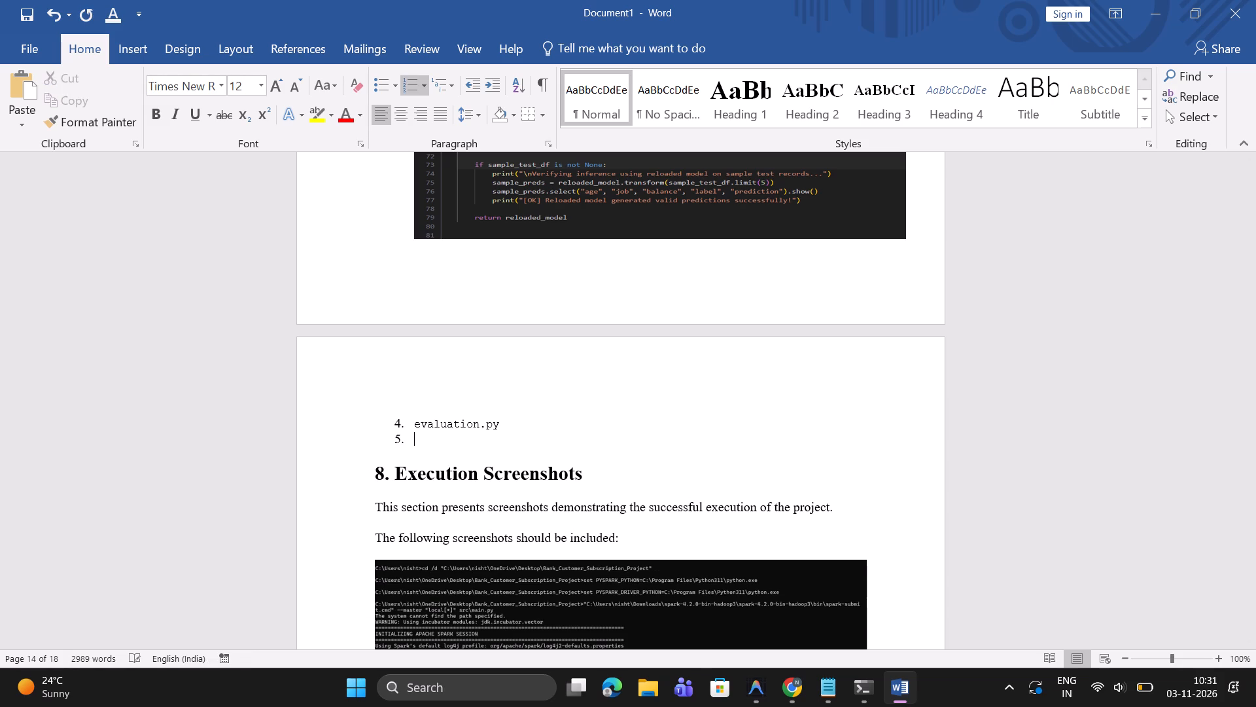
key("BackSpace")
Look back through the report's earlier pages and examine the pasted data-processing code snips in the Source Code Appendix.
scroll(528, 422, "up", 10)
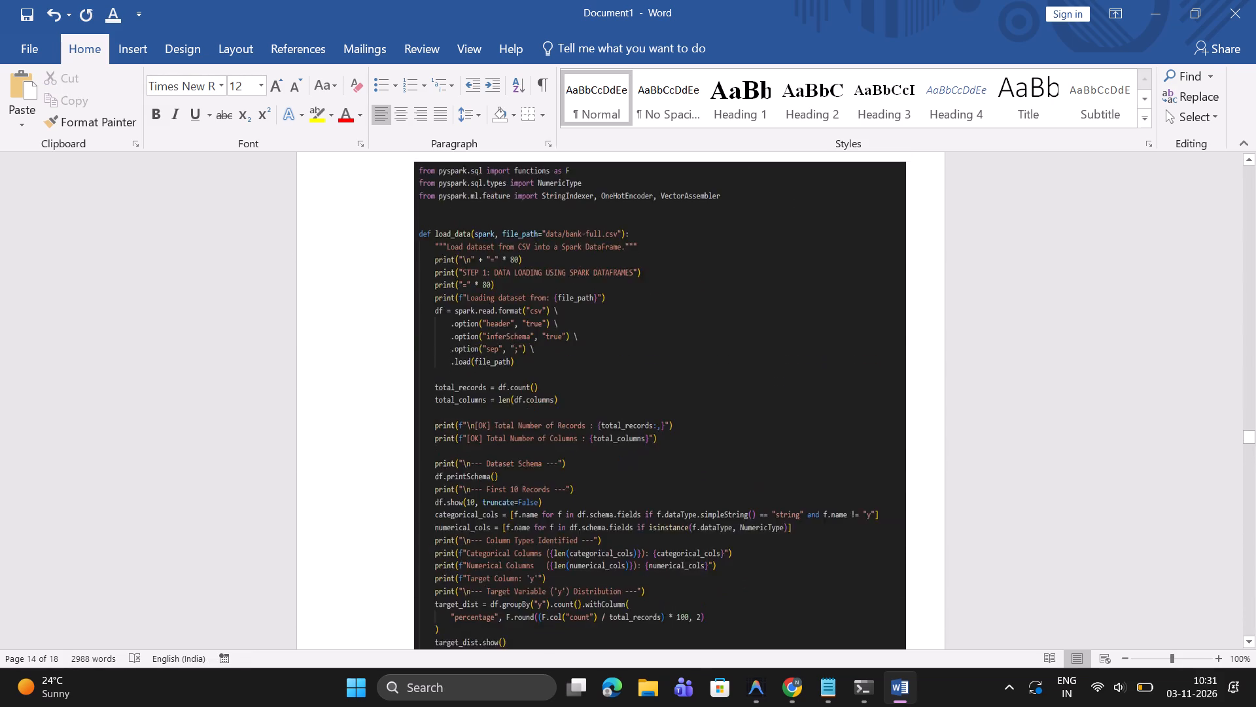
scroll(528, 422, "up", 10)
scroll(528, 422, "down", 3)
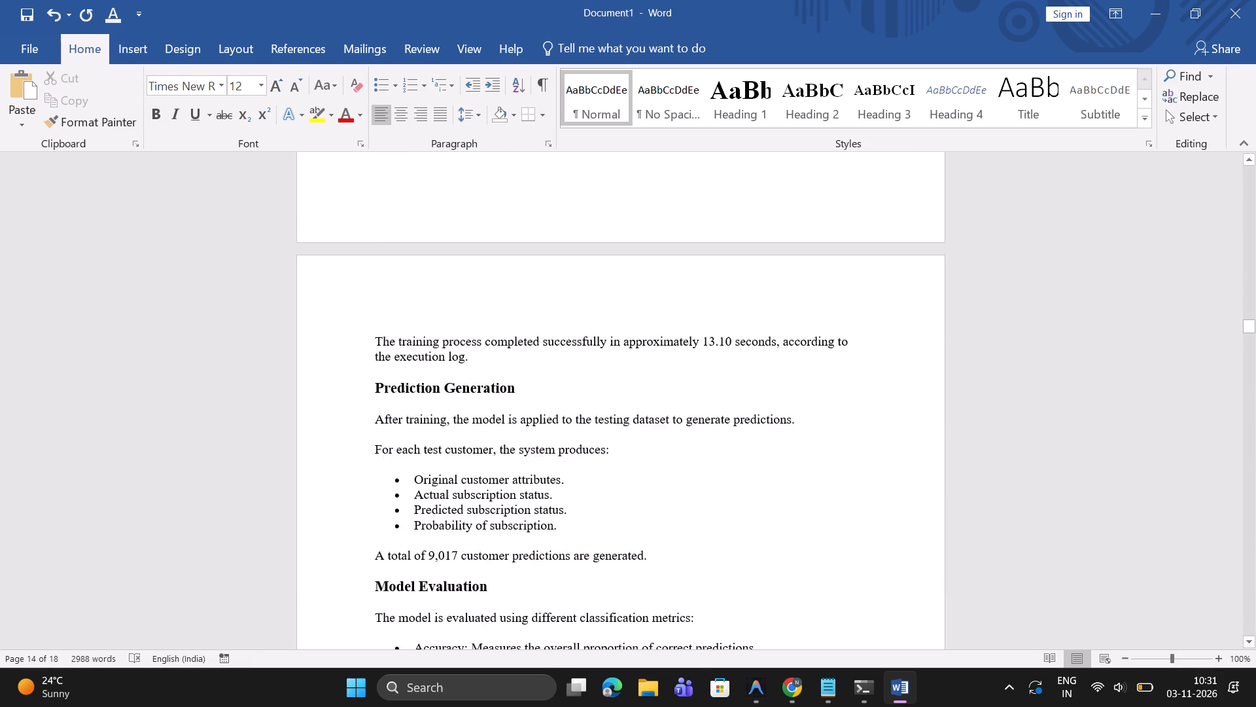
scroll(528, 422, "down", 14)
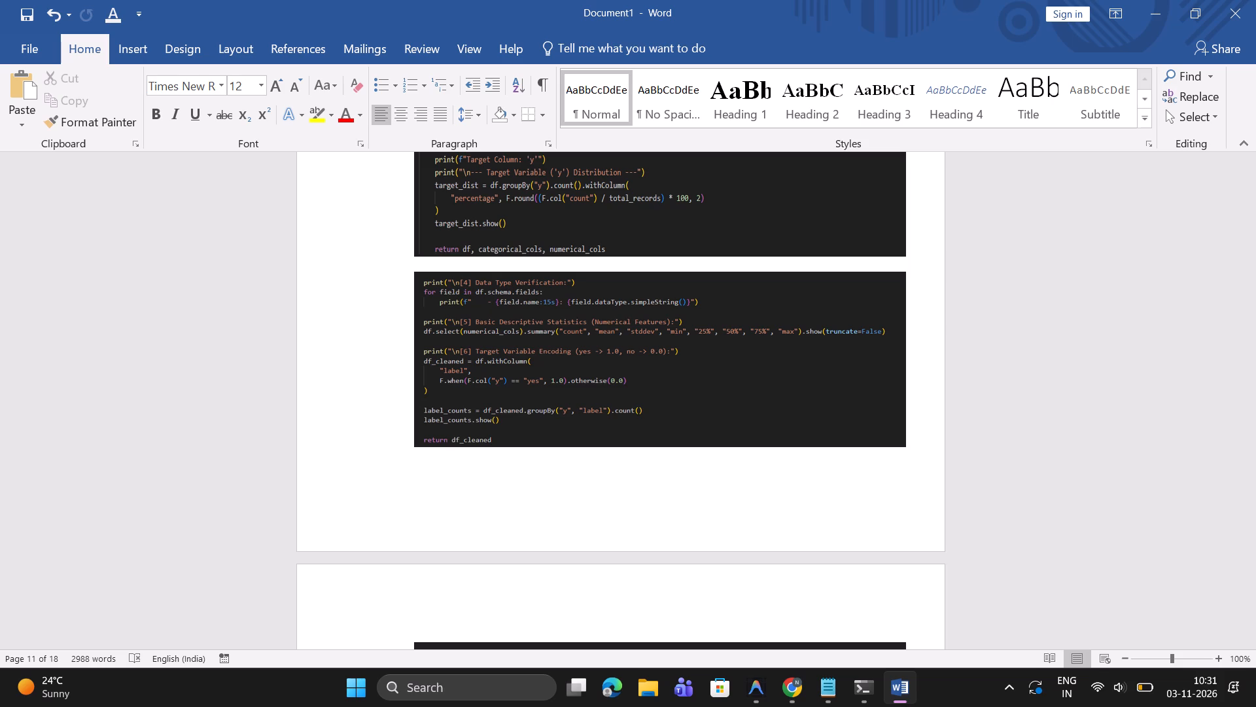
scroll(528, 422, "up", 2)
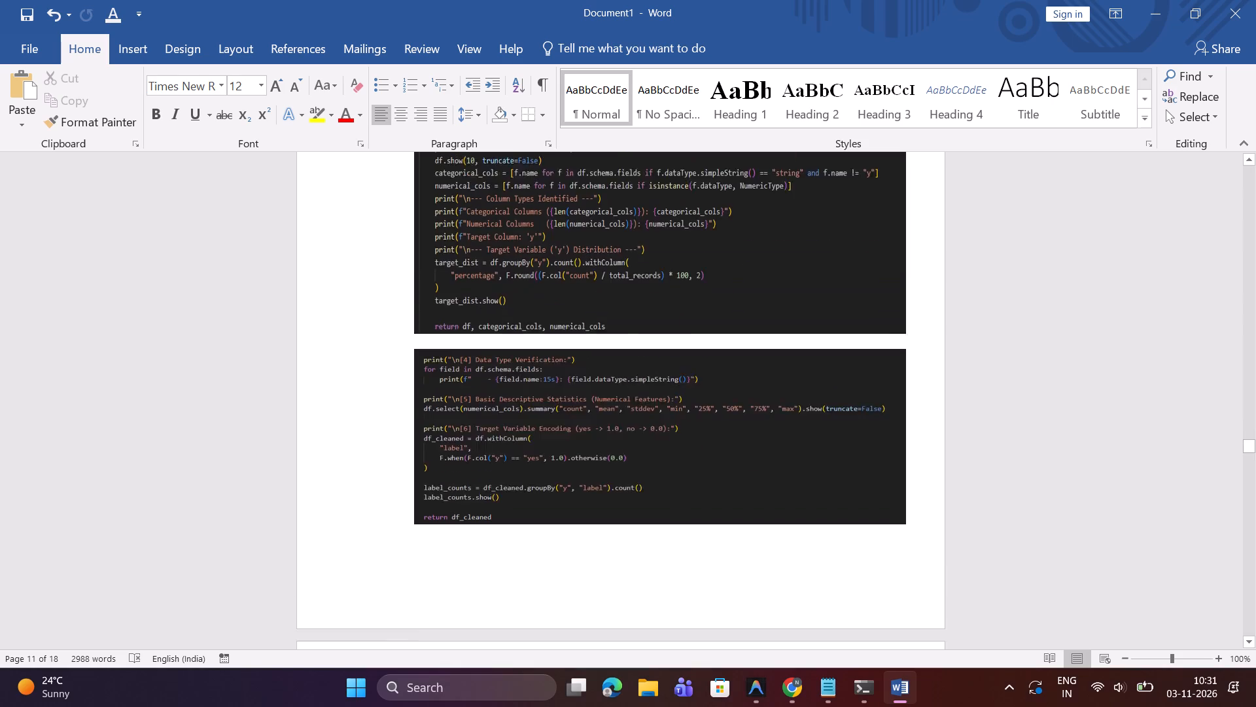
scroll(528, 422, "up", 4)
scroll(528, 422, "down", 3)
scroll(528, 422, "up", 2)
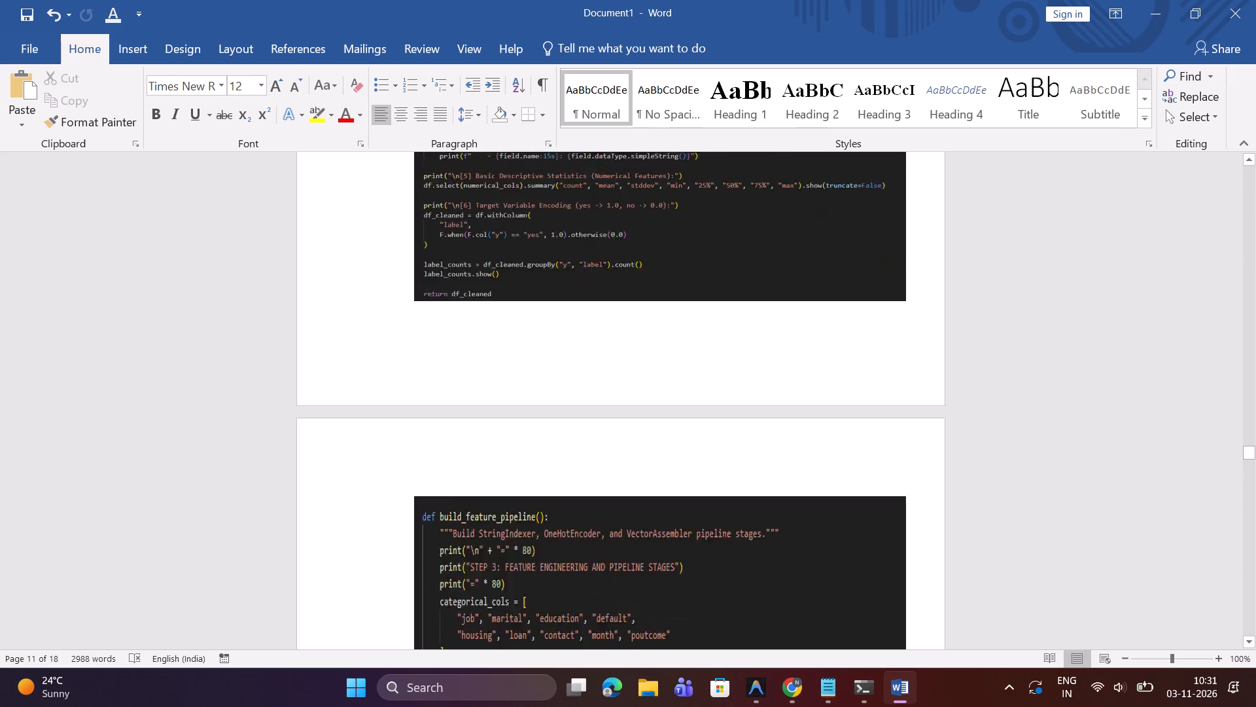
scroll(528, 422, "up", 1)
scroll(528, 422, "down", 6)
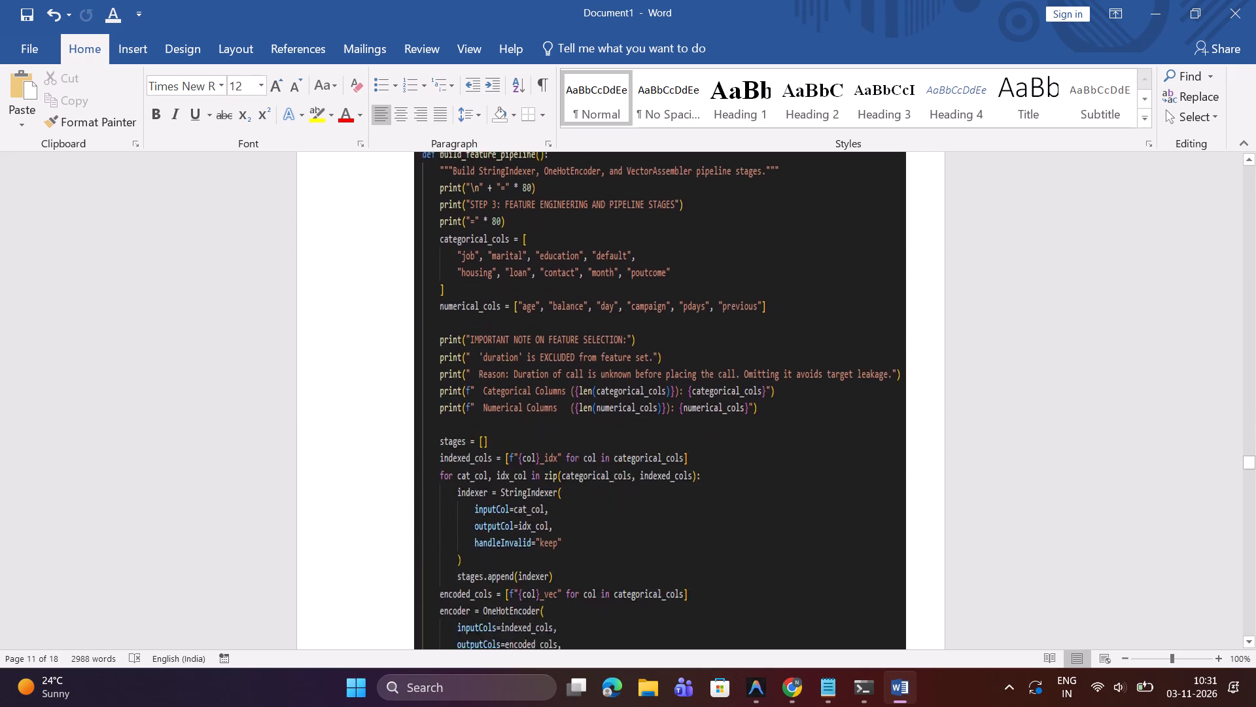
scroll(528, 422, "down", 6)
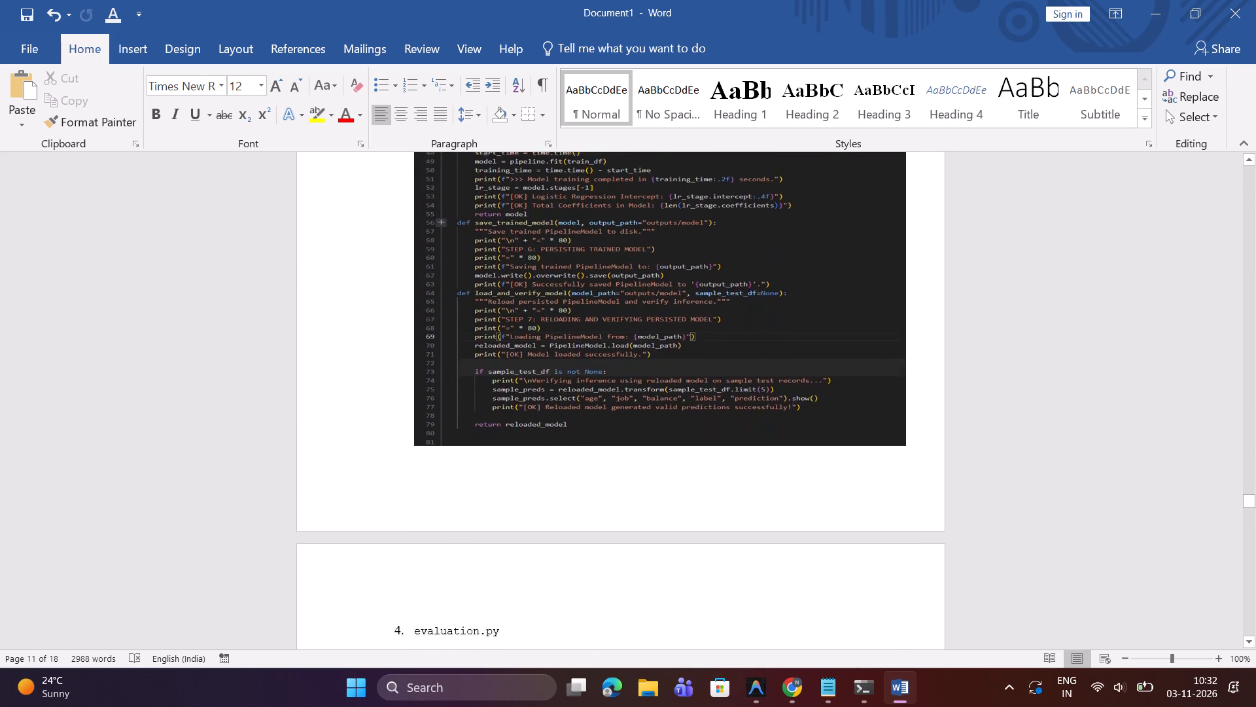
scroll(528, 422, "down", 3)
scroll(528, 422, "up", 1)
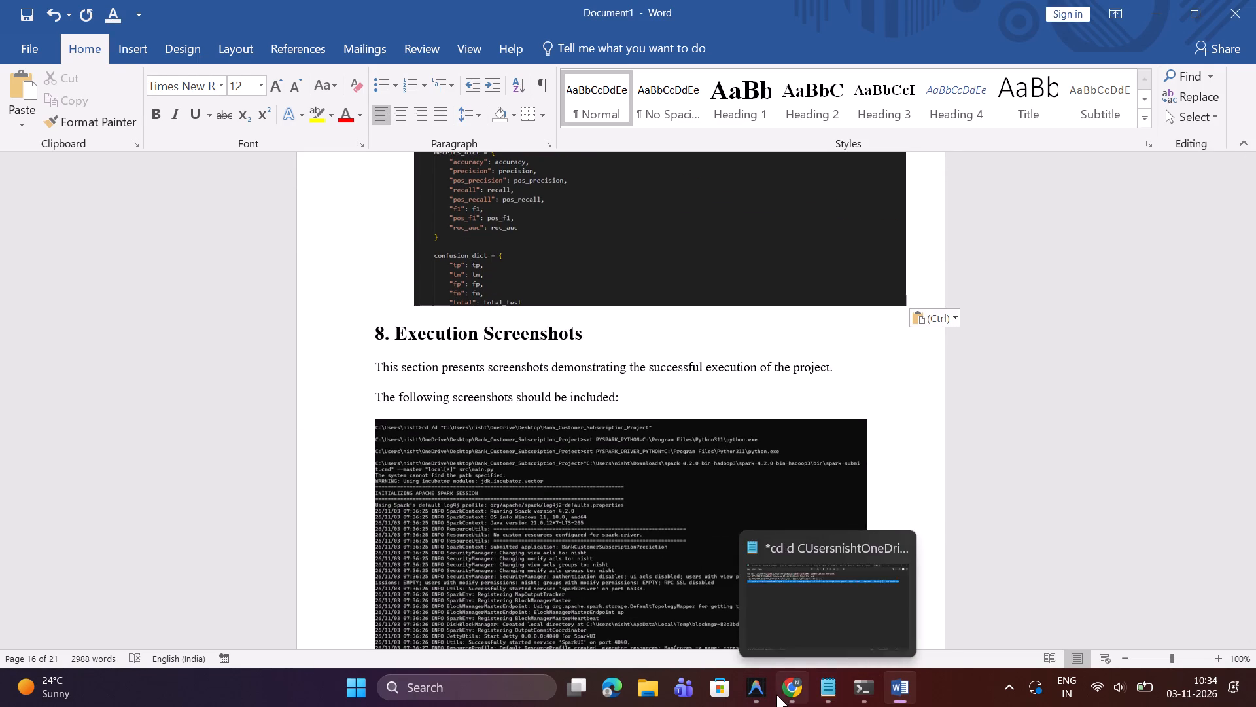
Snip export_results_to_excel from its def line 128 through line 165 in Antigravity IDE and paste it on a new line below the last Word image.
left_click(756, 695)
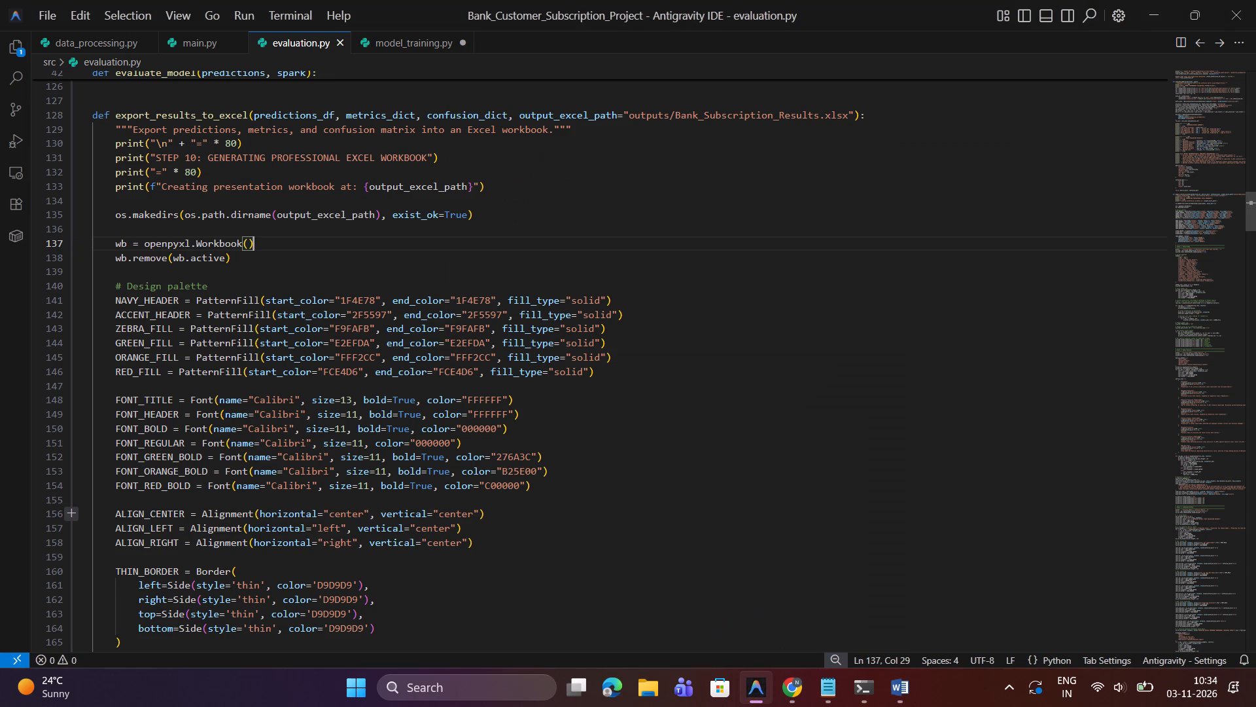
key("shift+super+s")
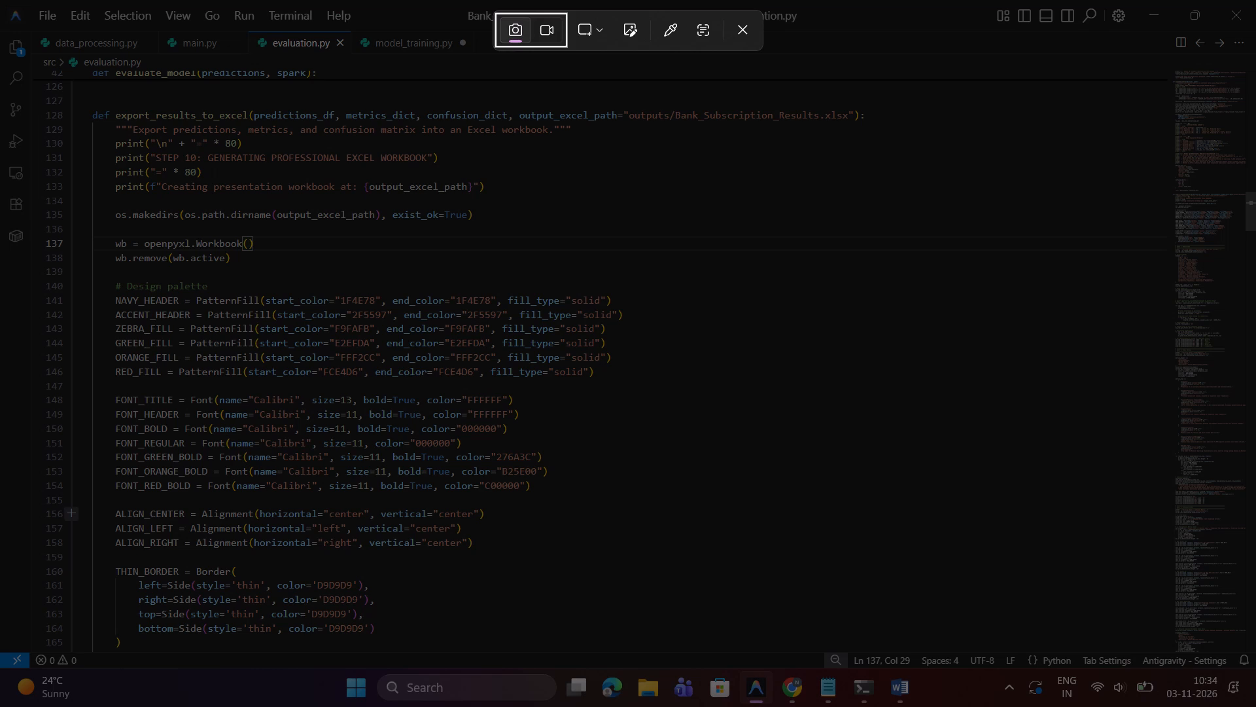
left_click_drag(90, 101, 877, 578)
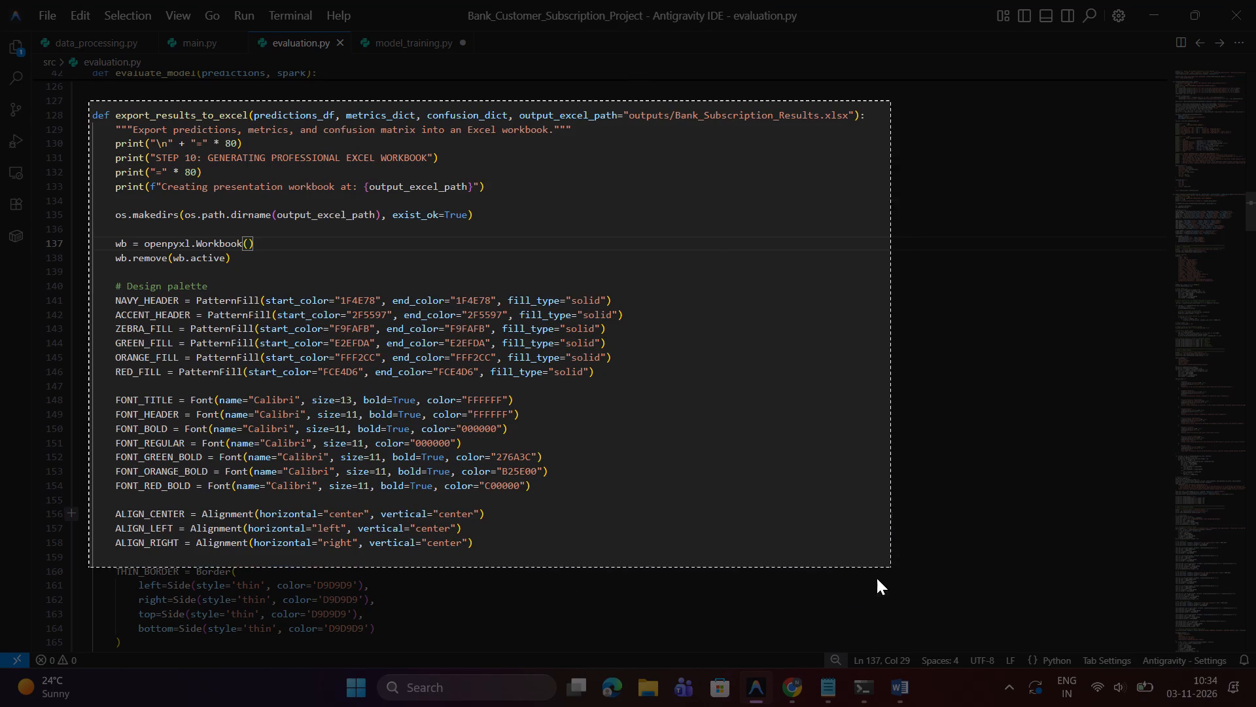
left_click_drag(877, 578, 873, 644)
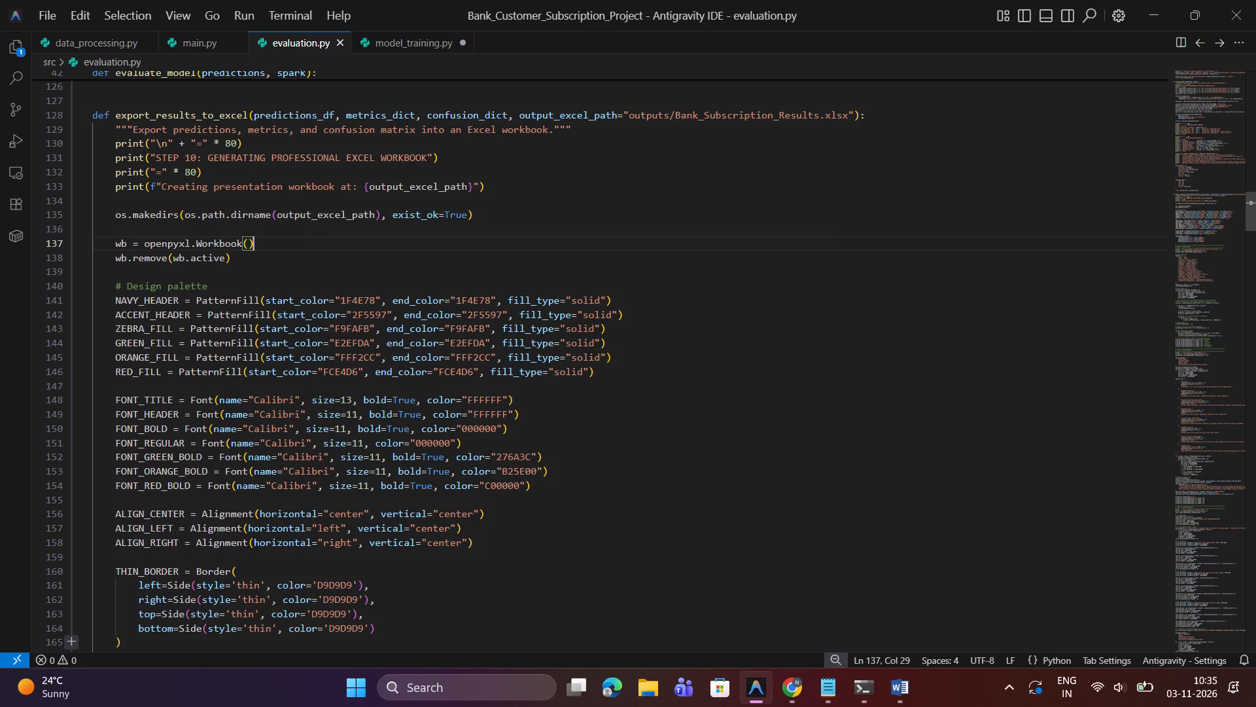
left_click(900, 695)
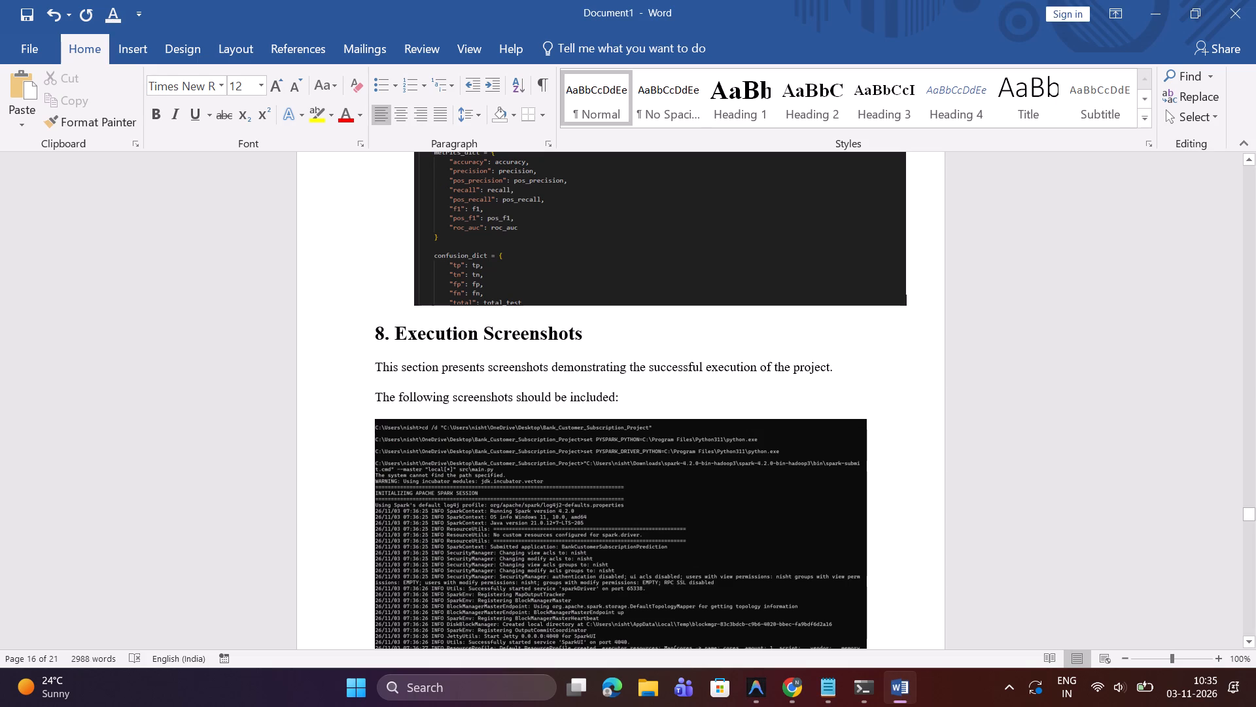
key("Return")
key("ctrl+v")
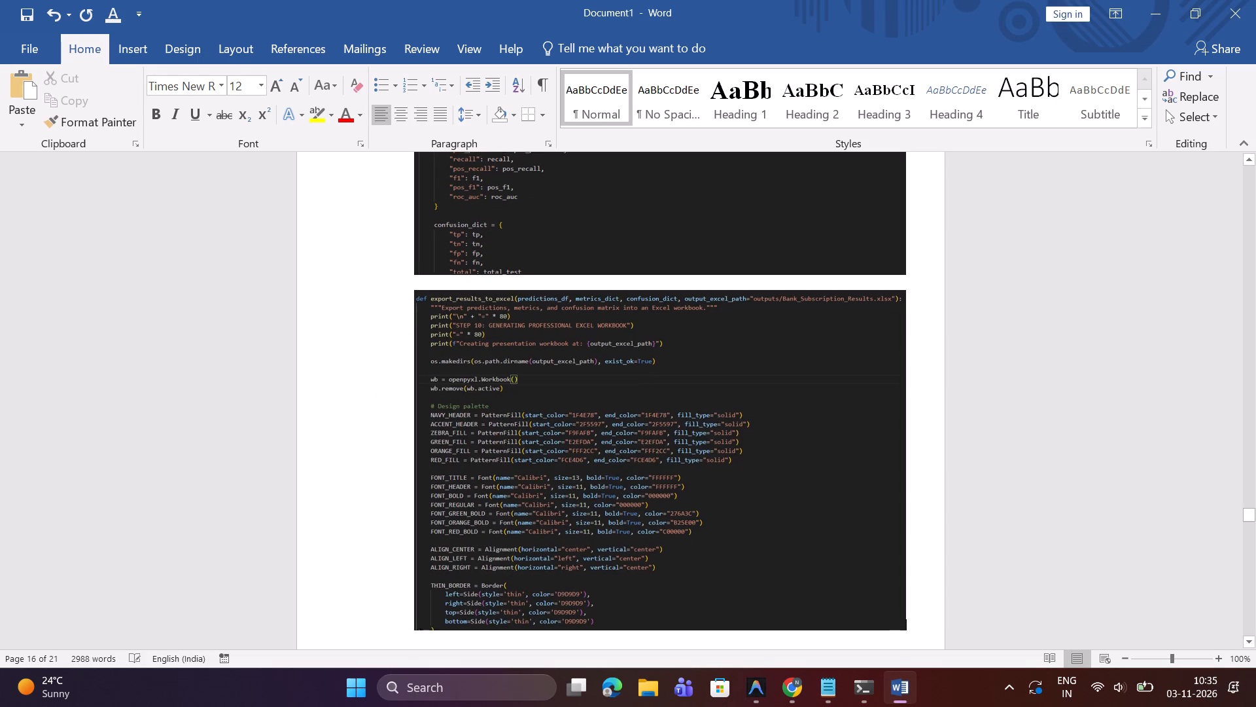
Slightly reduce the height of the first evaluate_model image, keeping its width, so the continuation image fits on the same page.
scroll(858, 485, "up", 6)
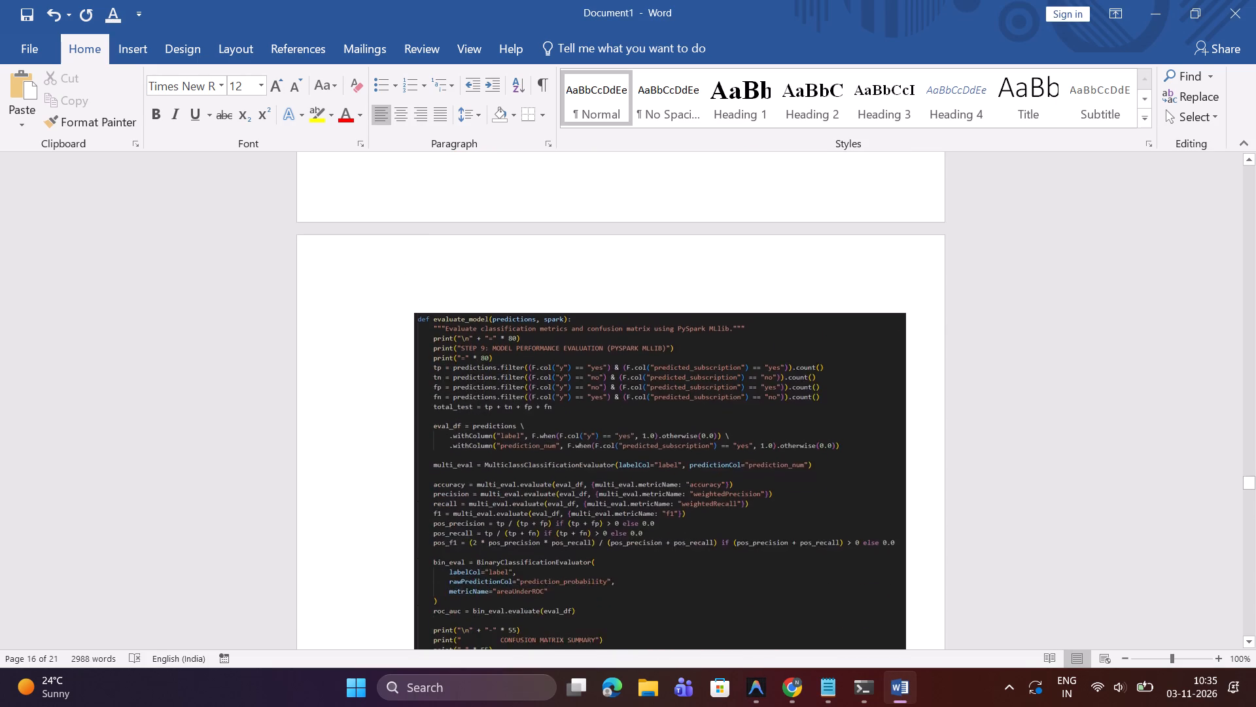
scroll(858, 485, "up", 2)
scroll(858, 485, "down", 2)
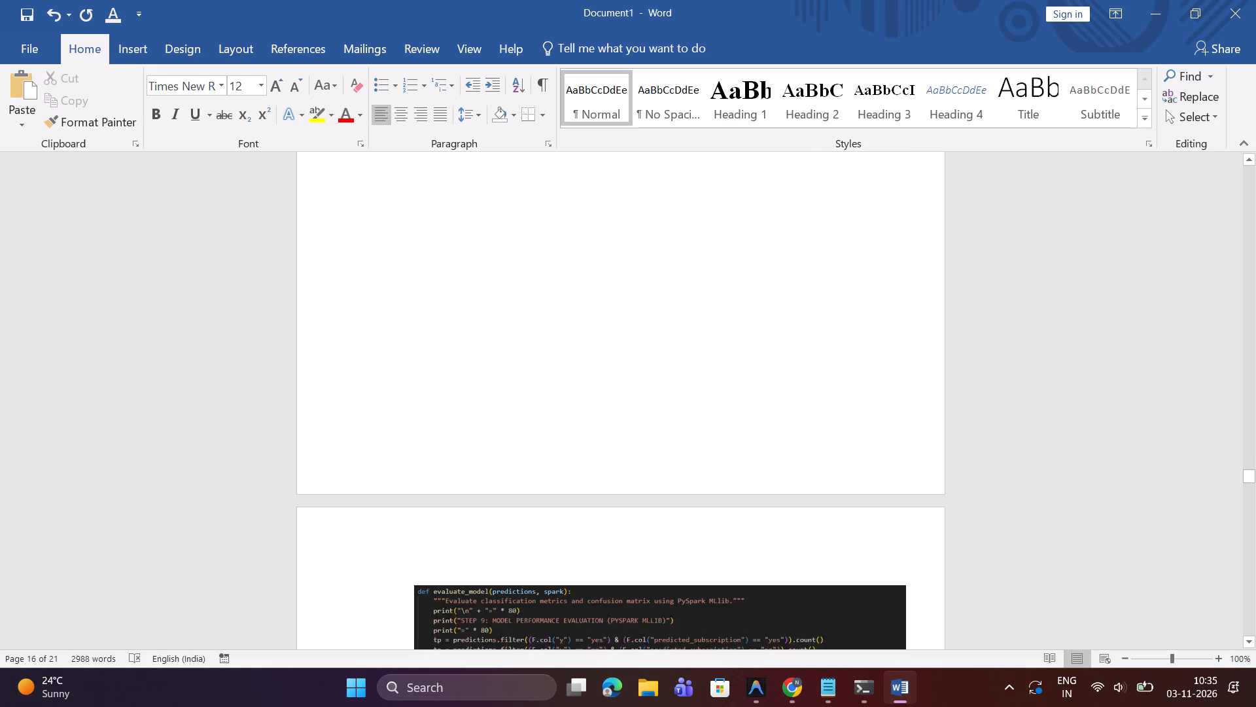
scroll(858, 485, "down", 2)
left_click(728, 393)
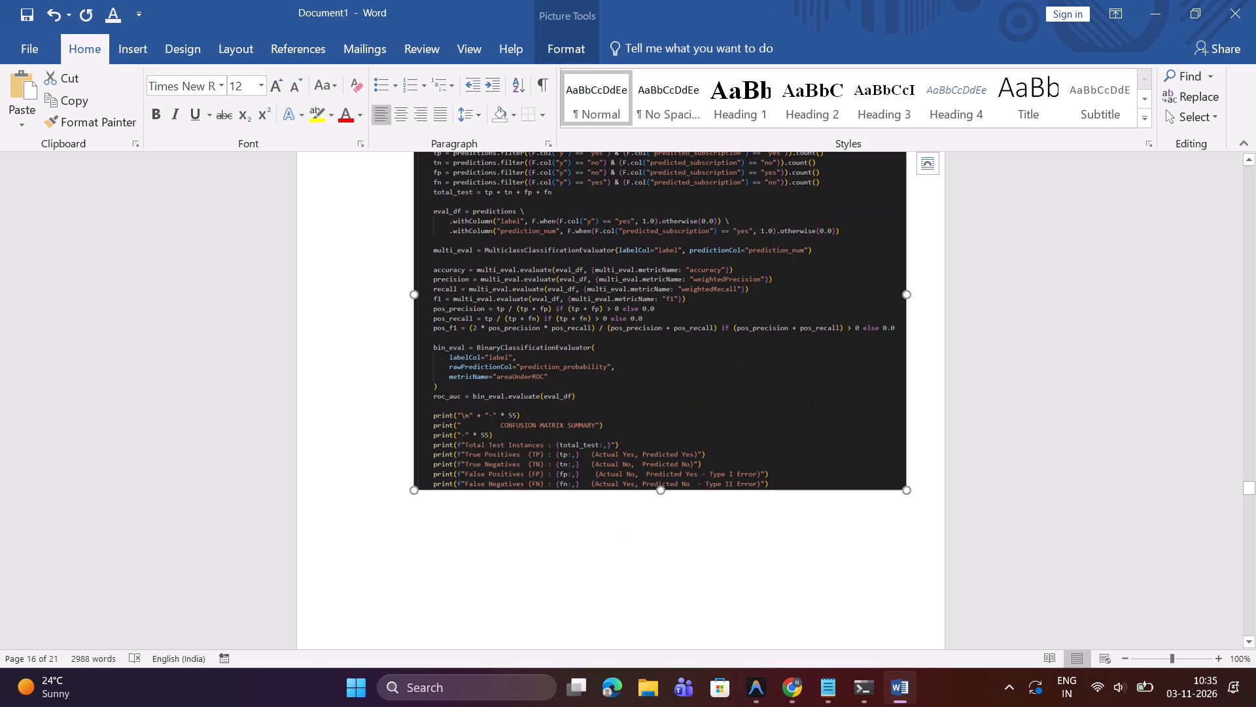
left_click_drag(663, 491, 665, 458)
Reduce the height of the generate_predictions image, keeping its width, until the evaluate_model image fits directly beneath it on the page.
scroll(665, 458, "up", 1)
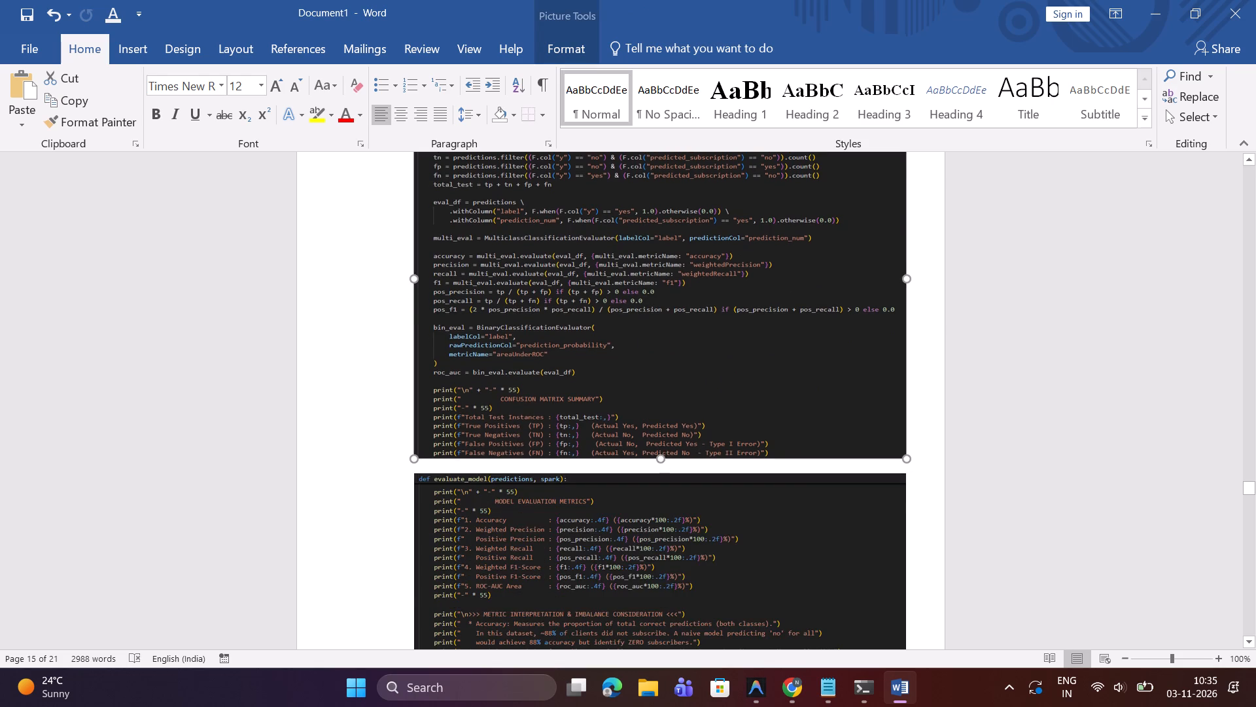
scroll(665, 458, "up", 5)
scroll(665, 458, "down", 1)
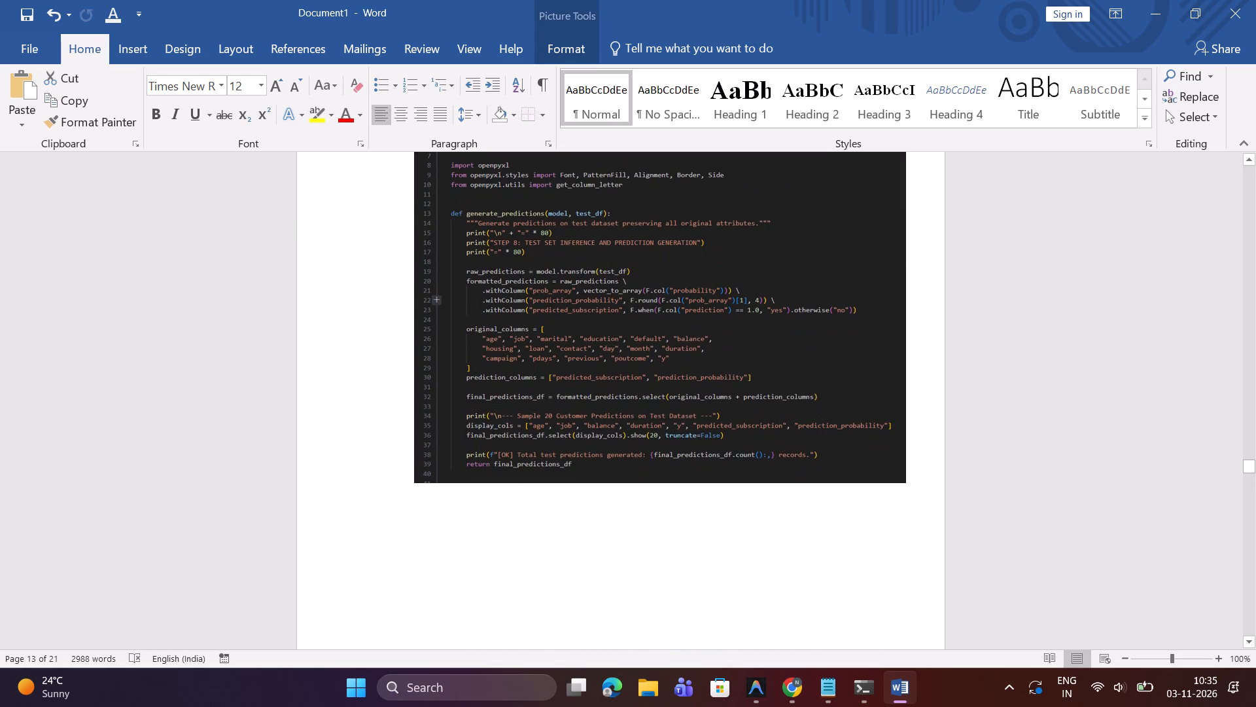
left_click(617, 372)
left_click_drag(660, 484, 659, 469)
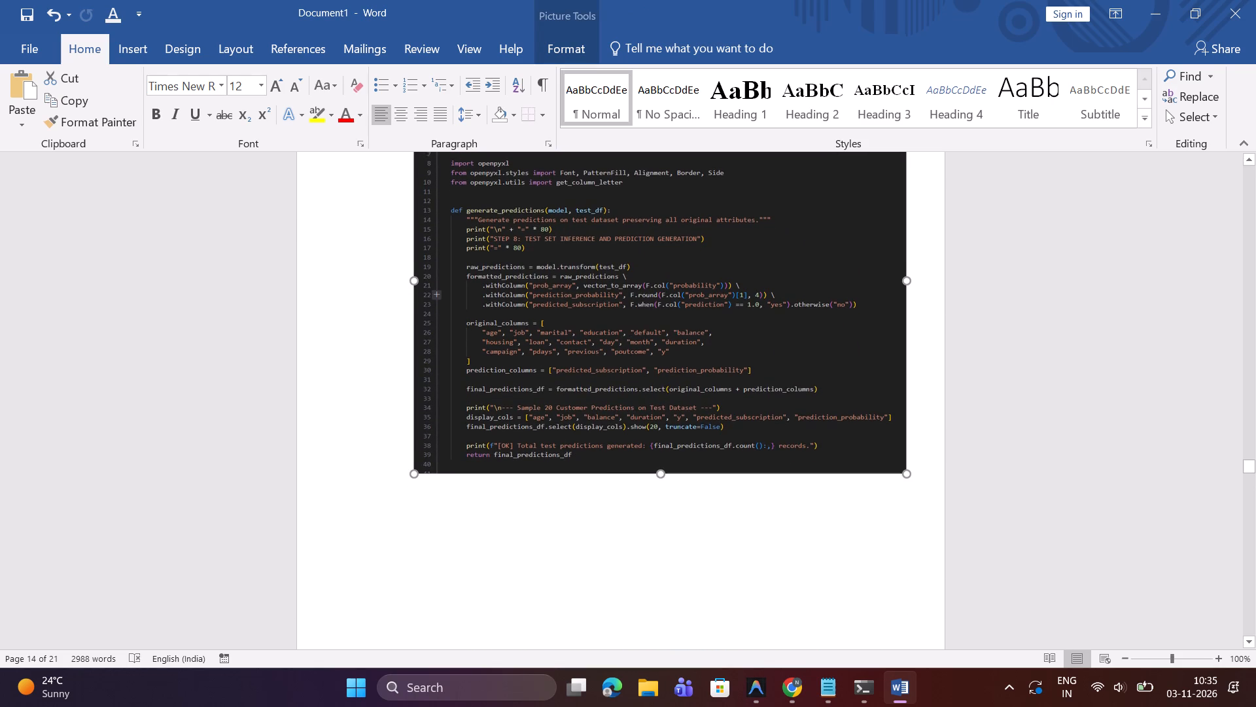
left_click_drag(659, 469, 659, 462)
left_click_drag(659, 462, 666, 429)
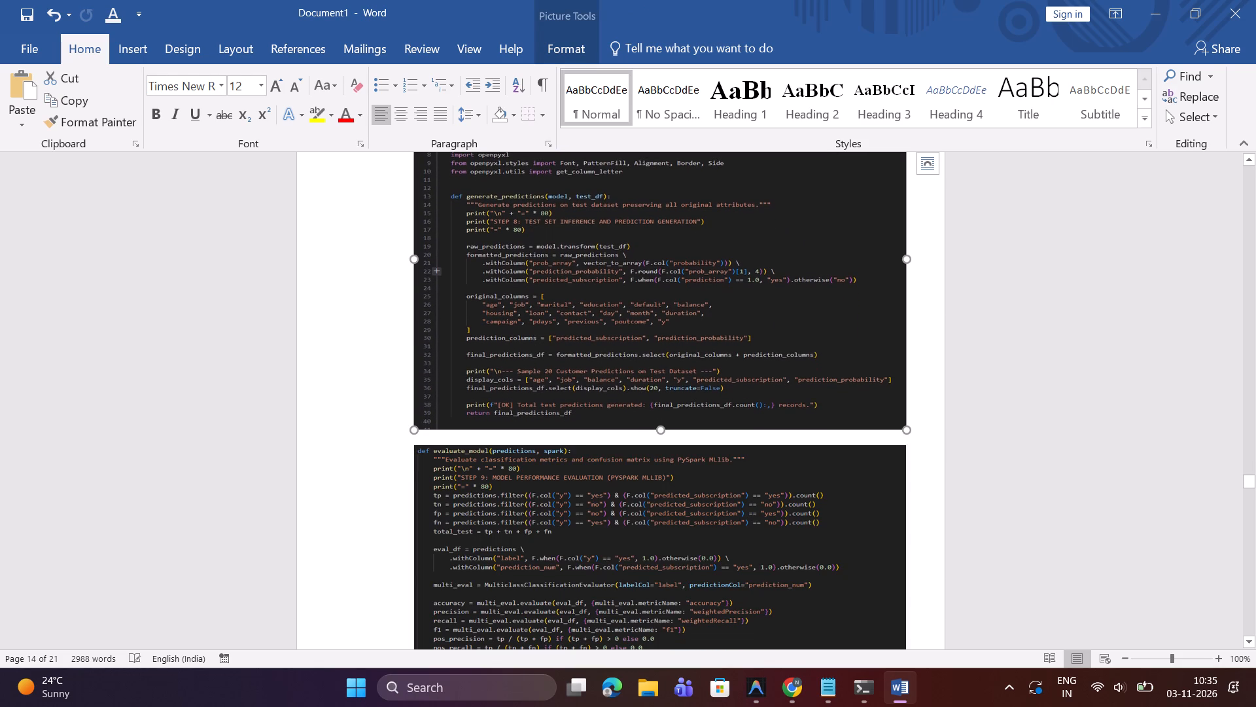
left_click_drag(662, 431, 665, 442)
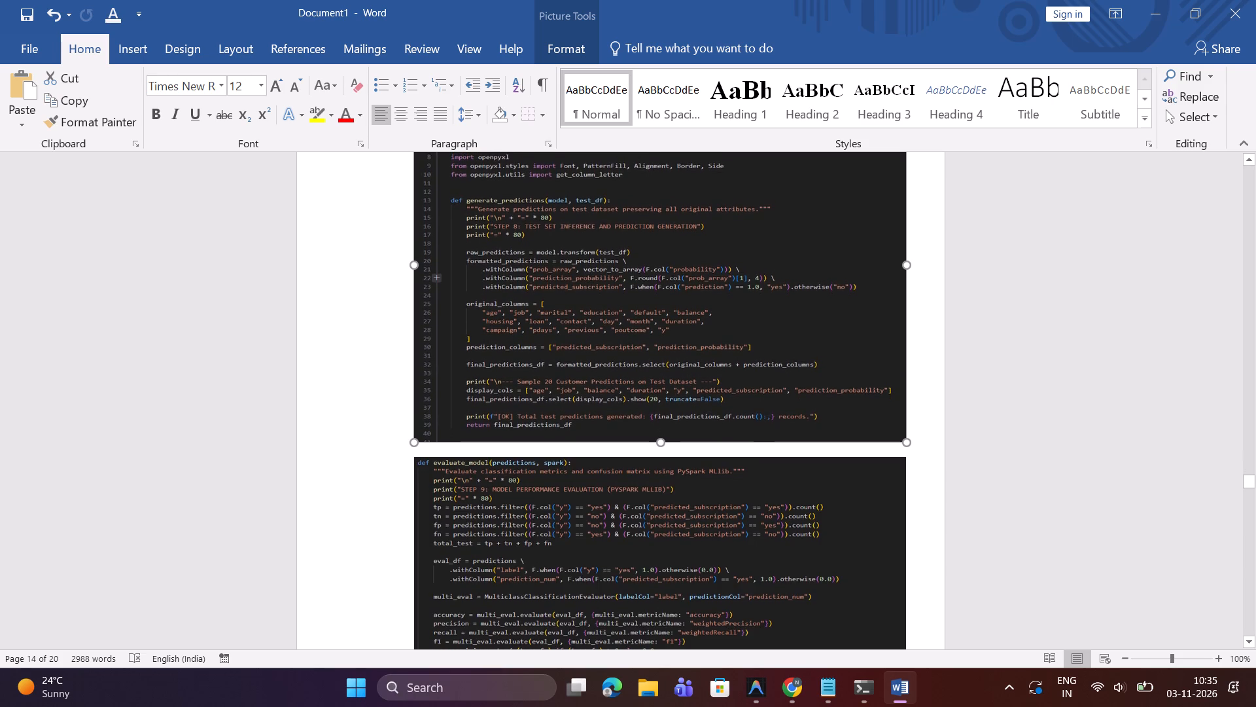
Review the Execution Screenshots section, from its heading and Fig 1 through the screenshot descriptions to the Output / Result Screenshots heading.
scroll(665, 442, "down", 9)
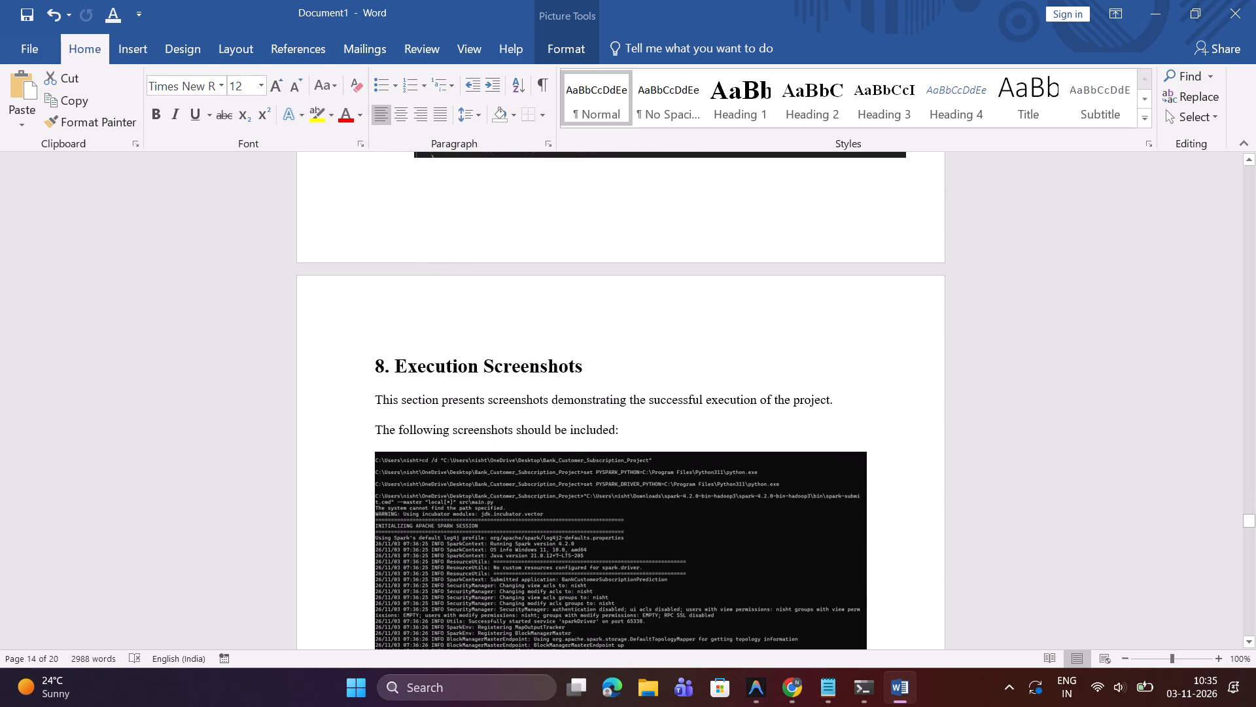
scroll(665, 442, "down", 1)
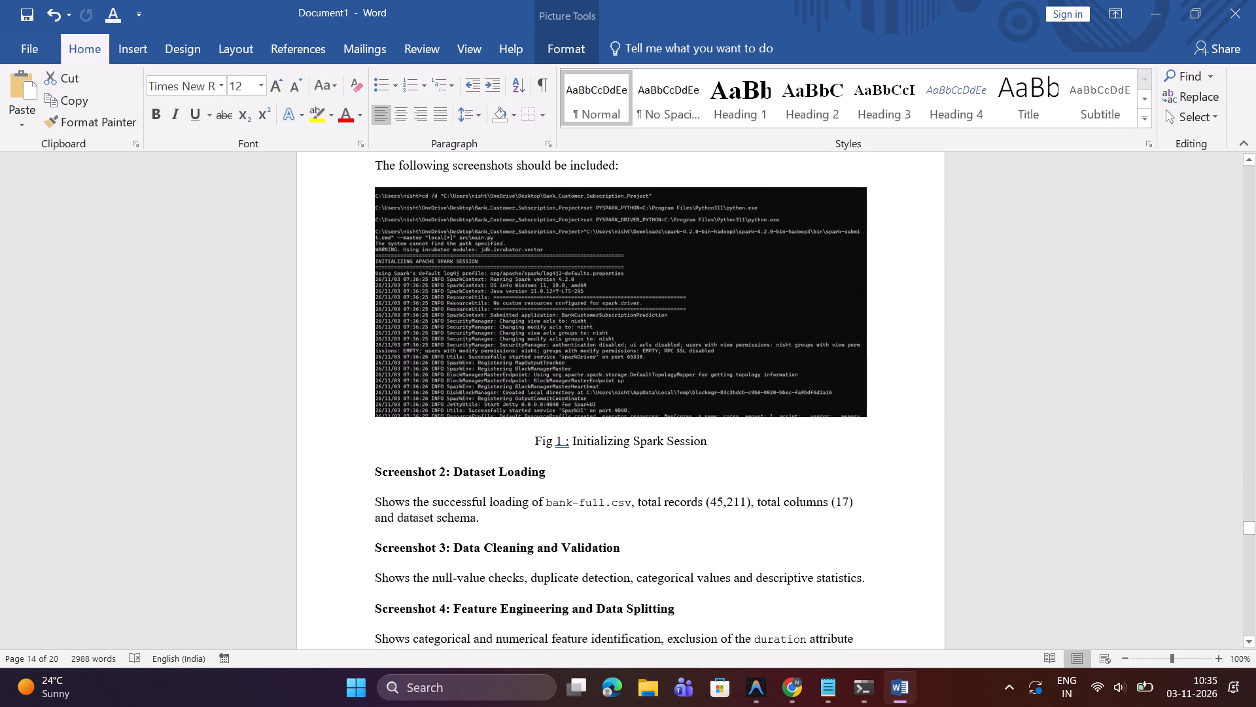
scroll(734, 458, "down", 1)
scroll(734, 458, "up", 1)
scroll(734, 458, "down", 1)
scroll(734, 458, "up", 2)
scroll(734, 458, "down", 2)
scroll(734, 458, "up", 1)
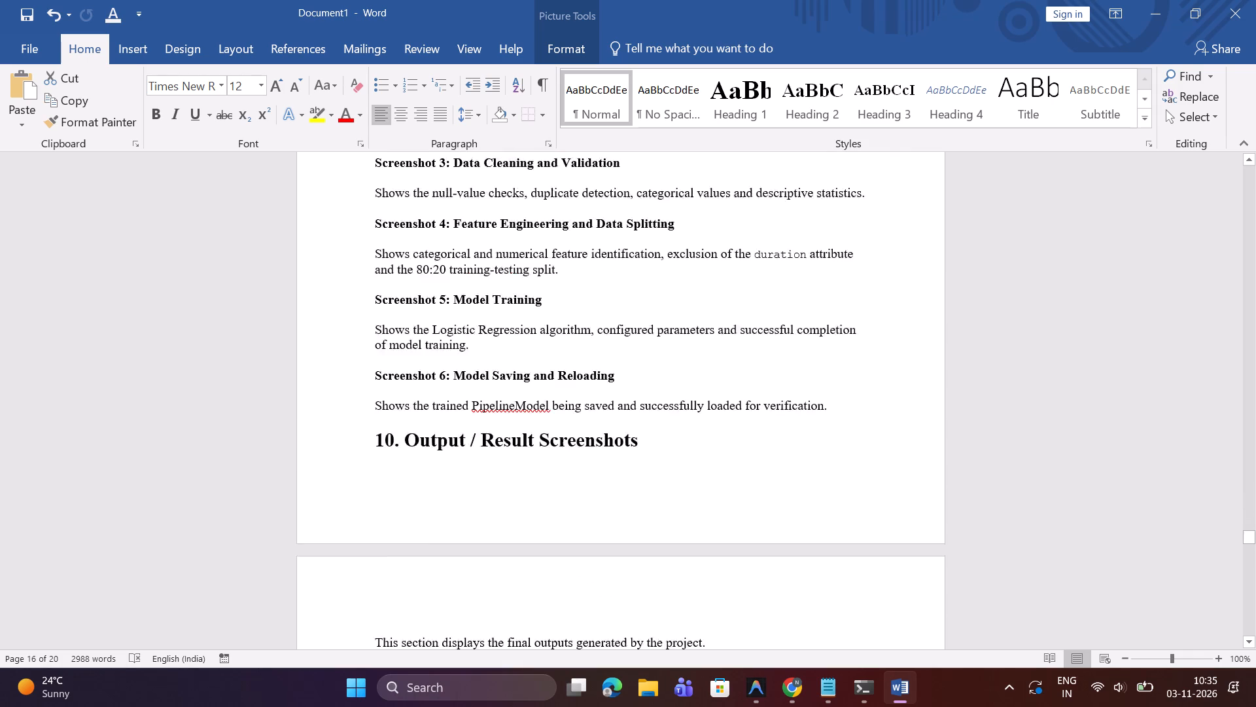
scroll(734, 458, "up", 1)
scroll(734, 458, "down", 1)
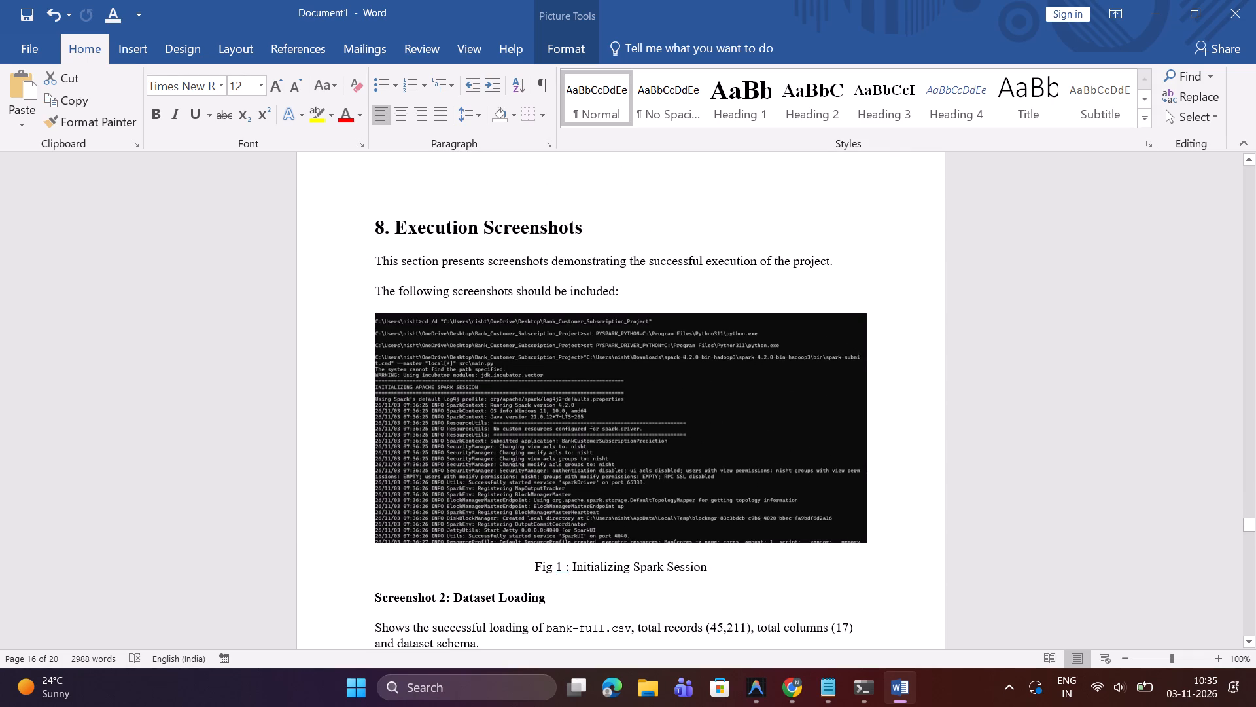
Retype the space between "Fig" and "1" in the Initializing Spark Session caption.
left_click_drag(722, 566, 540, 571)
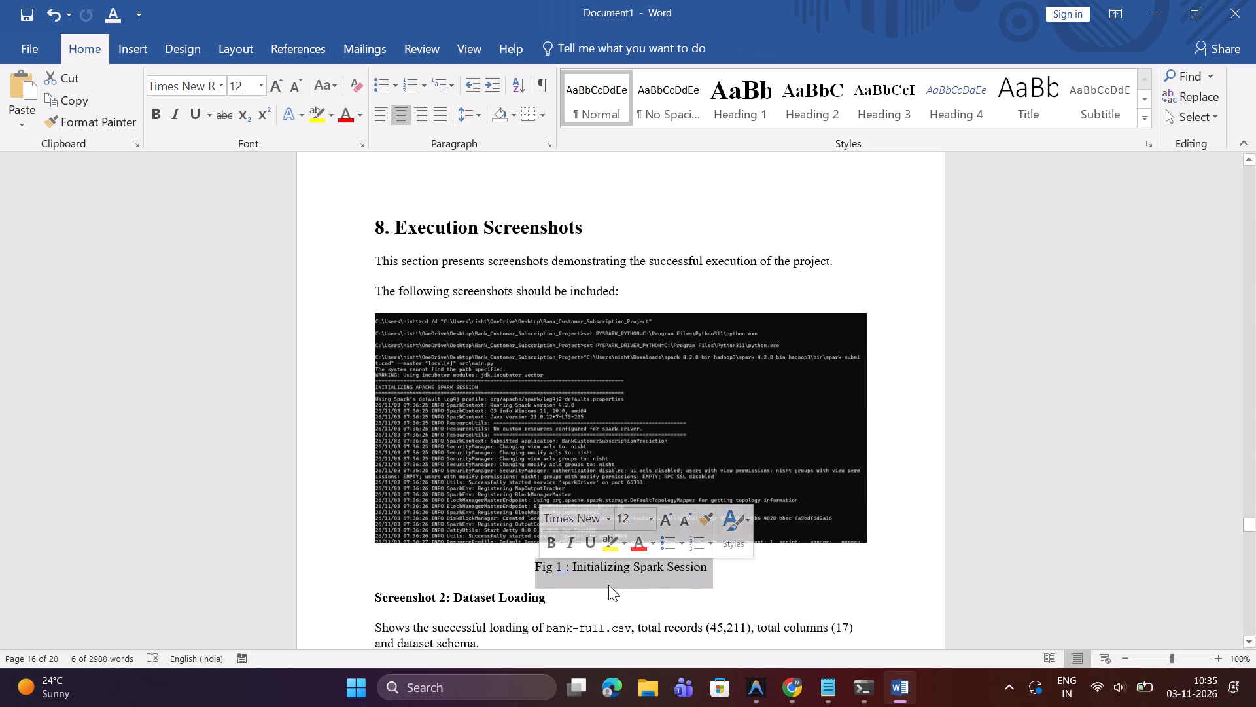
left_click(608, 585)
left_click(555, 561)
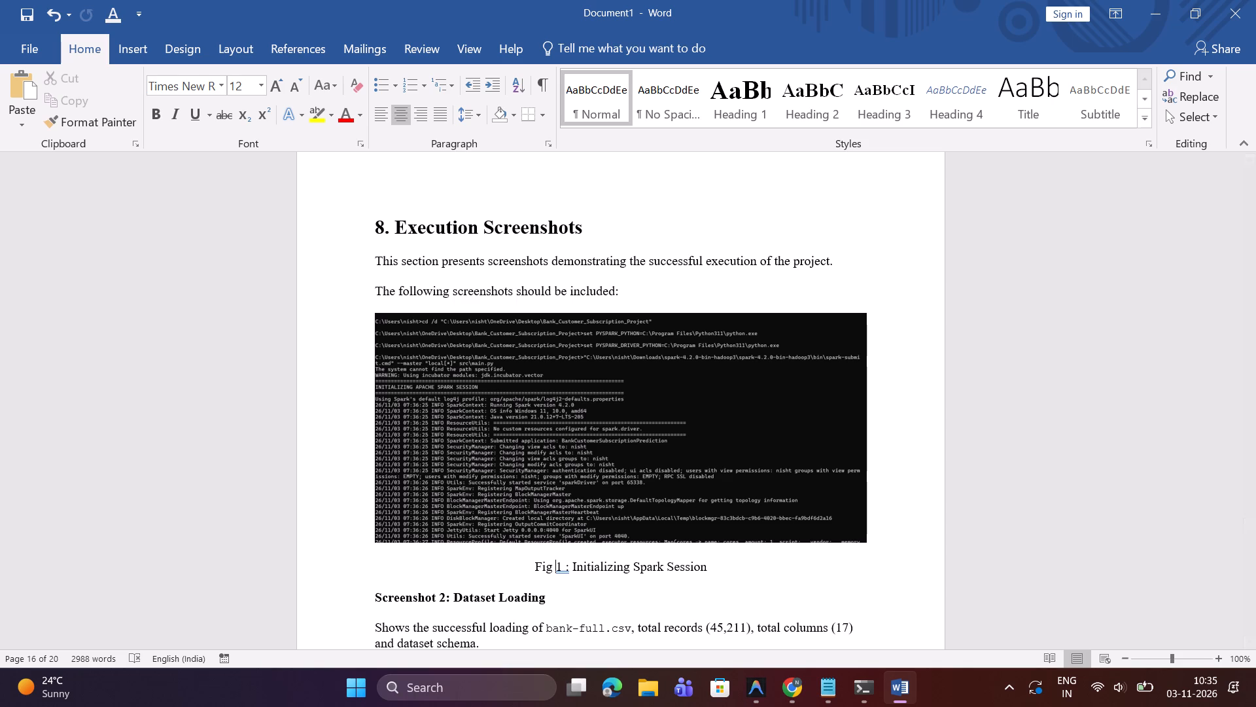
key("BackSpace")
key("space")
Check the layout of the source code images and the Execution Screenshots and Output / Result Screenshots sections.
scroll(776, 488, "up", 16)
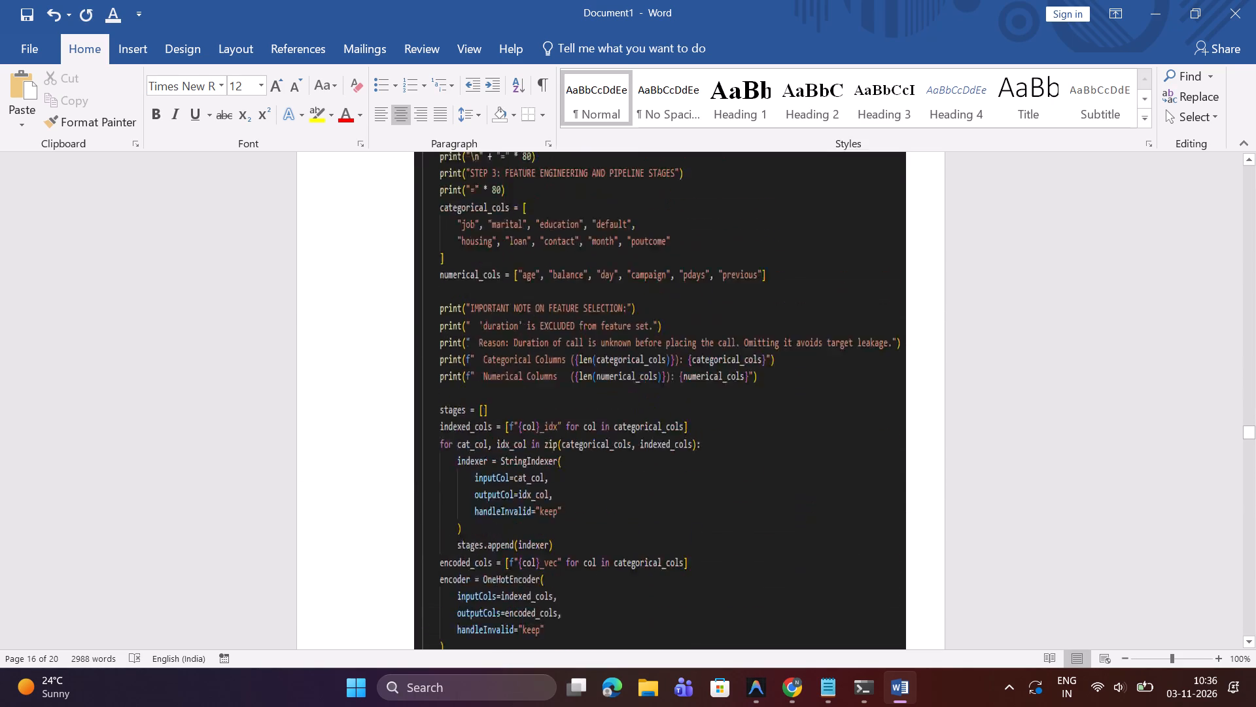
scroll(776, 488, "up", 4)
scroll(776, 488, "down", 4)
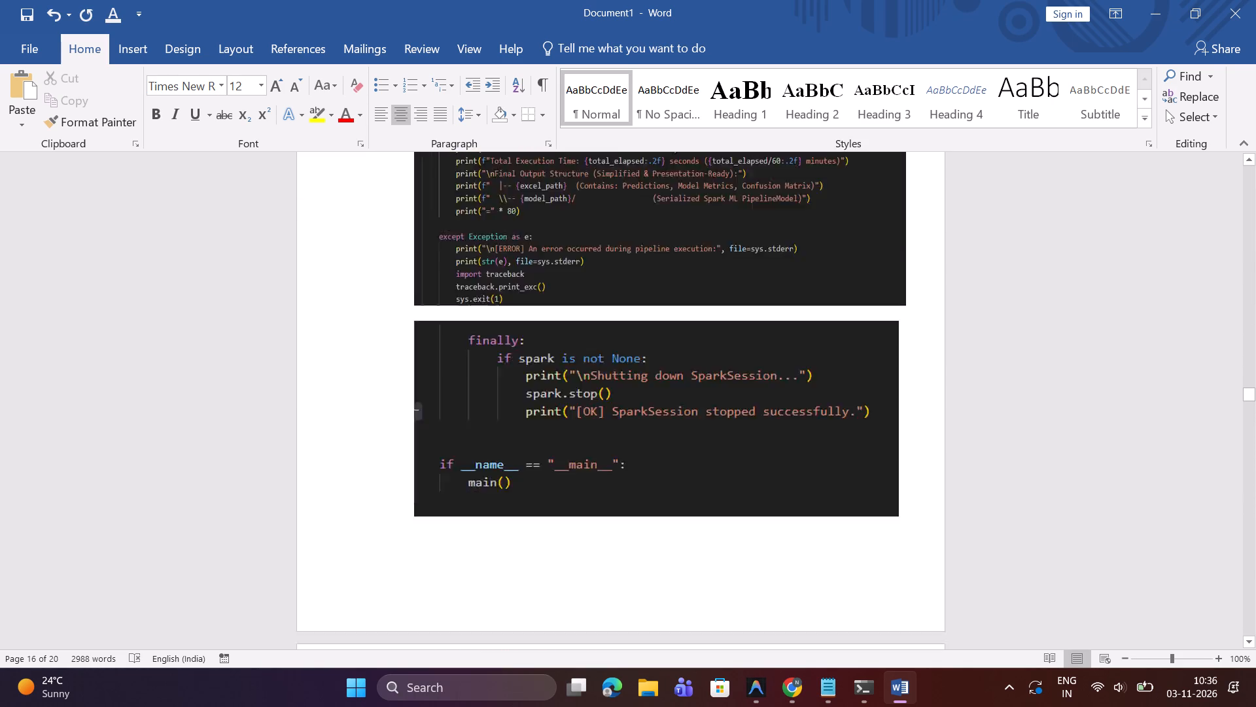
scroll(776, 488, "down", 7)
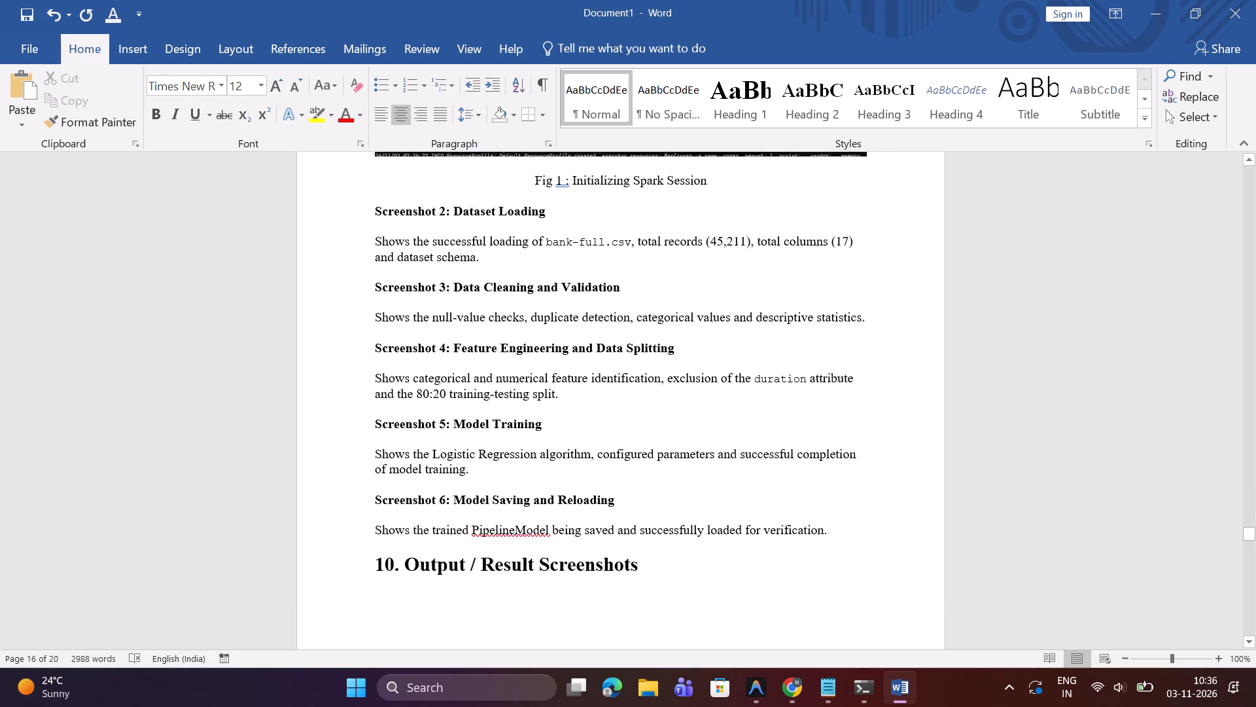
scroll(776, 488, "down", 3)
scroll(776, 488, "up", 1)
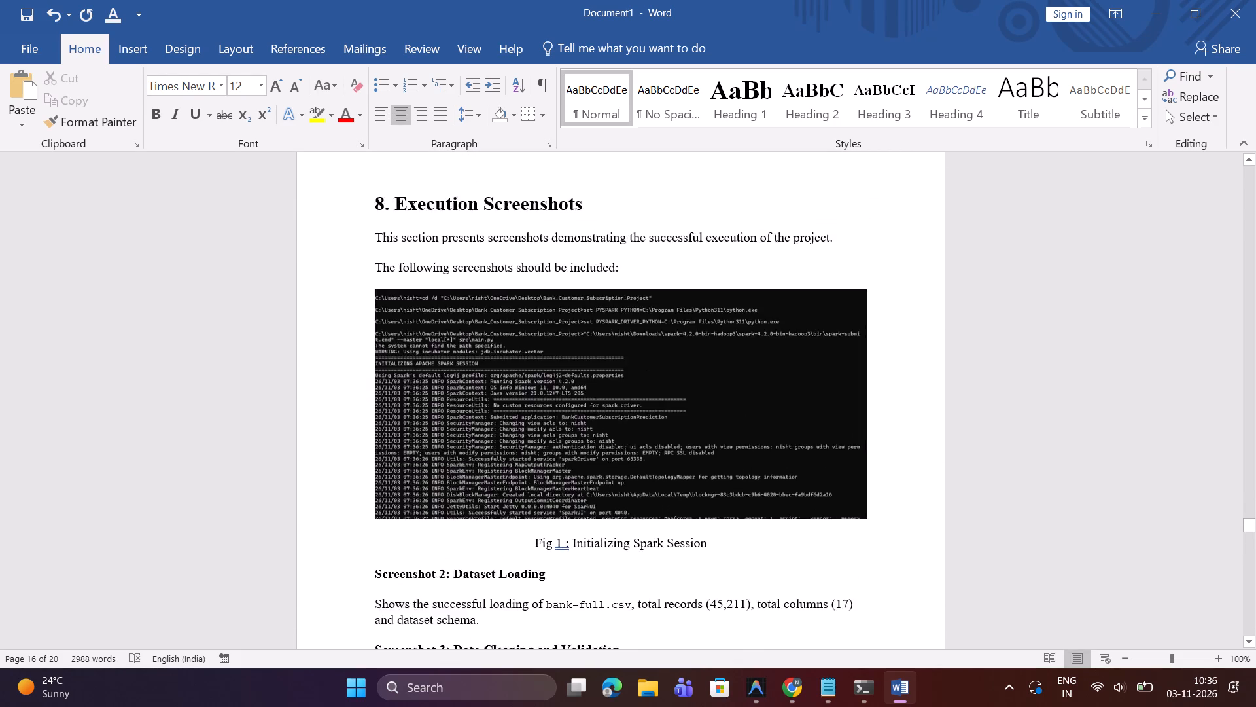
scroll(776, 488, "up", 2)
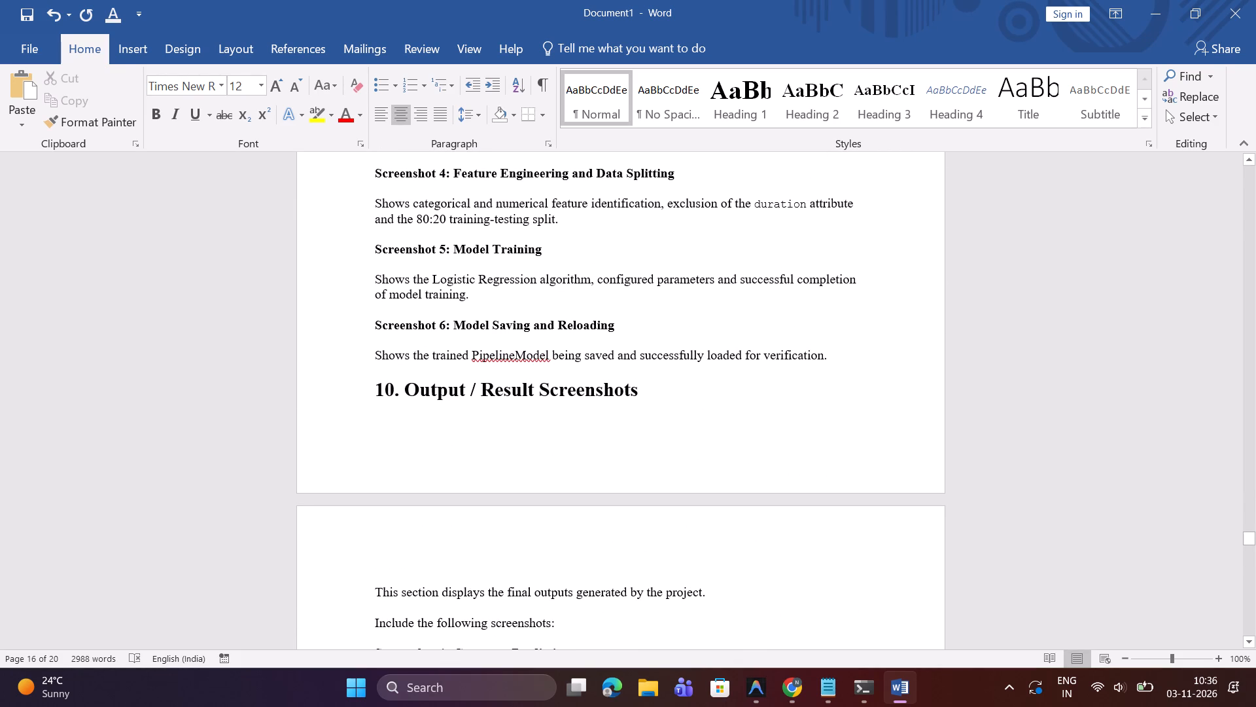
scroll(776, 488, "up", 2)
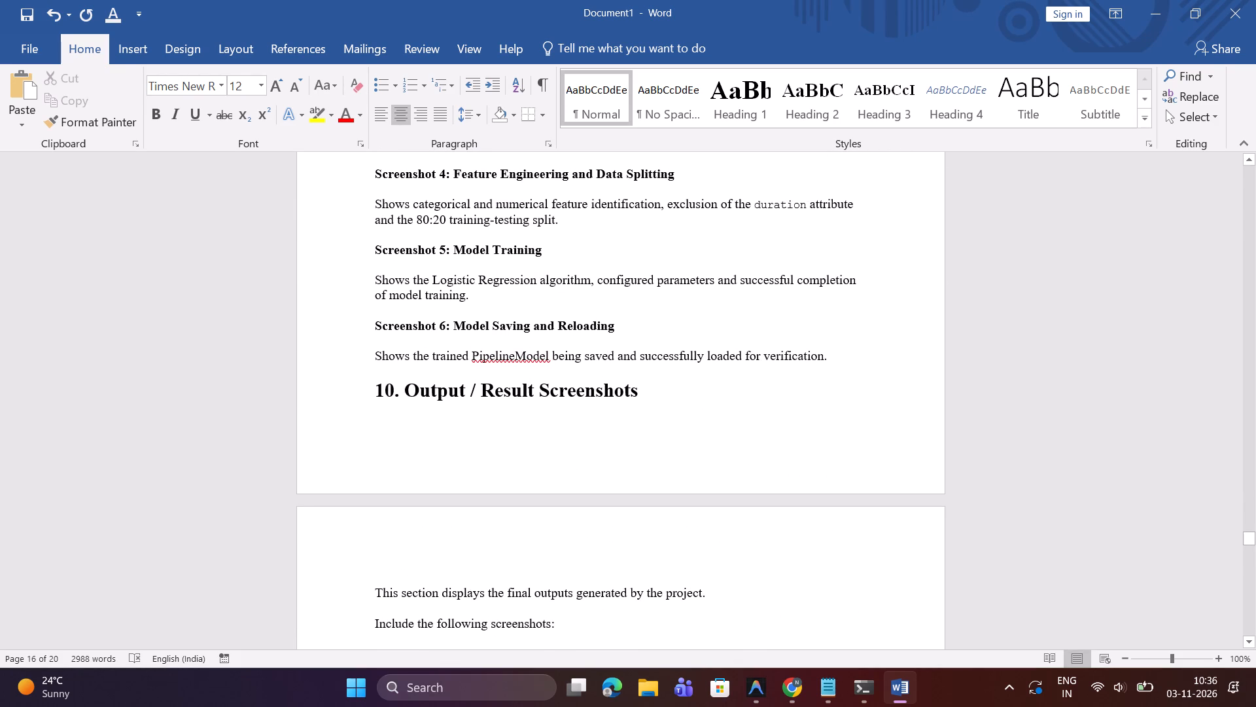
Remove the "Screenshot 2:" prefix from the Dataset Loading heading in the Execution Screenshots section.
scroll(776, 488, "up", 1)
scroll(776, 488, "down", 3)
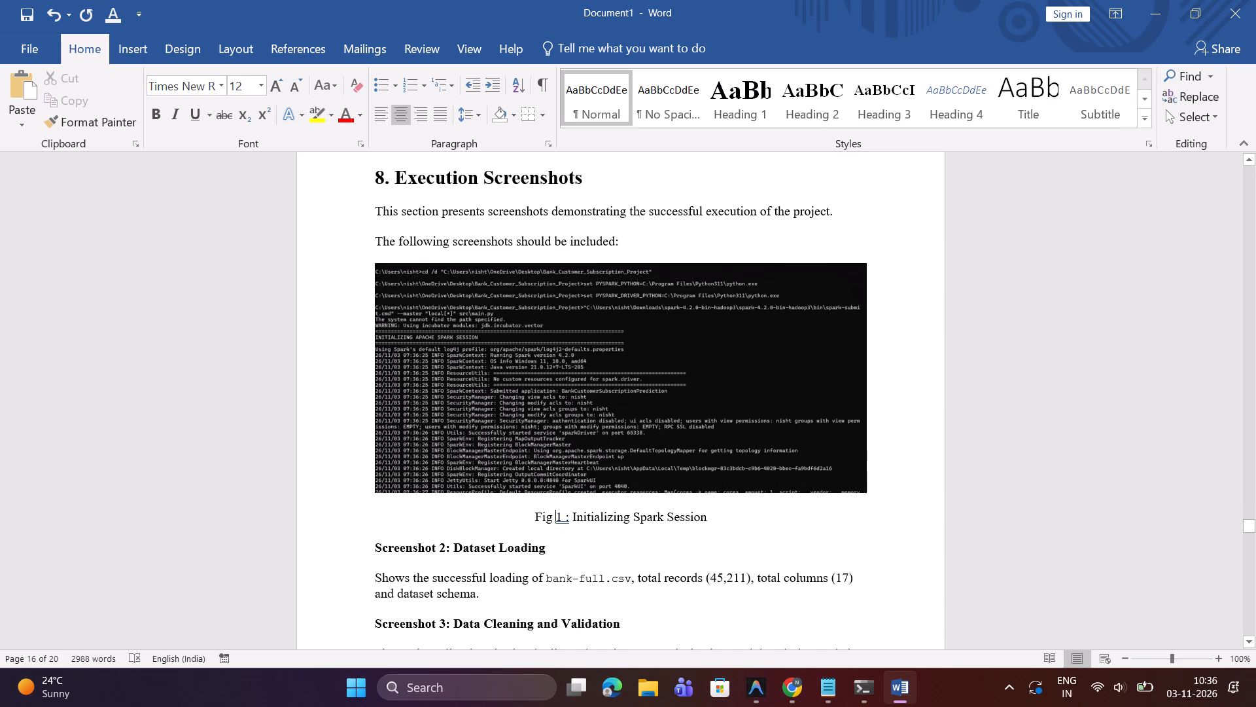
scroll(776, 488, "down", 2)
scroll(776, 488, "up", 2)
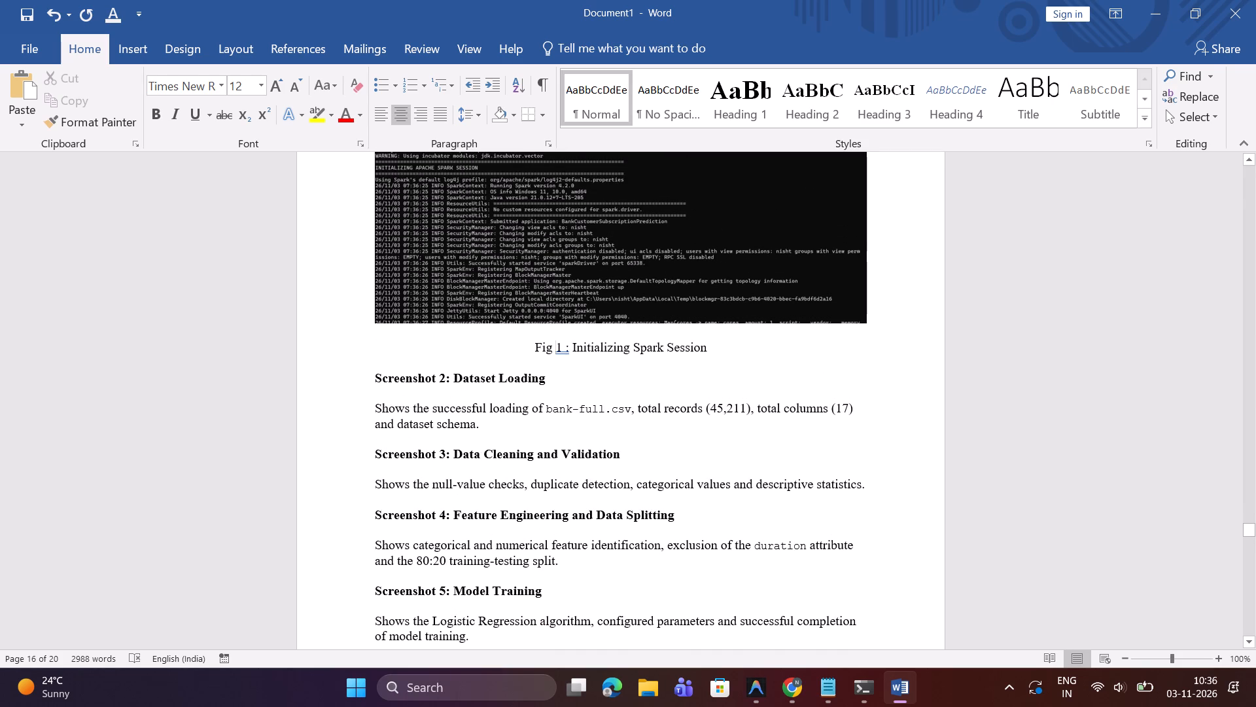
left_click_drag(489, 429, 376, 408)
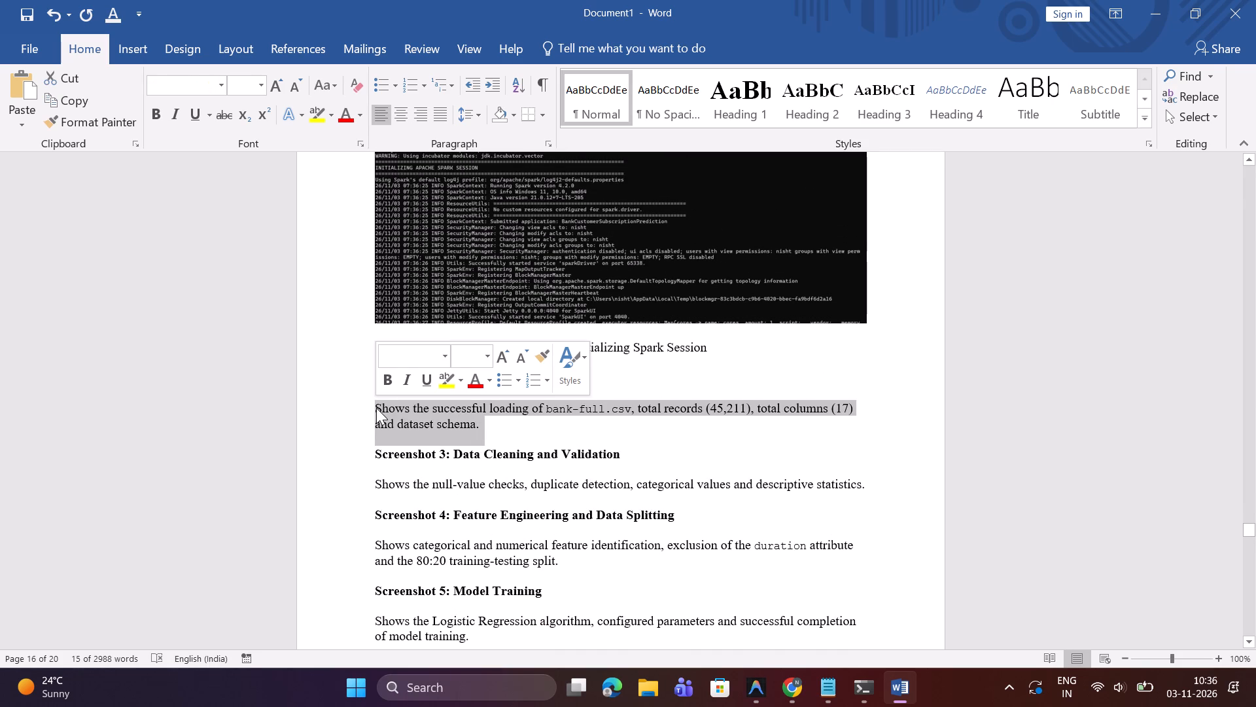
left_click(376, 408)
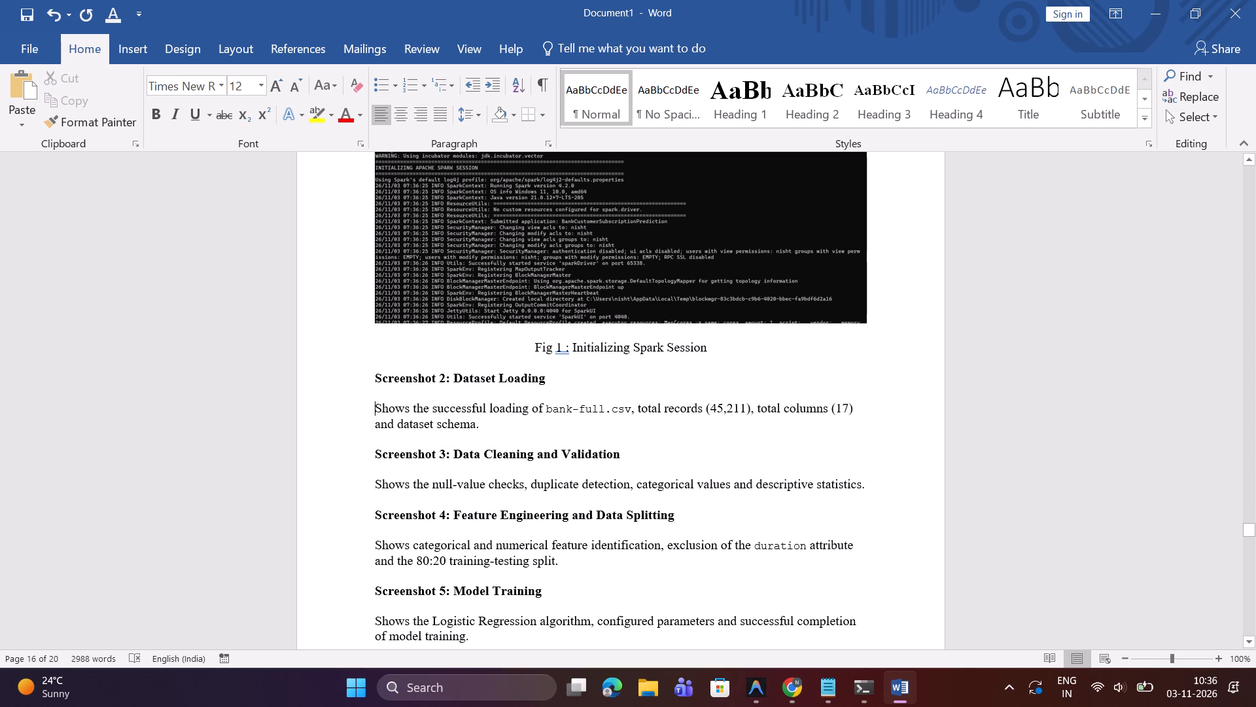
left_click(455, 378)
key("BackSpace")
key("BackSpace")
key("BackSpace")
key("BackSpace")
key("BackSpace")
key("BackSpace")
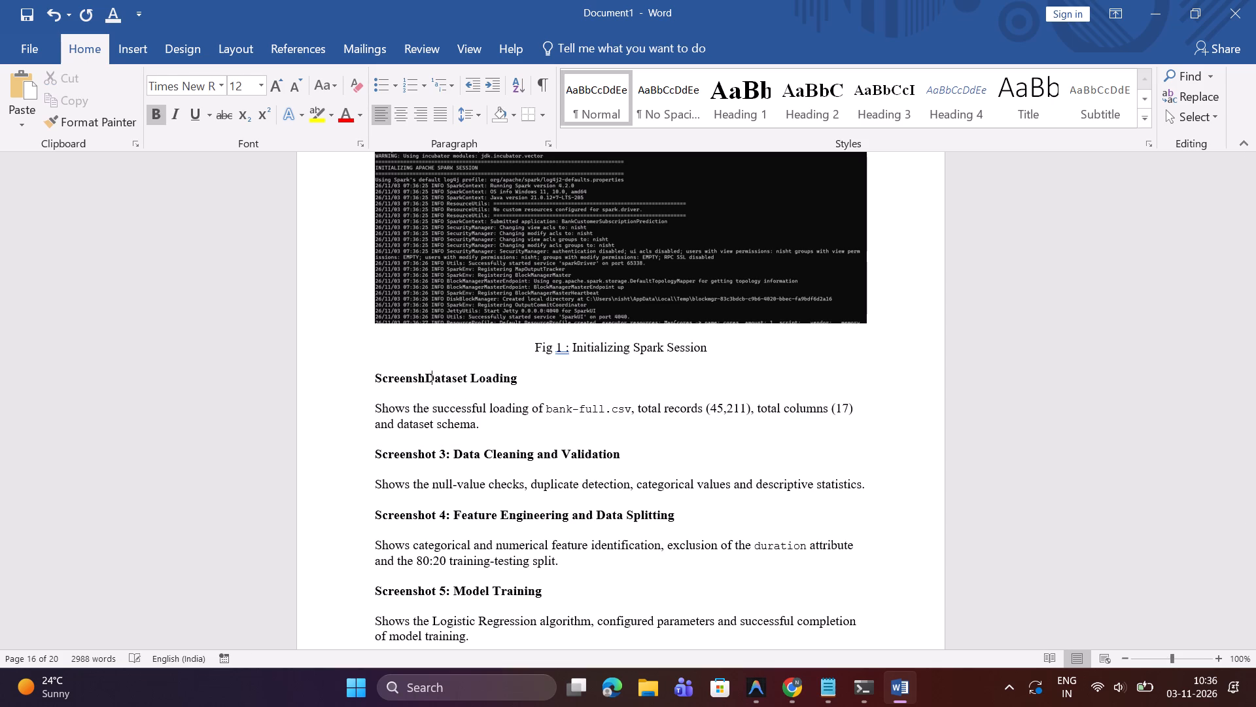
key("BackSpace")
key("BackSpace")
key("BackSpace")
key("BackSpace")
key("BackSpace")
key("BackSpace")
key("BackSpace")
key("BackSpace")
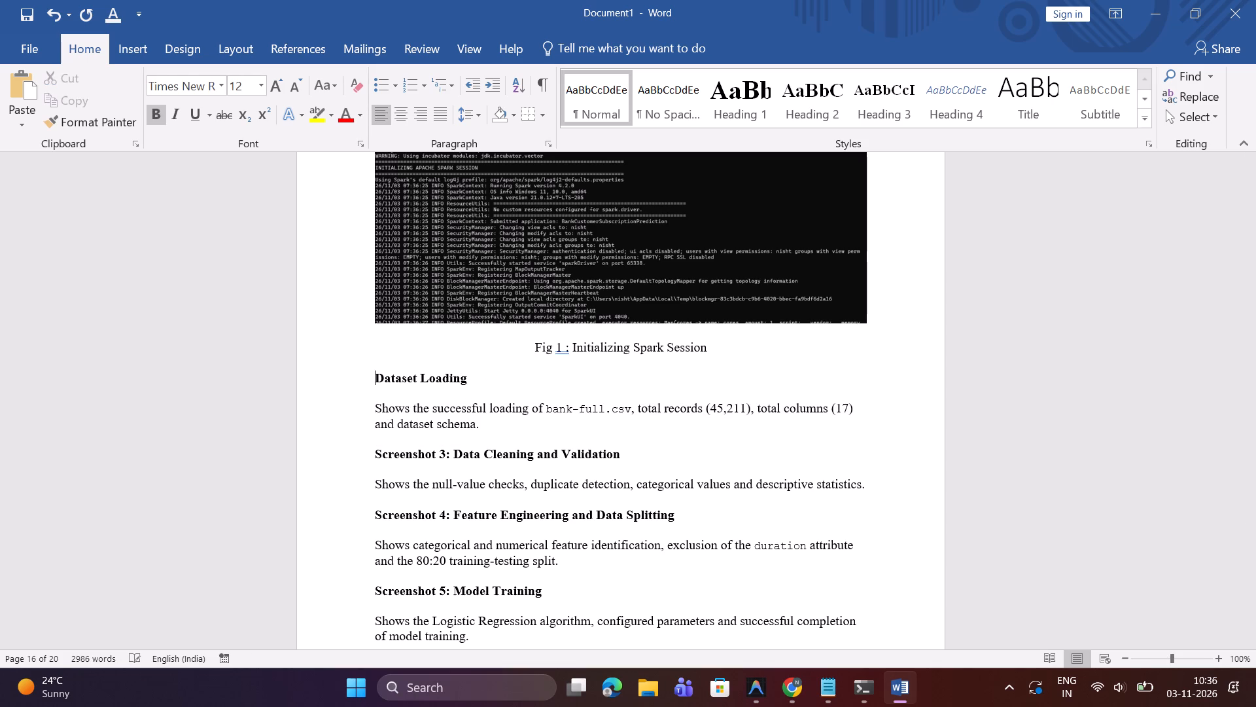
Add an empty line directly beneath the Dataset Loading heading.
left_click(519, 381)
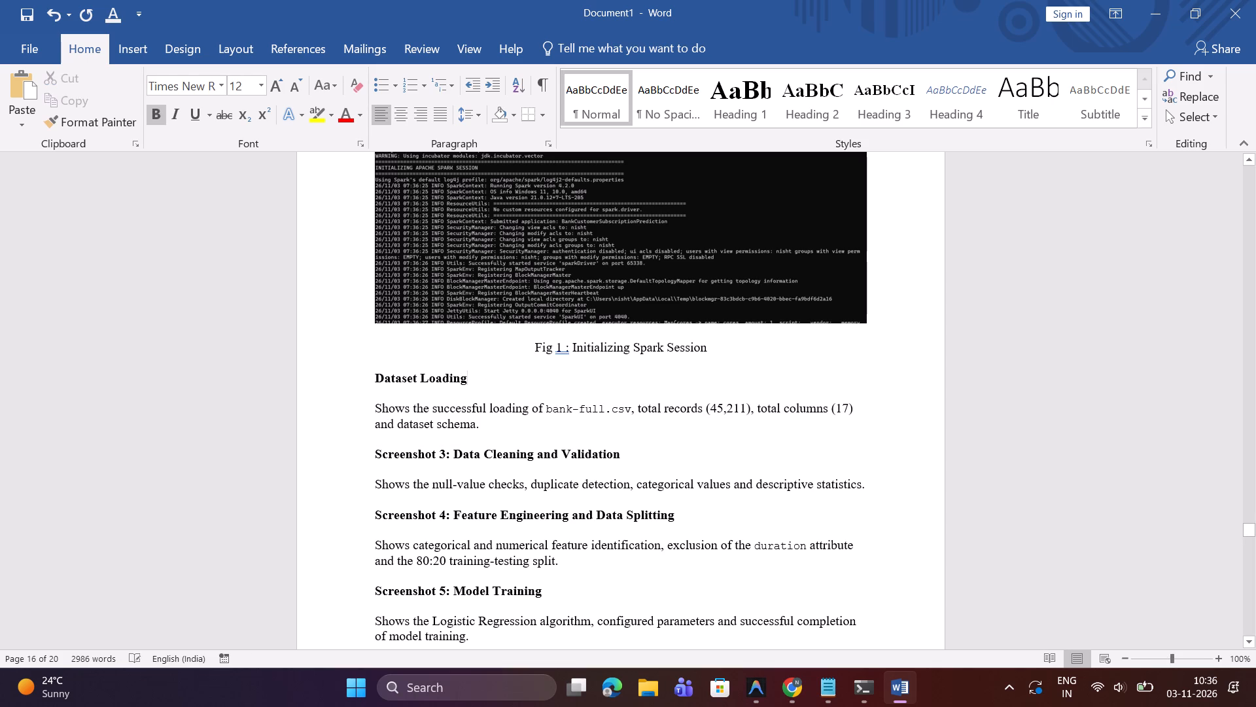
key("Return")
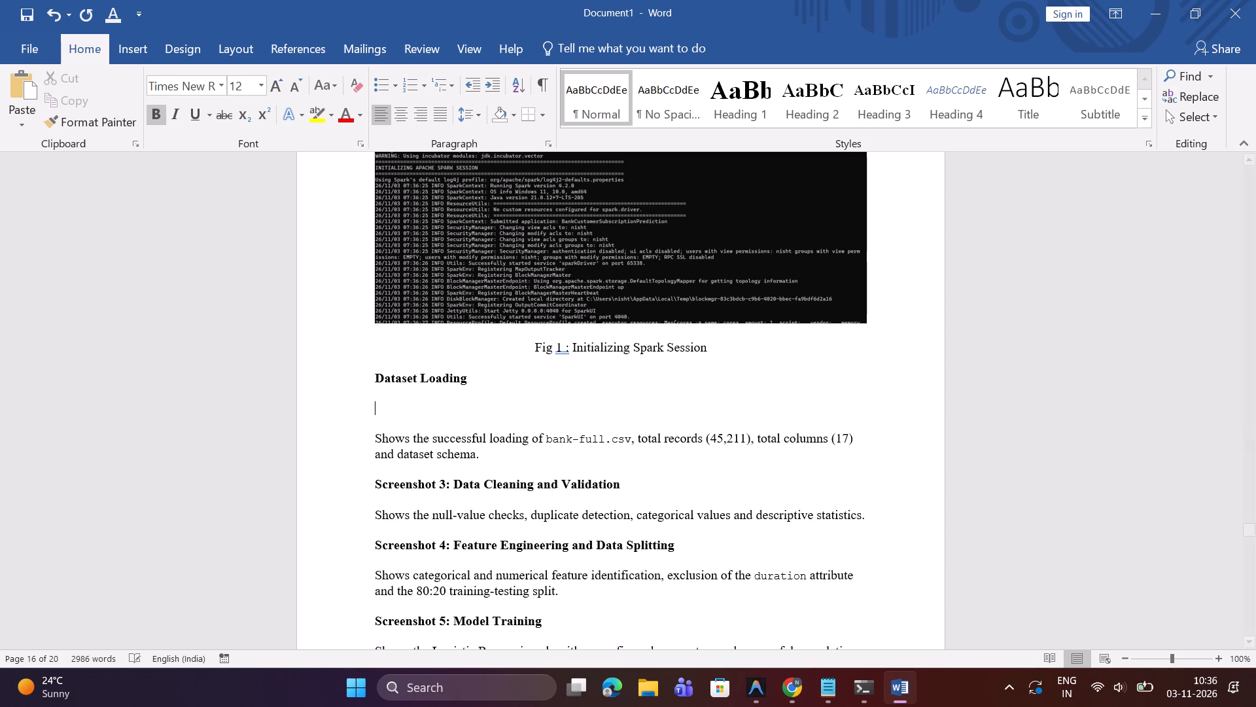
Switch to Command Prompt and snip the STEP 1 data loading output, from its heading through the first three records at full table width.
left_click(902, 700)
left_click(873, 695)
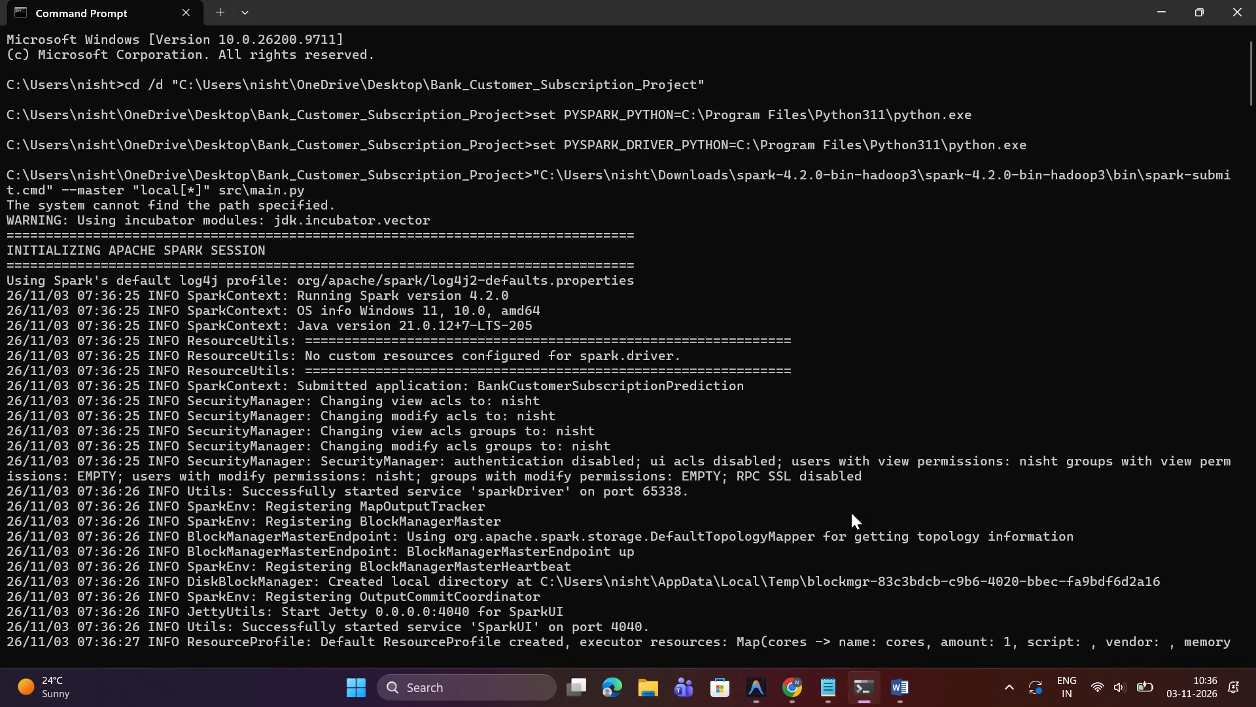
scroll(811, 418, "down", 5)
scroll(811, 418, "up", 1)
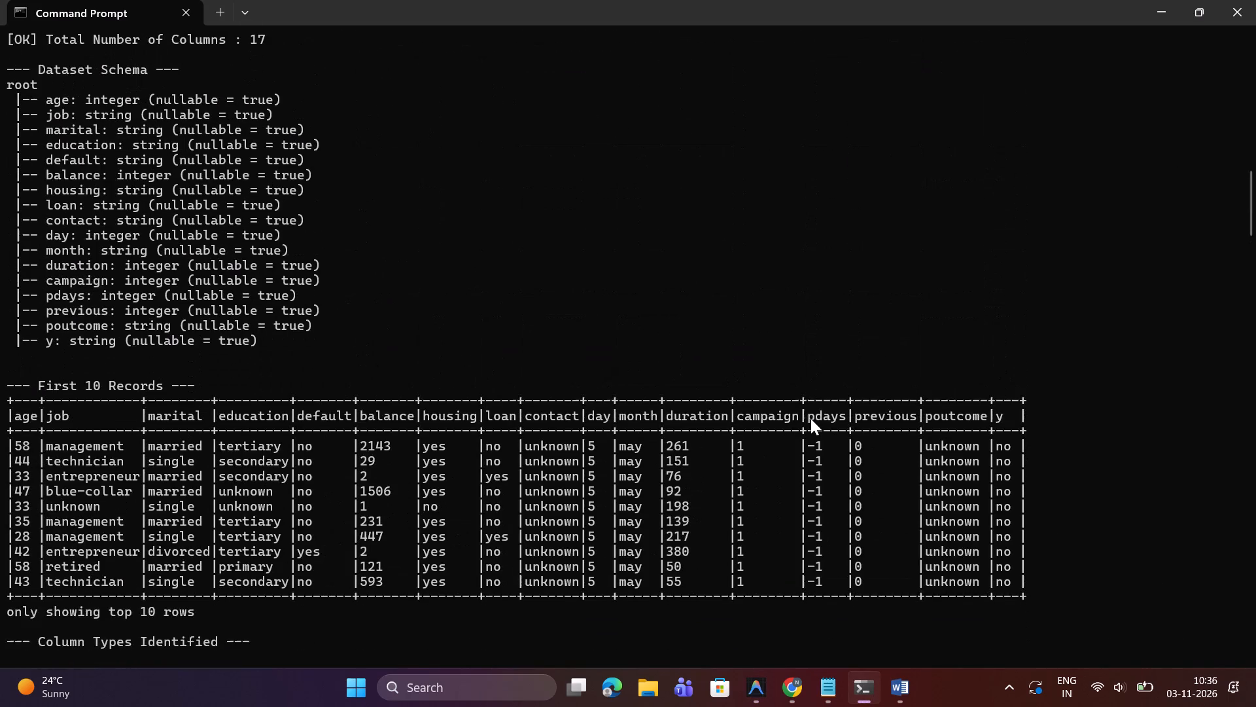
scroll(811, 418, "up", 2)
scroll(811, 418, "down", 1)
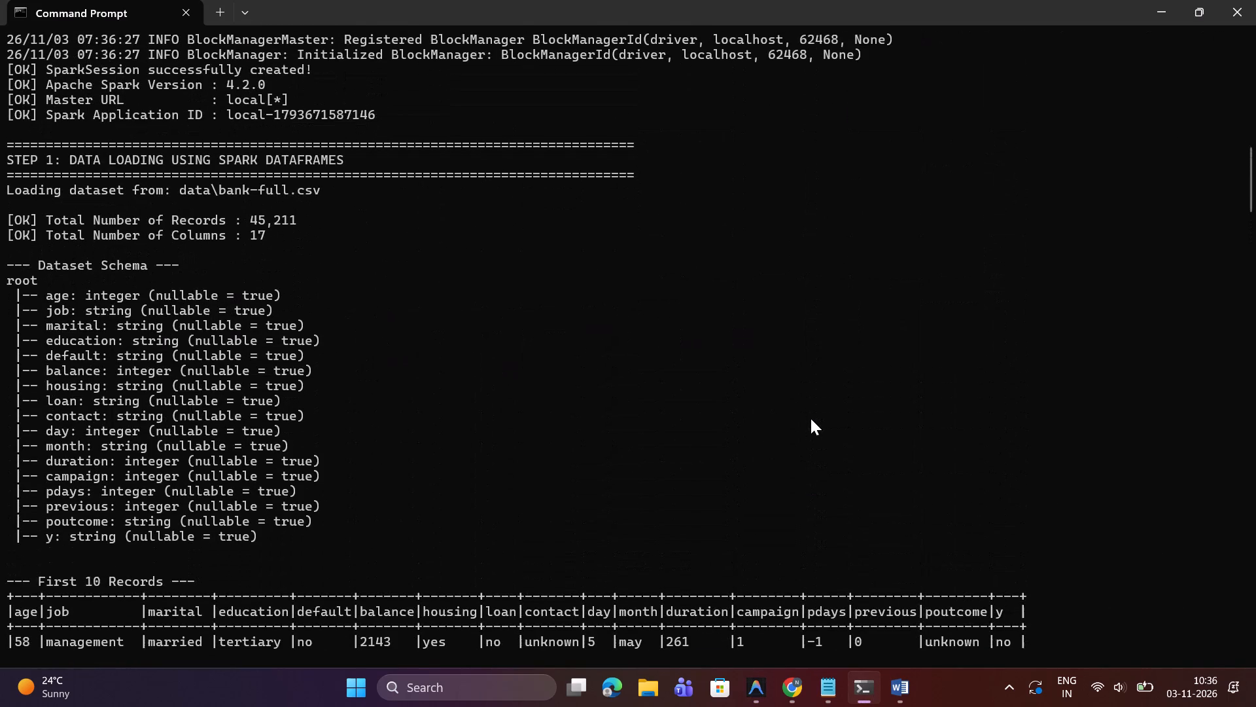
scroll(811, 418, "down", 1)
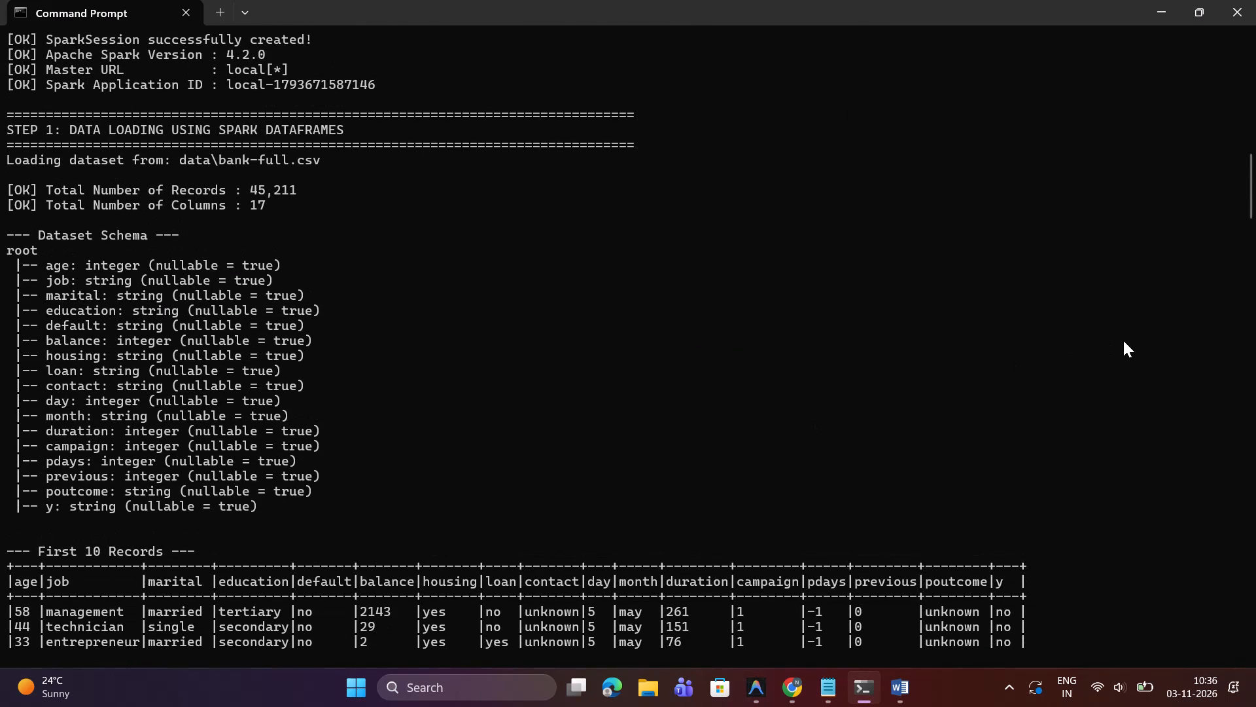
key("shift+super+s")
left_click_drag(7, 102, 1002, 652)
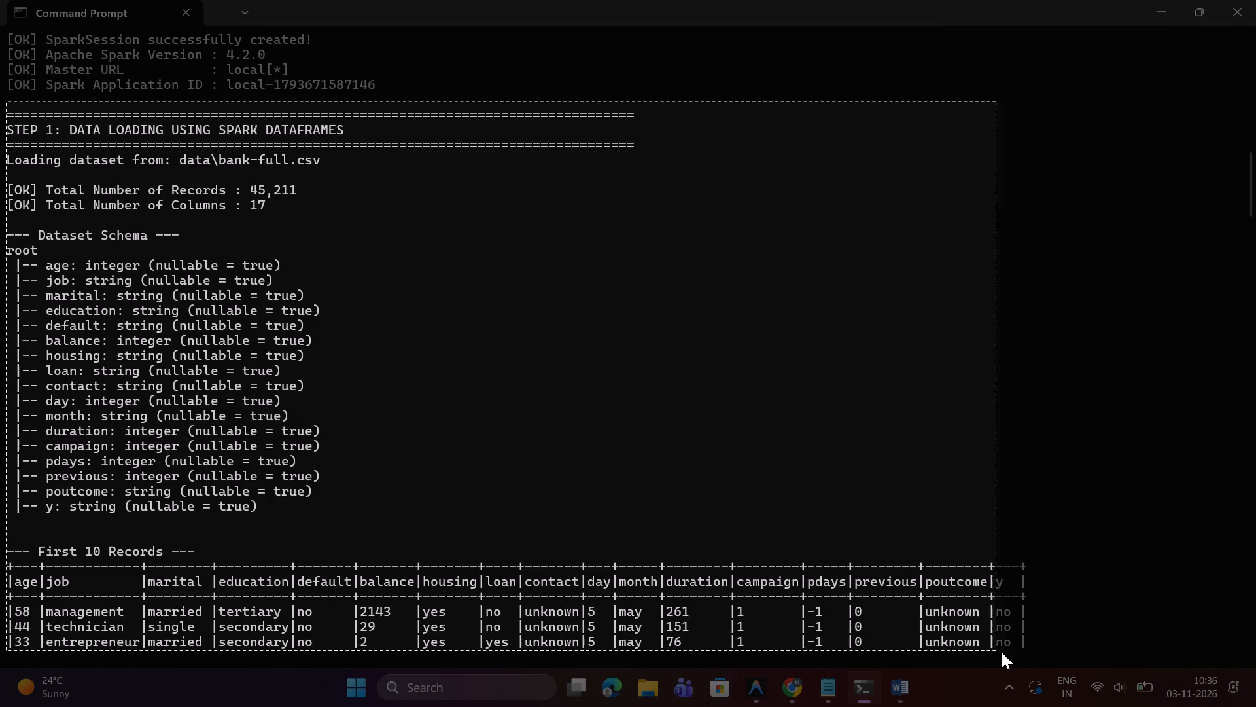
left_click_drag(1002, 652, 1049, 650)
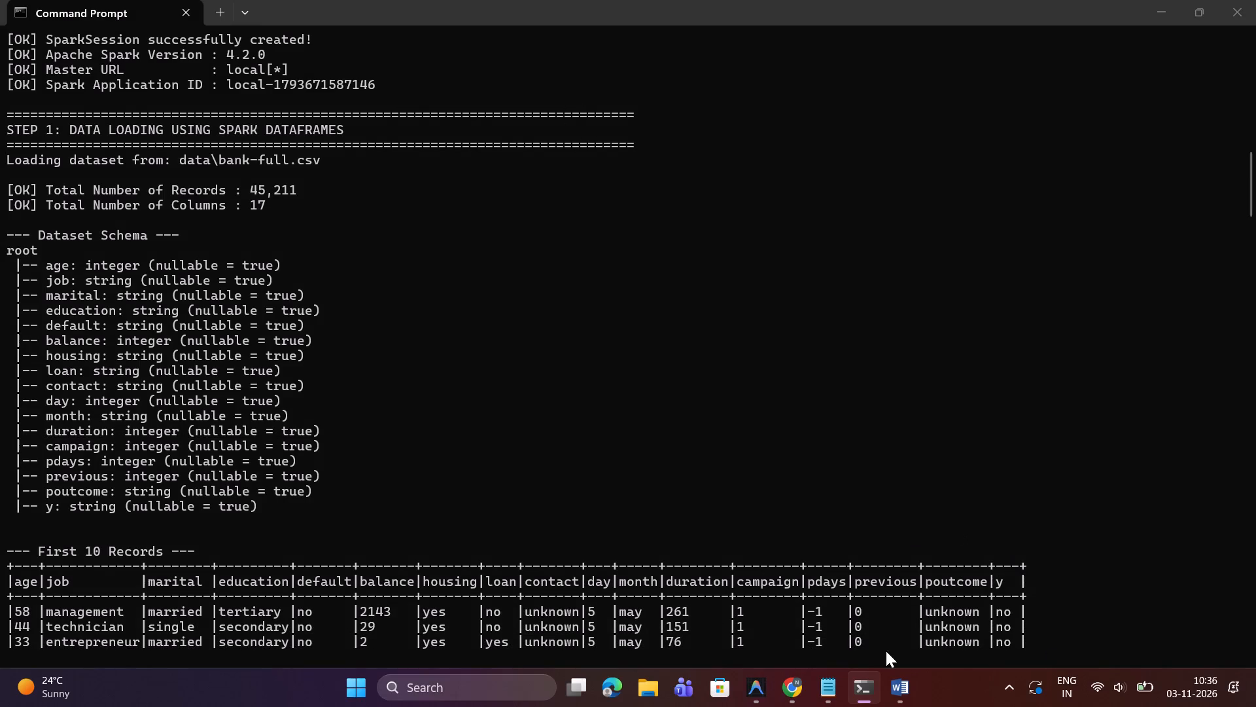
Return to the Word report and paste the data loading snip into the empty line beneath the Dataset Loading heading.
left_click(896, 698)
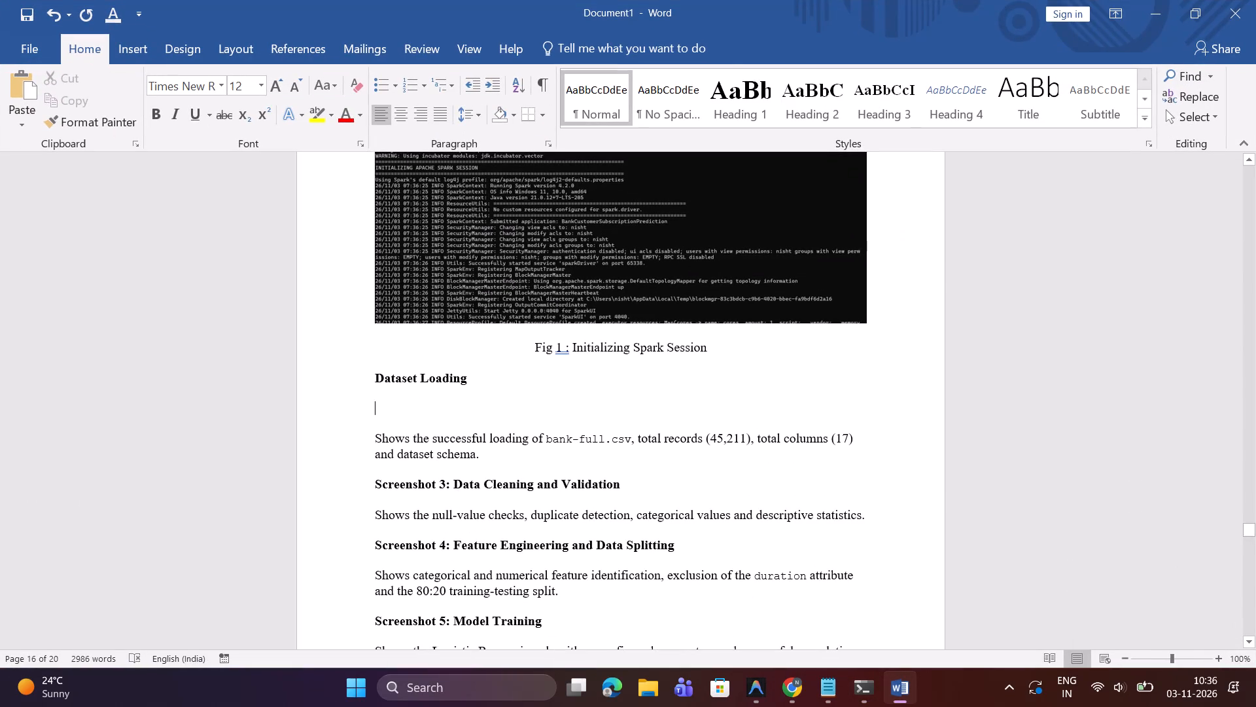
key("ctrl+v")
Delete the description paragraph about the successful loading of bank-full.csv beneath the data loading image.
scroll(854, 556, "down", 1)
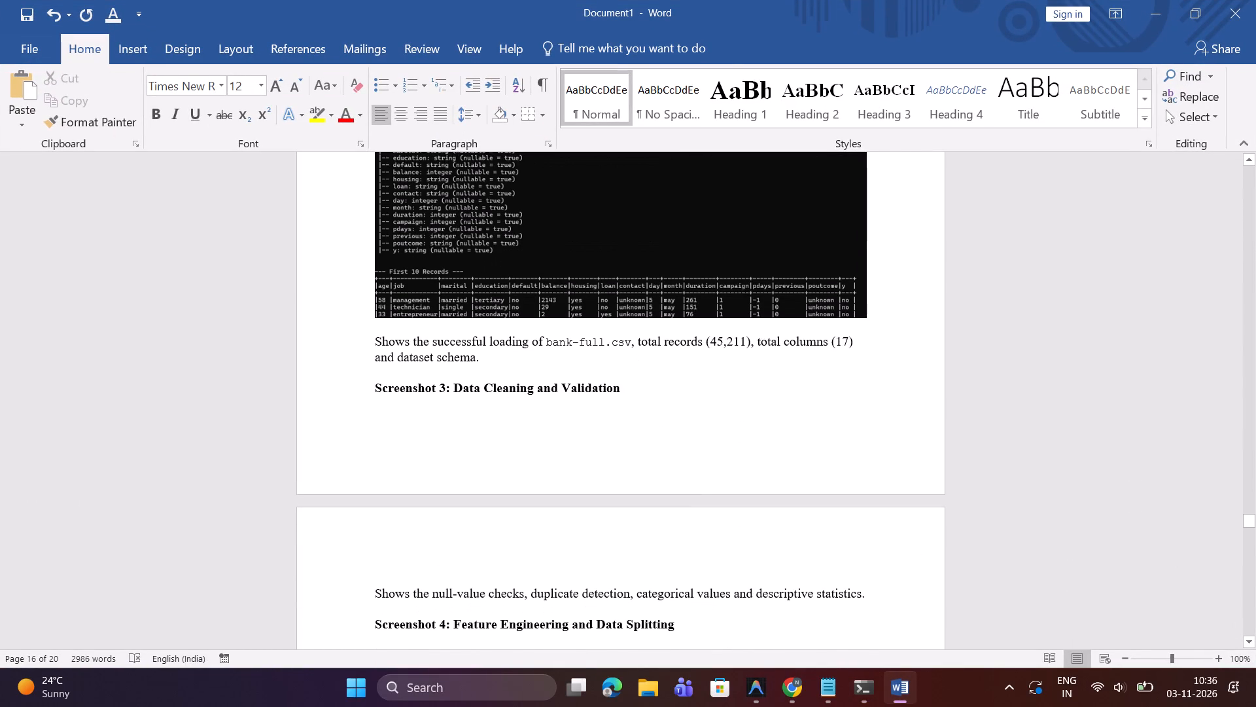
scroll(854, 556, "down", 1)
left_click_drag(512, 366, 386, 342)
key("BackSpace")
Remove the "Screenshot 3:" prefix from the Data Cleaning and Validation heading.
key("Right")
key("Right")
key("Right")
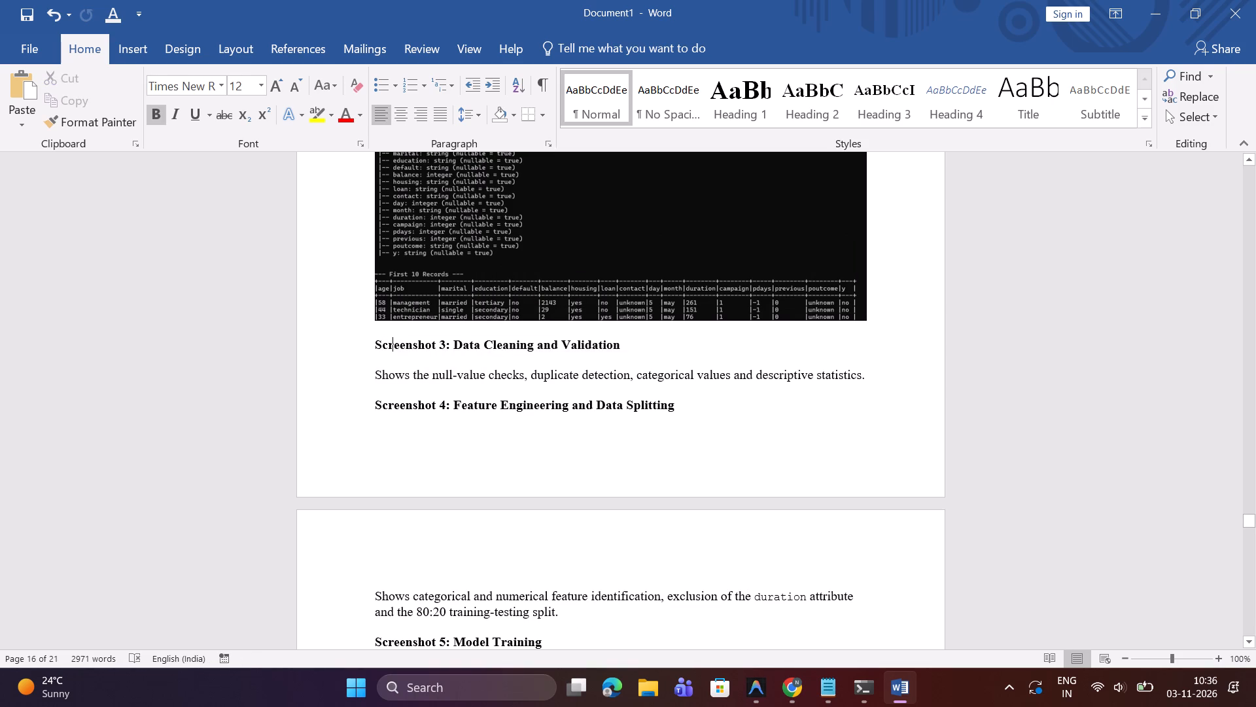
key("Right")
key("Right")
key("Right")
key("Right")
key("Right")
key("Right")
key("Right")
key("Right")
key("Right")
key("Right")
key("Right")
key("BackSpace")
key("BackSpace")
key("BackSpace")
key("BackSpace")
key("BackSpace")
key("BackSpace")
key("BackSpace")
key("BackSpace")
key("BackSpace")
key("BackSpace")
key("BackSpace")
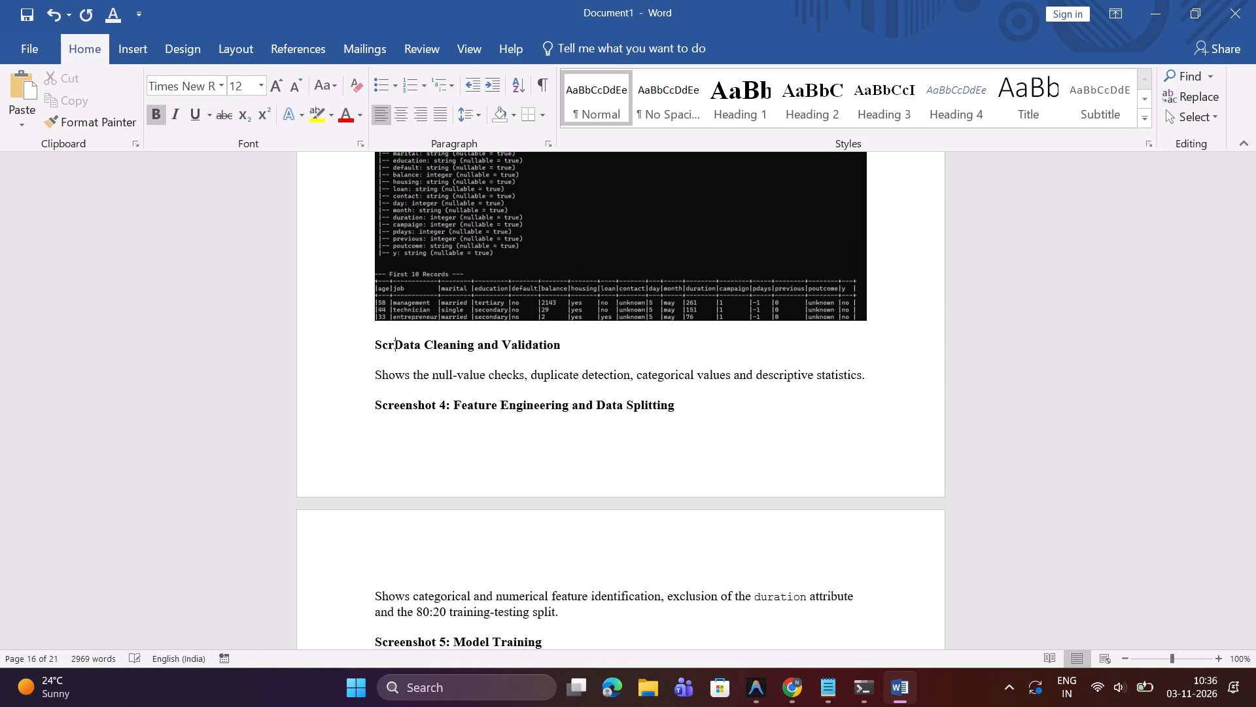
key("BackSpace")
key("BackSpace")
key("BackSpace")
Stretch the Initializing Spark Session image slightly taller, keeping its width.
scroll(386, 342, "up", 3)
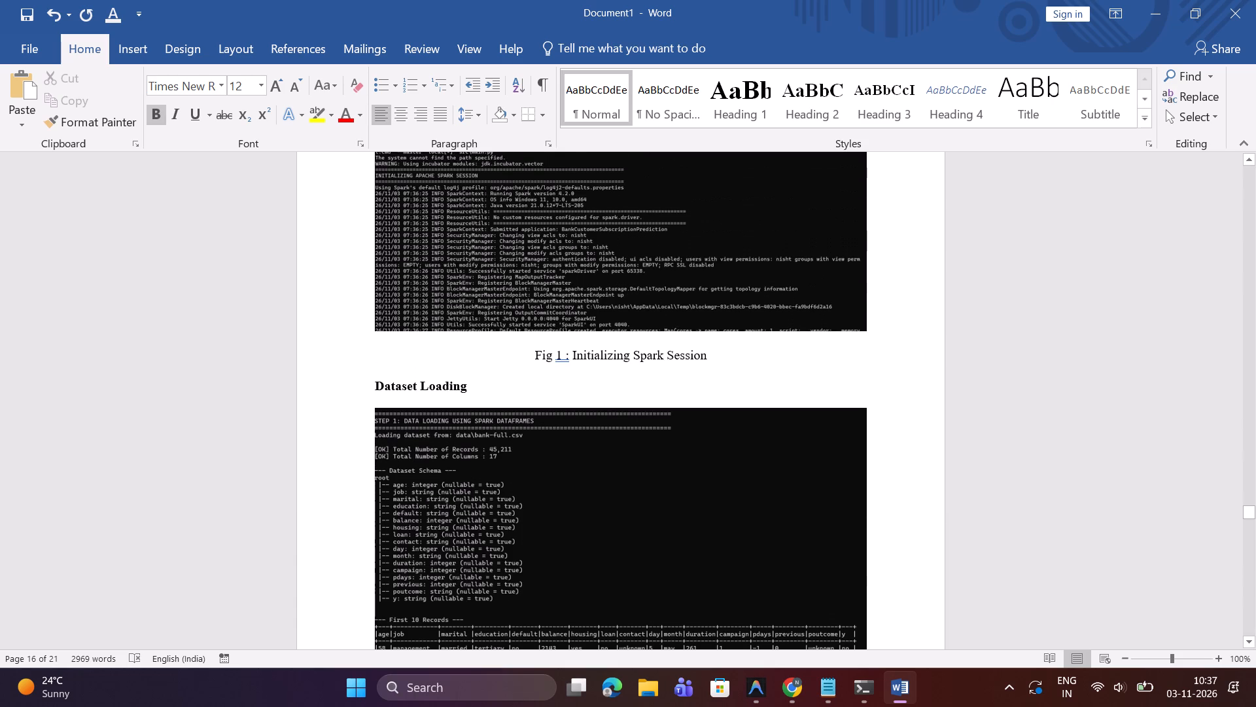
left_click(608, 214)
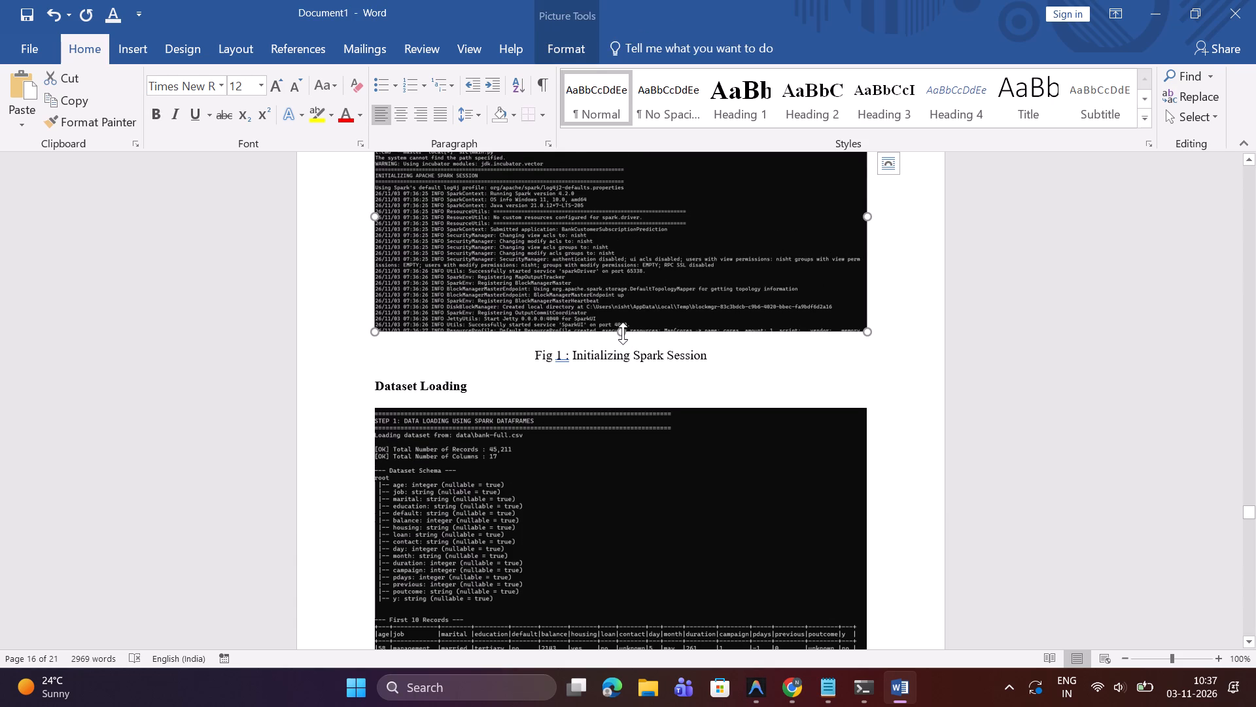
left_click_drag(623, 333, 623, 340)
scroll(623, 340, "down", 2)
scroll(623, 340, "up", 1)
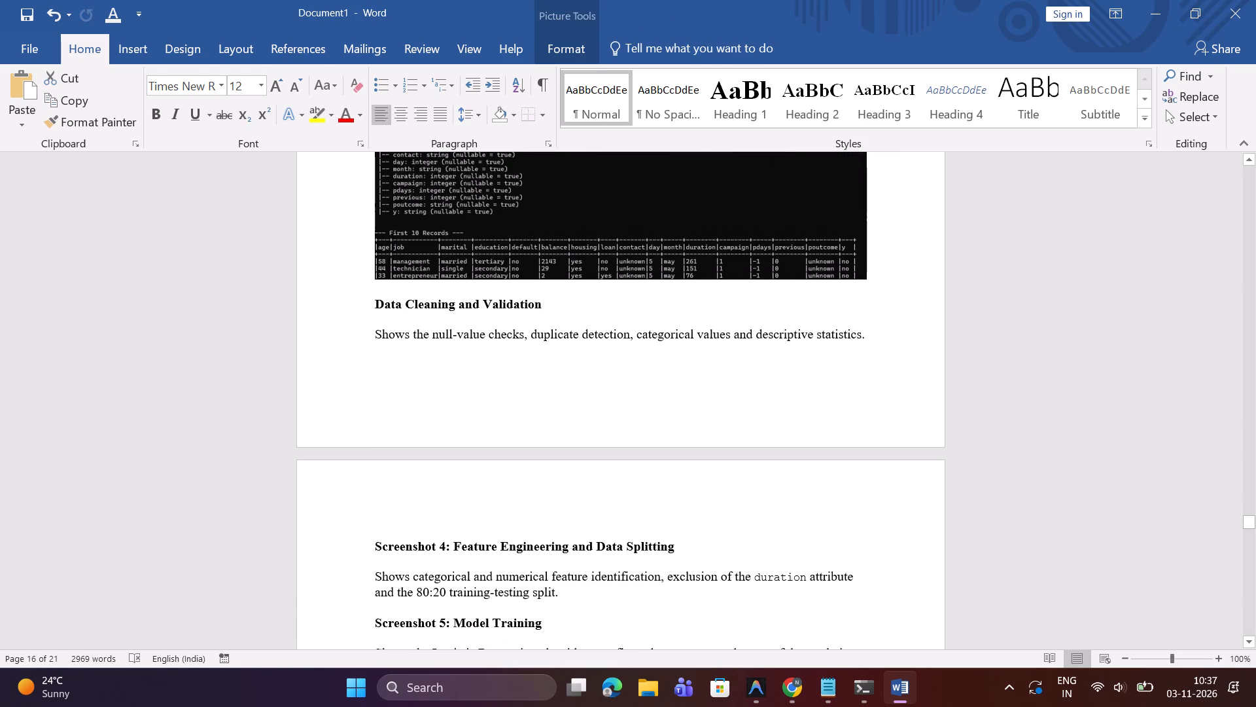
Insert two blank lines above the Data Cleaning and Validation heading to move it onto the following page.
left_click(372, 302)
key("Return")
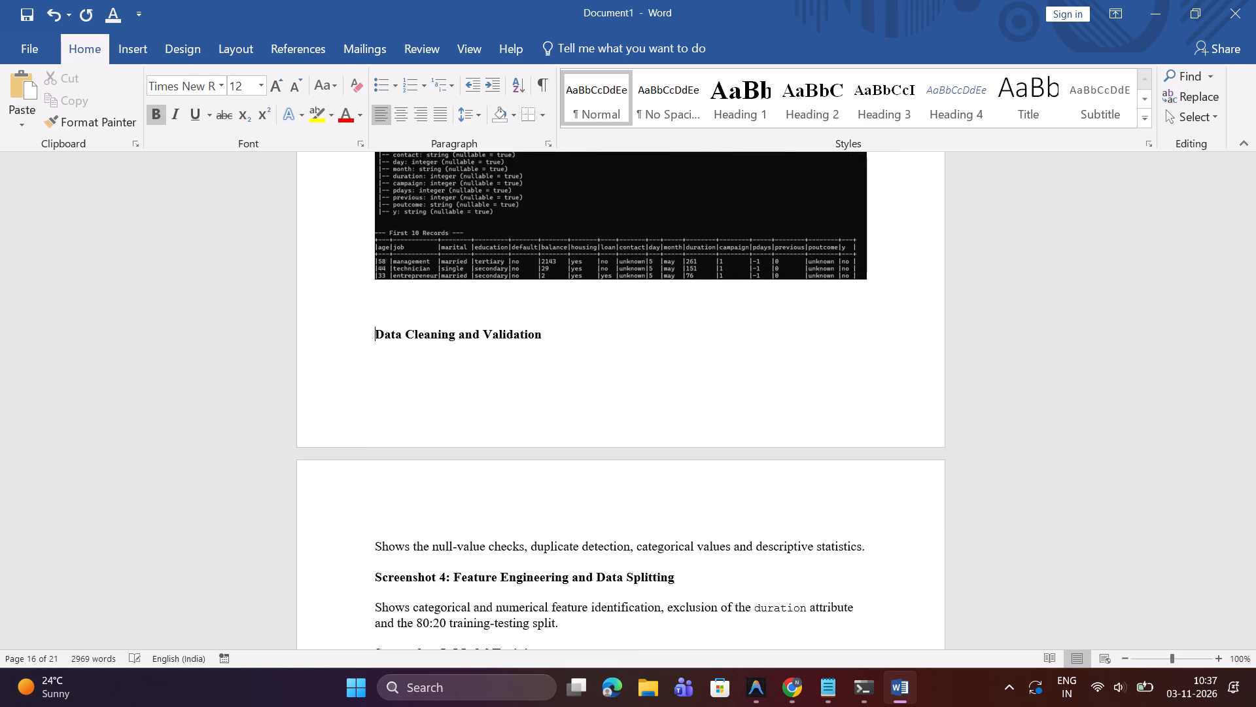
key("Return")
Add an empty line directly beneath the Data Cleaning and Validation heading.
scroll(372, 302, "down", 1)
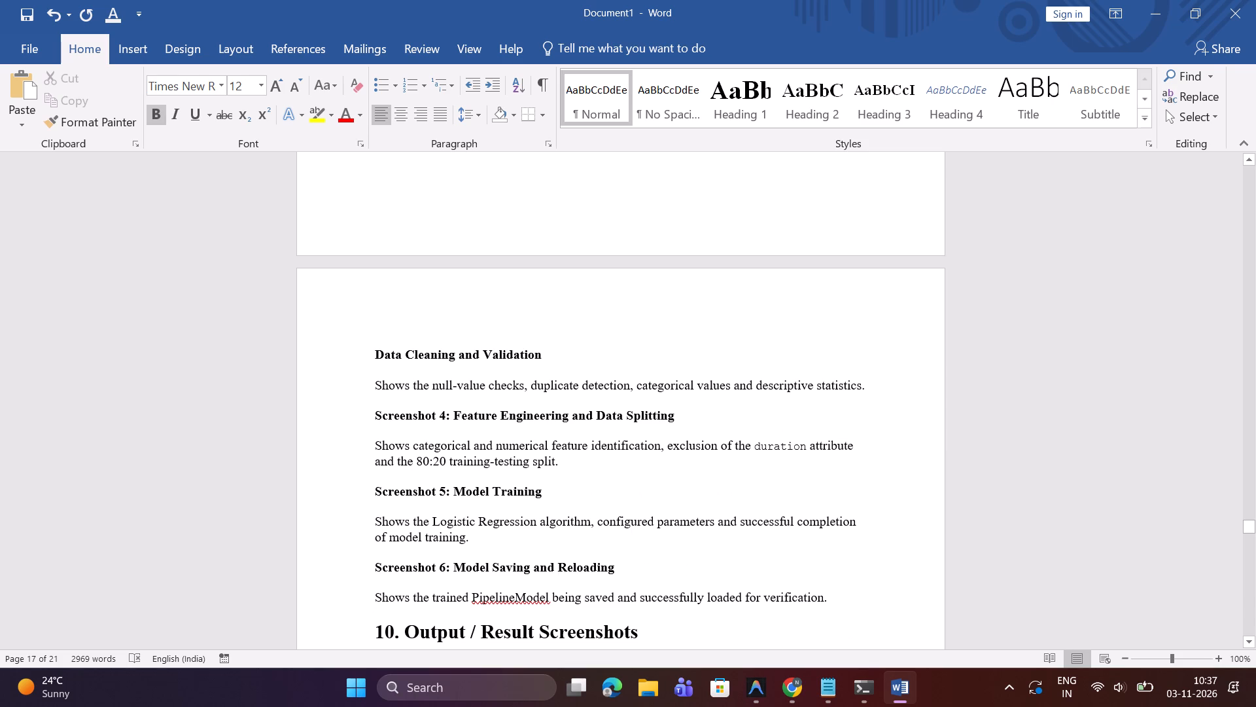
left_click(587, 351)
key("Return")
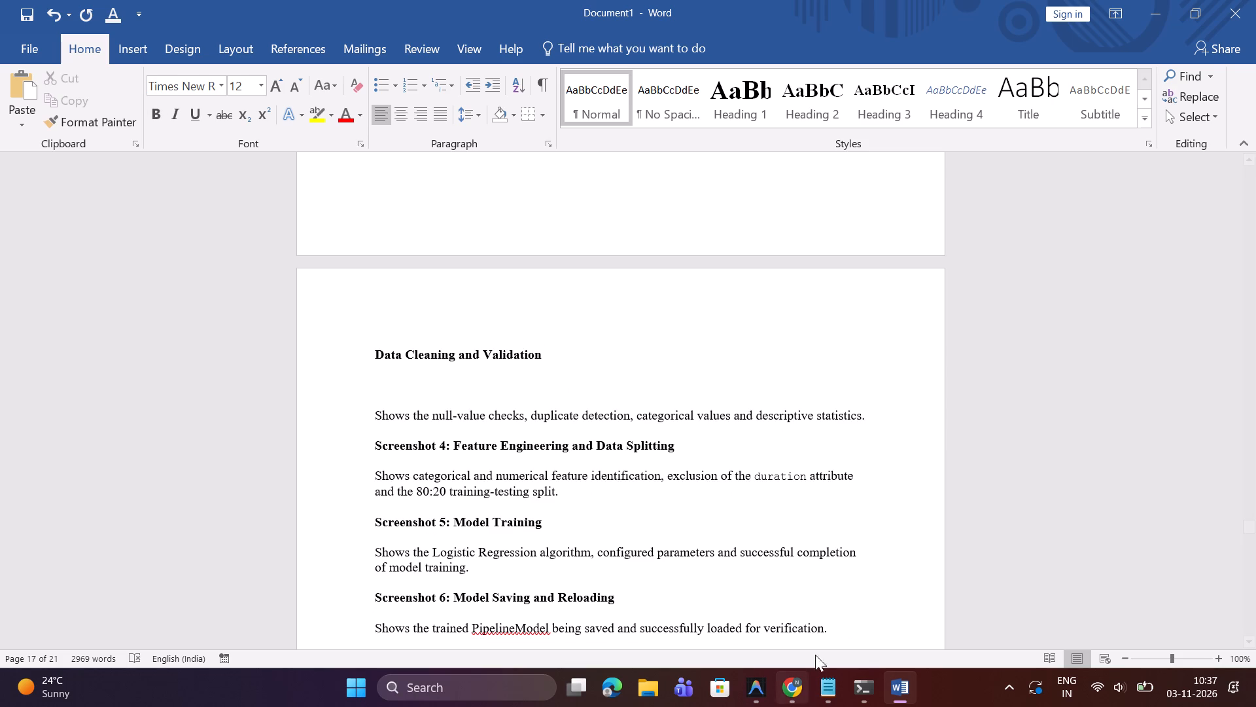
Zoom out Command Prompt and snip the STEP 2 data cleaning output, from its heading through the loan row of Data Type Verification.
left_click(877, 696)
scroll(763, 373, "down", 1)
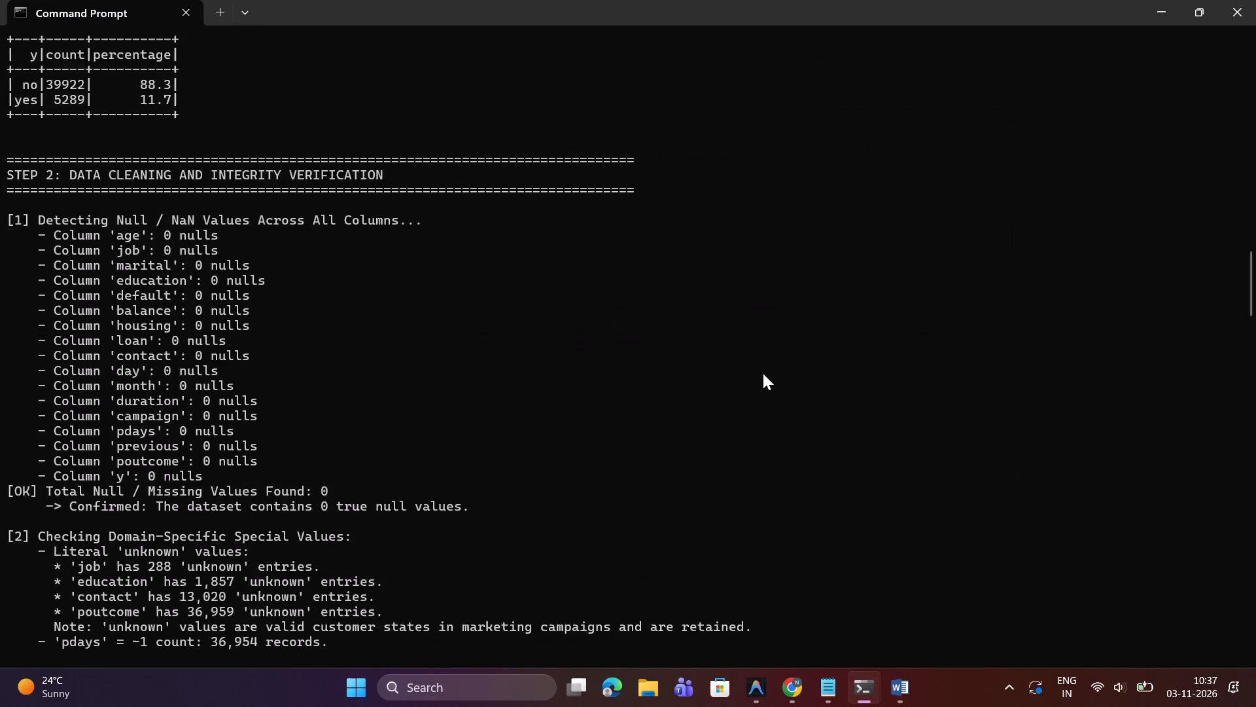
scroll(763, 373, "down", 2)
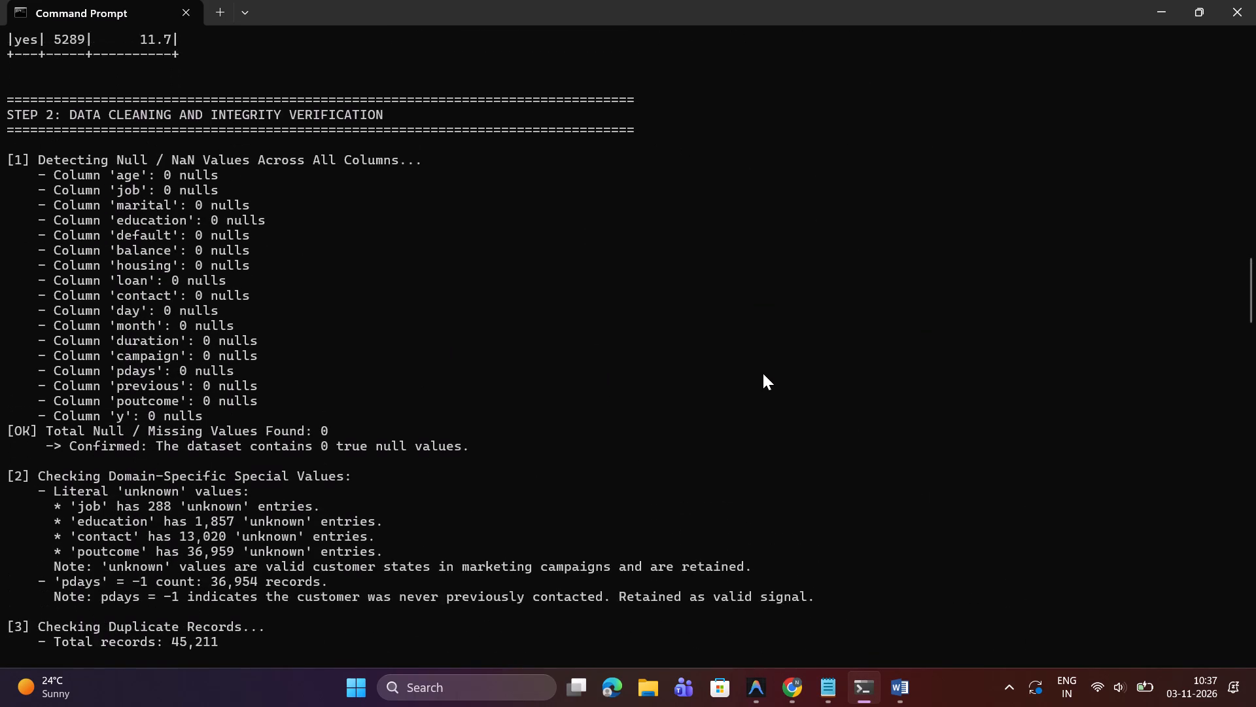
scroll(763, 373, "down", 1)
key("ctrl+minus")
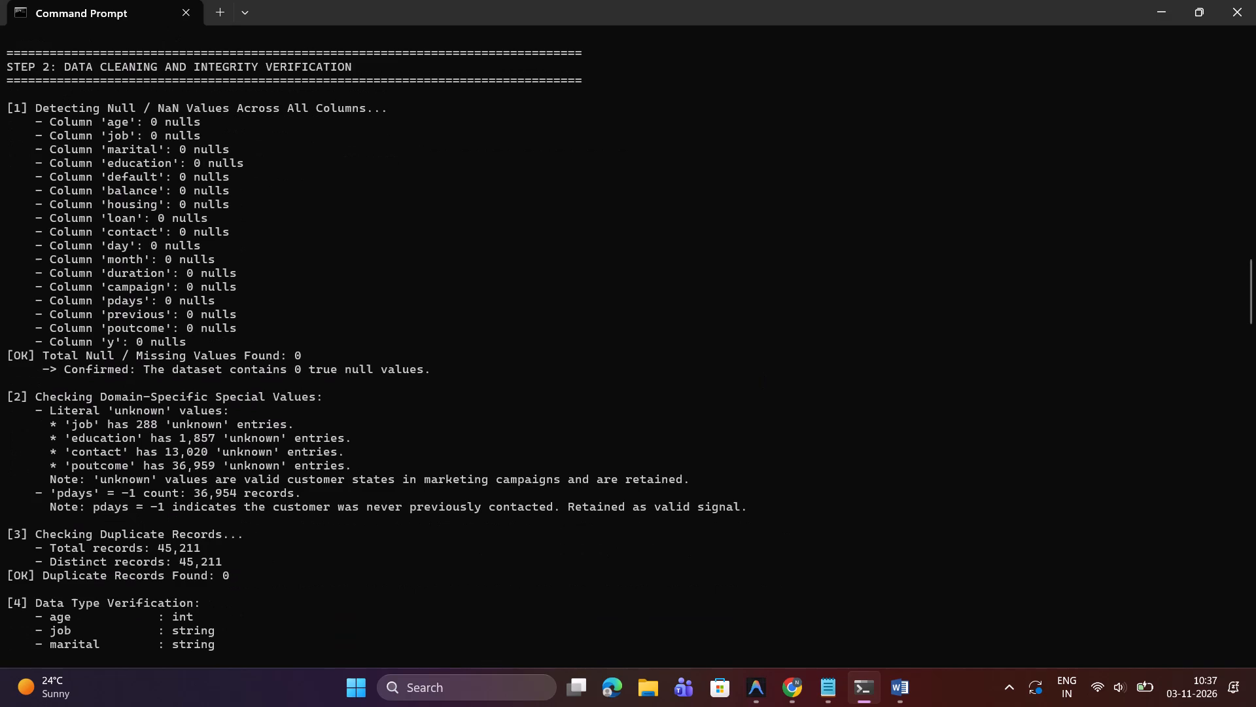
key("ctrl+minus")
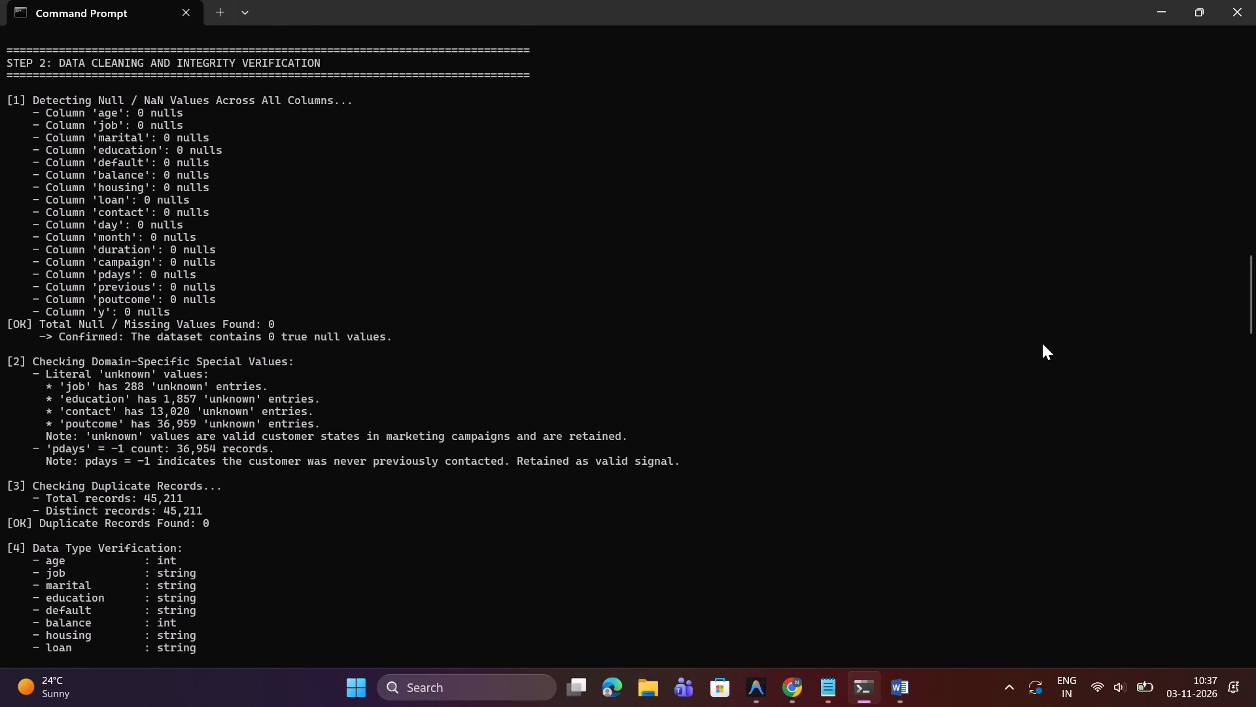
key("shift+super+s")
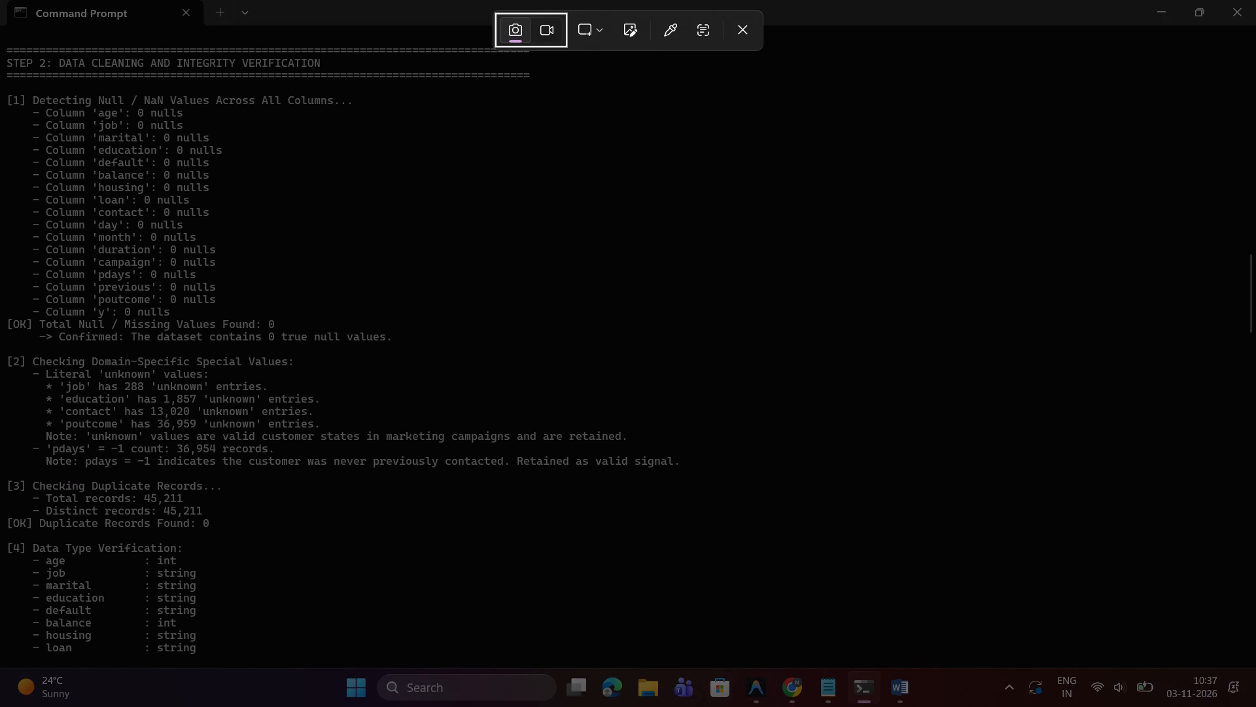
left_click_drag(7, 44, 778, 668)
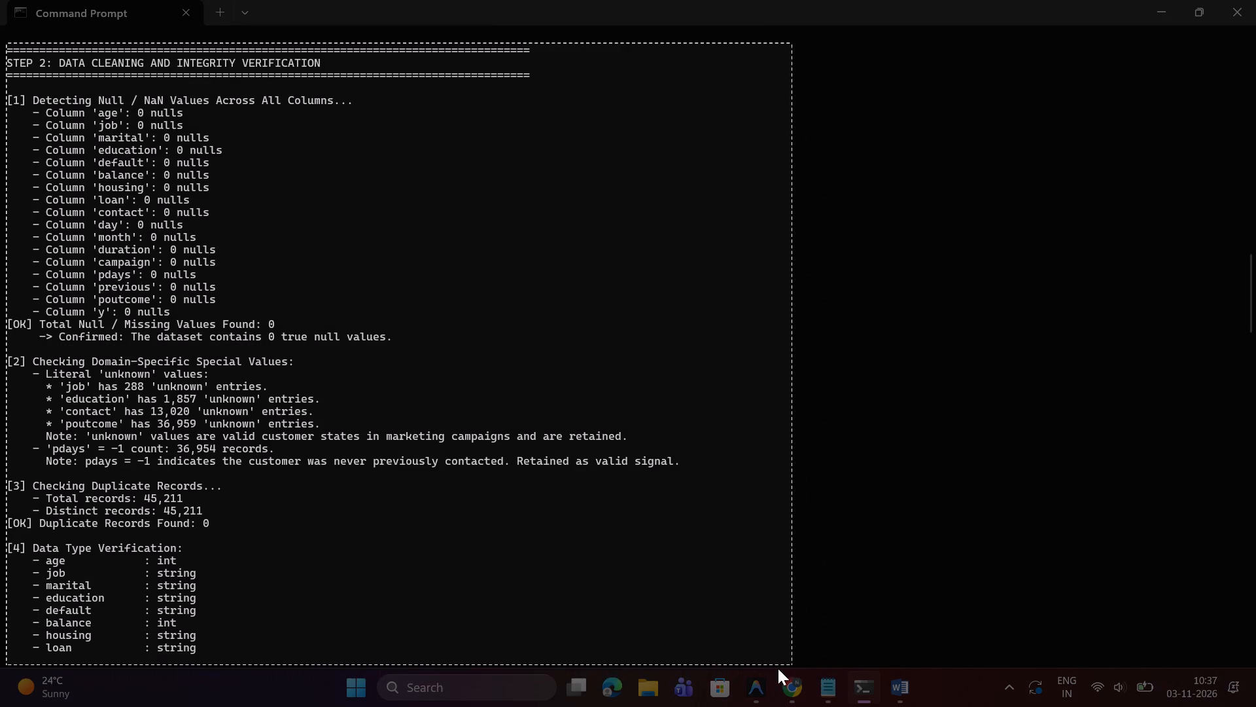
left_click_drag(778, 668, 700, 656)
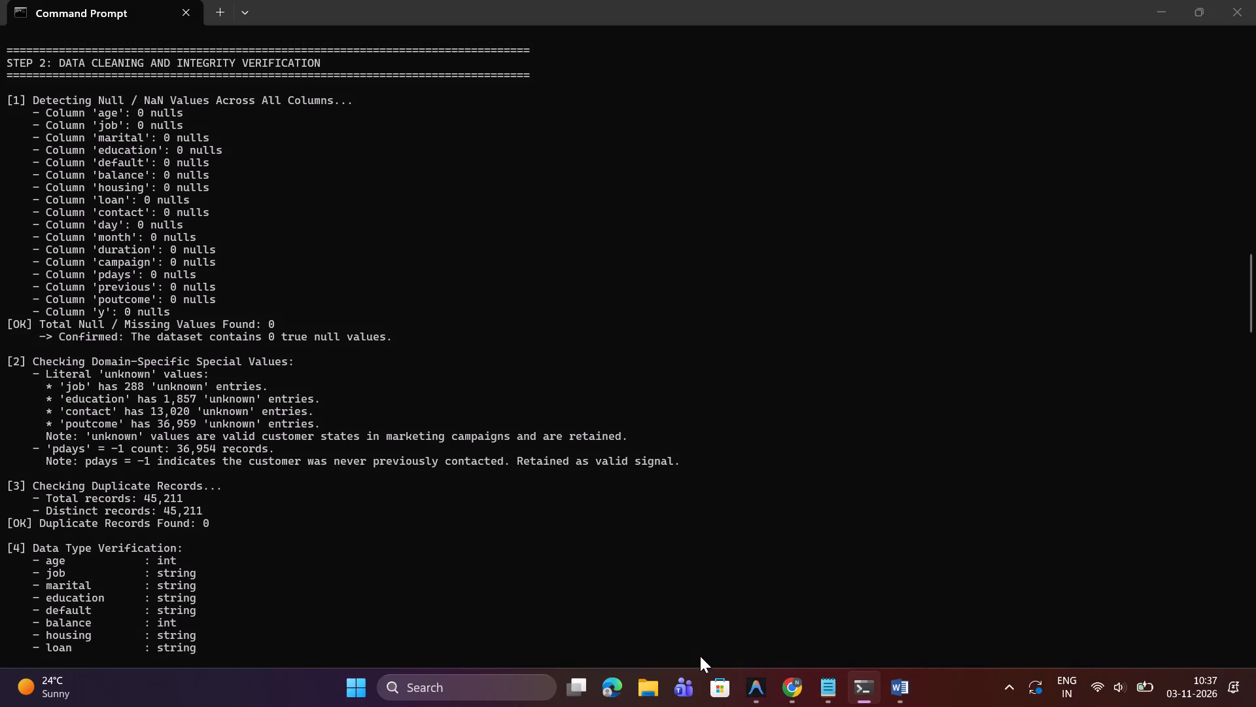
Return to the Word report and paste the data cleaning snip beneath the Data Cleaning and Validation heading.
left_click(888, 695)
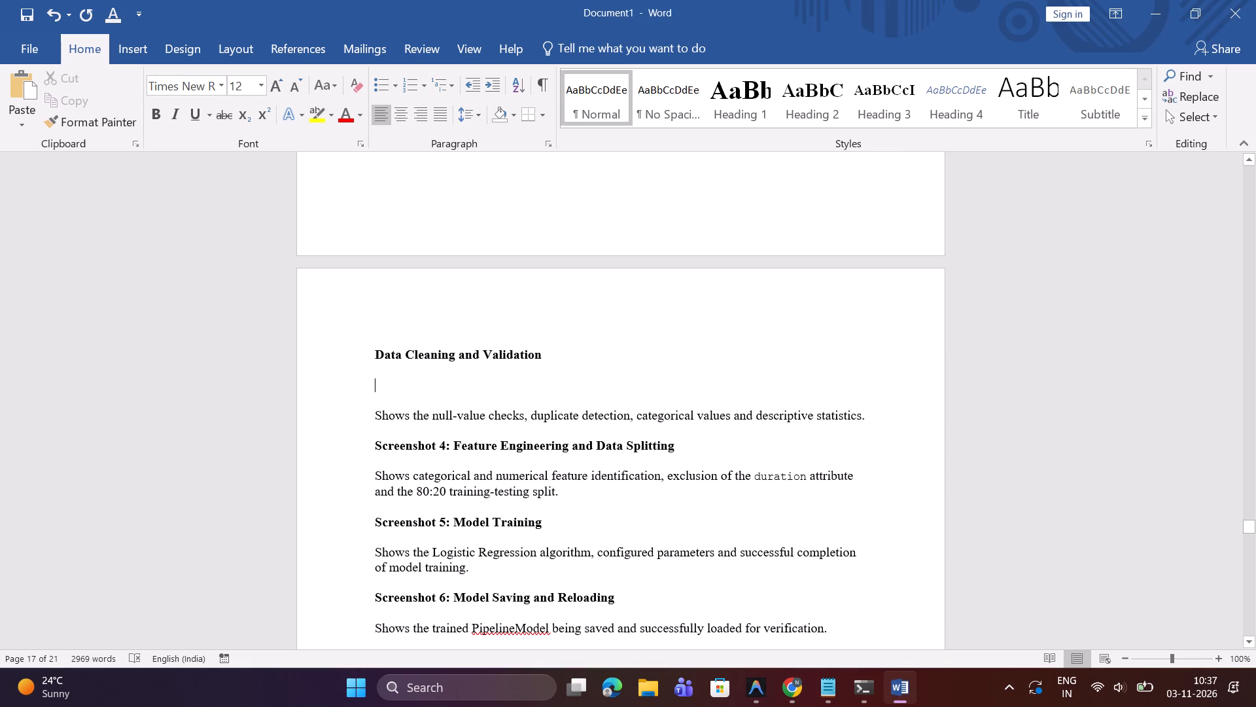
key("ctrl+v")
scroll(822, 547, "down", 1)
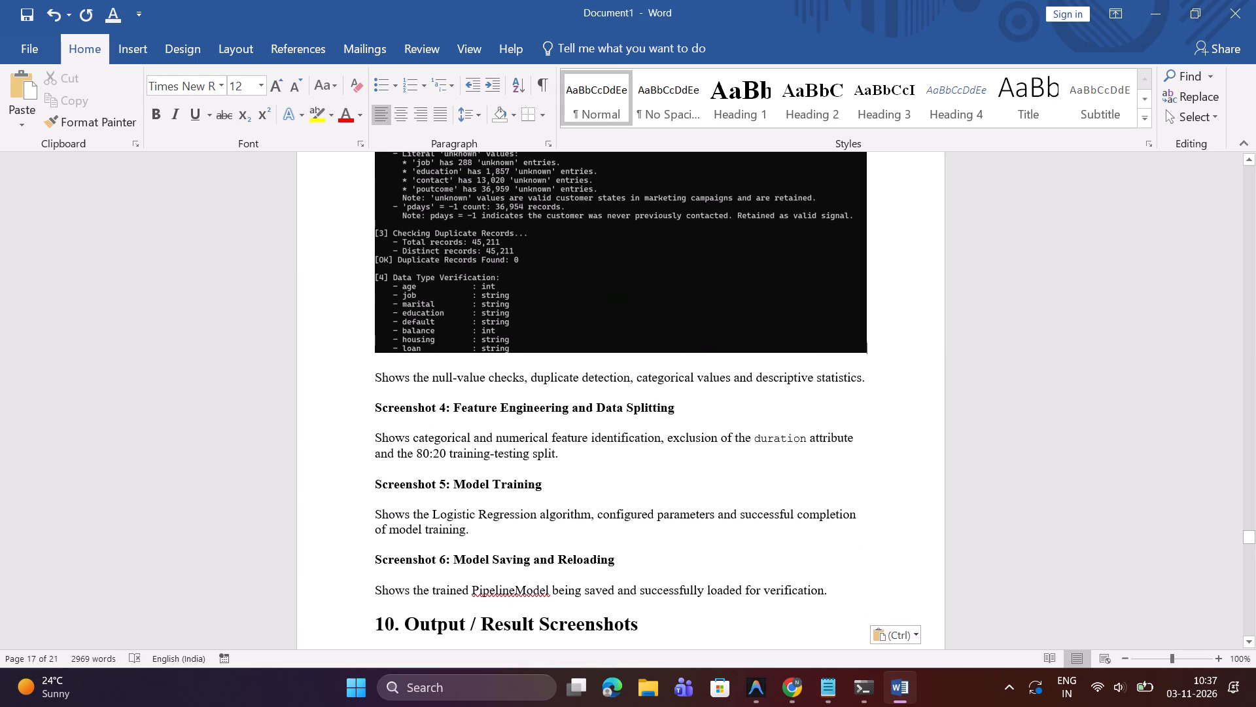
Delete the description beneath the data cleaning snip and the one beneath the Screenshot 4: Feature Engineering and Data Splitting heading.
scroll(822, 547, "down", 1)
left_click_drag(865, 380, 656, 393)
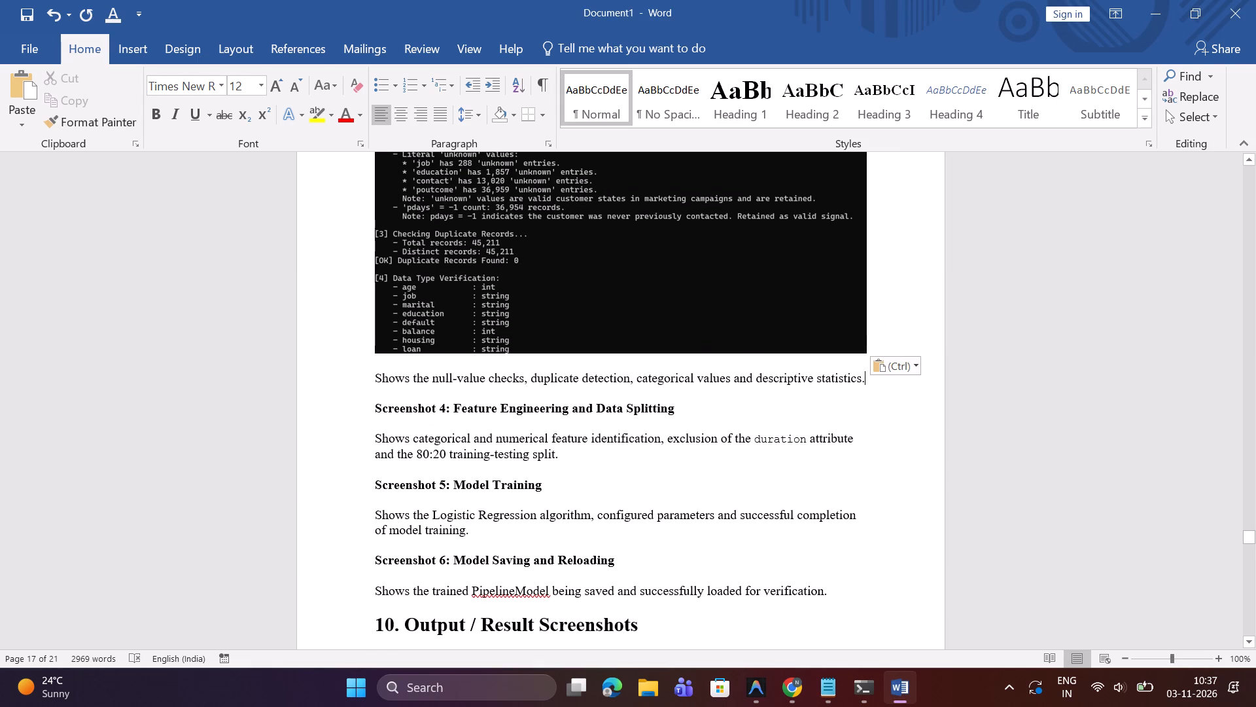
left_click_drag(656, 393, 379, 379)
key("BackSpace")
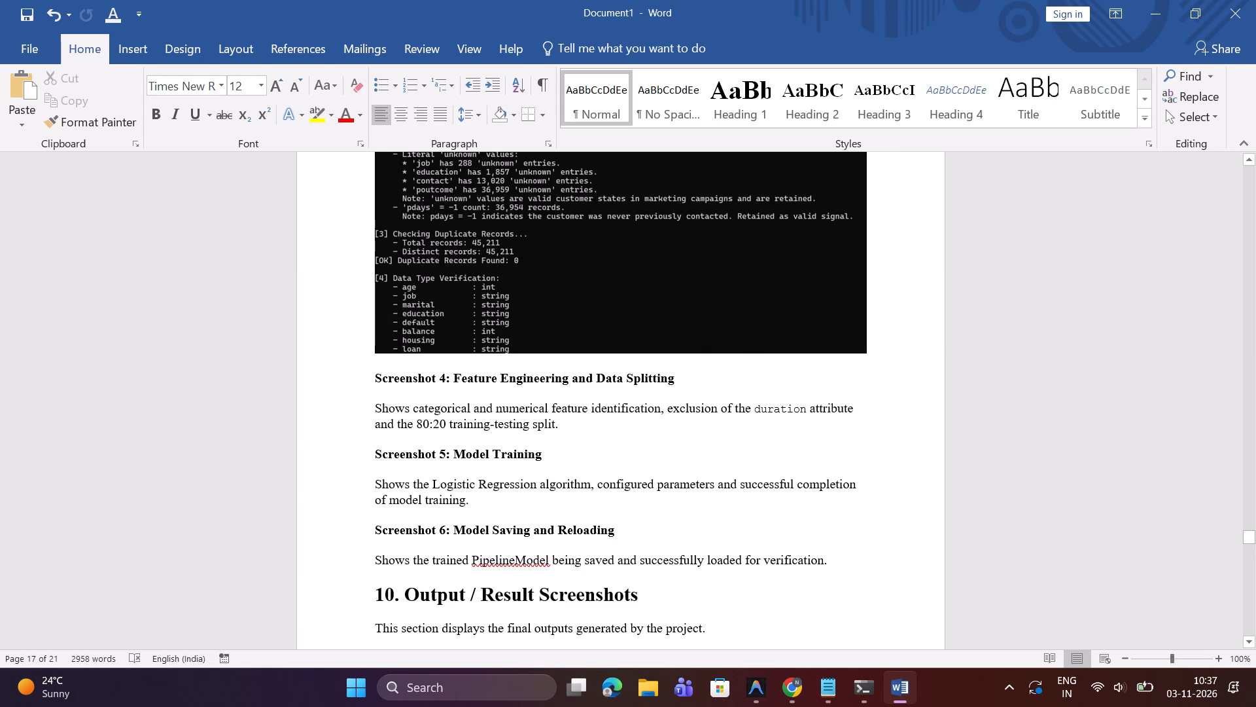
left_click_drag(572, 423, 377, 413)
key("BackSpace")
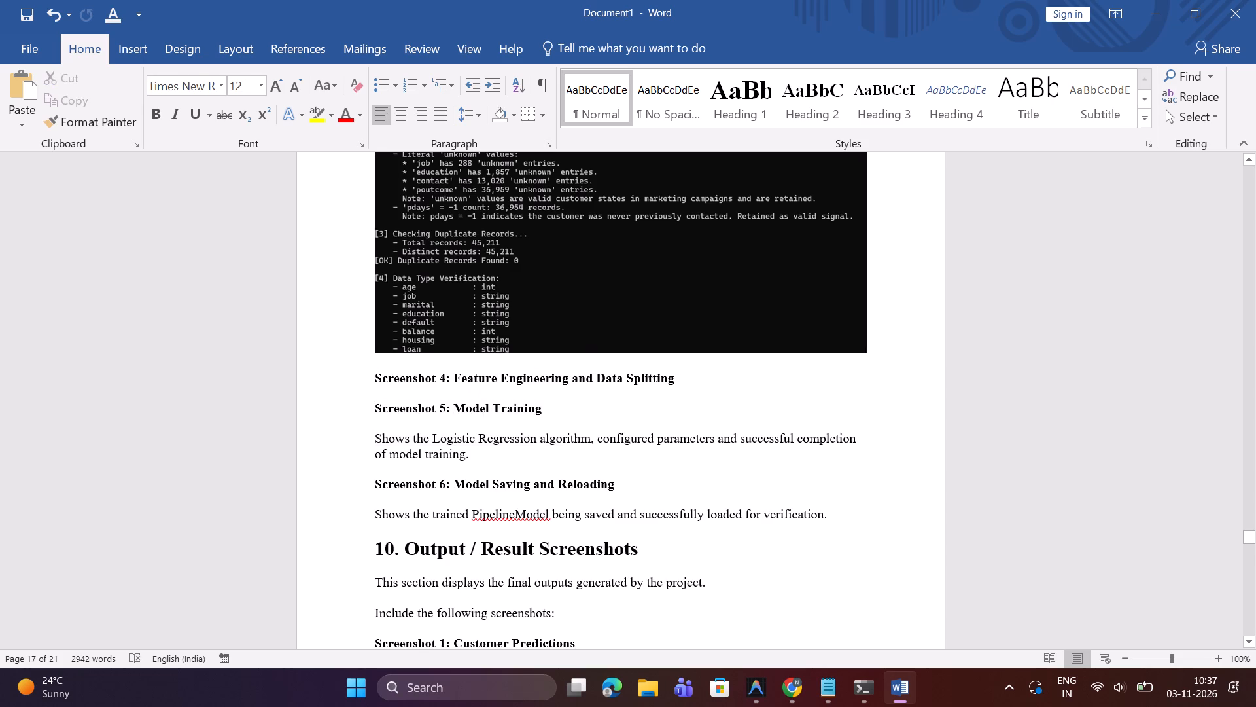
Remove the "Screenshot 4:" prefix from the Feature Engineering and Data Splitting heading and add an empty line beneath it.
left_click_drag(452, 380, 370, 383)
key("Return")
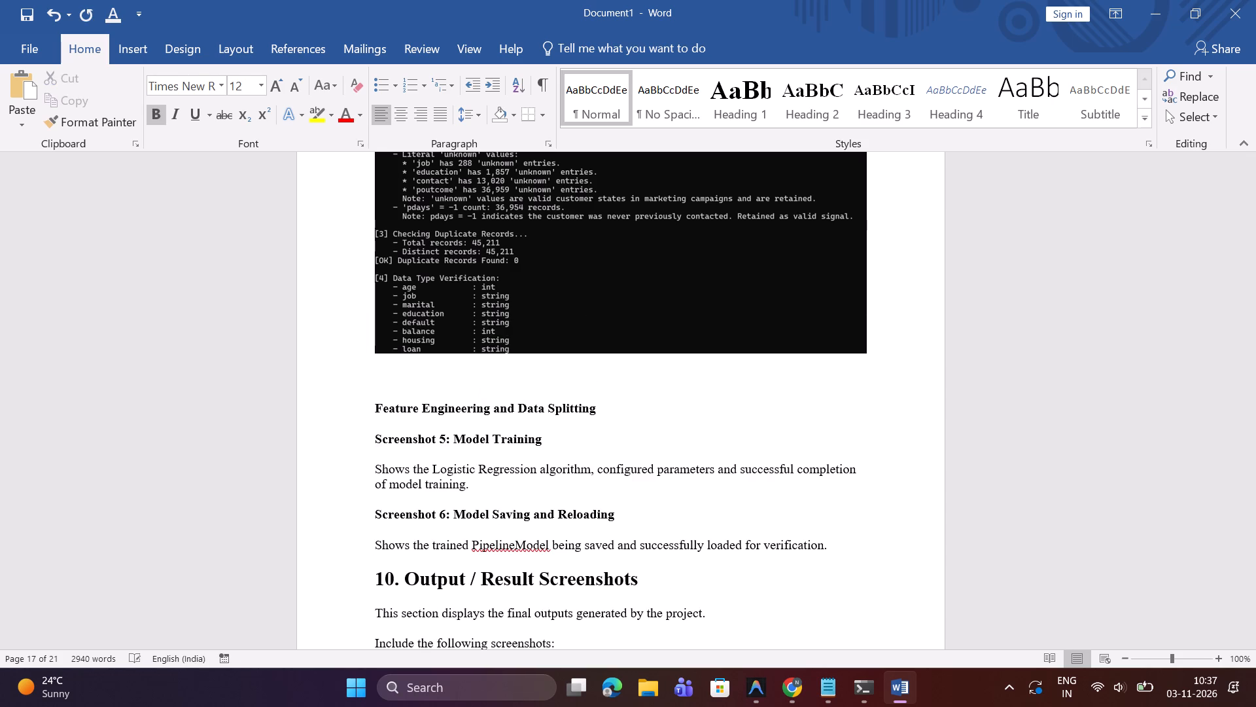
key("BackSpace")
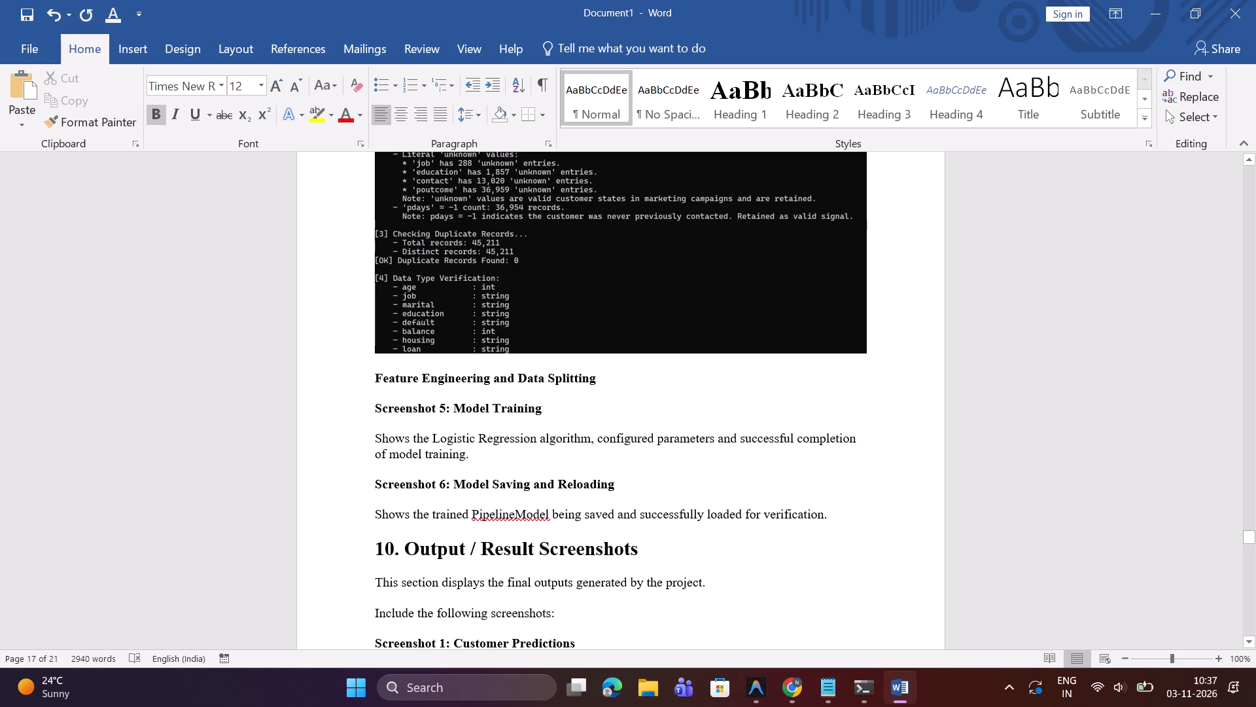
left_click(642, 386)
key("Return")
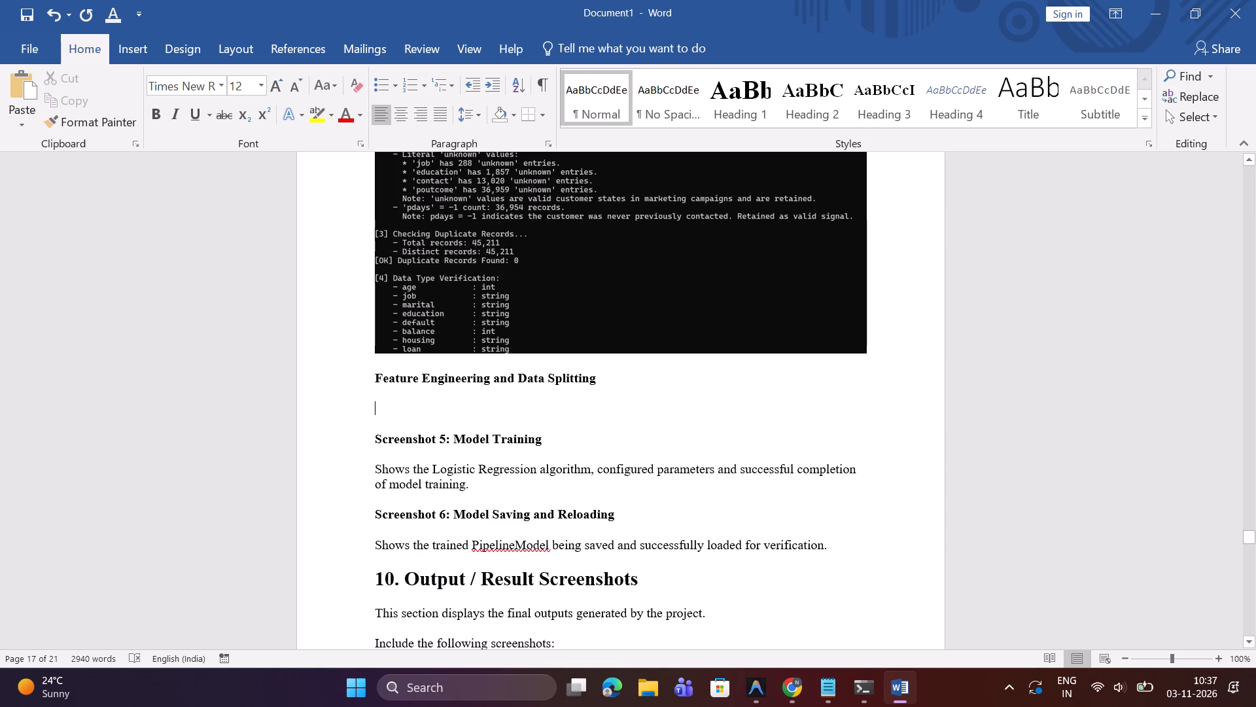
Reduce the height of the data cleaning snip slightly by moving its bottom edge up.
left_click(644, 221)
scroll(644, 221, "up", 1)
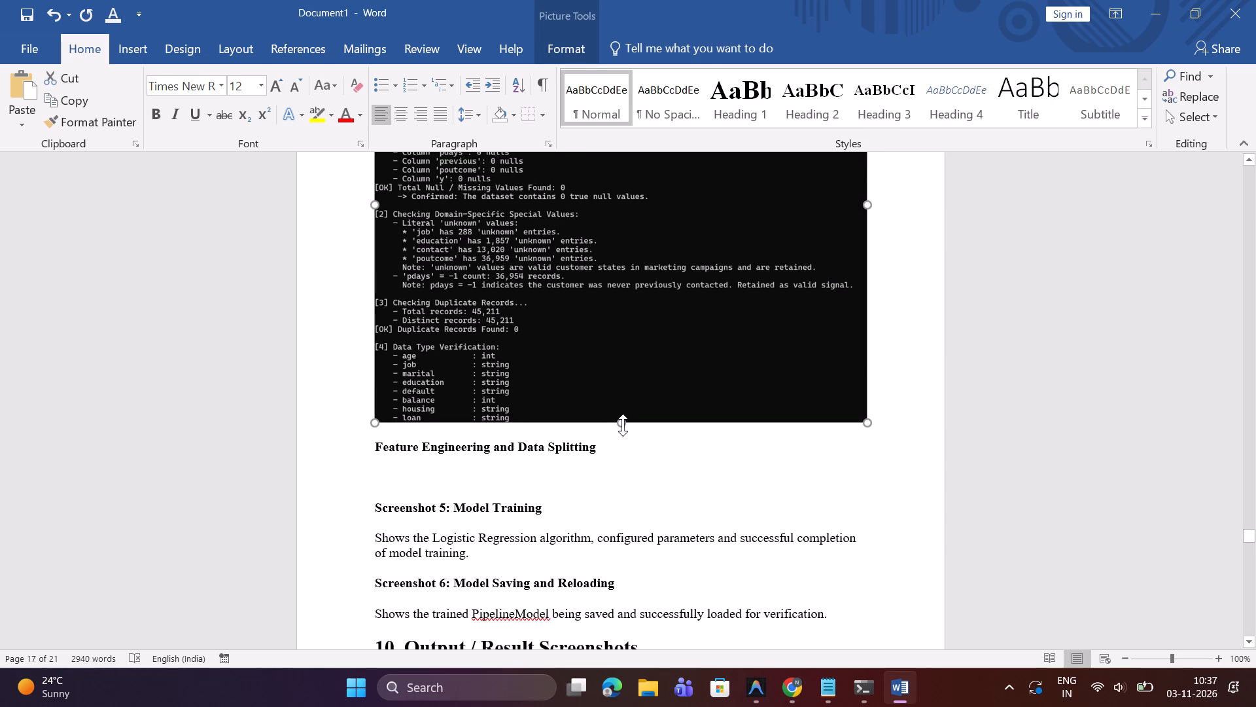
left_click_drag(623, 425, 623, 397)
scroll(633, 583, "down", 1)
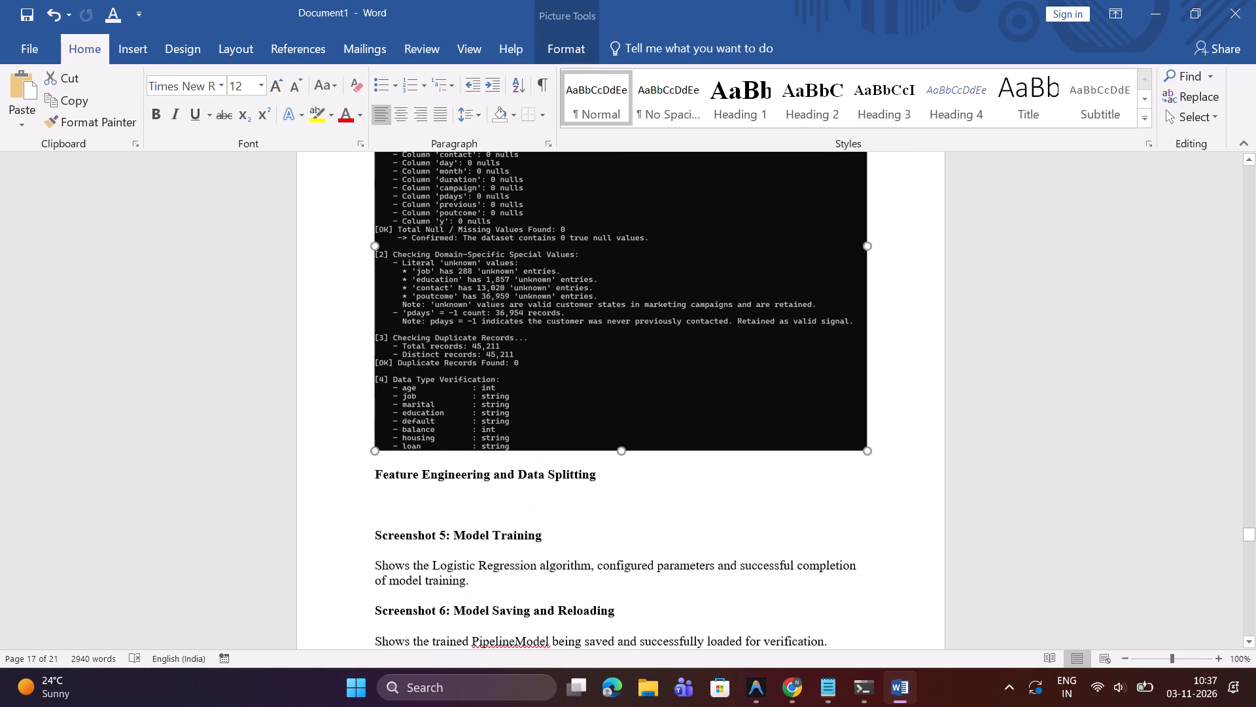
Add another empty line directly beneath the Feature Engineering and Data Splitting heading.
scroll(633, 583, "down", 1)
left_click(610, 439)
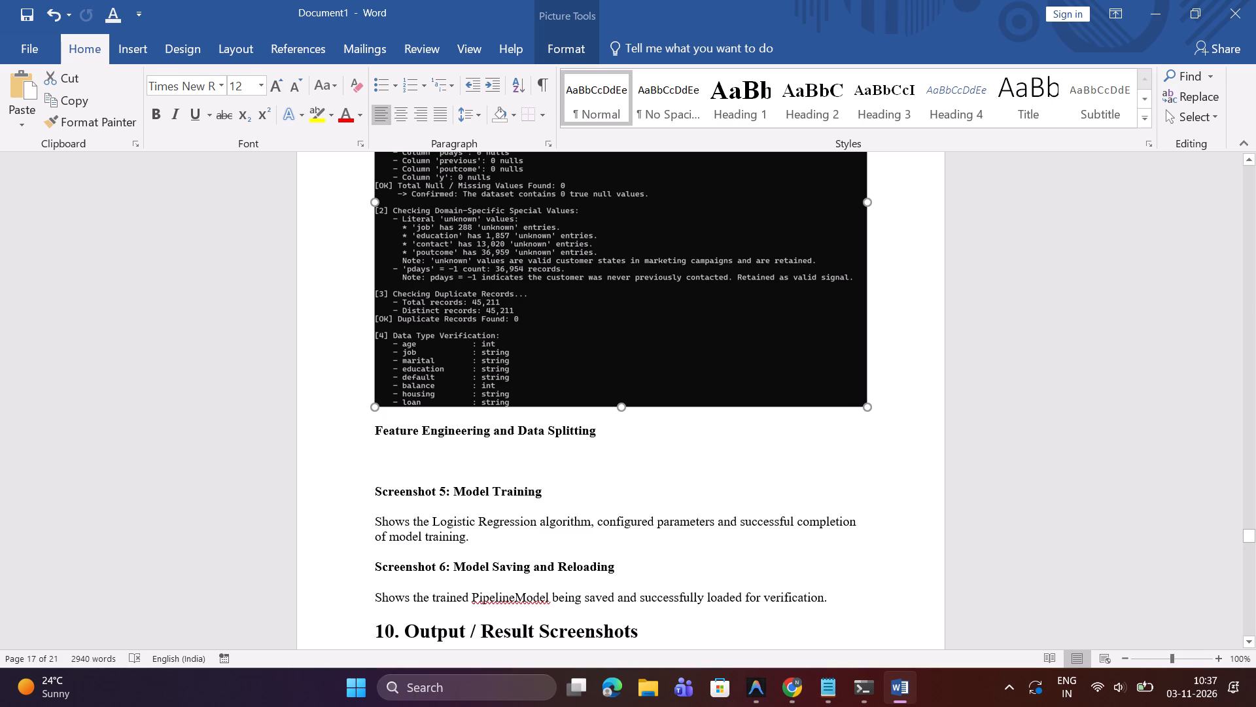
key("Return")
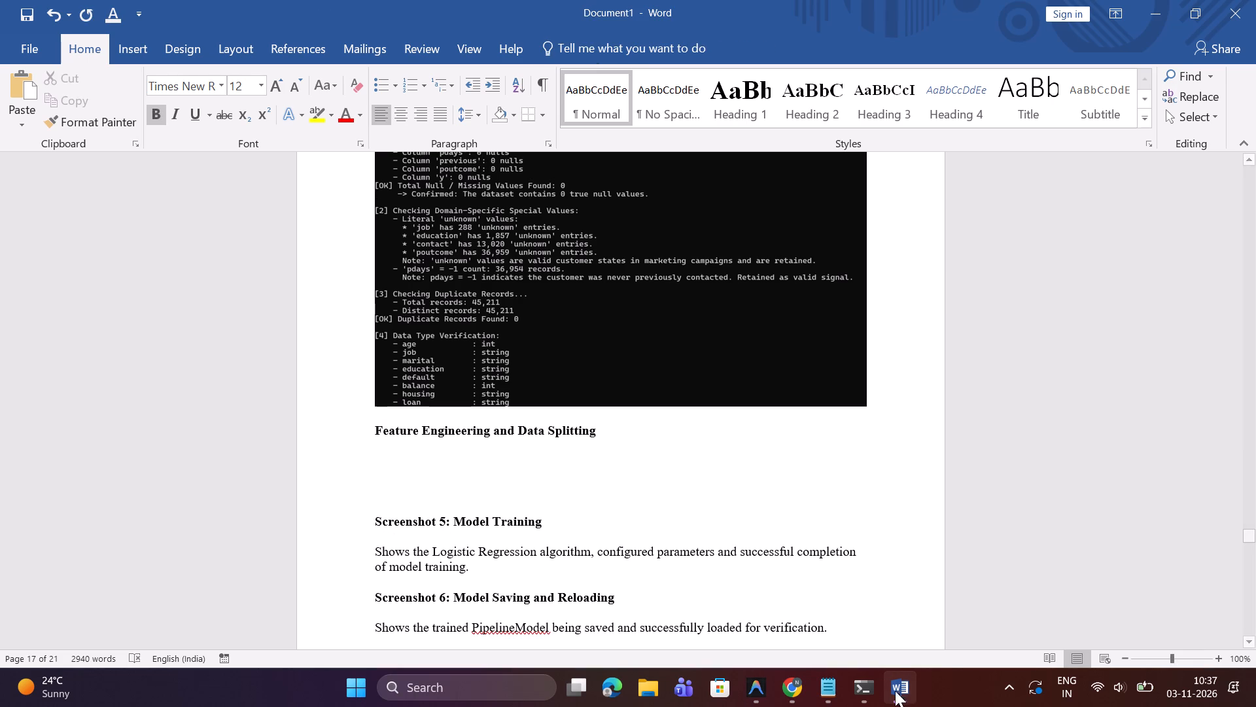
Switch to Command Prompt and snip the output from the STEP 3 heading through the Total Coefficients in Model line of STEP 5.
left_click(866, 700)
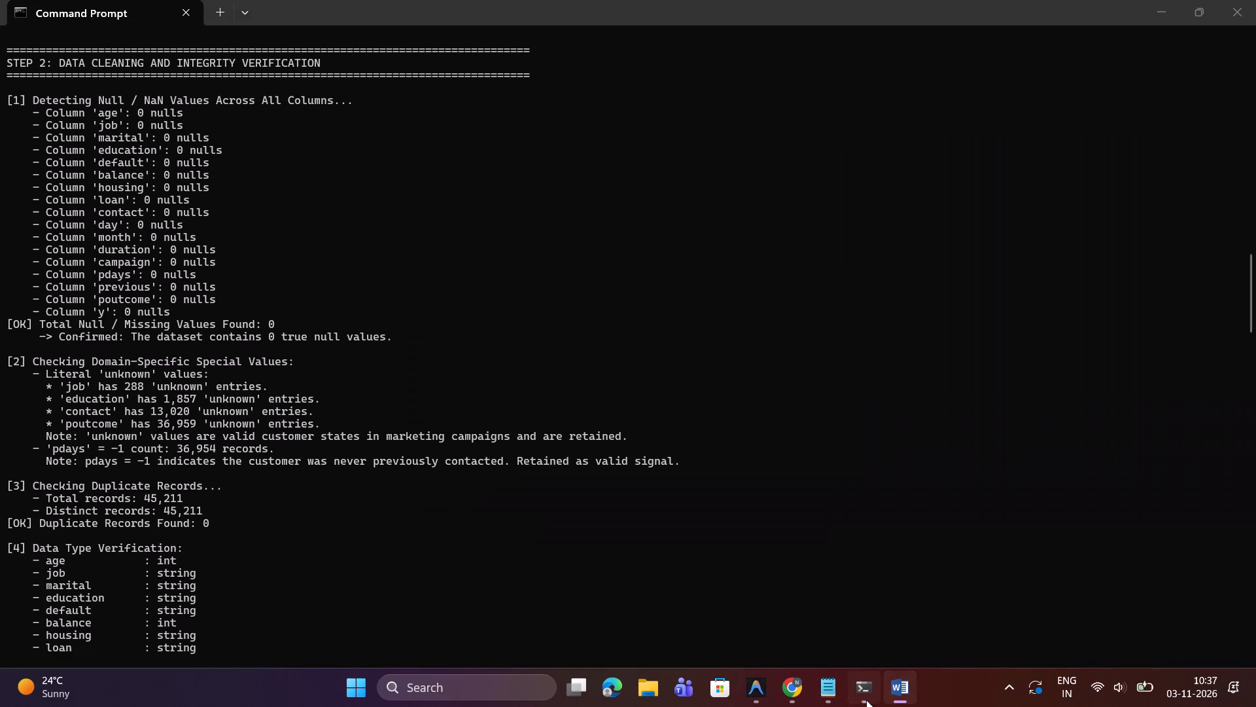
scroll(795, 452, "down", 3)
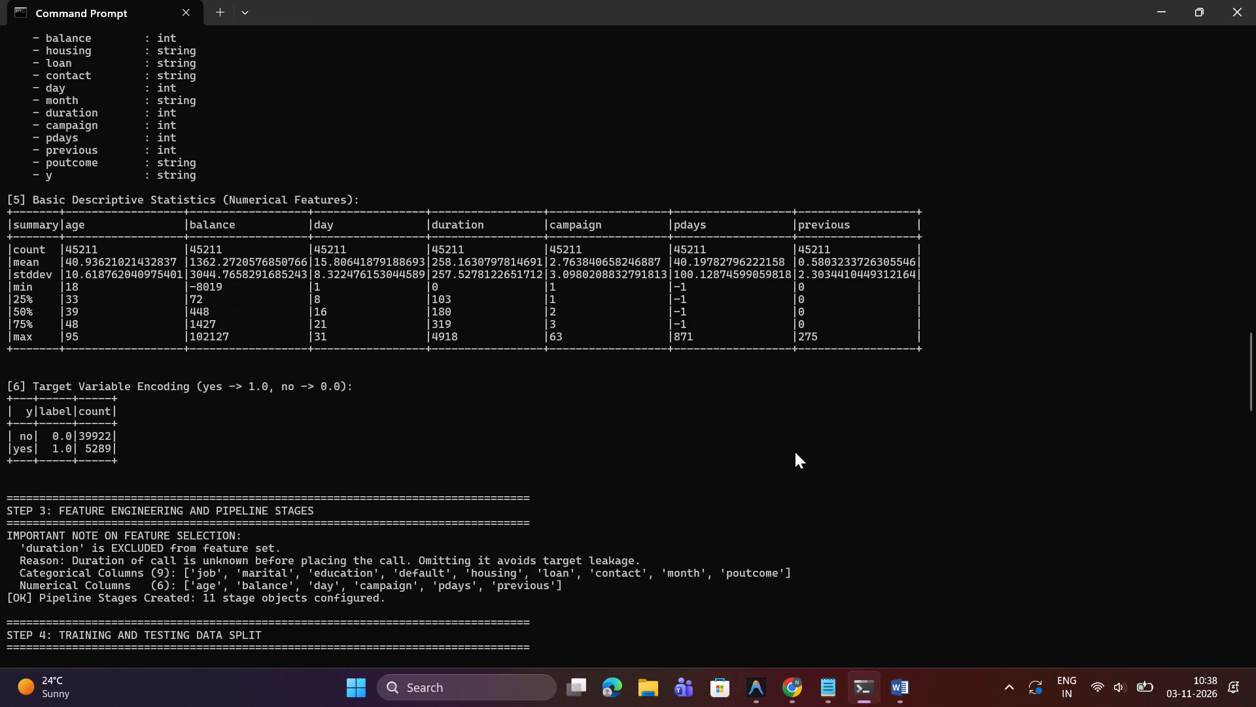
scroll(795, 452, "down", 5)
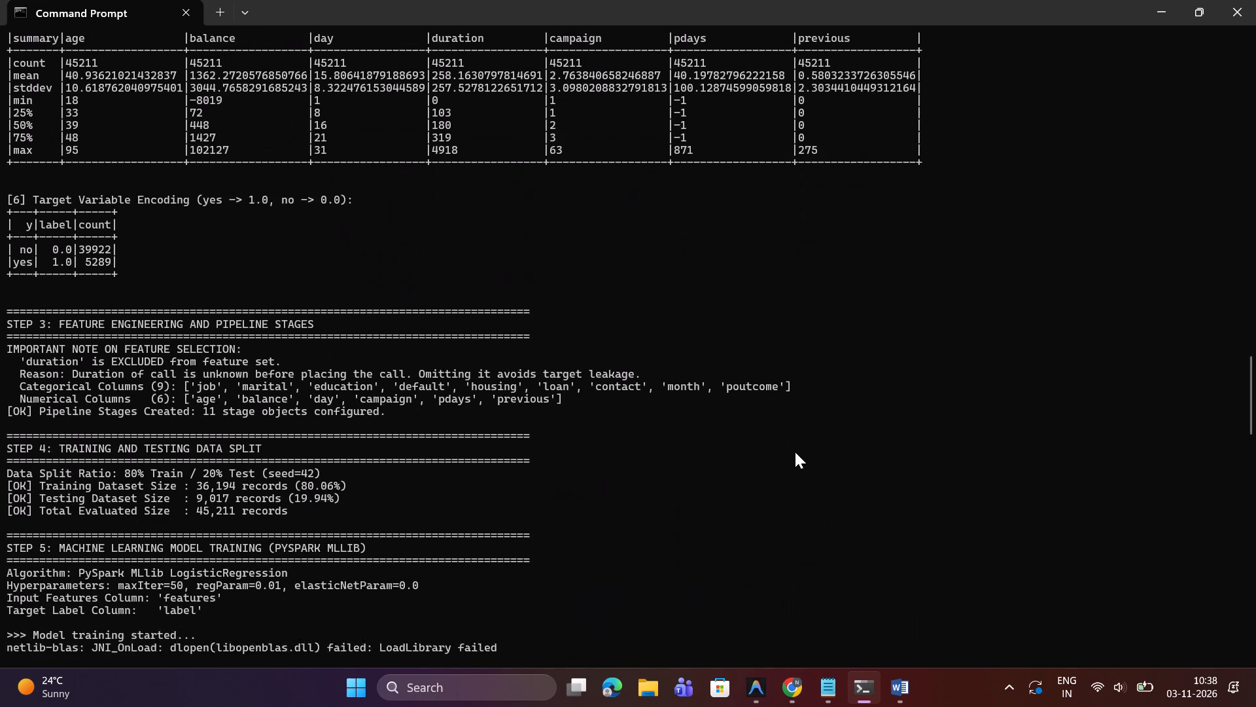
scroll(795, 452, "down", 1)
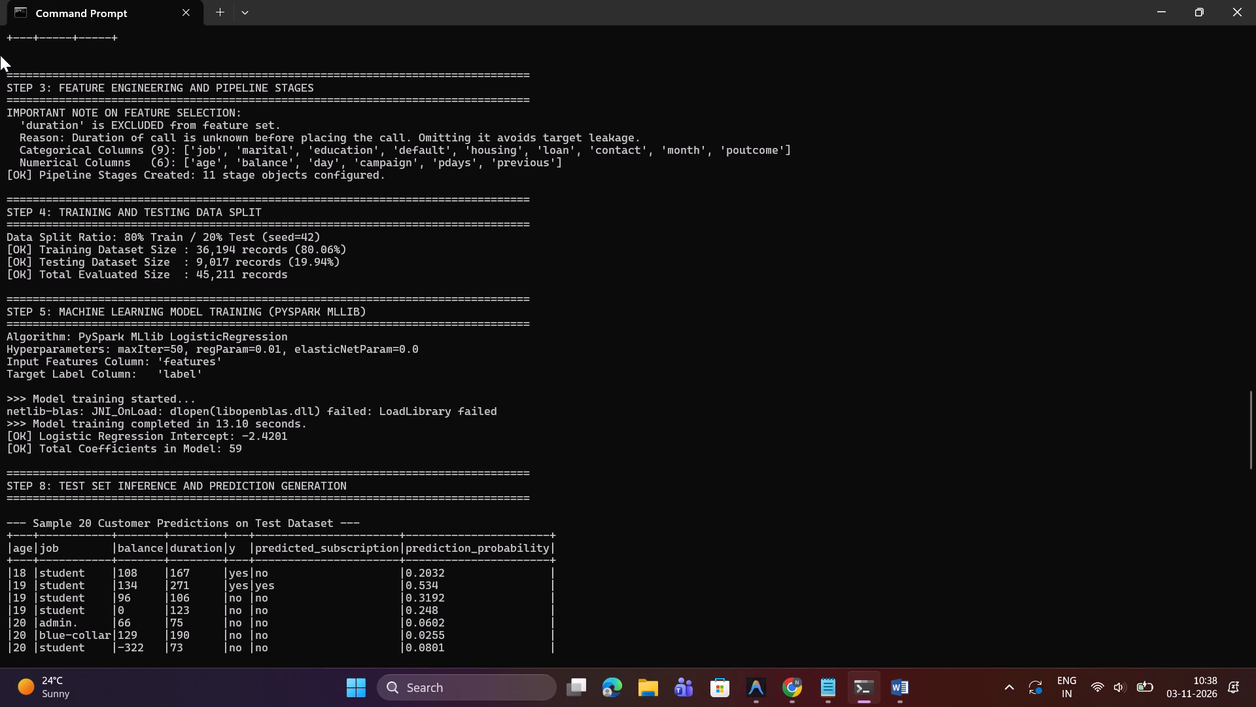
key("shift+super+s")
left_click_drag(2, 64, 837, 502)
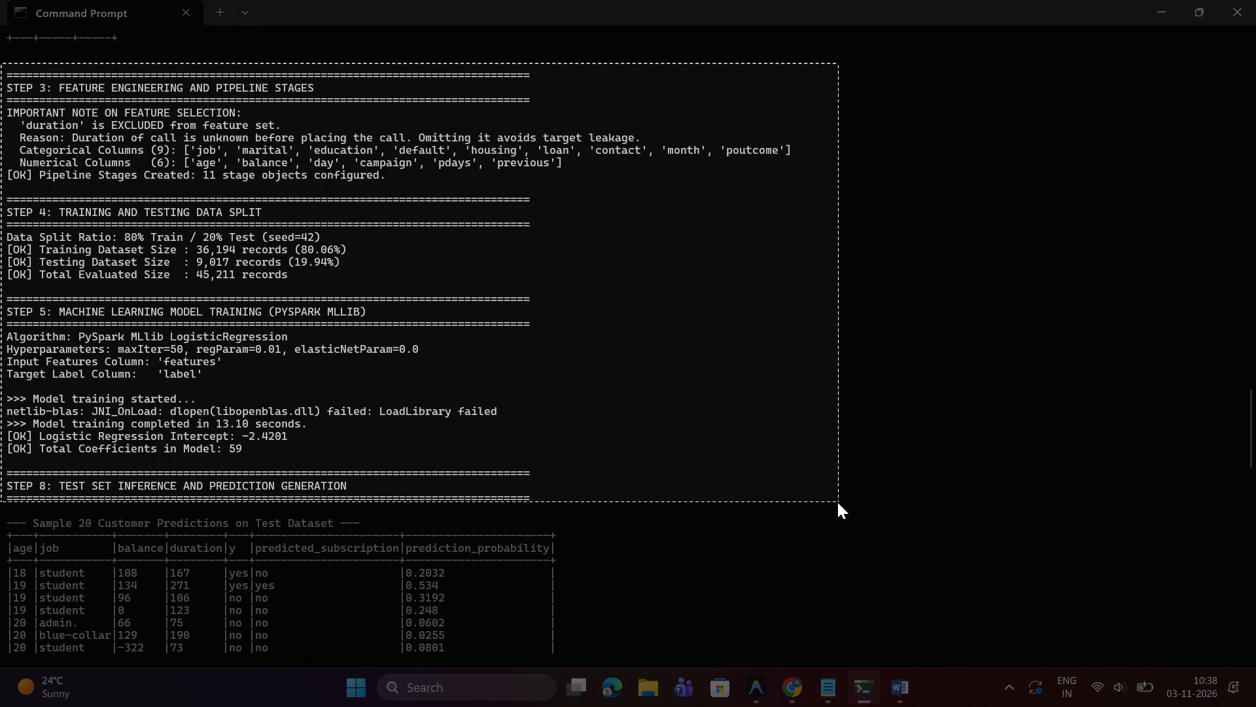
left_click_drag(837, 502, 822, 462)
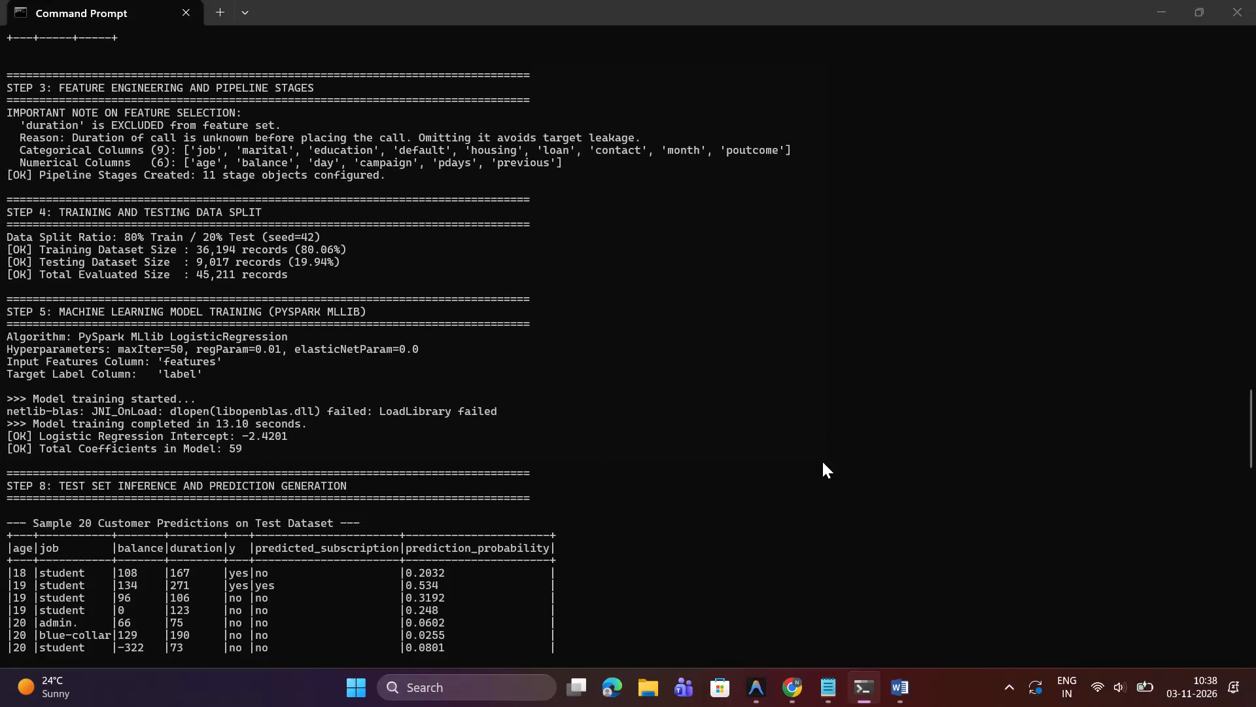
Return to the Word report and paste the snip beneath the Feature Engineering and Data Splitting heading.
left_click(882, 691)
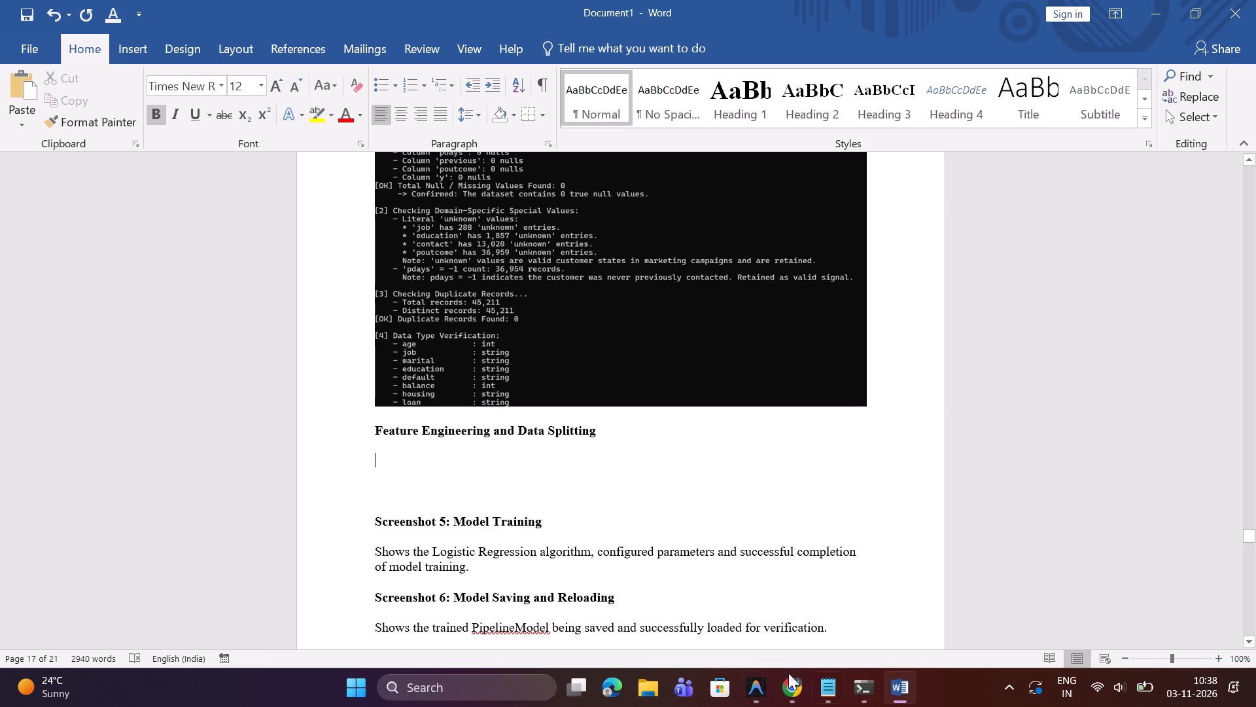
key("ctrl+v")
scroll(748, 665, "down", 2)
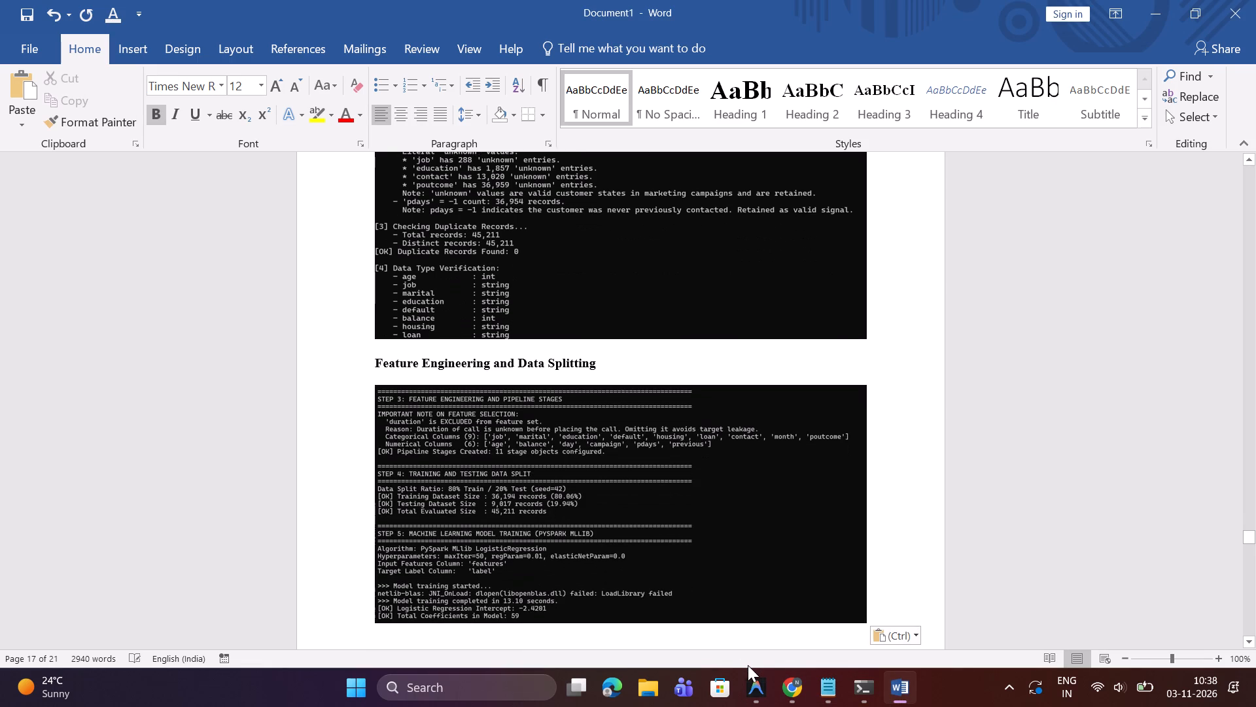
scroll(748, 665, "down", 2)
Stretch the feature engineering snip slightly taller by moving its bottom edge down.
left_click(557, 503)
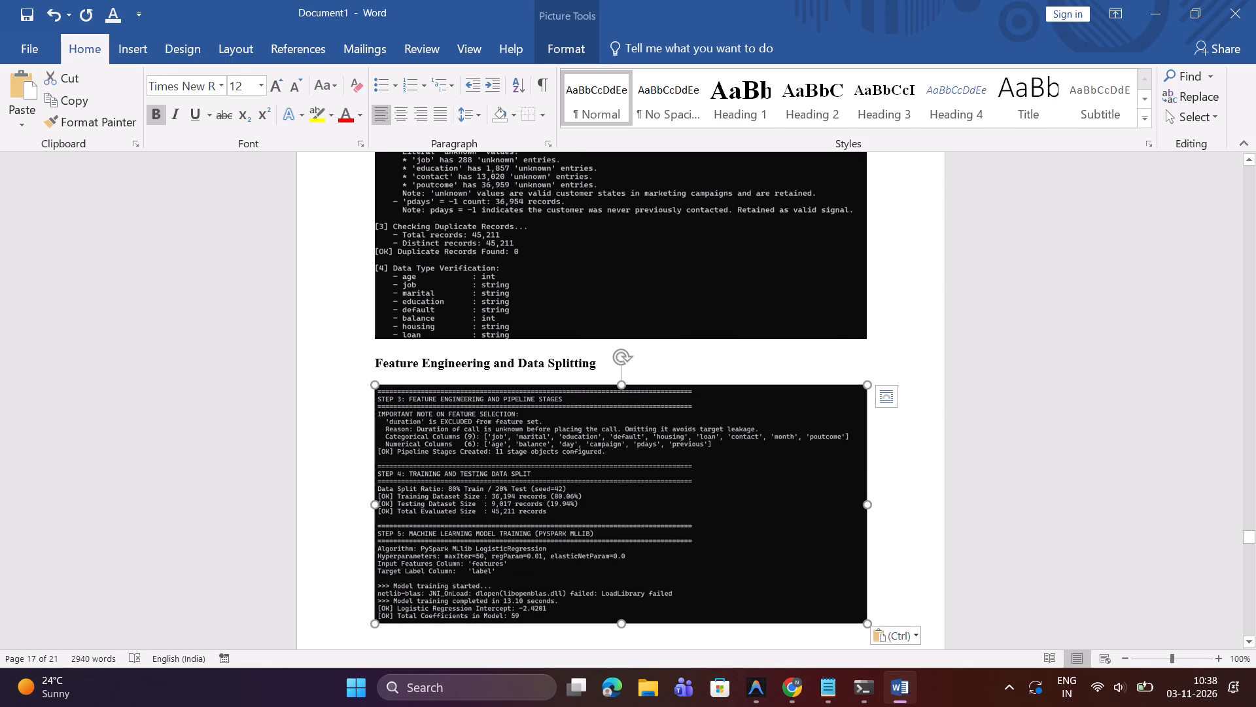
left_click_drag(618, 622, 619, 639)
scroll(619, 639, "down", 1)
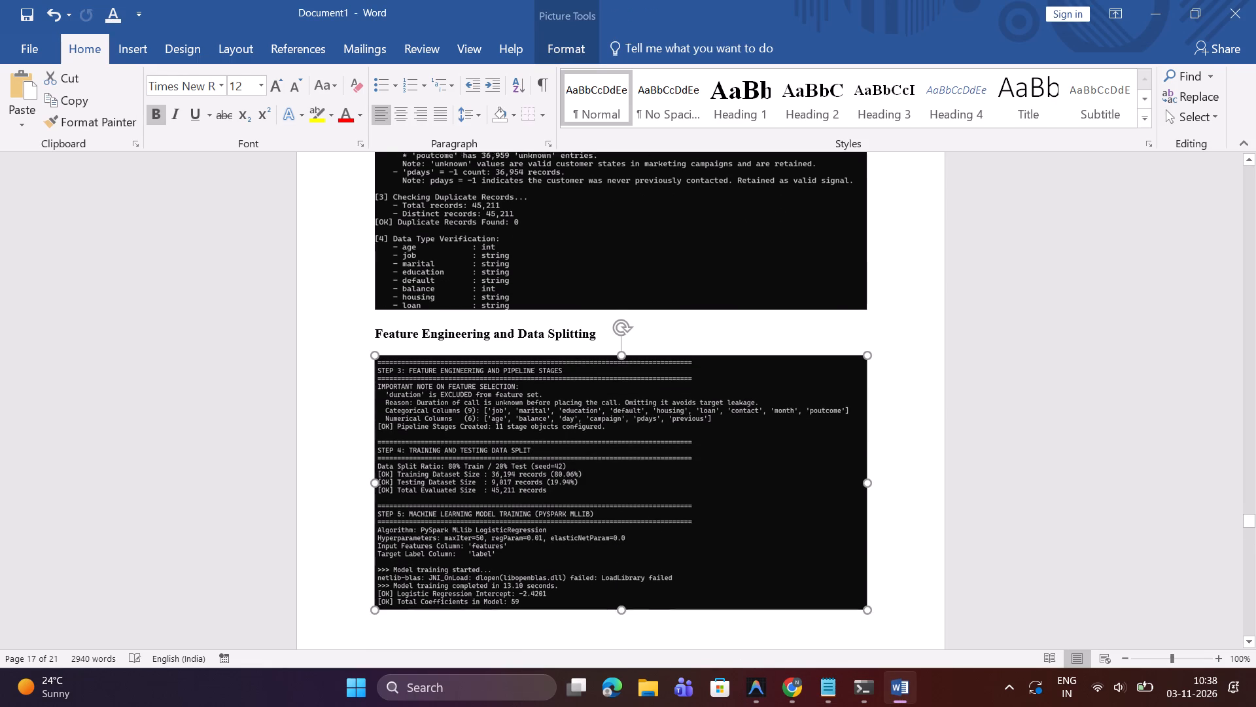
Delete the Logistic Regression description up to its final full stop, and strip the "Screenshot 5:" prefix from the Model Training heading.
scroll(619, 639, "down", 1)
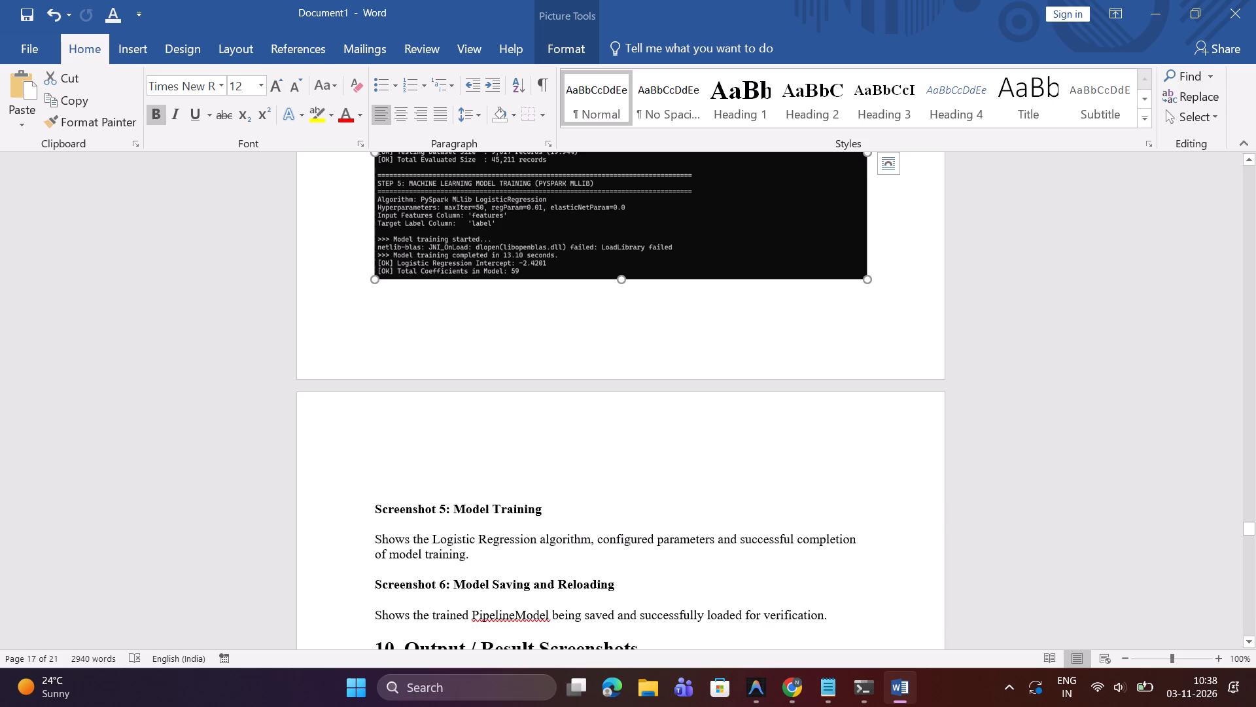
left_click_drag(465, 561, 374, 539)
key("BackSpace")
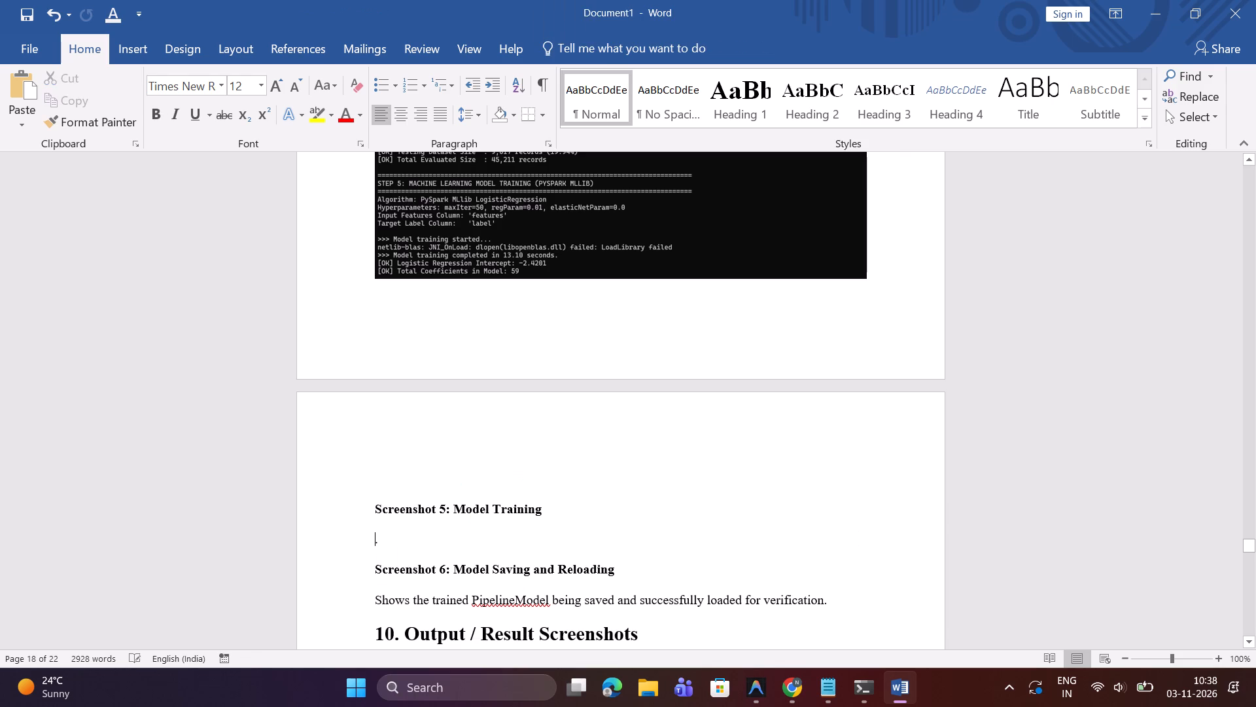
left_click_drag(453, 509, 368, 515)
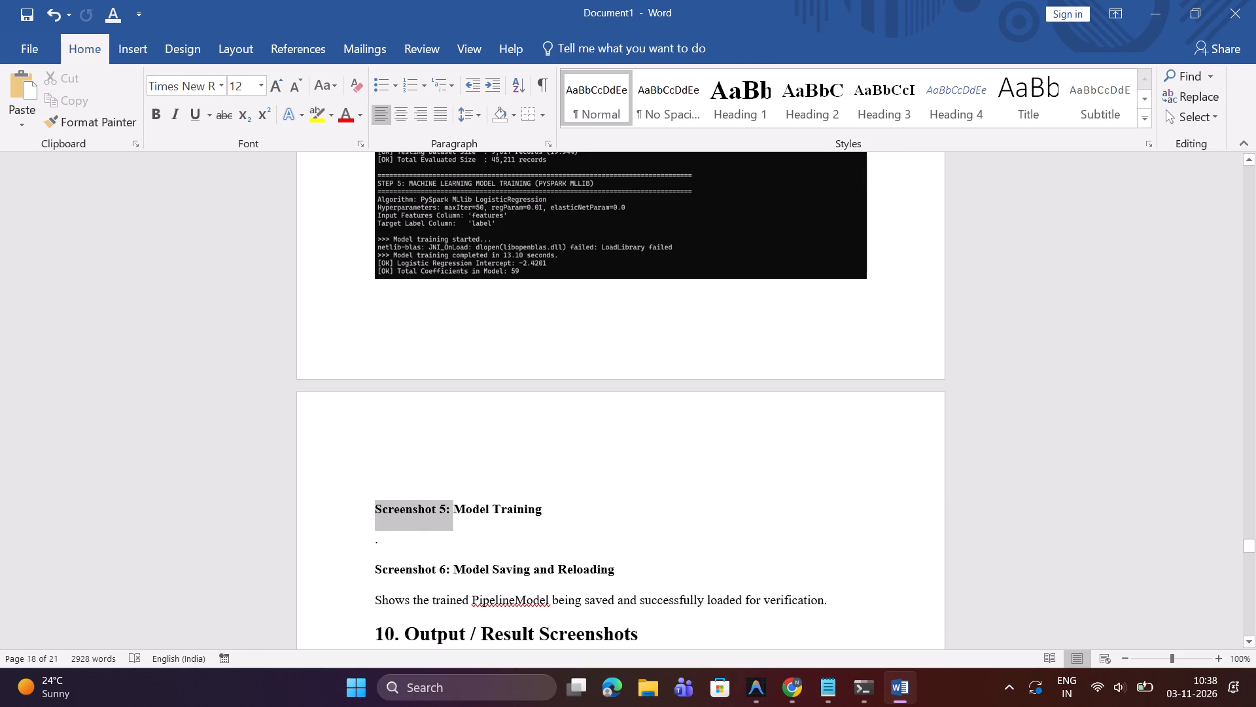
left_click_drag(368, 515, 369, 515)
key("BackSpace")
left_click(430, 535)
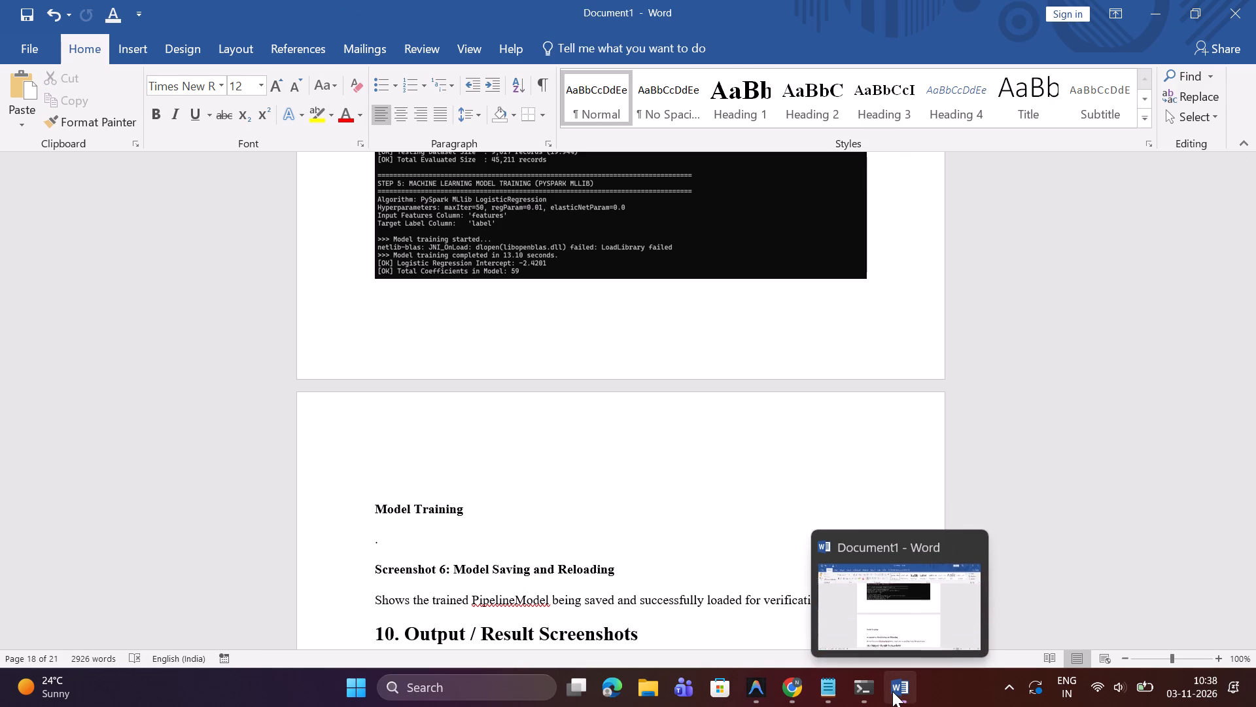
Switch to Command Prompt and snip the Sample 20 Customer Predictions table, from below the STEP 8 heading through the total test predictions line.
left_click(861, 695)
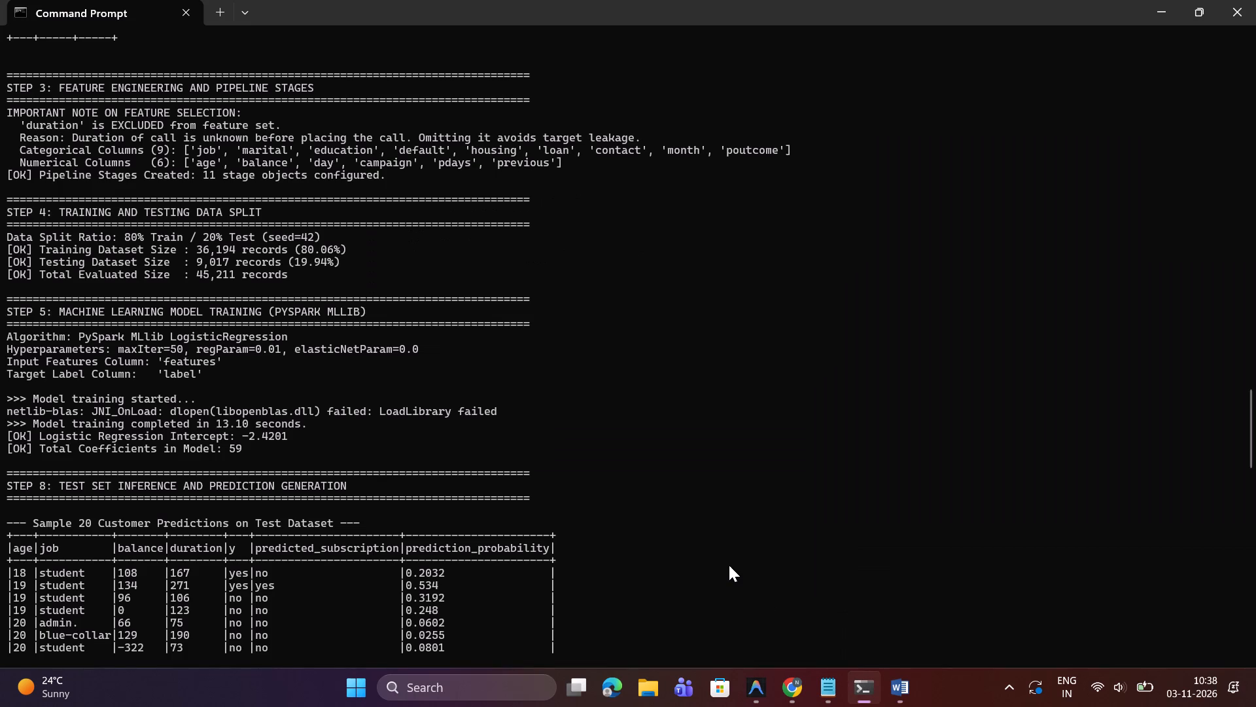
scroll(729, 565, "down", 3)
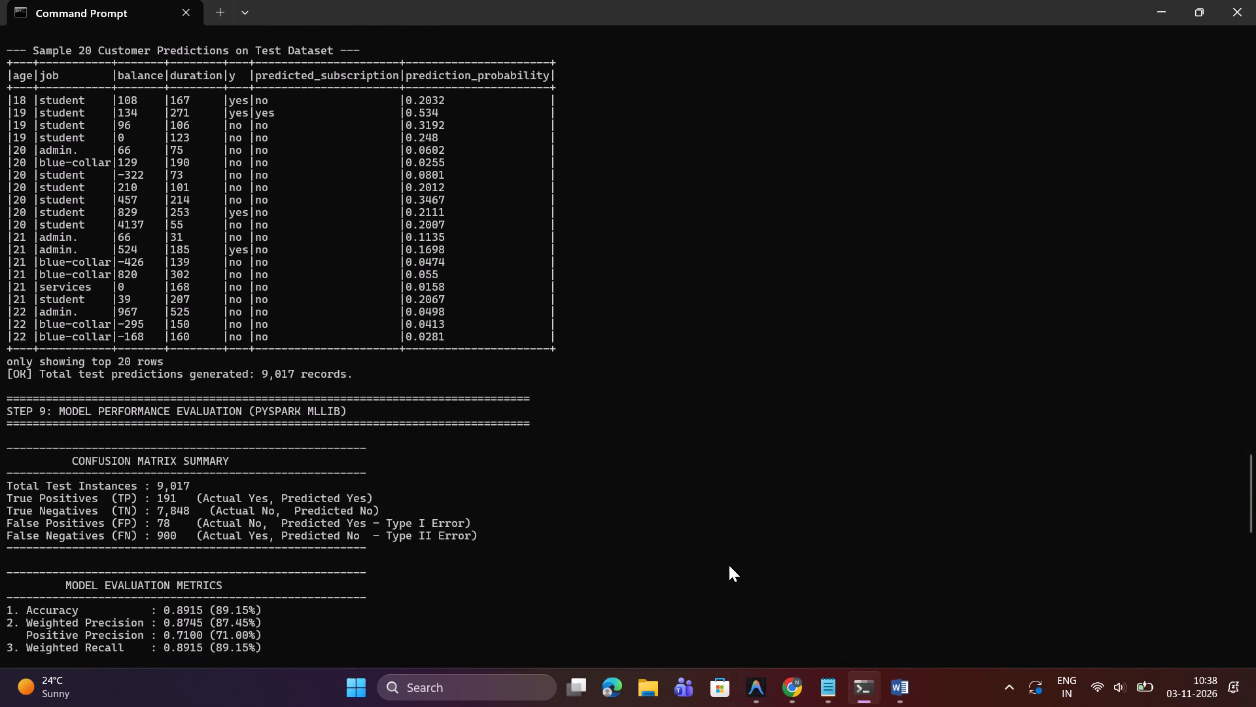
scroll(729, 565, "down", 1)
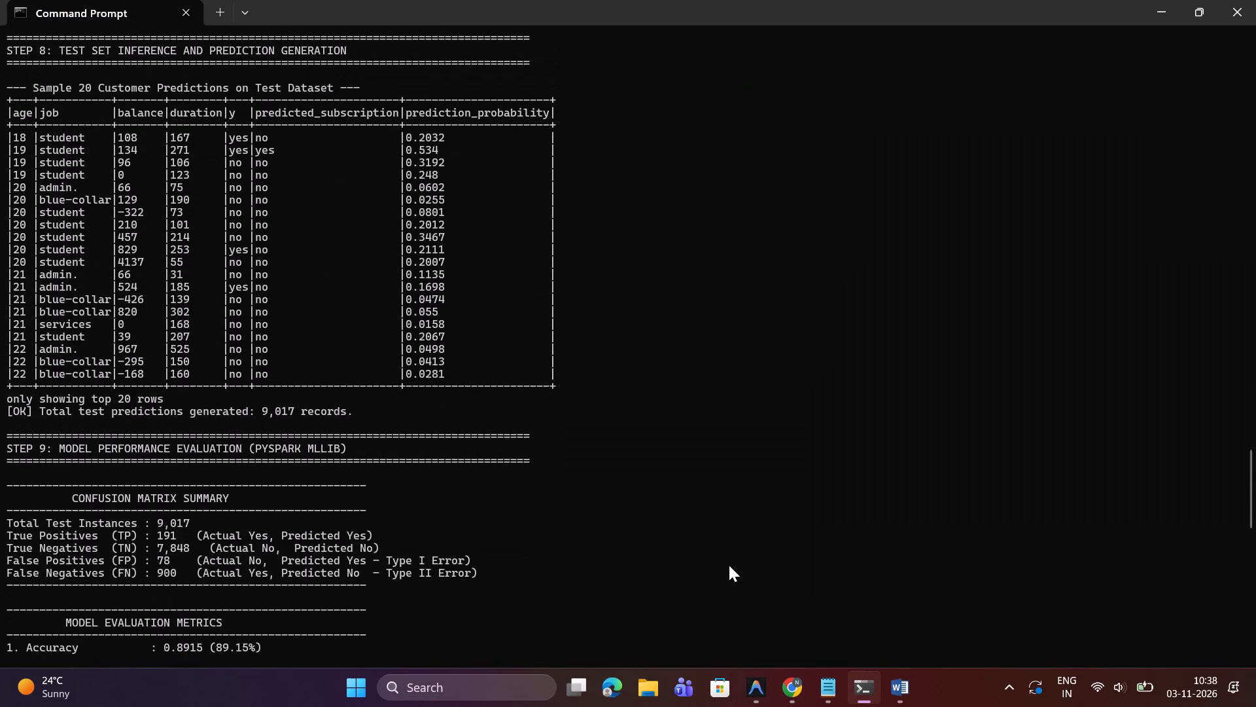
key("shift+super+s")
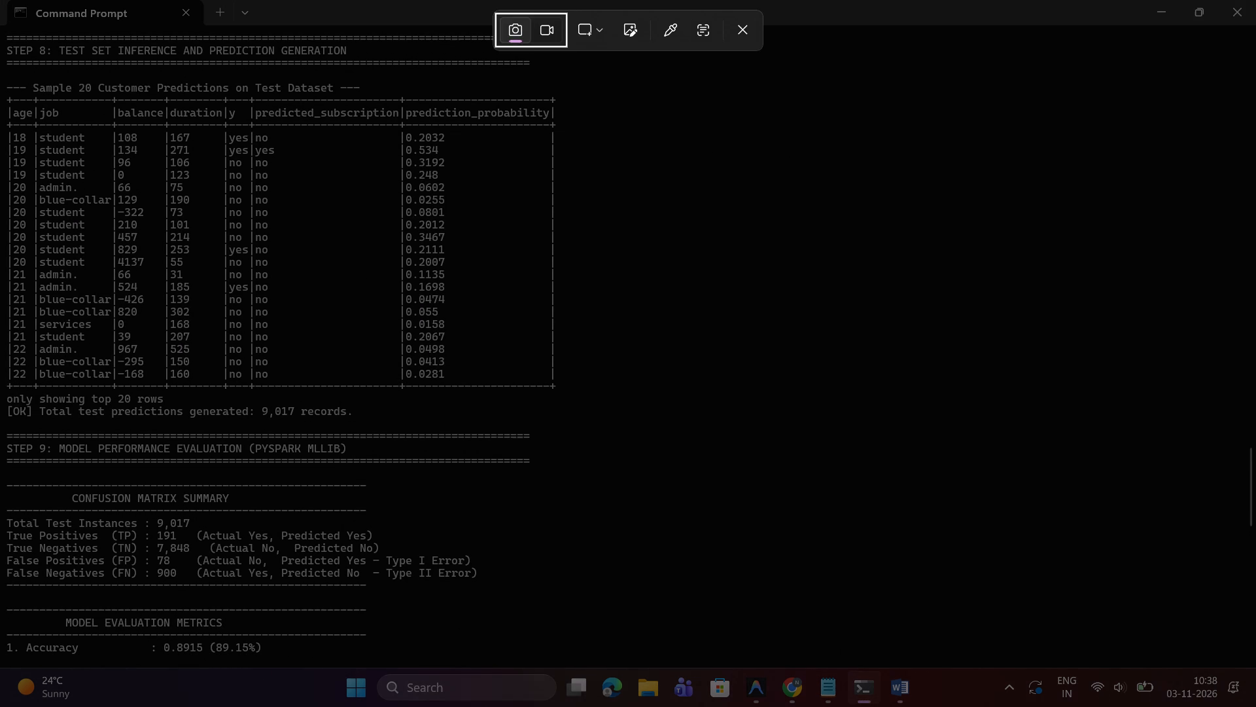
left_click_drag(1, 58, 177, 168)
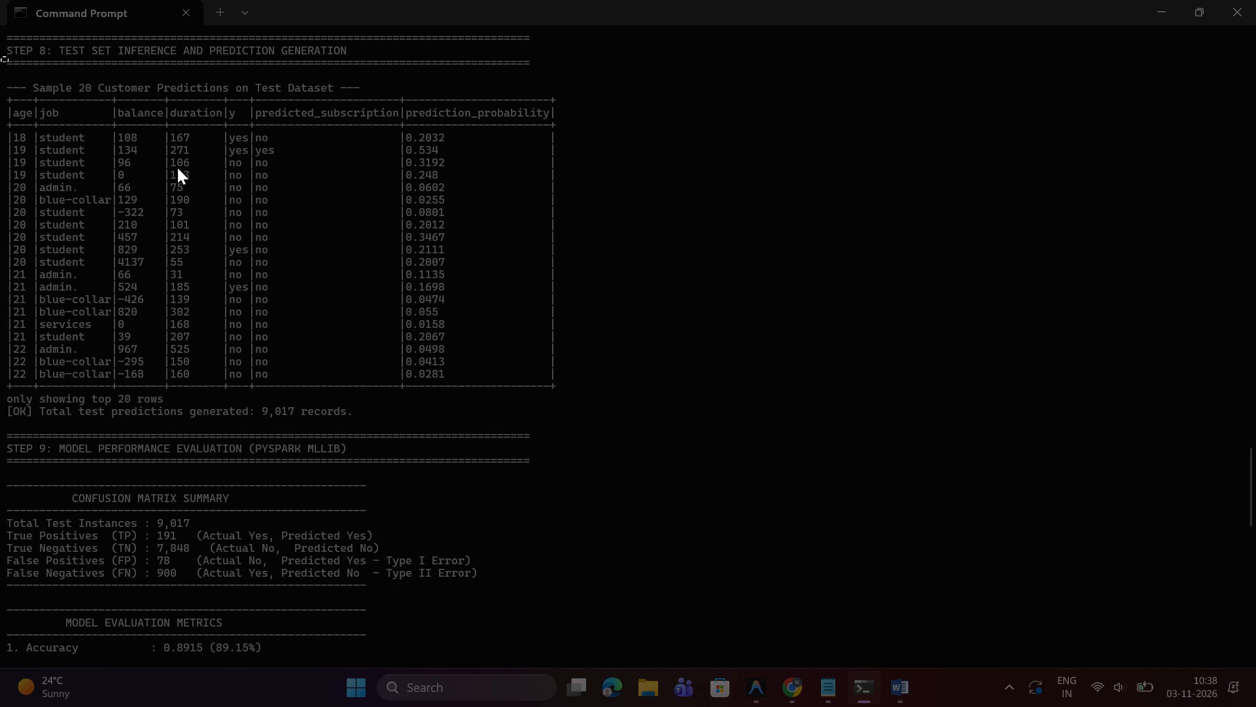
left_click_drag(177, 168, 591, 437)
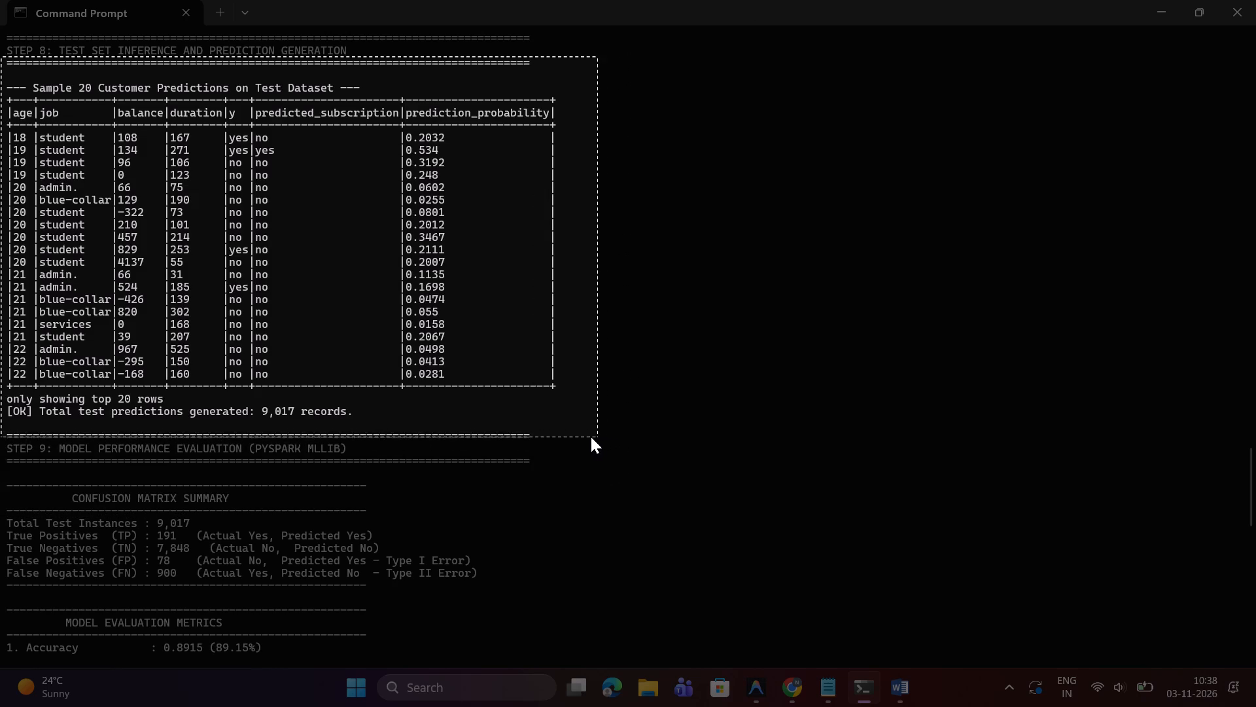
left_click_drag(591, 437, 585, 436)
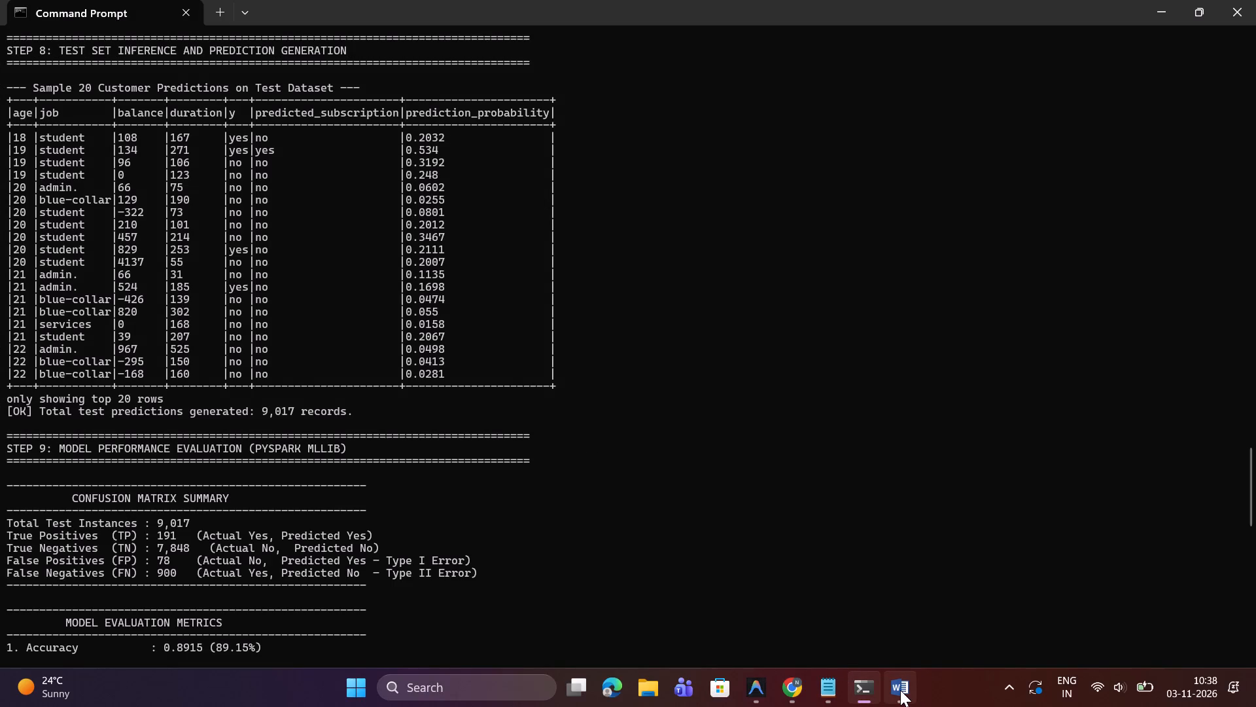
Return to the Word report and paste the customer predictions snip beneath the Model Training heading.
left_click(900, 690)
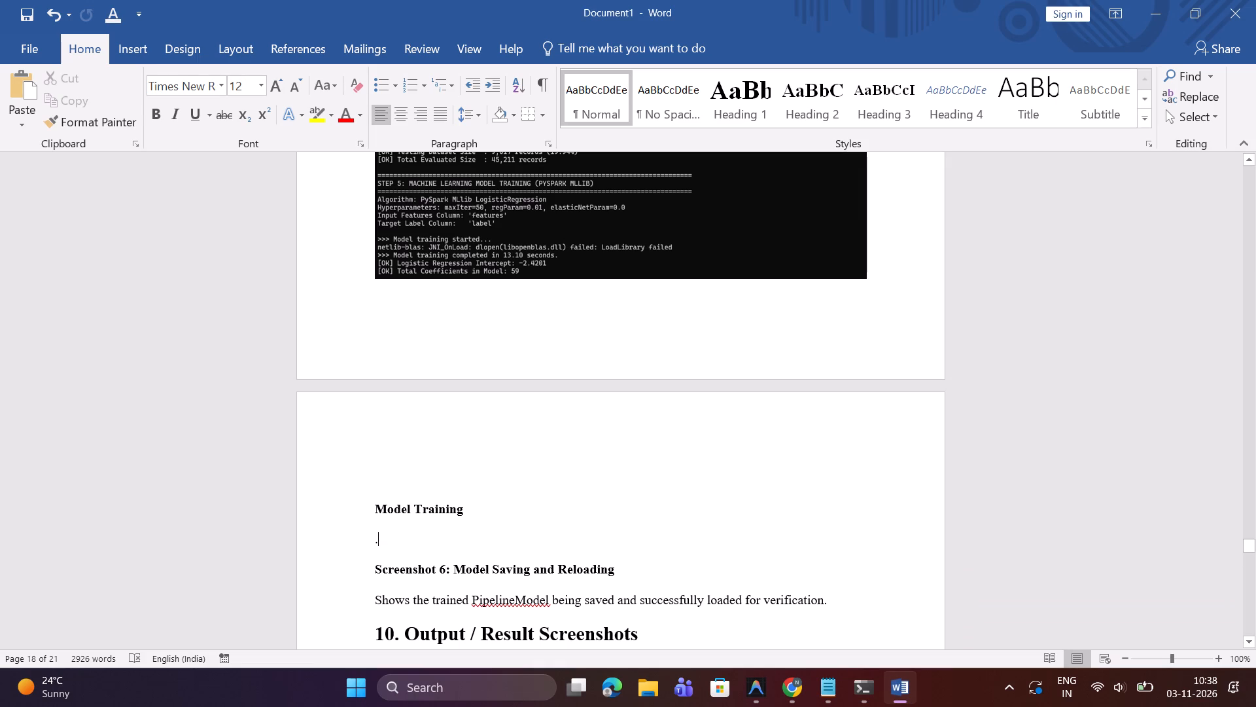
key("ctrl+v")
scroll(858, 577, "down", 1)
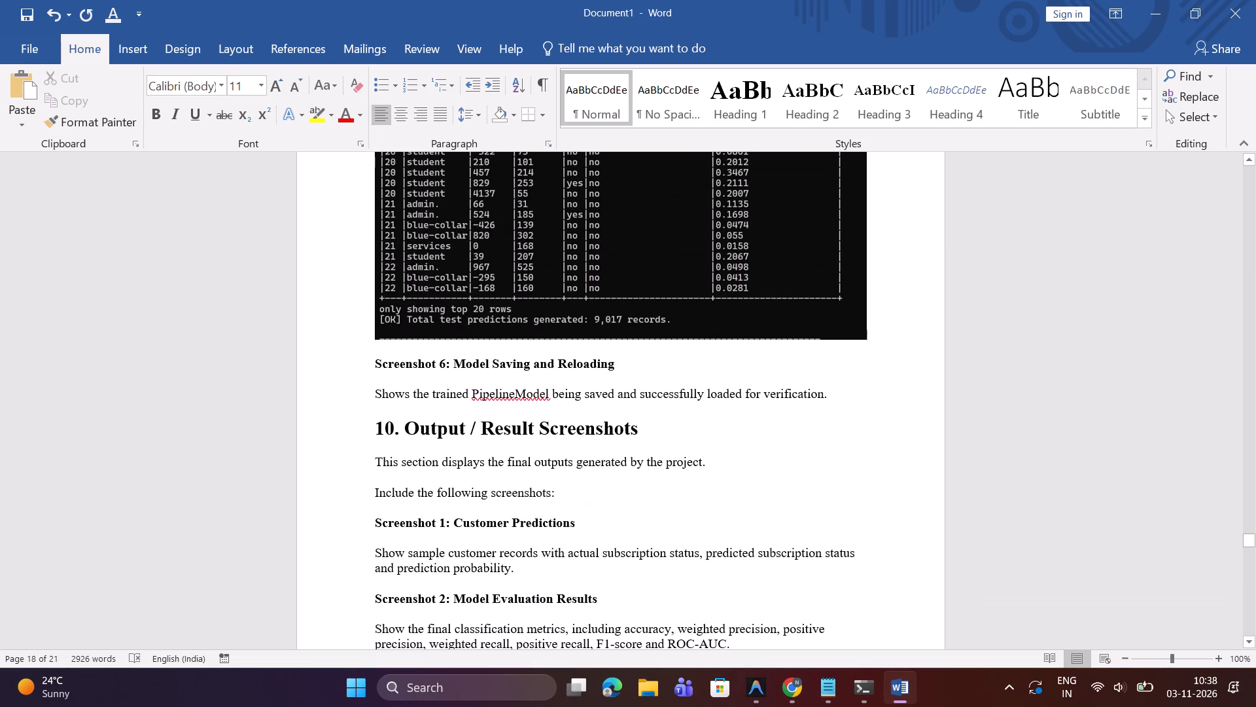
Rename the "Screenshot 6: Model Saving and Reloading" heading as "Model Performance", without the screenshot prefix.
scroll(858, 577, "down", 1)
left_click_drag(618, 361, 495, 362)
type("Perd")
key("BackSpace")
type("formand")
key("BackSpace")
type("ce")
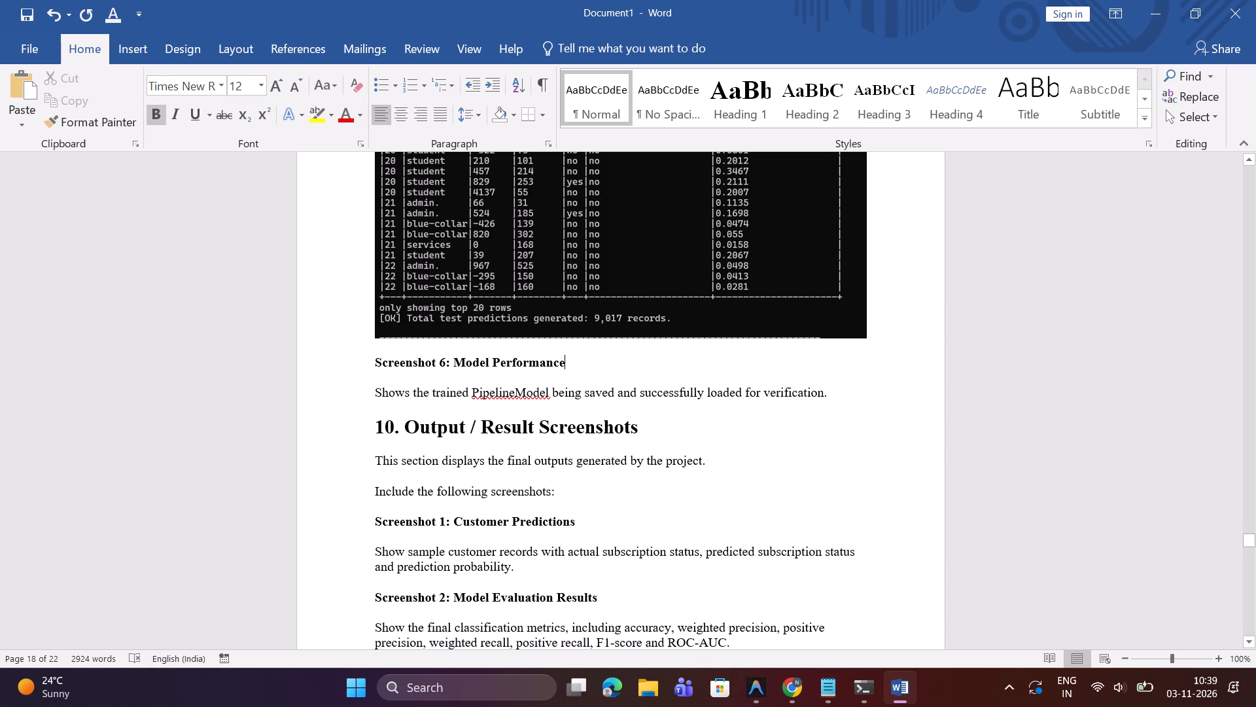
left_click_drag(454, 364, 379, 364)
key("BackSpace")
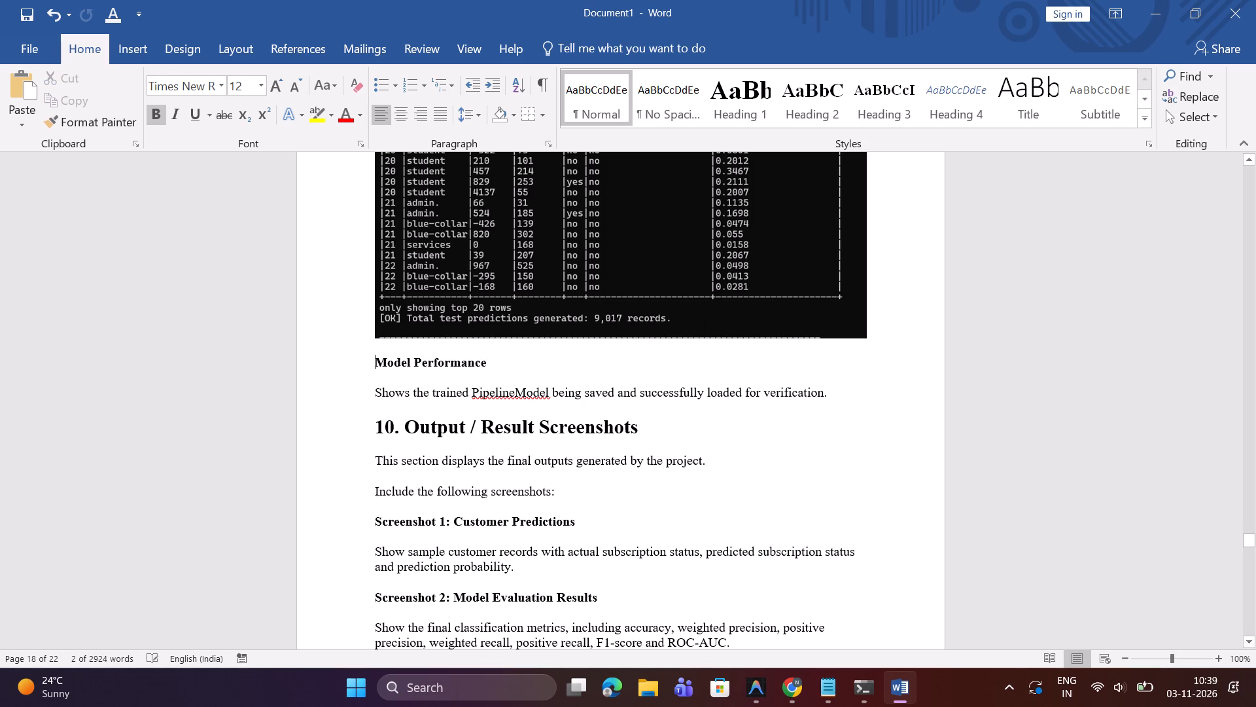
Delete the PipelineModel saving description and add an empty line beneath the Model Performance heading.
left_click_drag(850, 395, 559, 398)
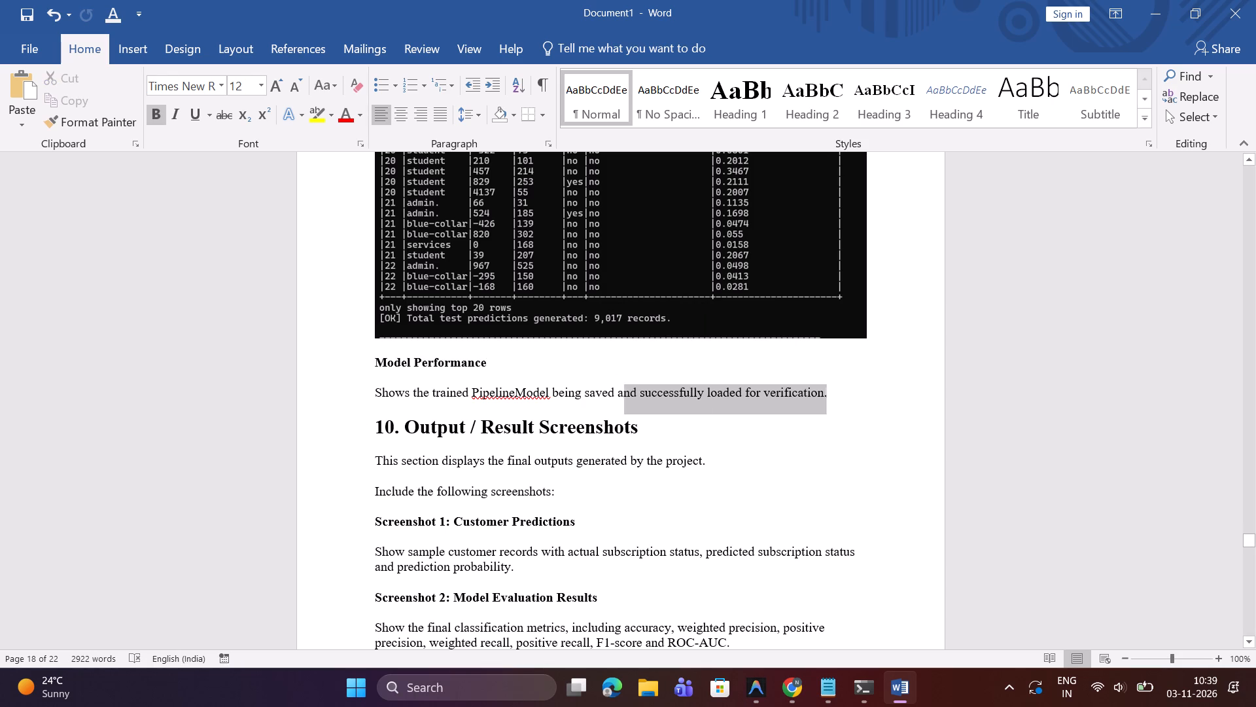
left_click_drag(559, 398, 383, 395)
key("BackSpace")
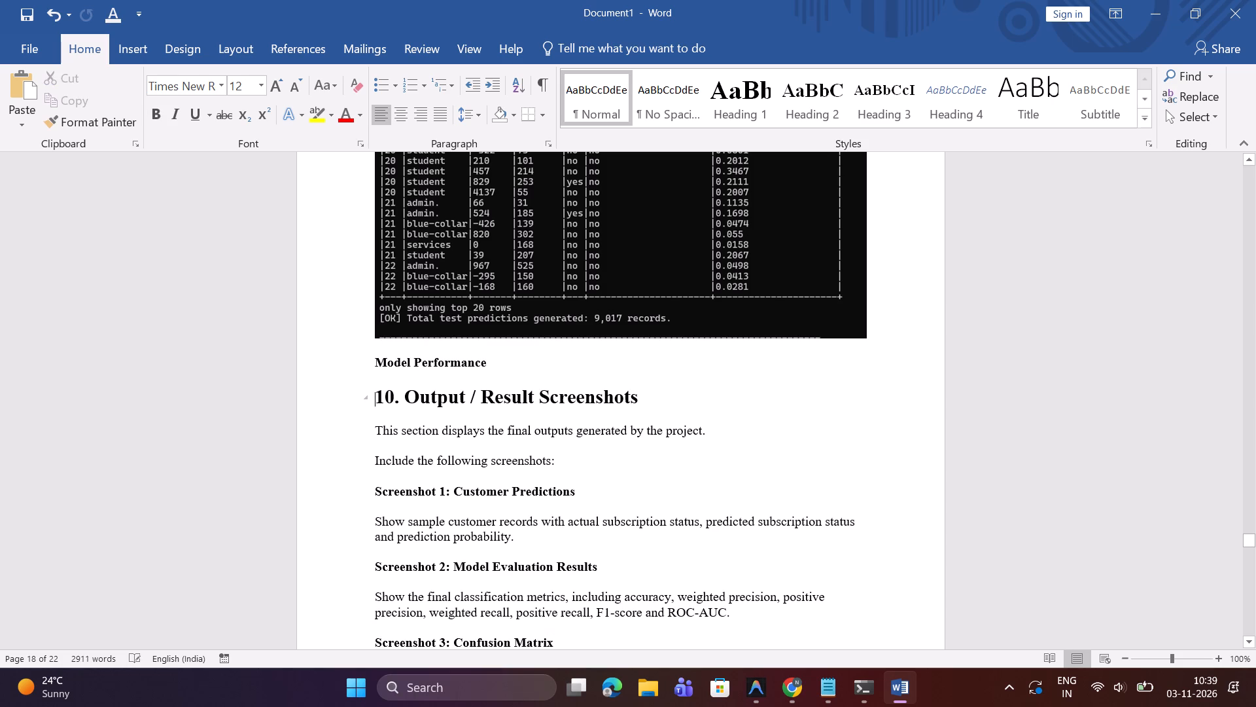
key("Down")
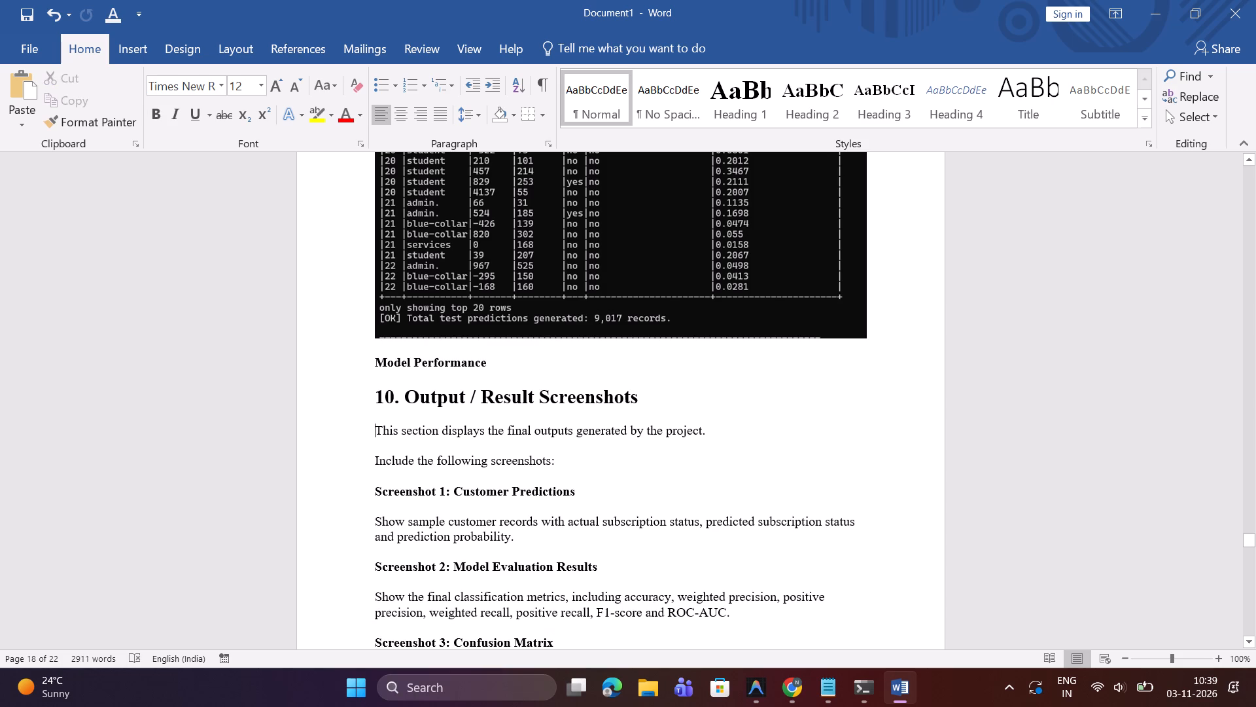
left_click(516, 365)
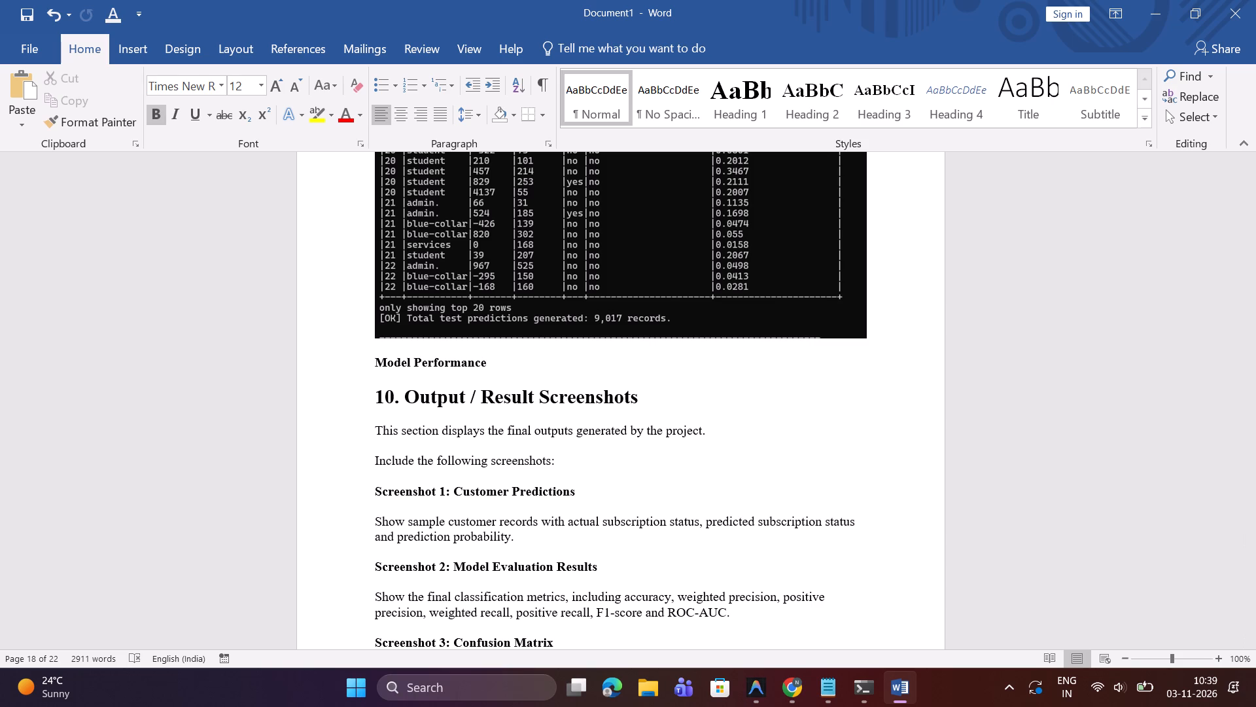
key("Return")
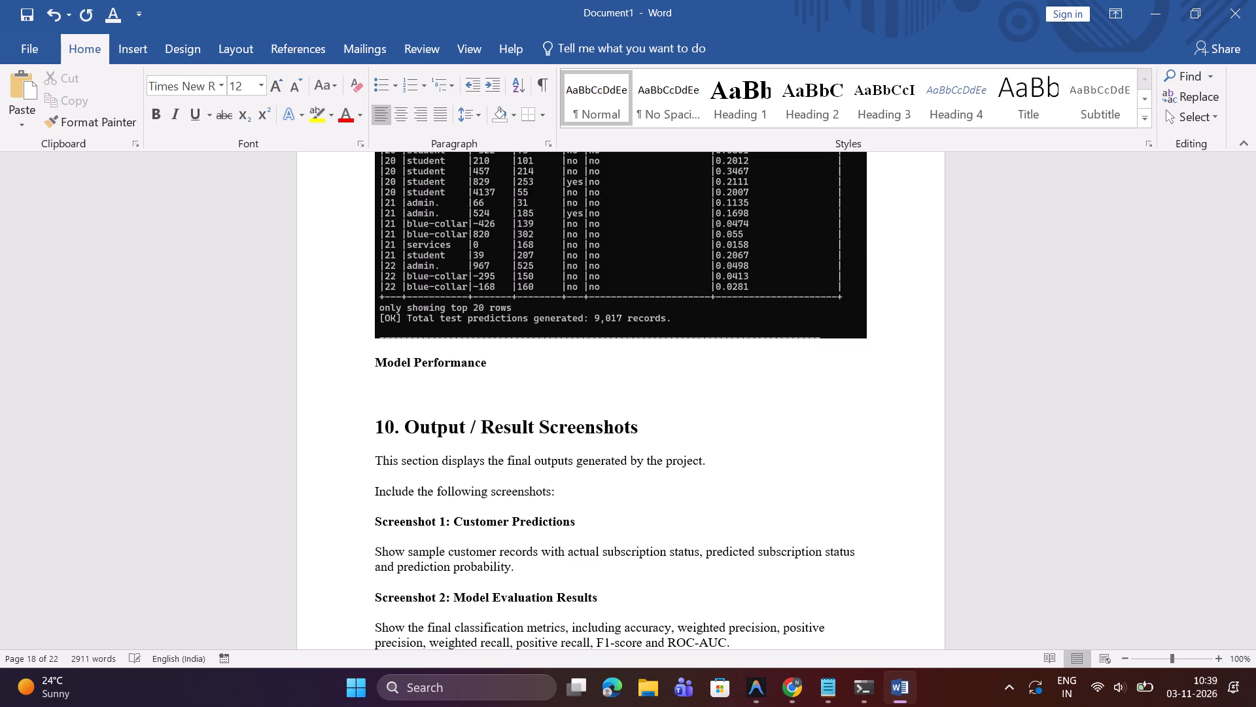
Switch to Command Prompt and snip the STEP 9 heading together with the full Confusion Matrix Summary.
left_click(860, 696)
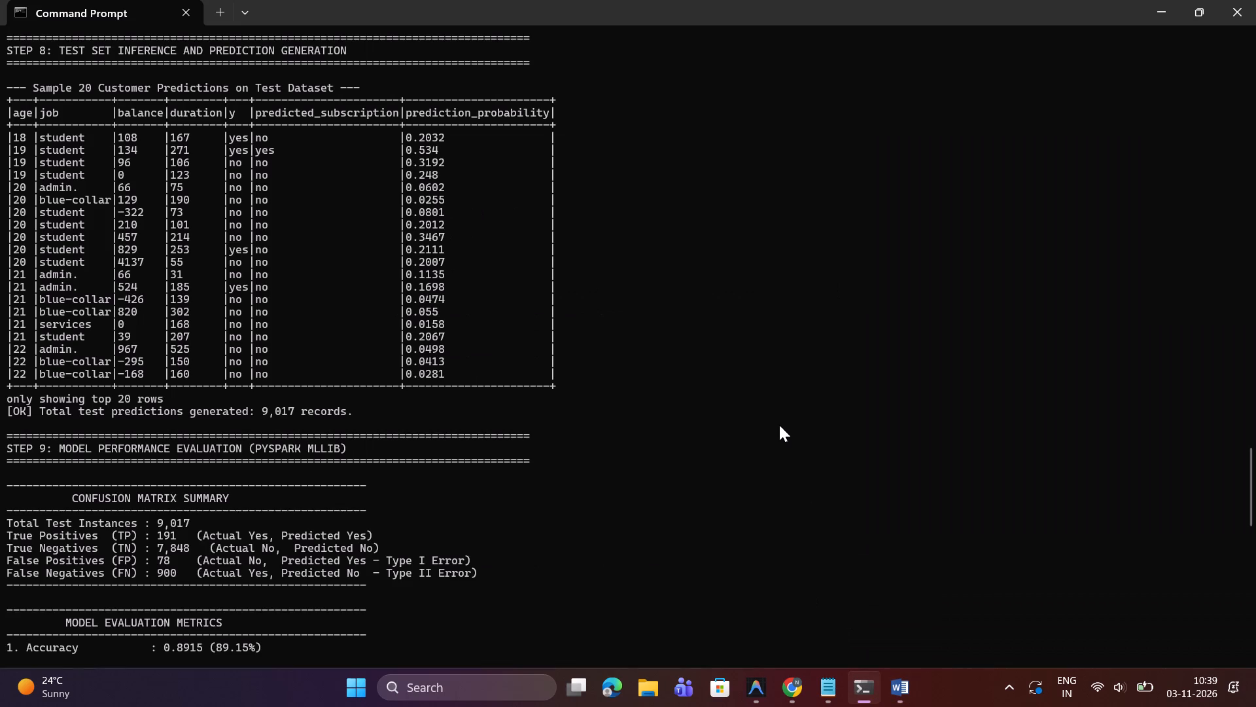
scroll(769, 414, "down", 3)
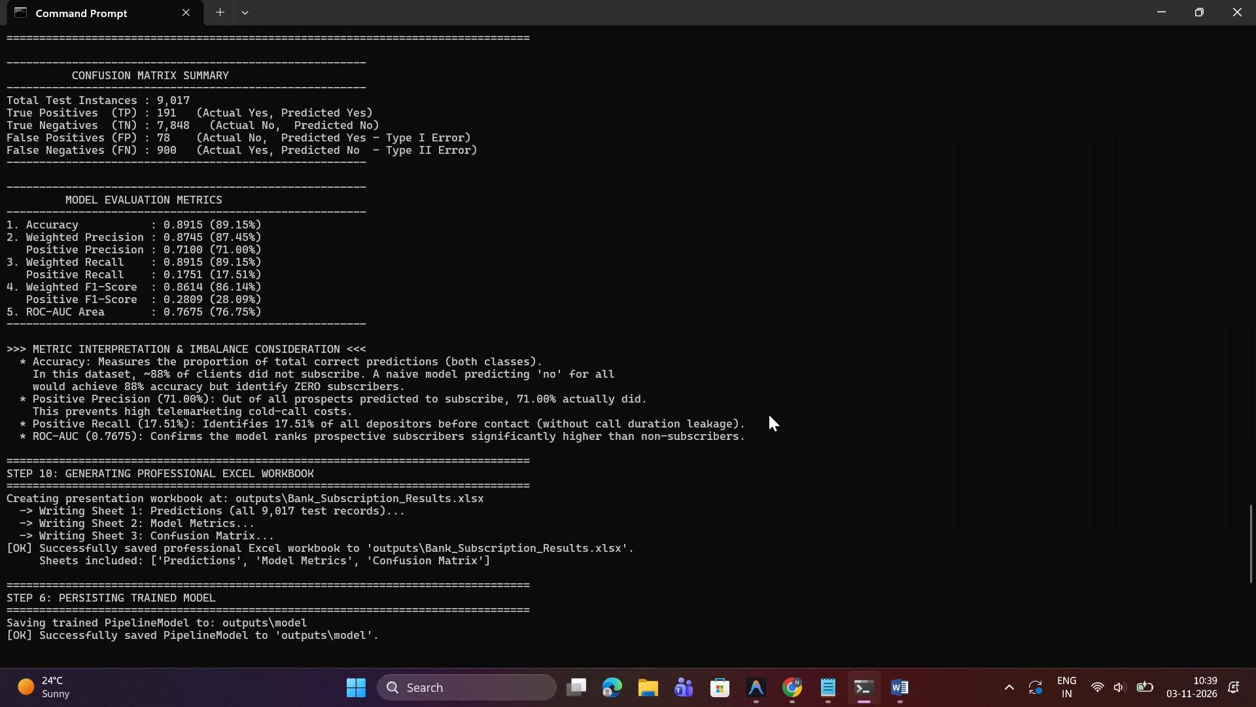
scroll(769, 414, "up", 2)
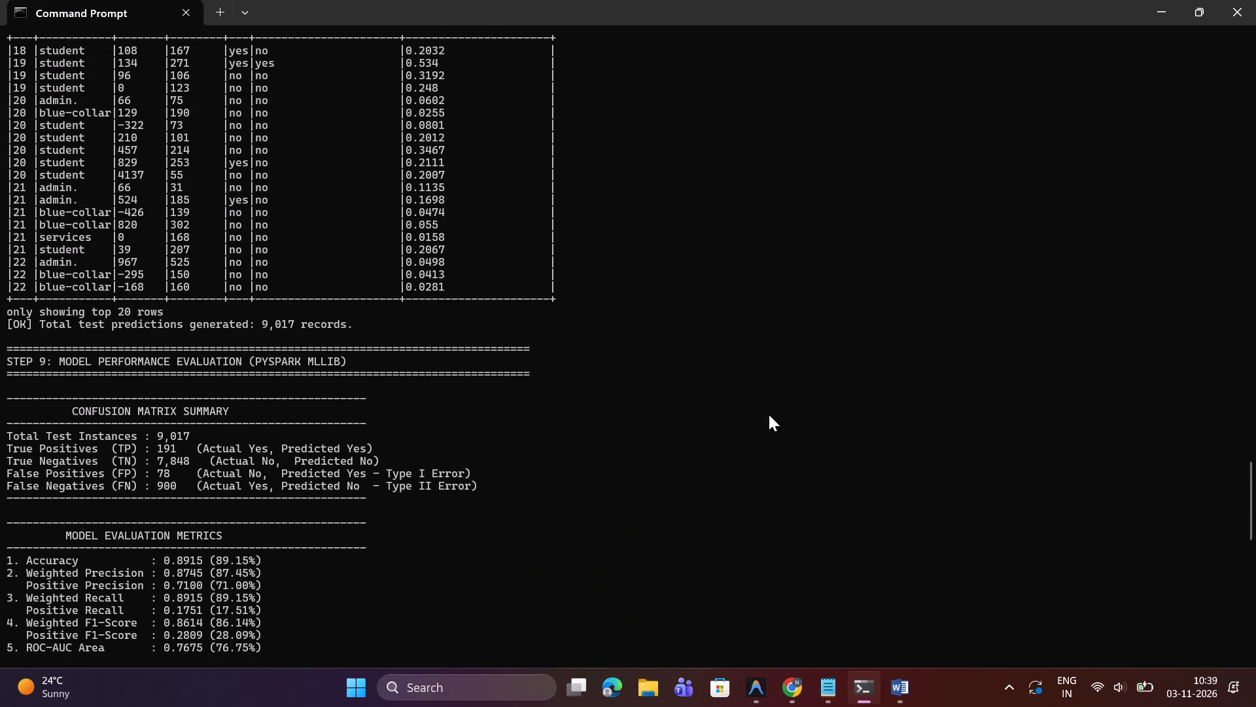
key("shift+super+s")
left_click_drag(9, 342, 574, 512)
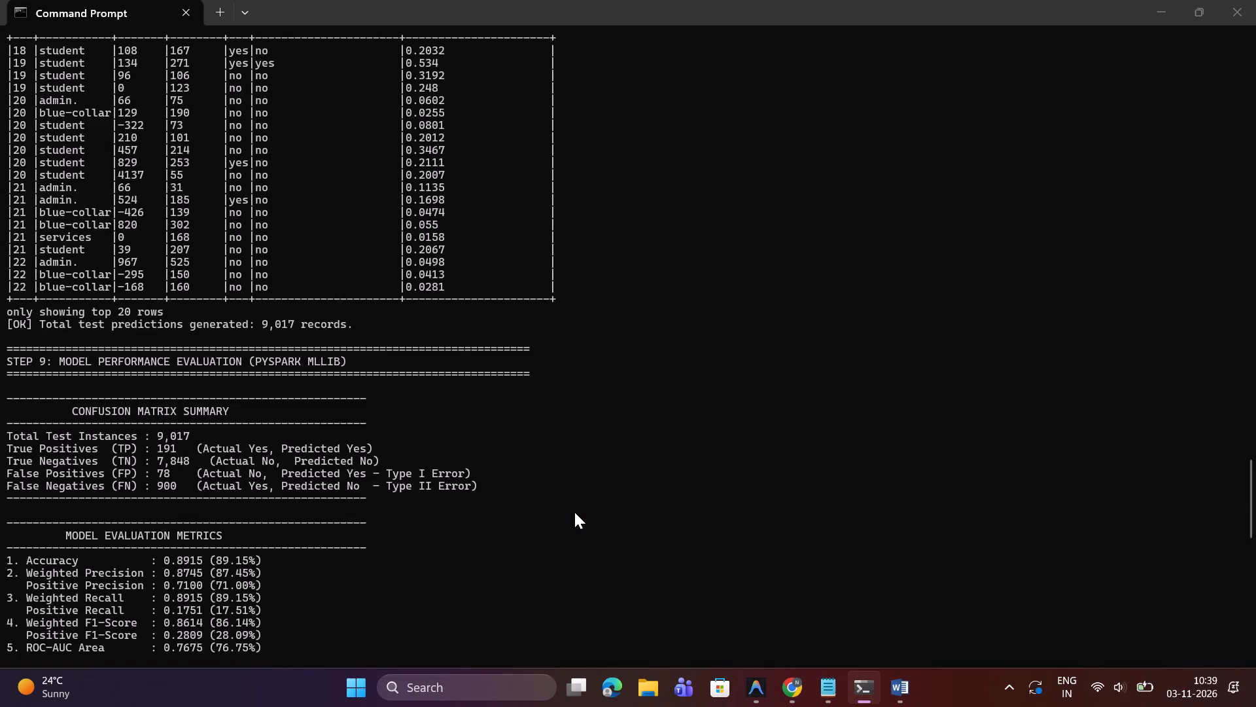
scroll(574, 512, "up", 3)
scroll(574, 512, "right", 1)
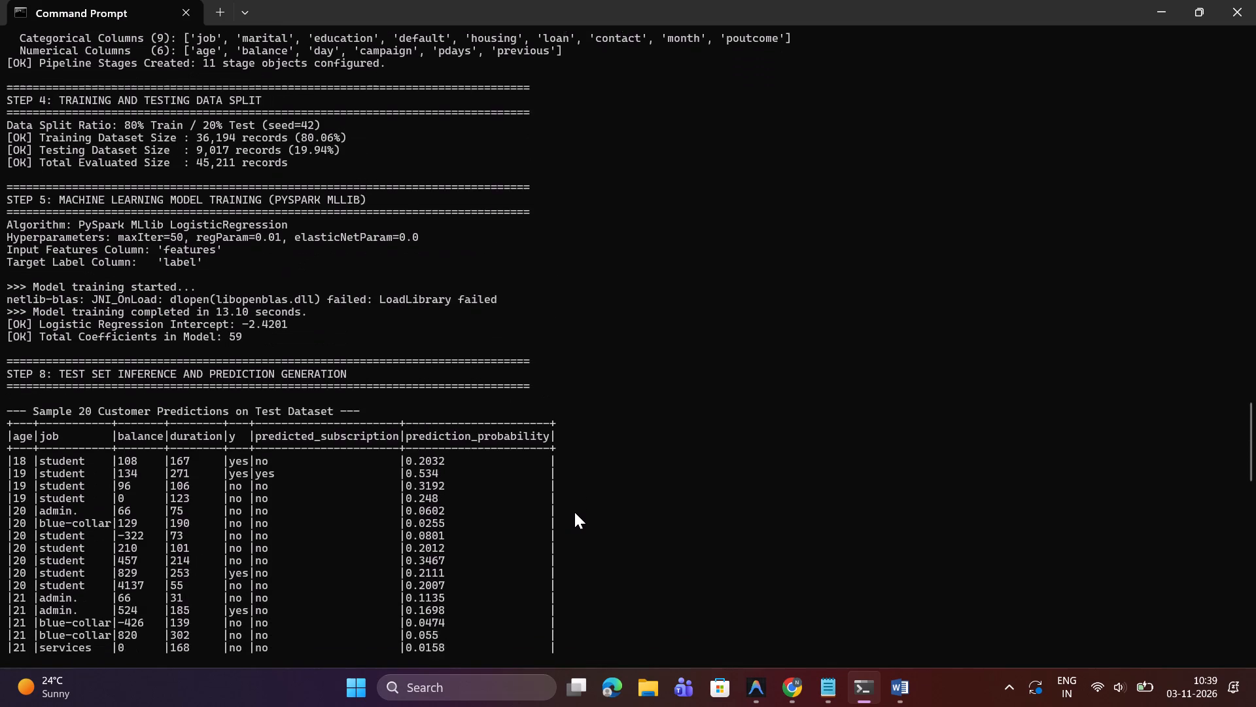
scroll(574, 512, "right", 1)
Return to the Word report and delete the Model Performance heading and the empty lines above Output / Result Screenshots.
left_click(892, 692)
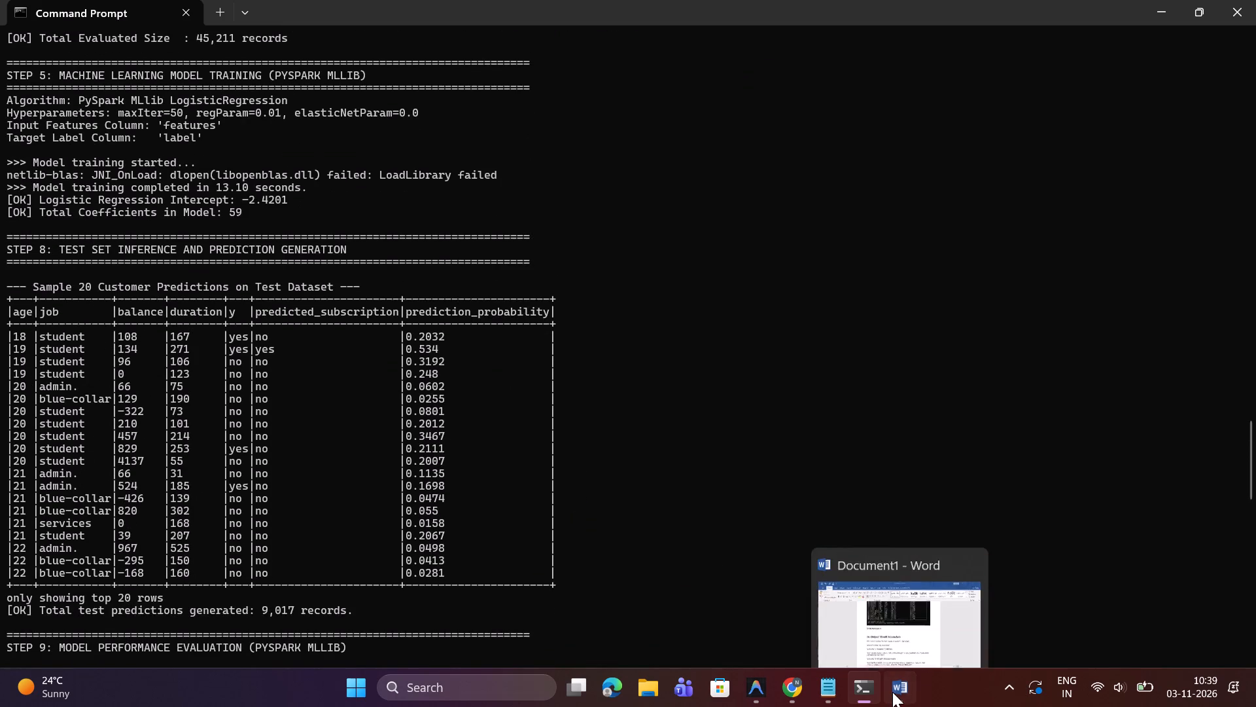
left_click_drag(503, 361, 459, 360)
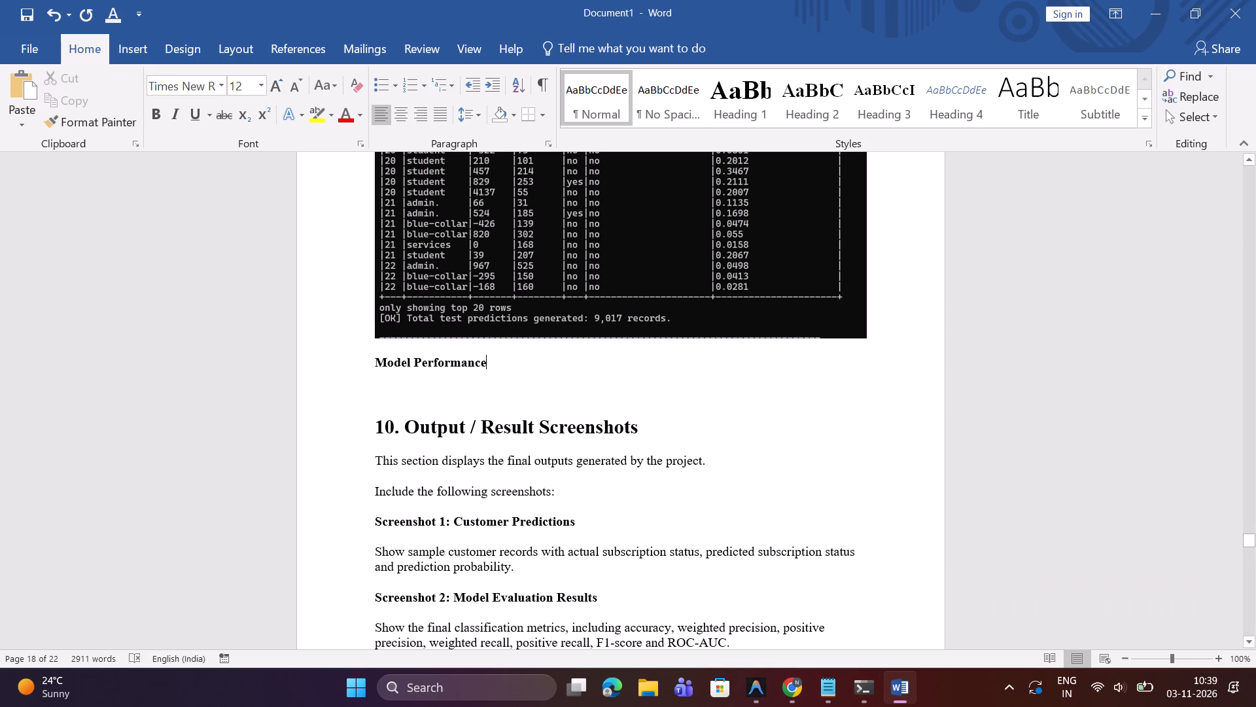
left_click_drag(459, 360, 362, 362)
key("BackSpace")
key("Down")
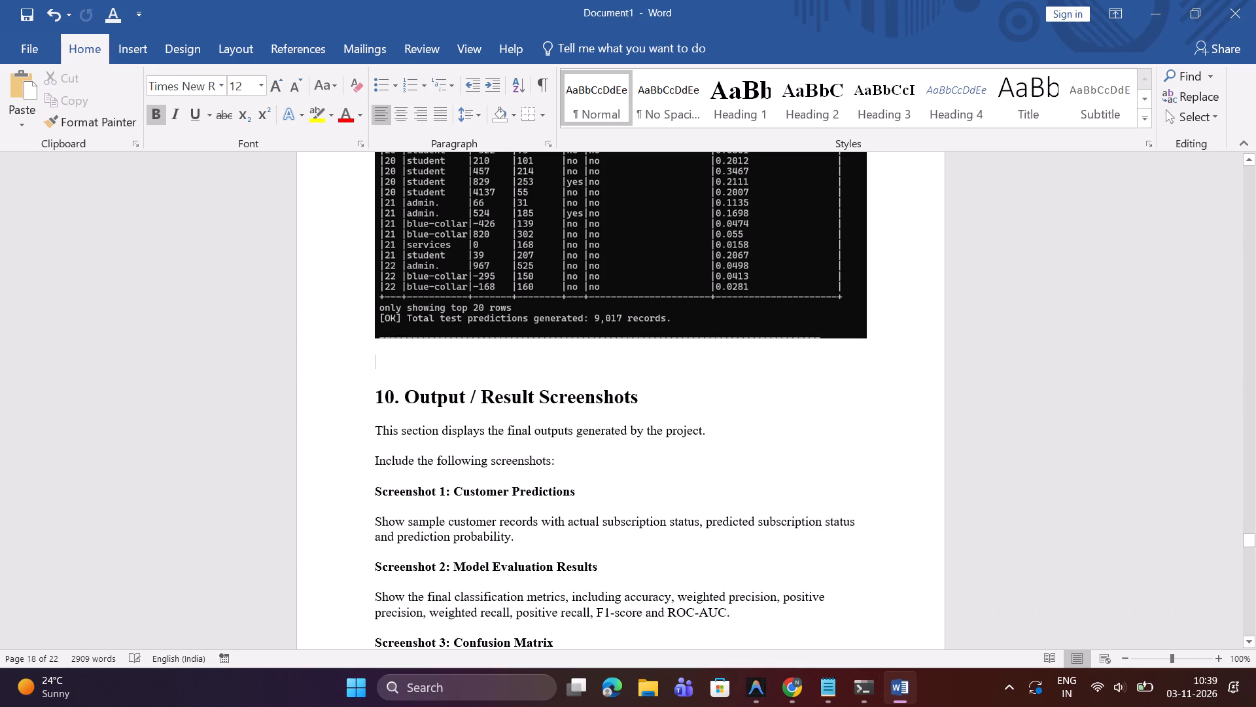
key("BackSpace")
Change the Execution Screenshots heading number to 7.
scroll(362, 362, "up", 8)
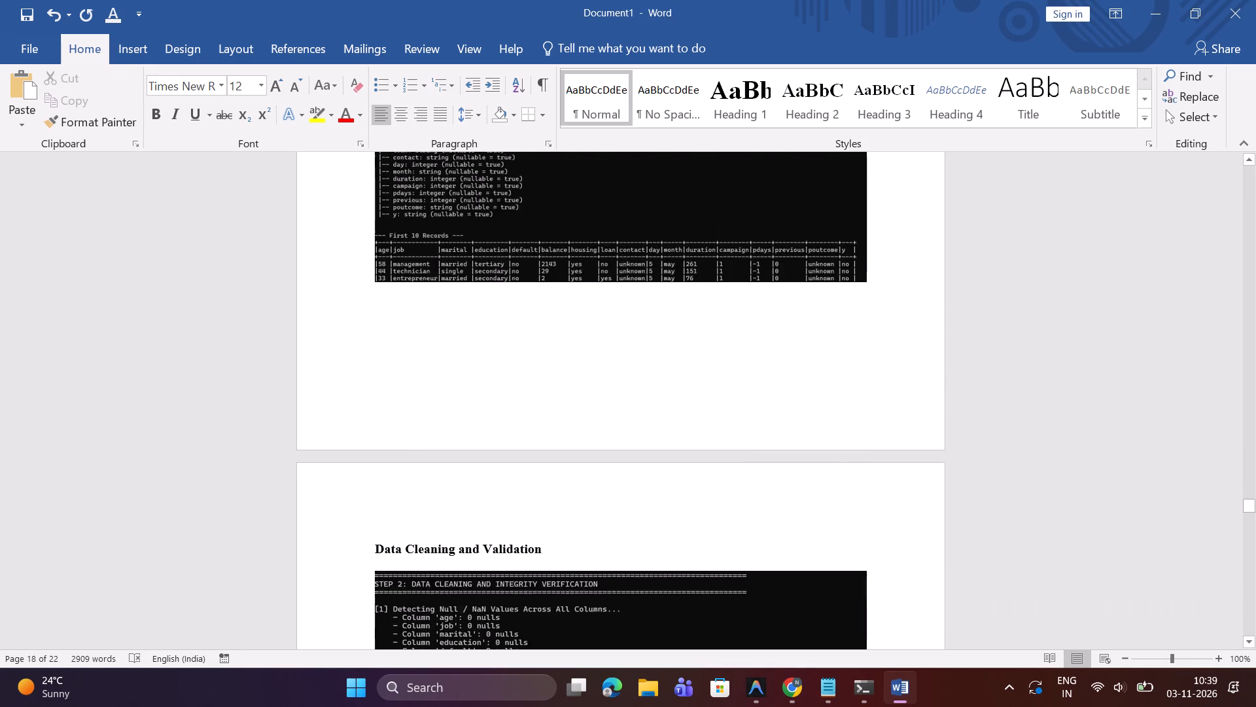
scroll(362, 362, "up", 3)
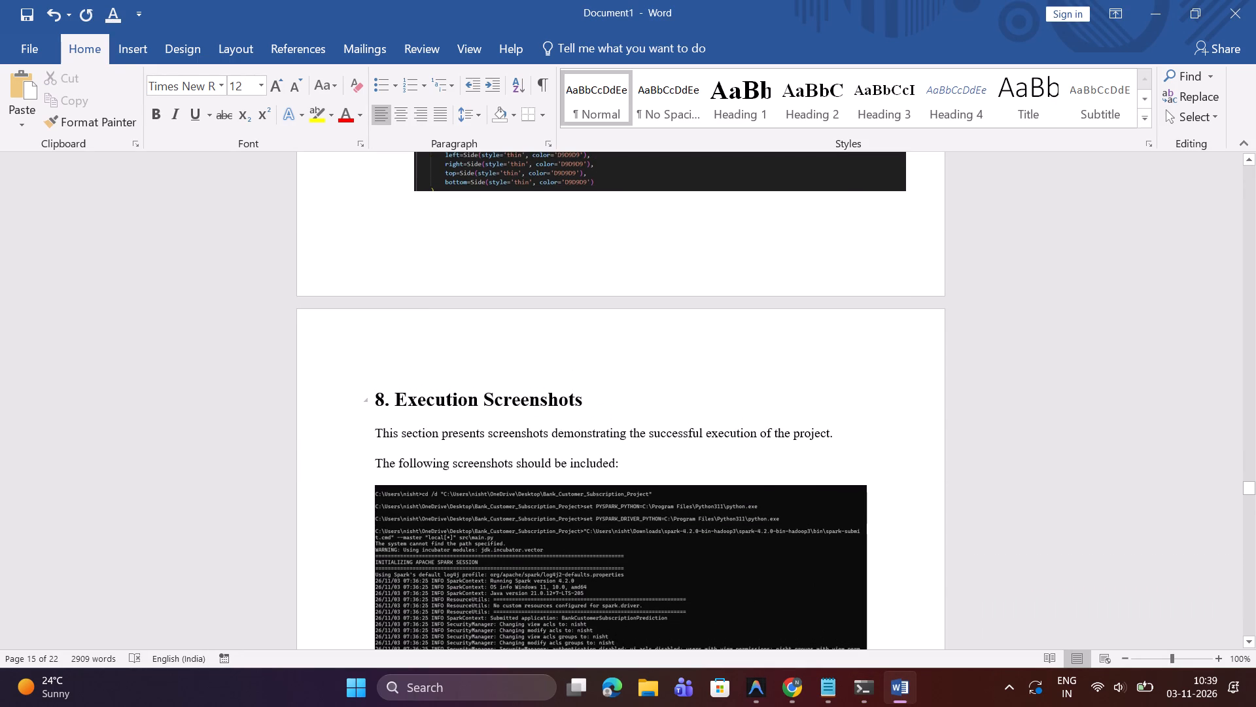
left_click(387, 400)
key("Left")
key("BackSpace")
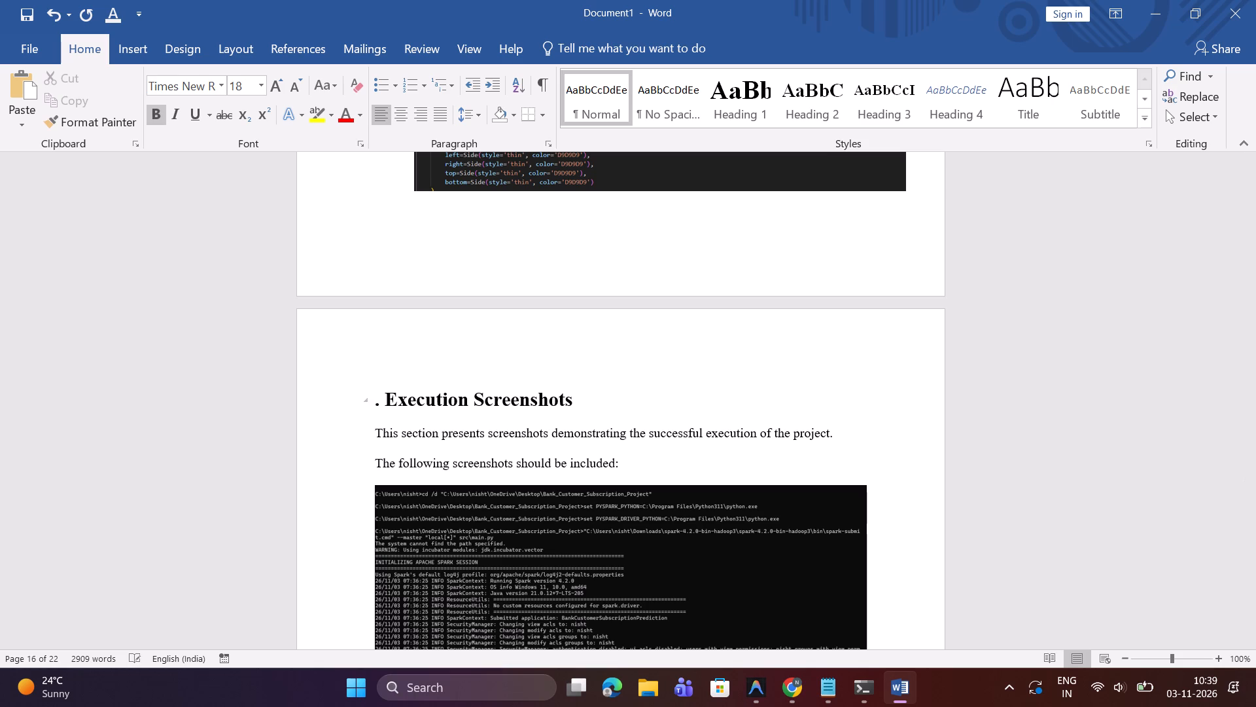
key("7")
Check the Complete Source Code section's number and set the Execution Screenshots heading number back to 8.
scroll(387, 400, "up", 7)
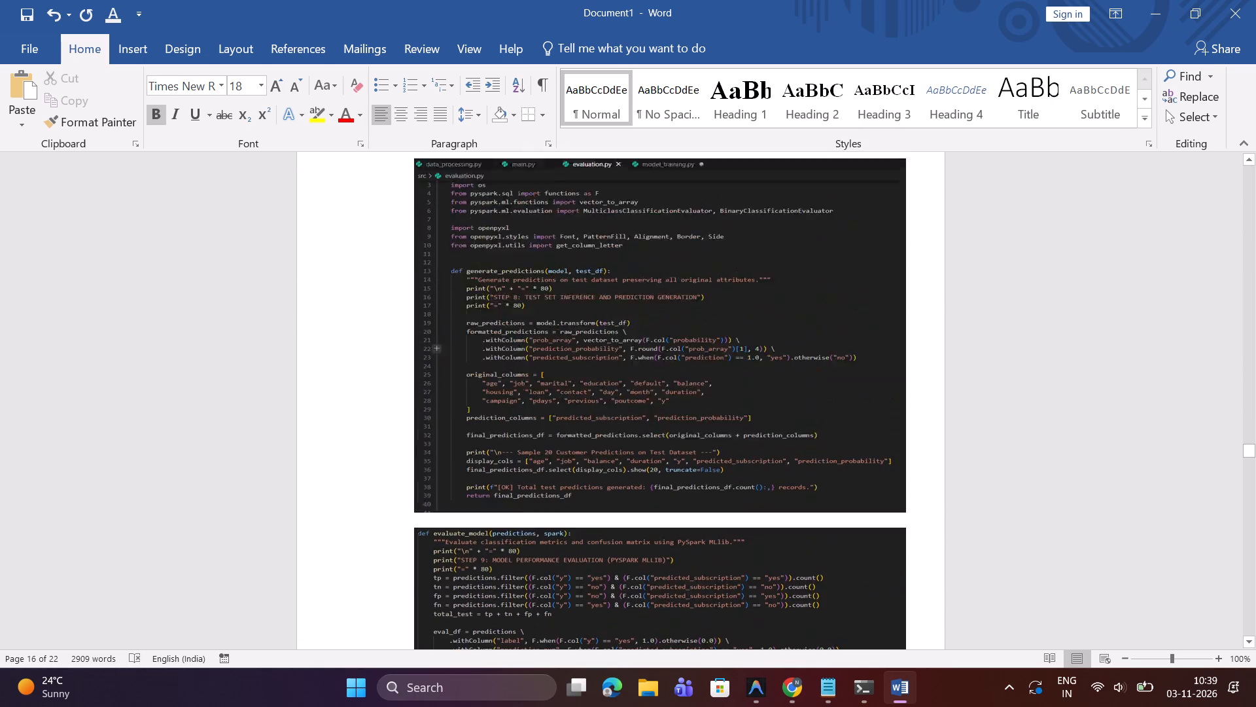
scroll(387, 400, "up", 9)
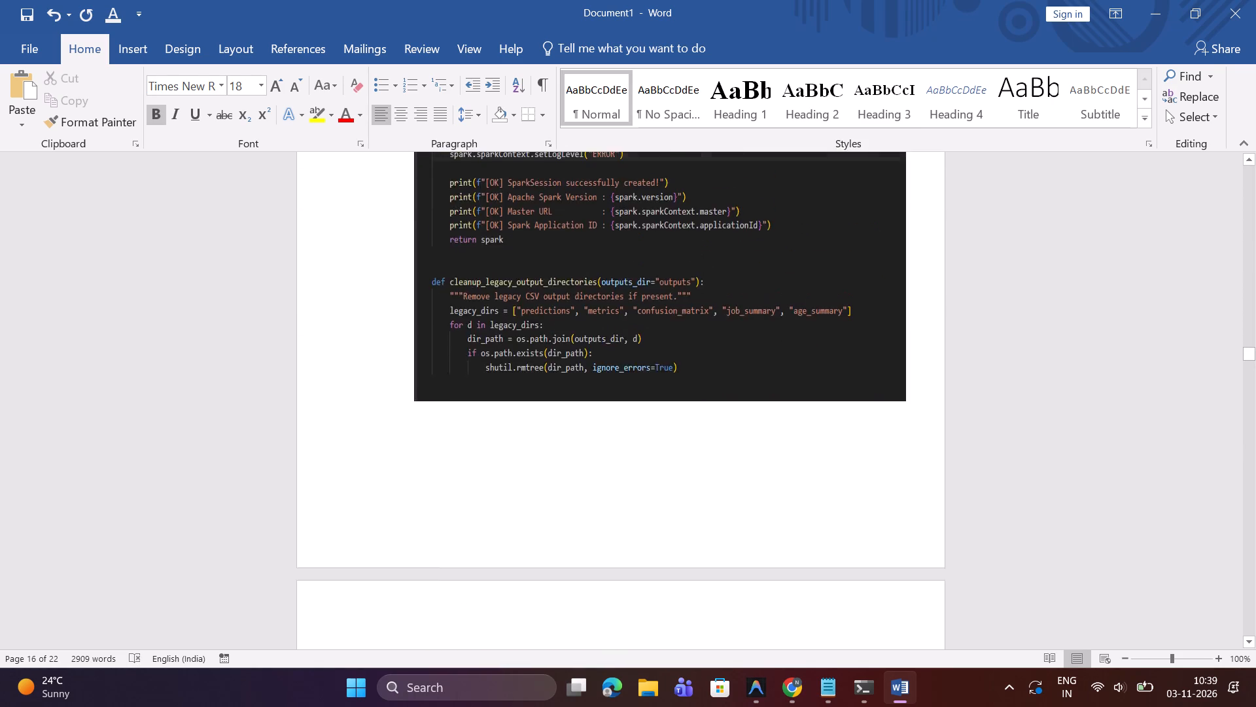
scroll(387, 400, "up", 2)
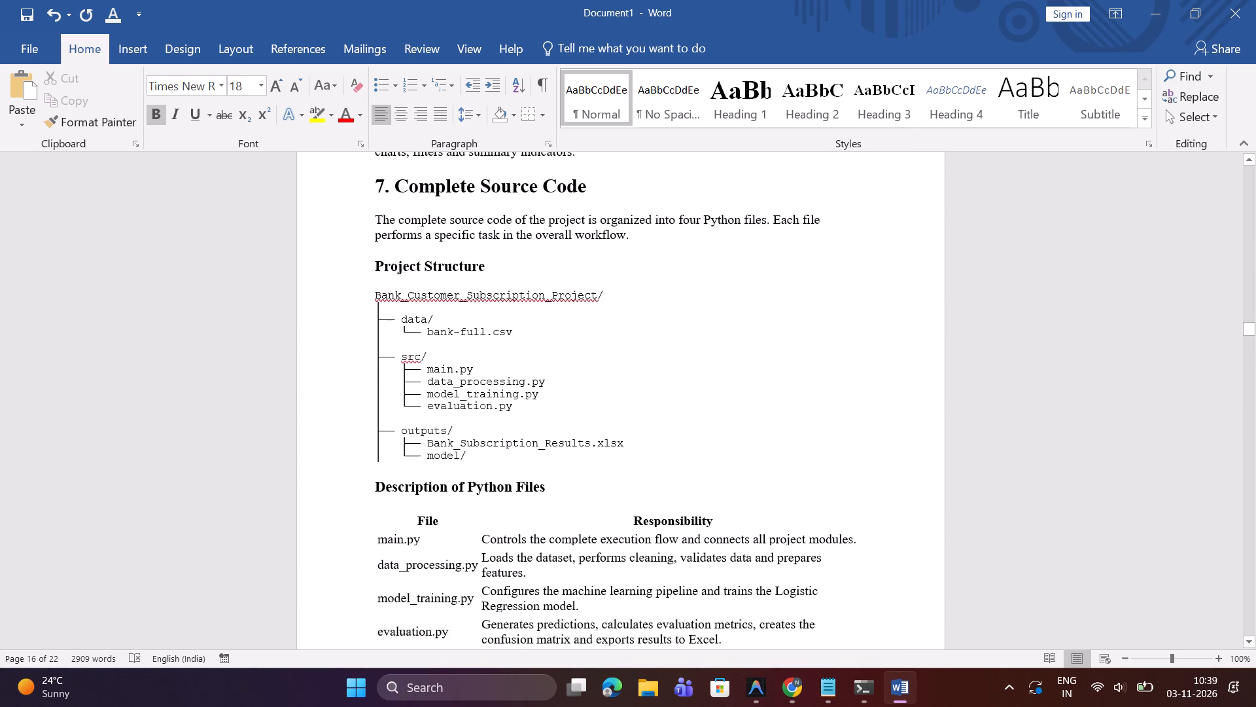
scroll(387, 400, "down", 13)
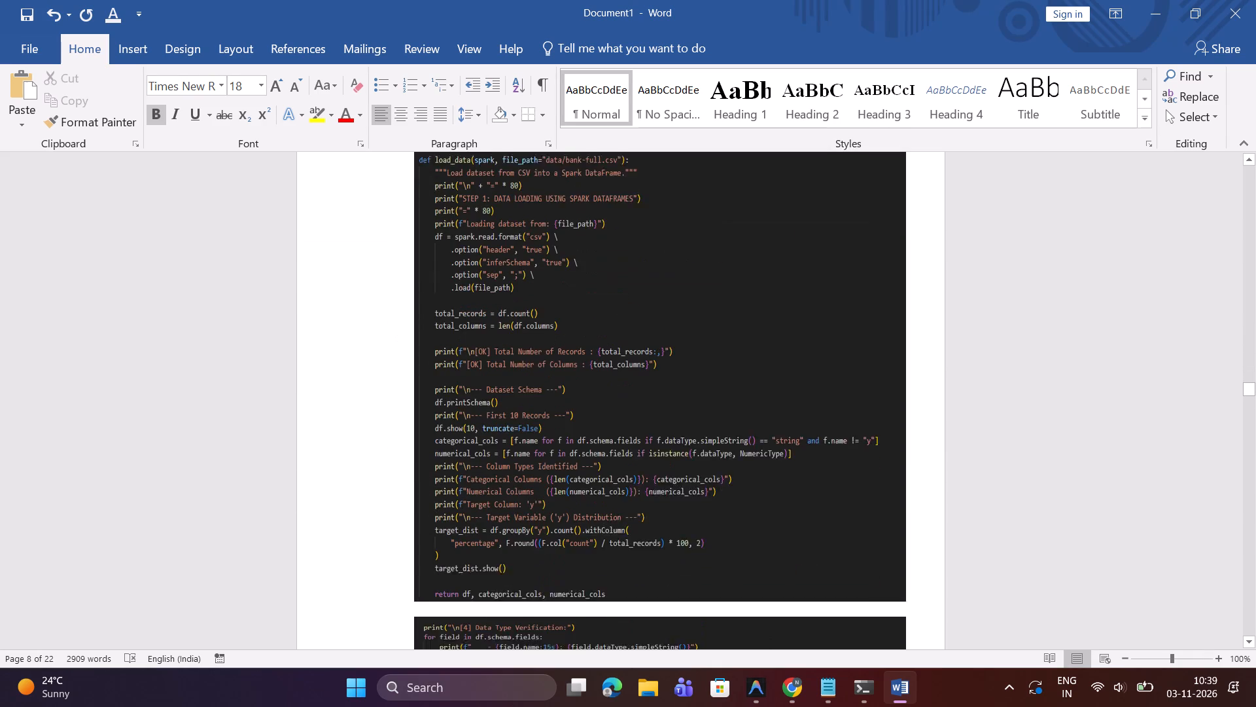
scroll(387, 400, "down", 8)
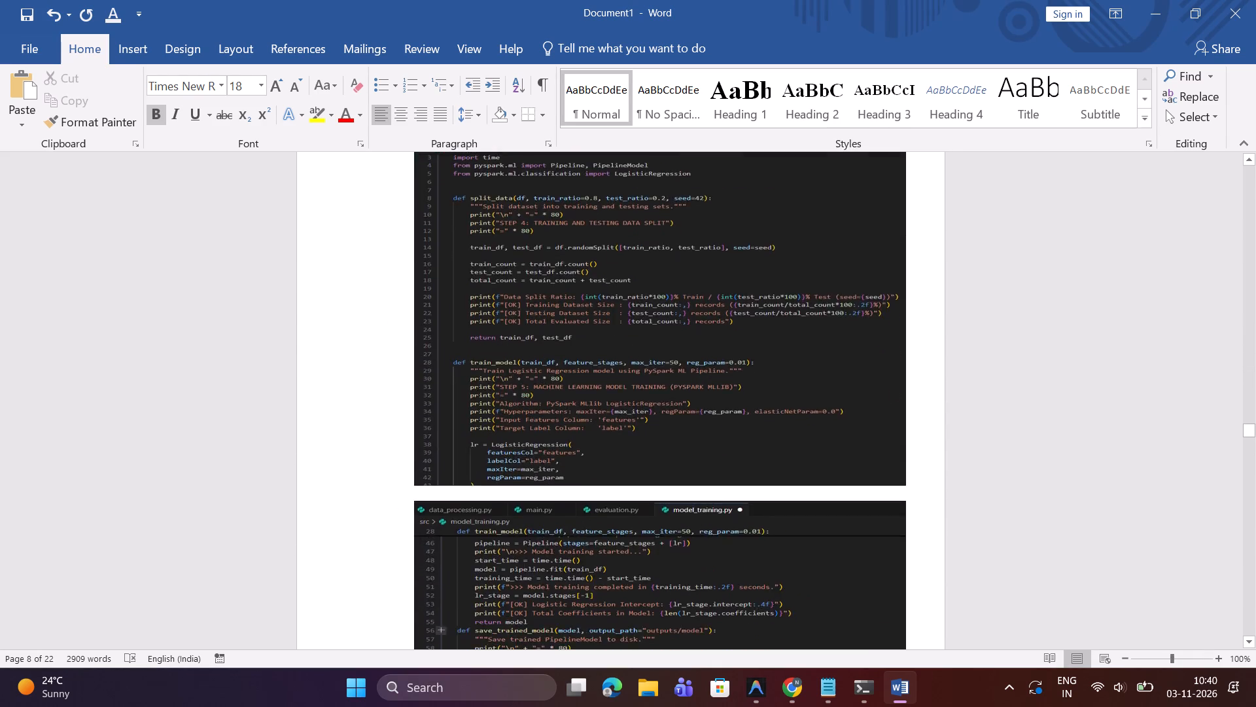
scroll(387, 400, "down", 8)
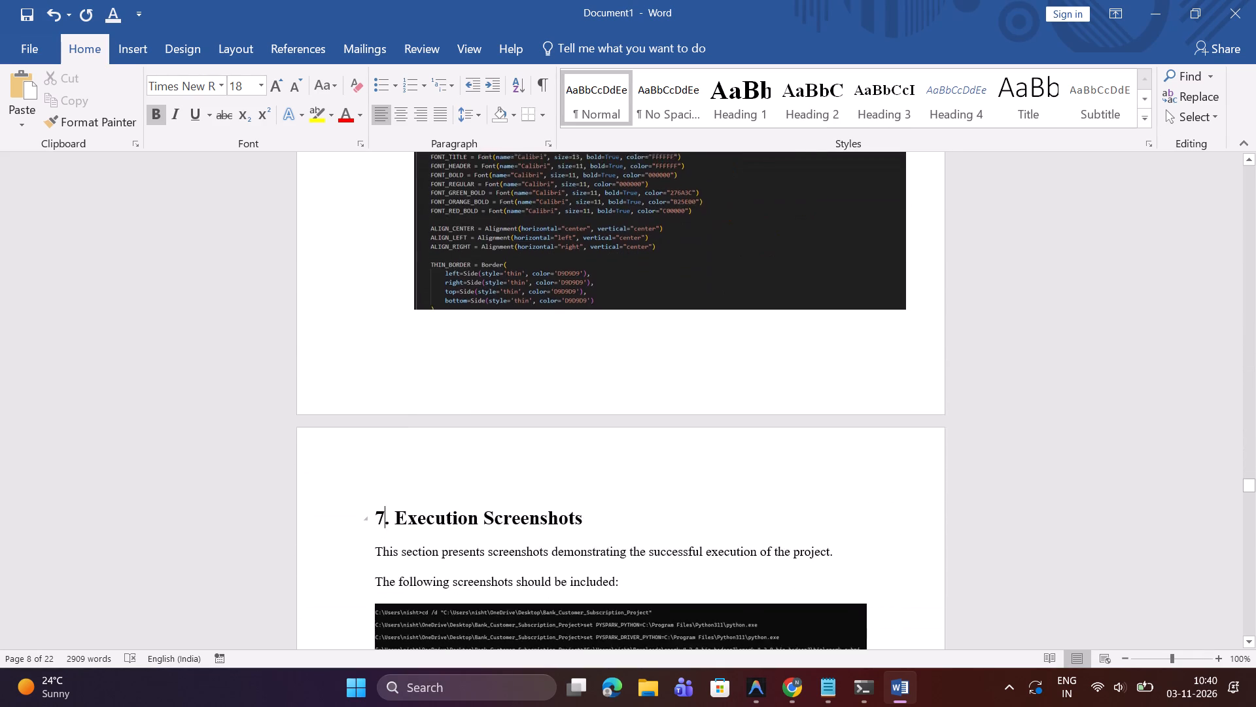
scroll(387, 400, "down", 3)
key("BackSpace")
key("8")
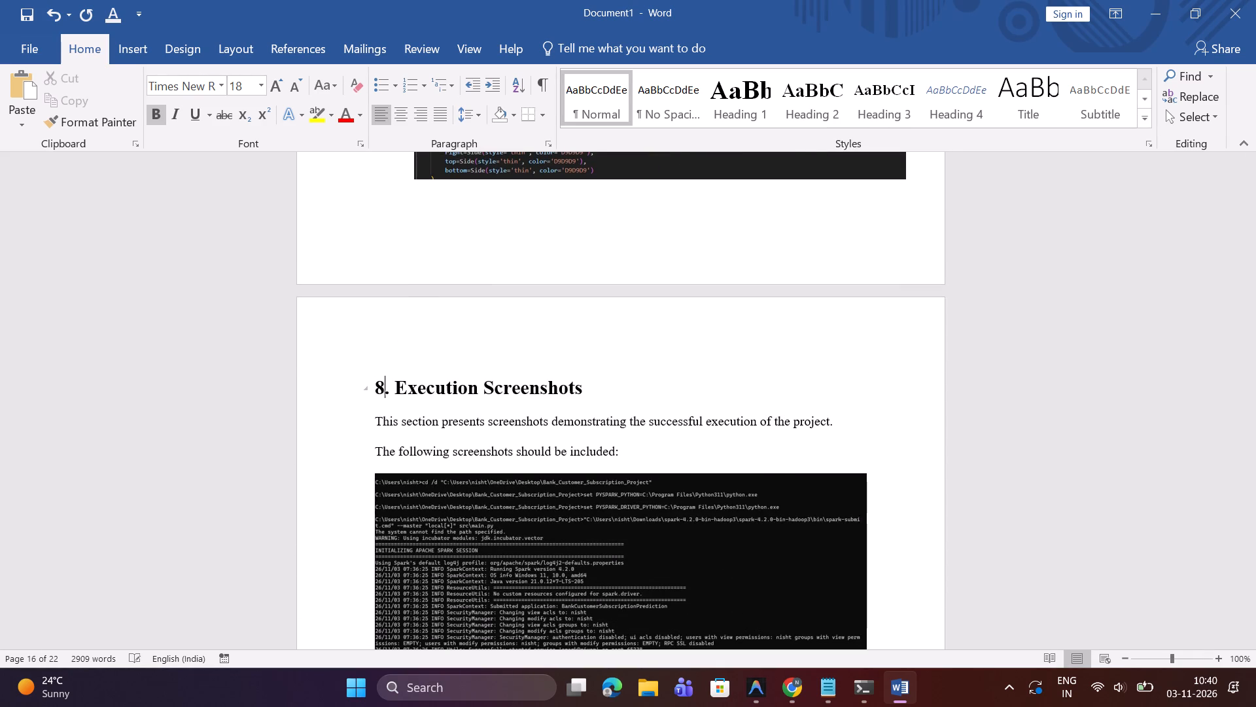
Renumber the Output / Result Screenshots heading as section 9.
scroll(387, 400, "down", 11)
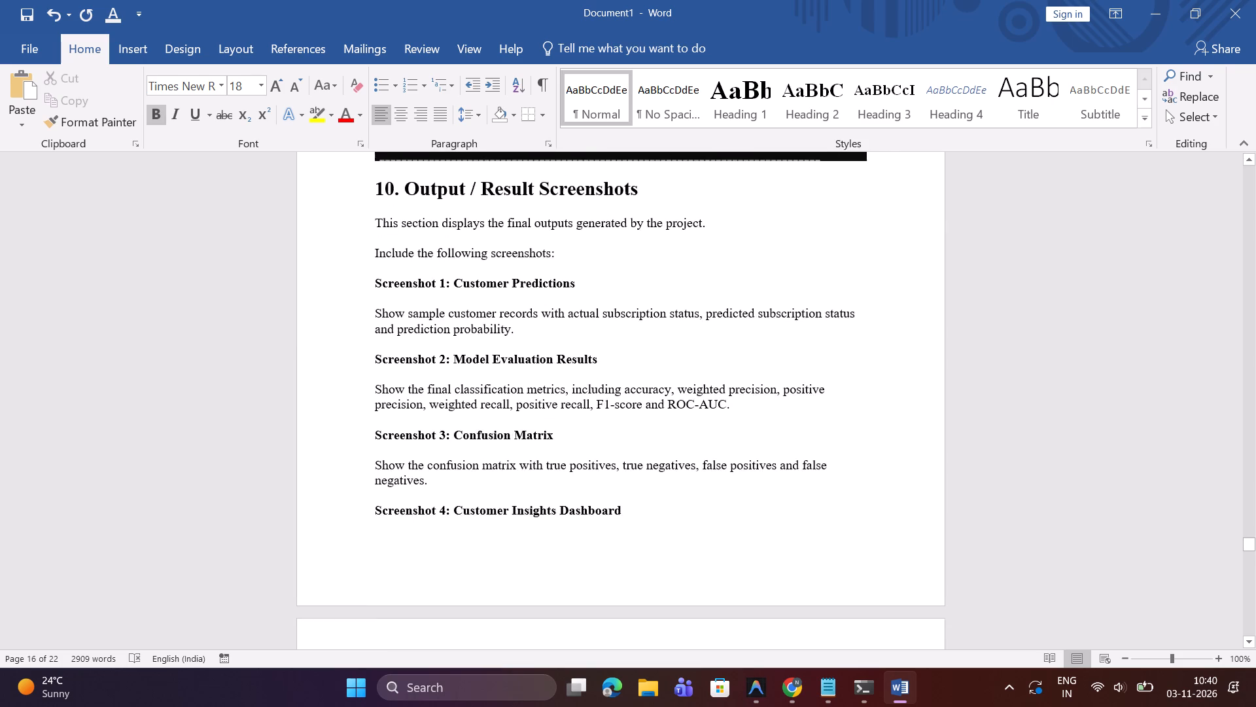
scroll(387, 400, "up", 1)
scroll(387, 400, "down", 5)
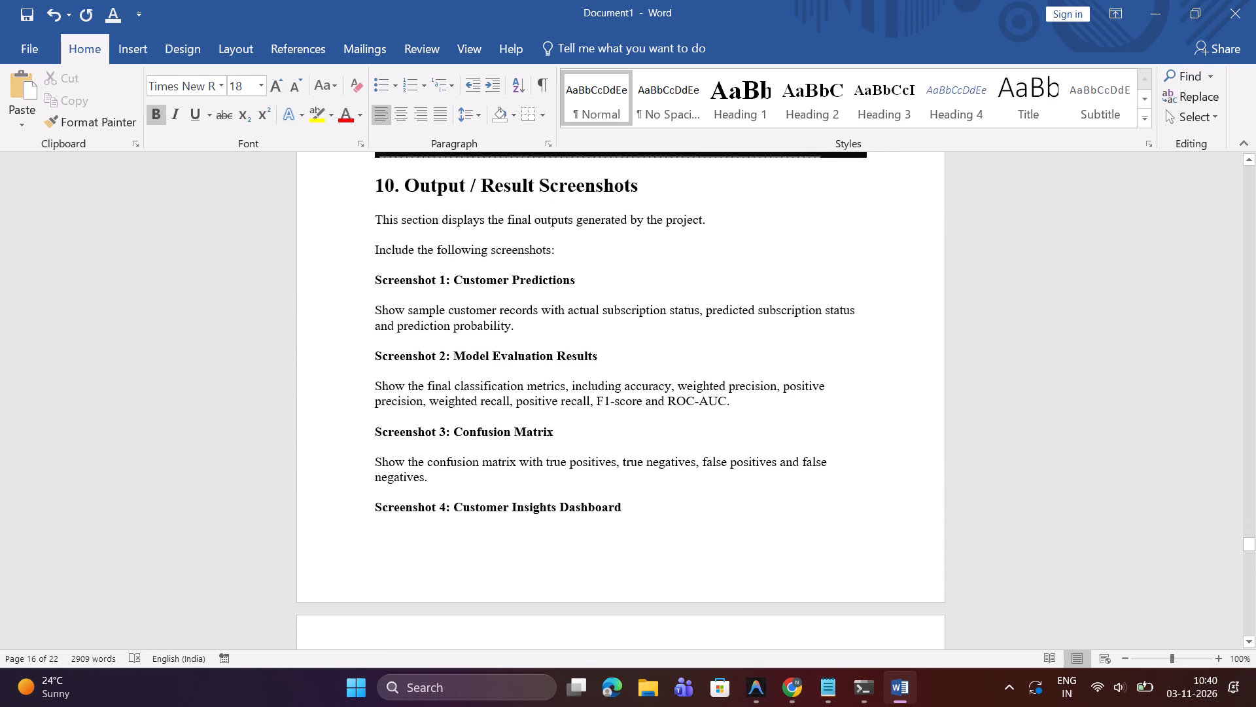
scroll(387, 400, "up", 1)
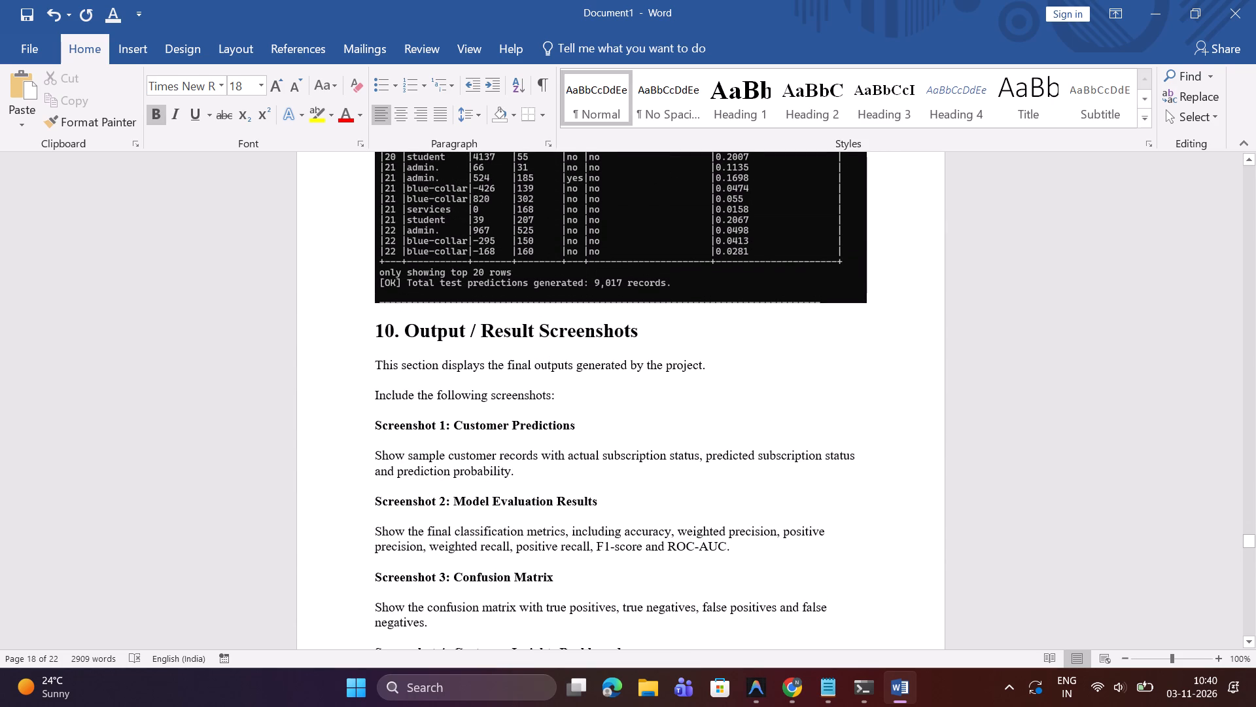
left_click(394, 329)
key("BackSpace")
key("BackSpace")
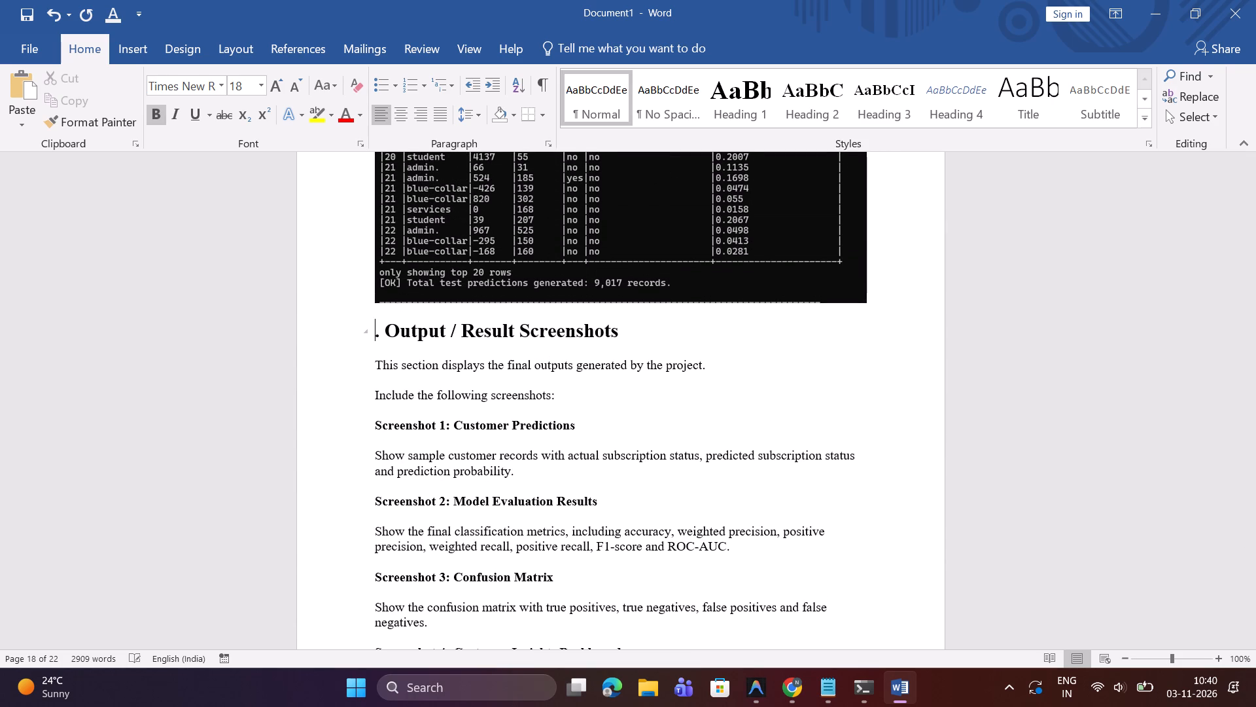
key("9")
Look over the remaining screenshot placeholders in the Output section and the Result Analysis section that follows.
scroll(394, 329, "down", 1)
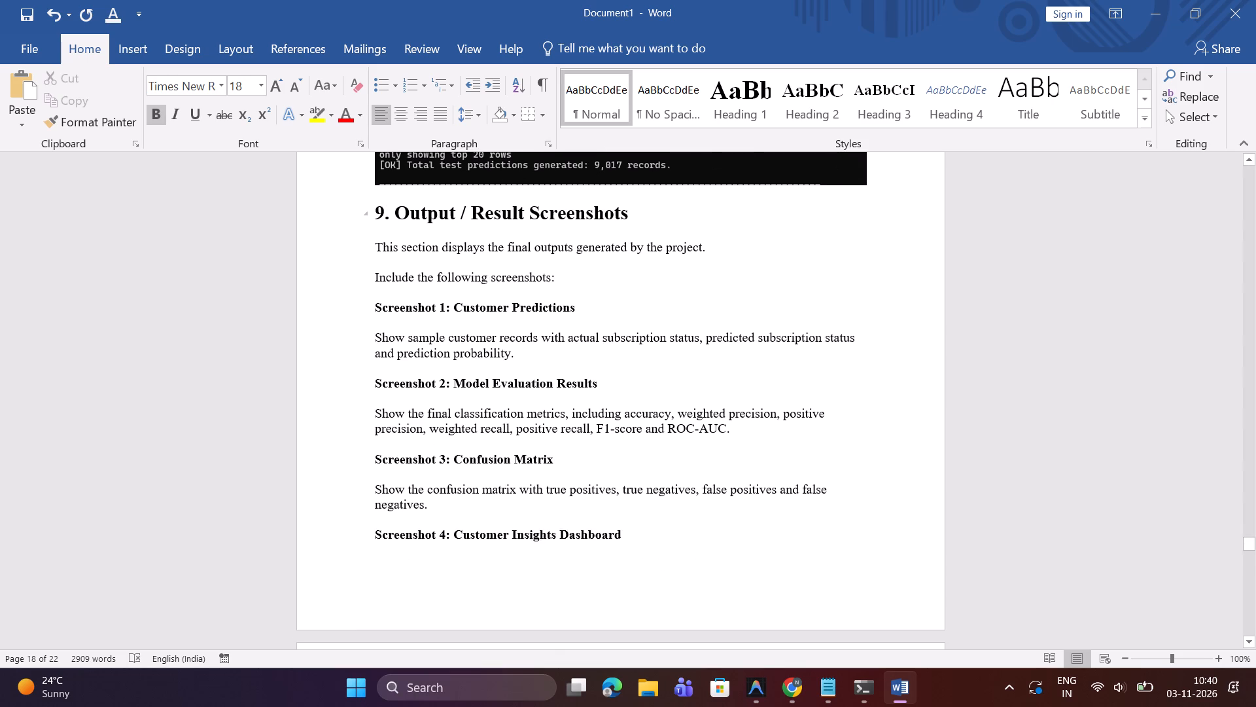
scroll(394, 329, "down", 1)
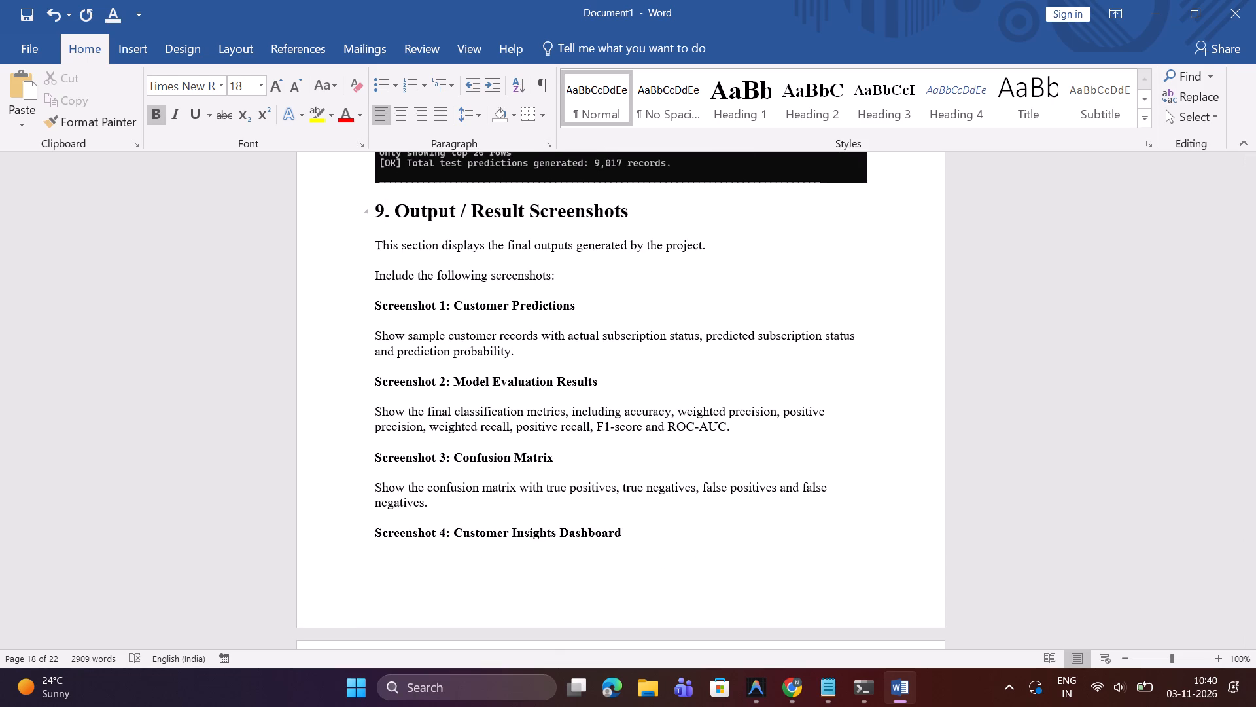
scroll(394, 329, "down", 1)
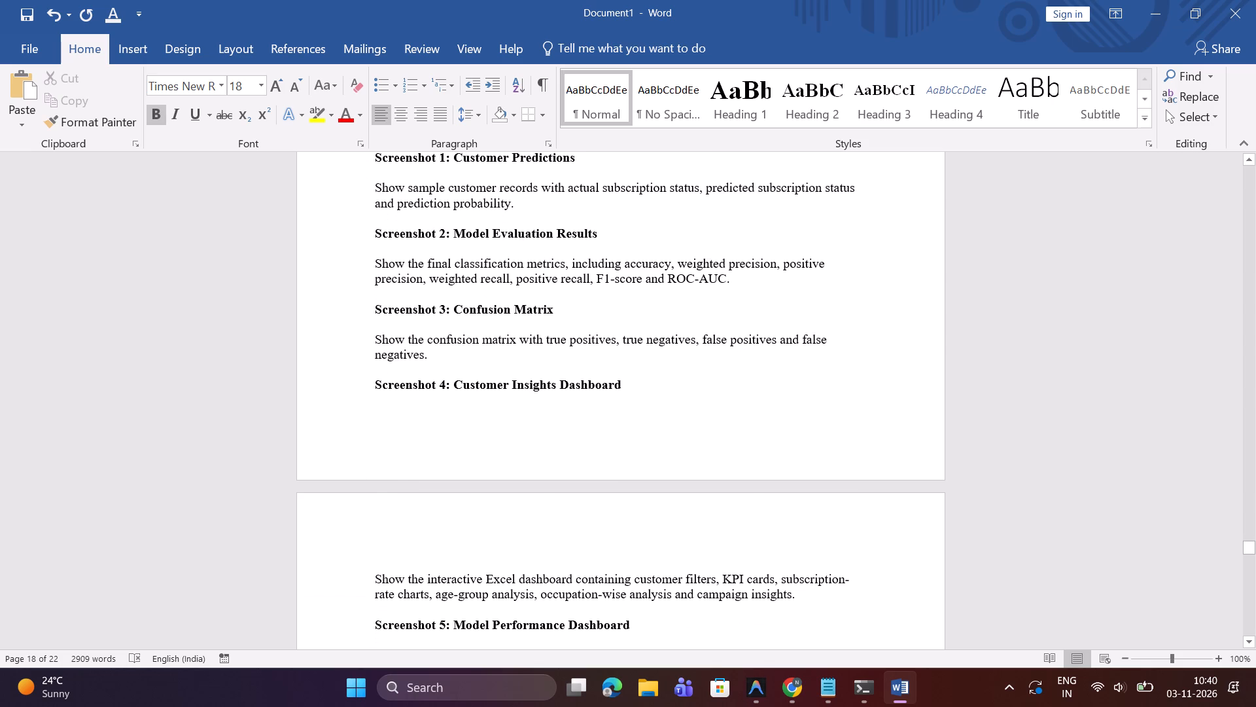
scroll(394, 329, "down", 2)
scroll(394, 329, "up", 3)
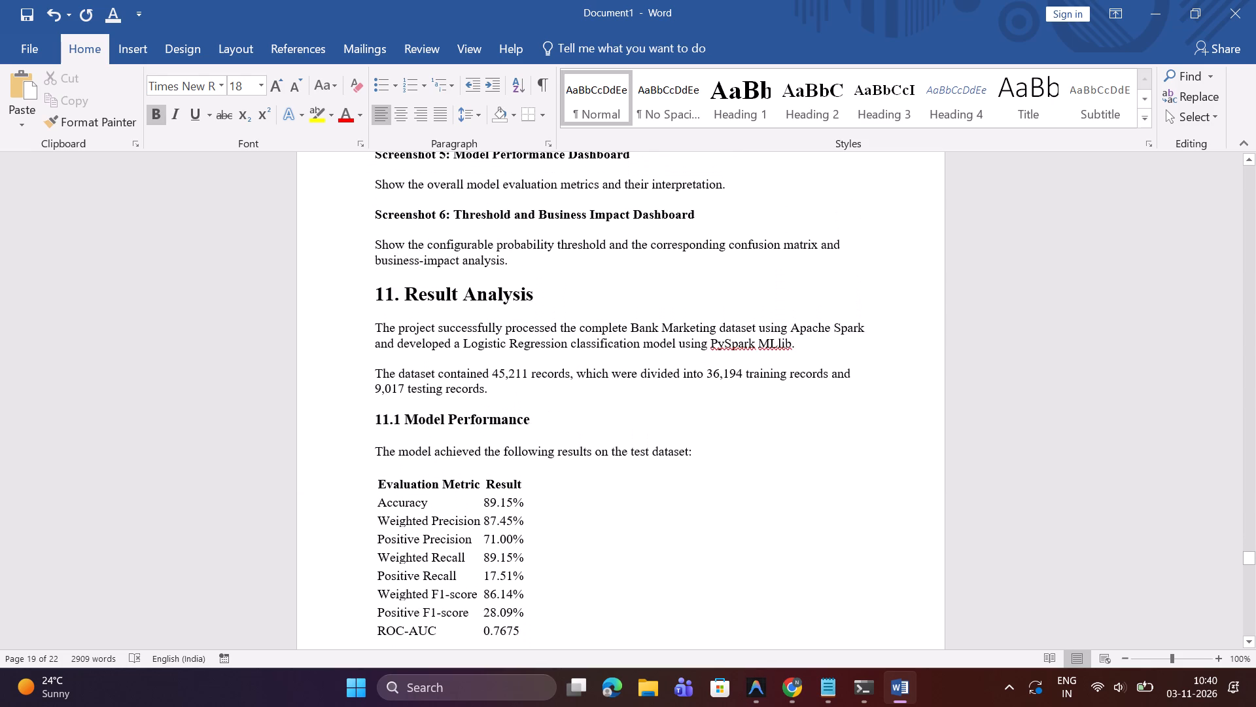
scroll(394, 329, "up", 7)
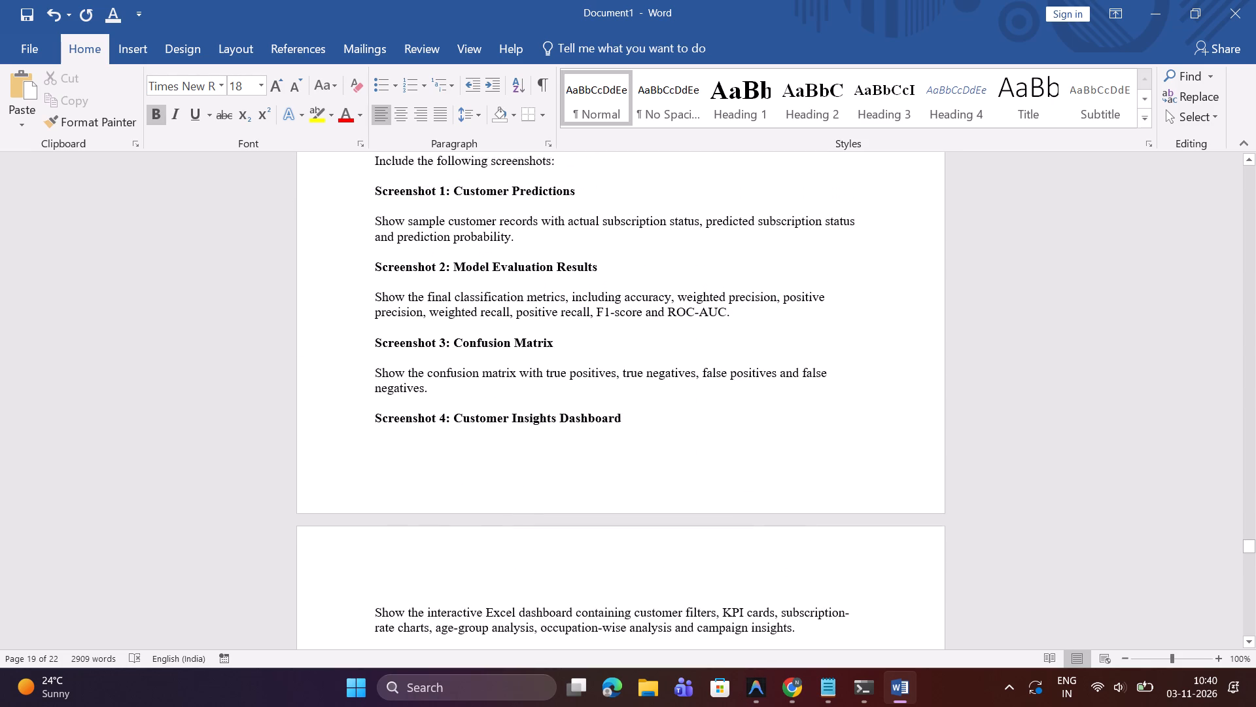
Delete the two introductory lines under the Output / Result Screenshots heading.
scroll(394, 329, "up", 1)
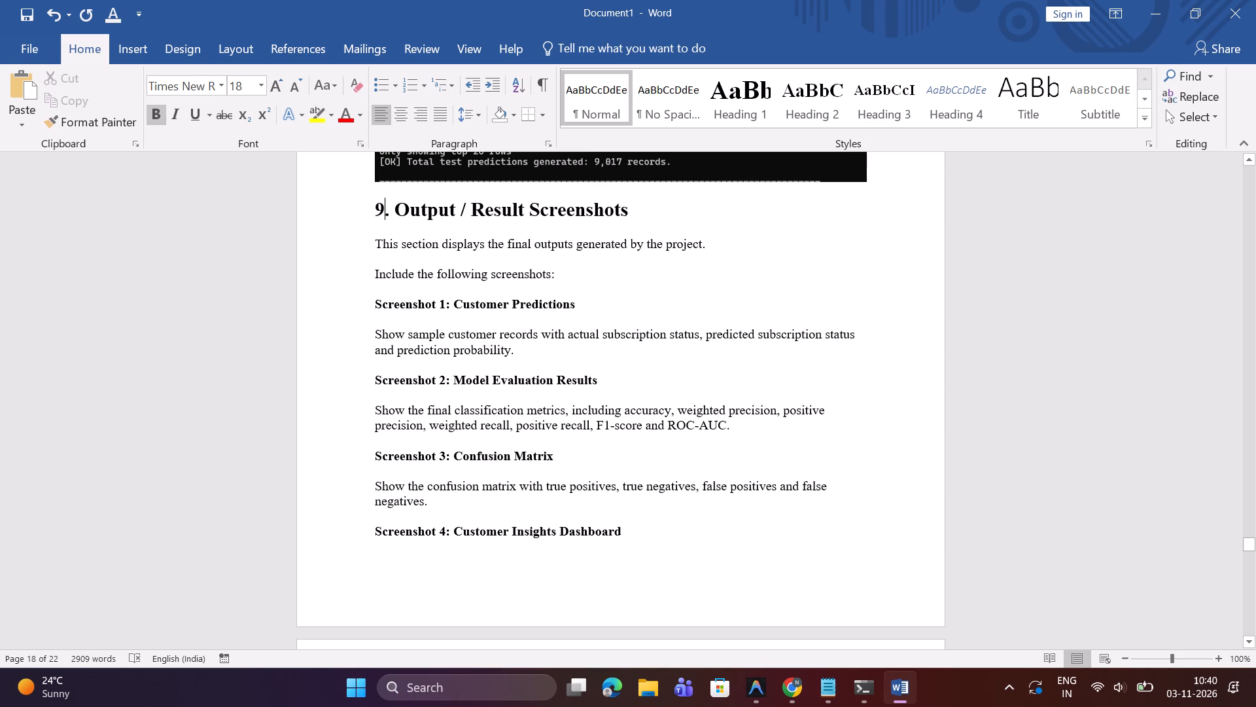
left_click_drag(554, 285, 372, 252)
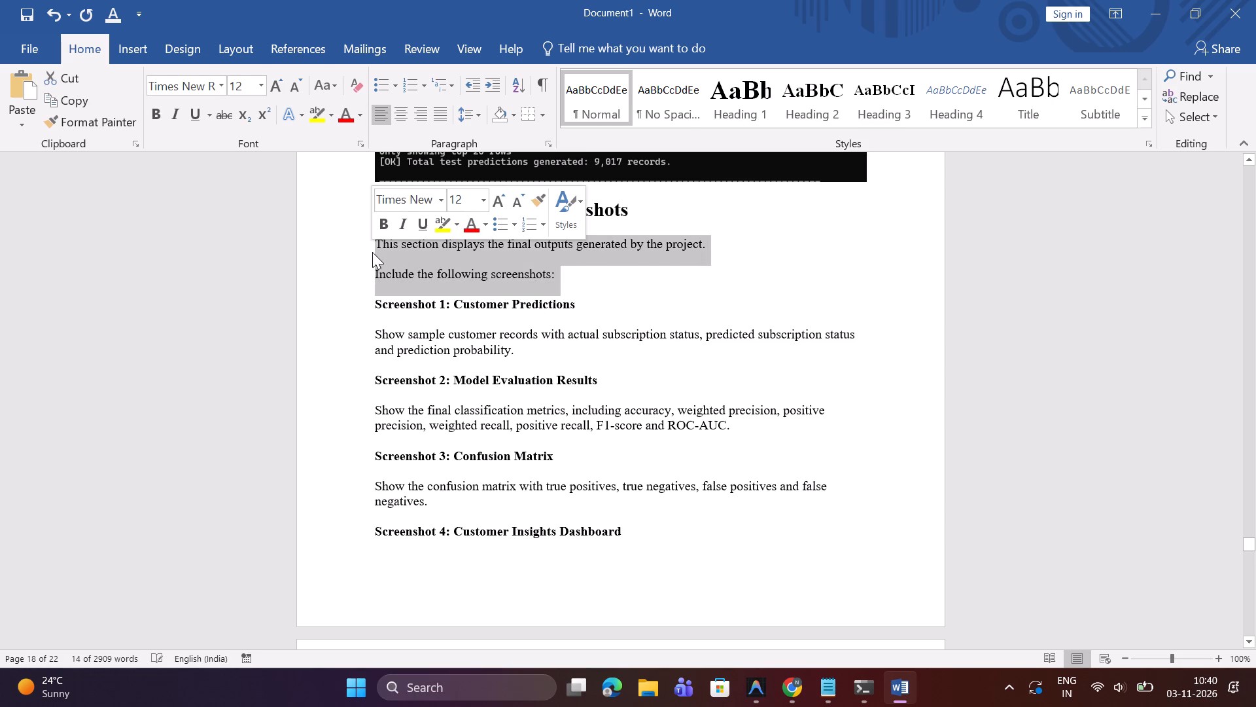
key("BackSpace")
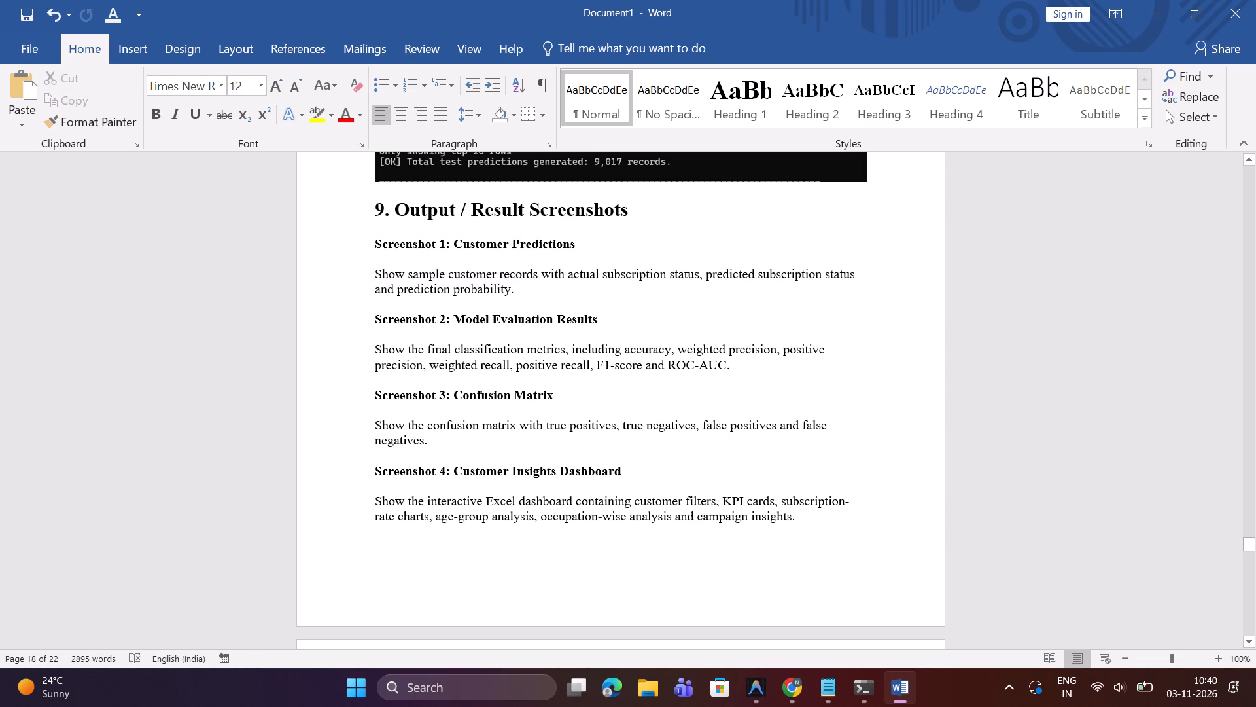
Shorten the Screenshot 1 label to "Customer Predictions" and add an empty line below it.
left_click_drag(451, 244, 369, 251)
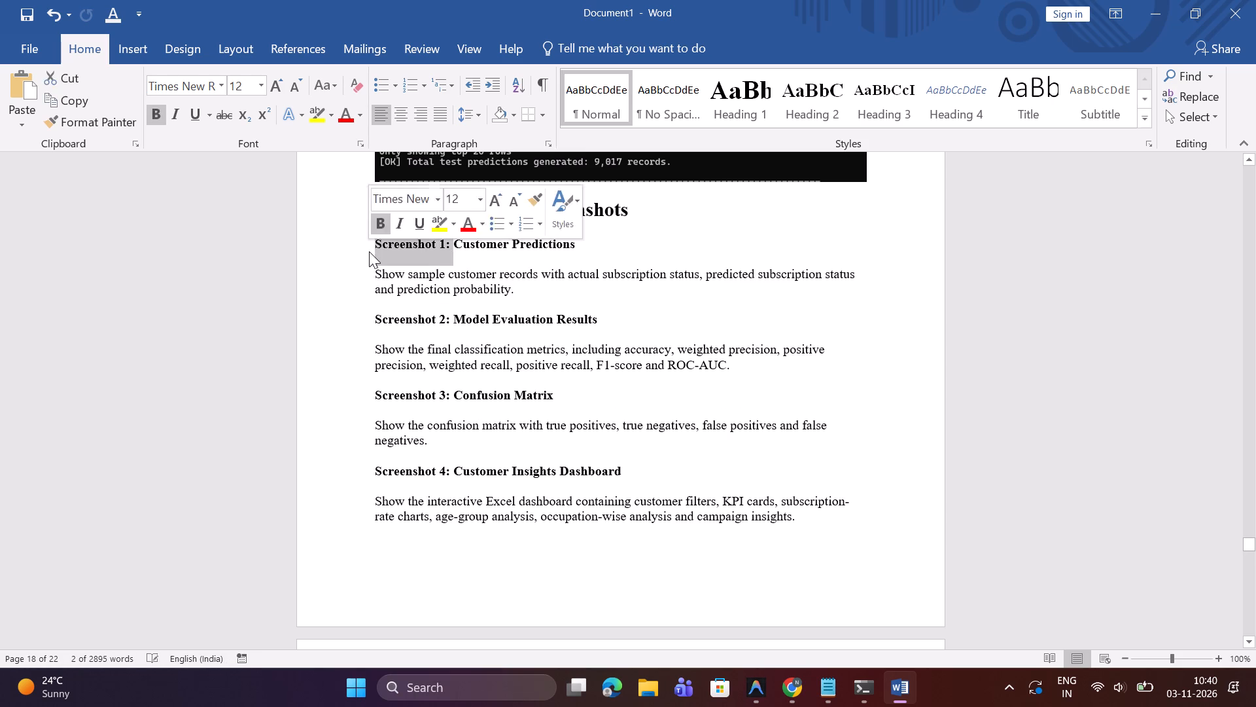
key("BackSpace")
left_click(509, 244)
key("Return")
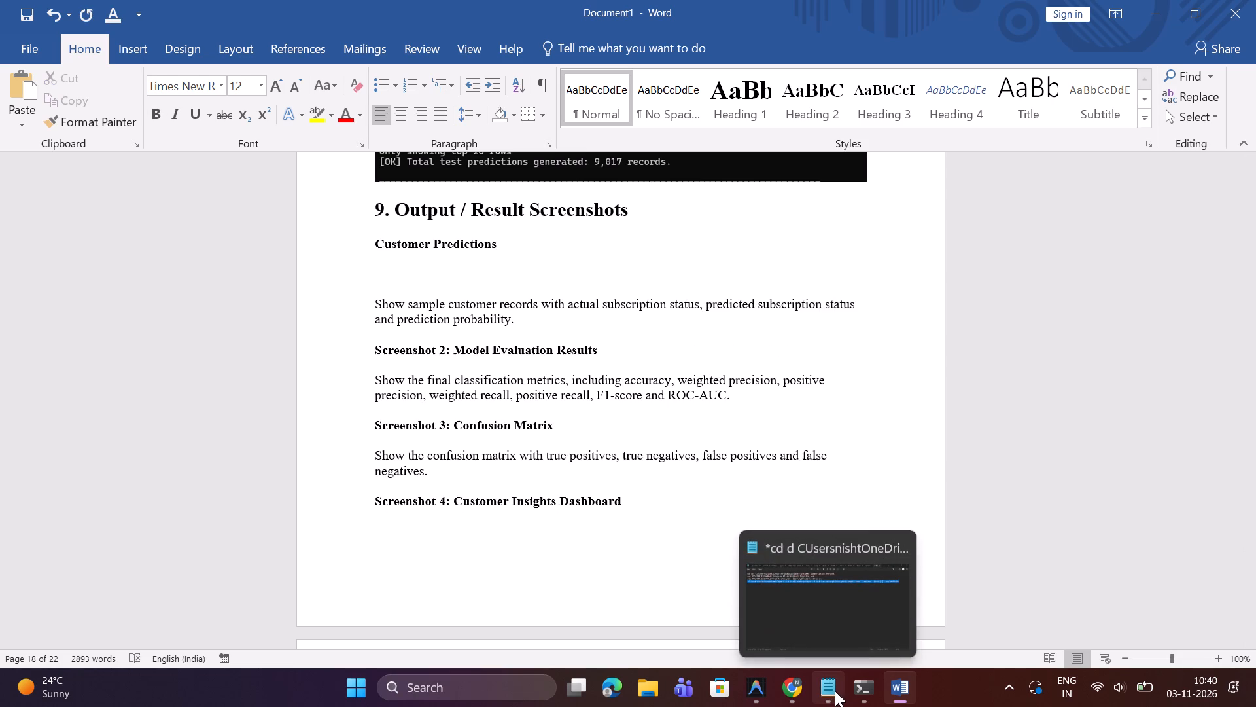
Switch to Command Prompt and snip the output from the Confusion Matrix Summary through Step 6: Persisting Trained Model.
left_click(856, 691)
scroll(837, 505, "down", 1)
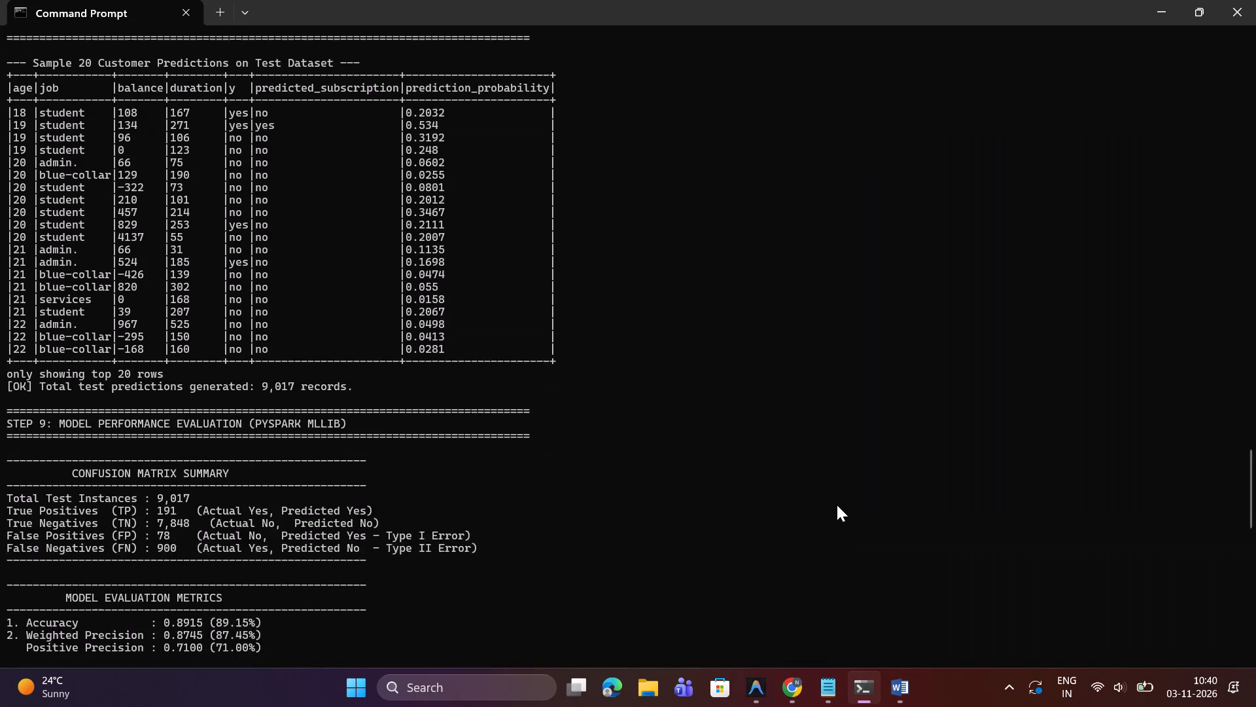
scroll(837, 505, "down", 2)
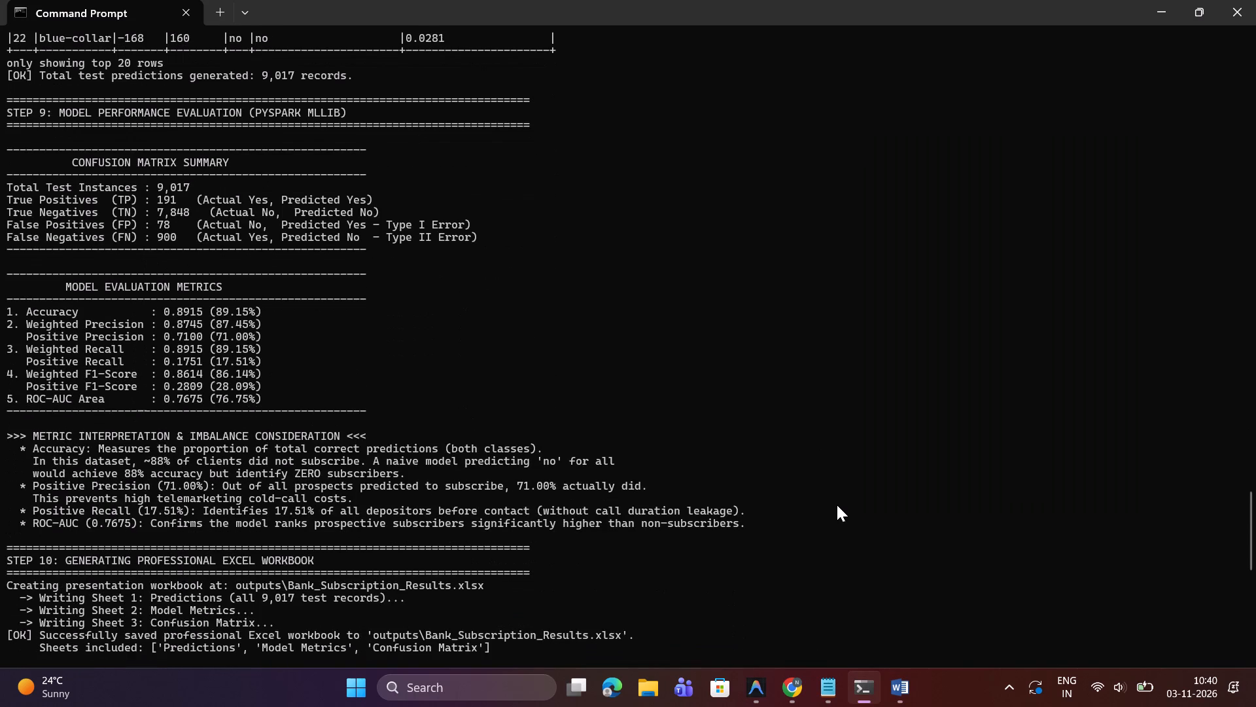
scroll(837, 505, "down", 1)
scroll(837, 505, "up", 1)
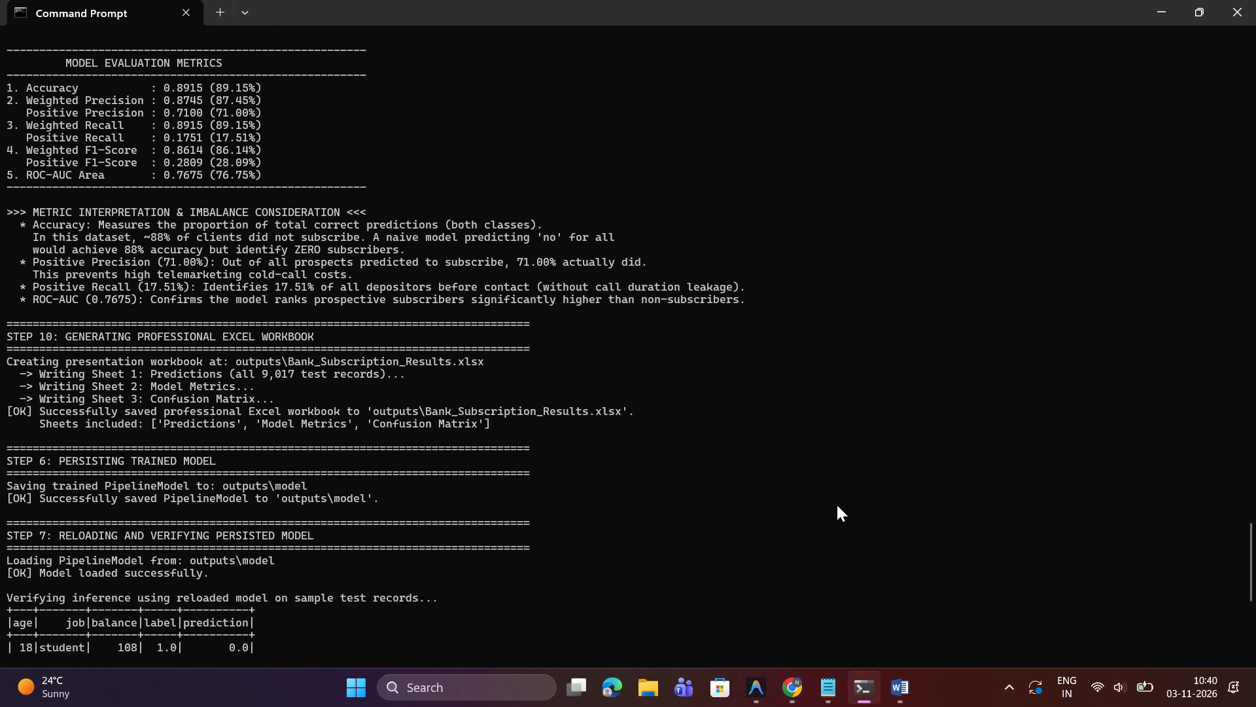
scroll(837, 505, "up", 2)
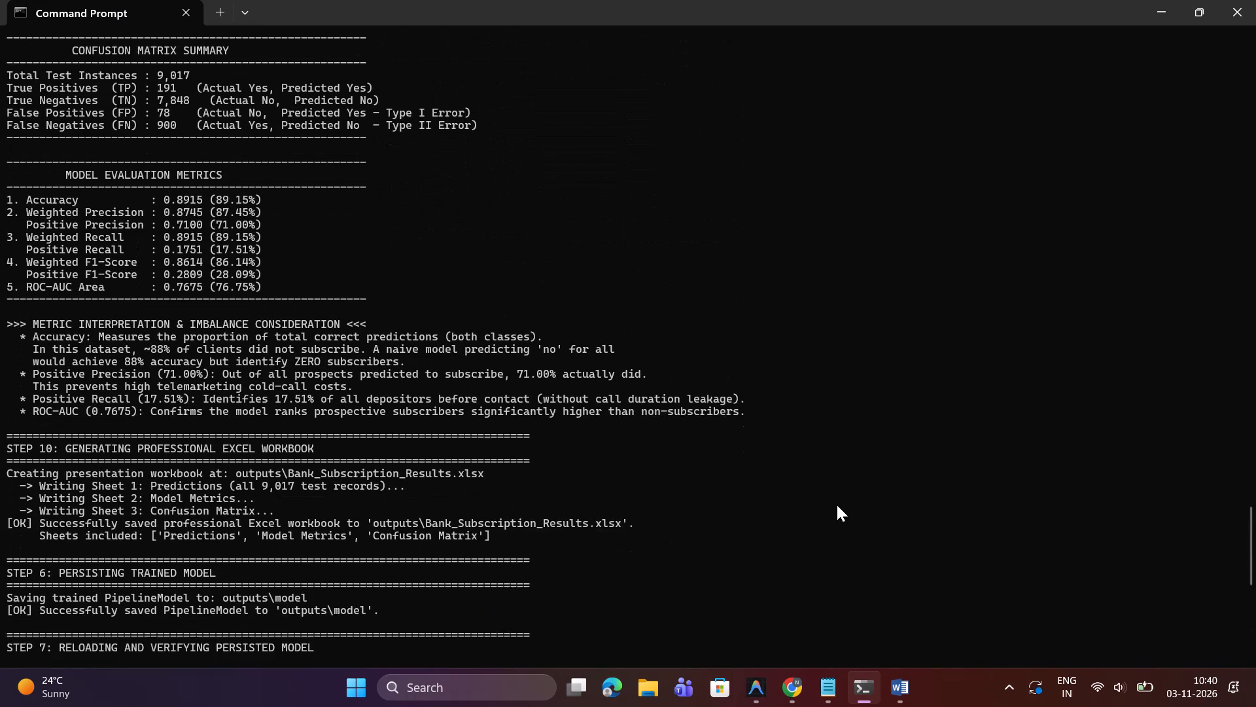
scroll(837, 505, "up", 1)
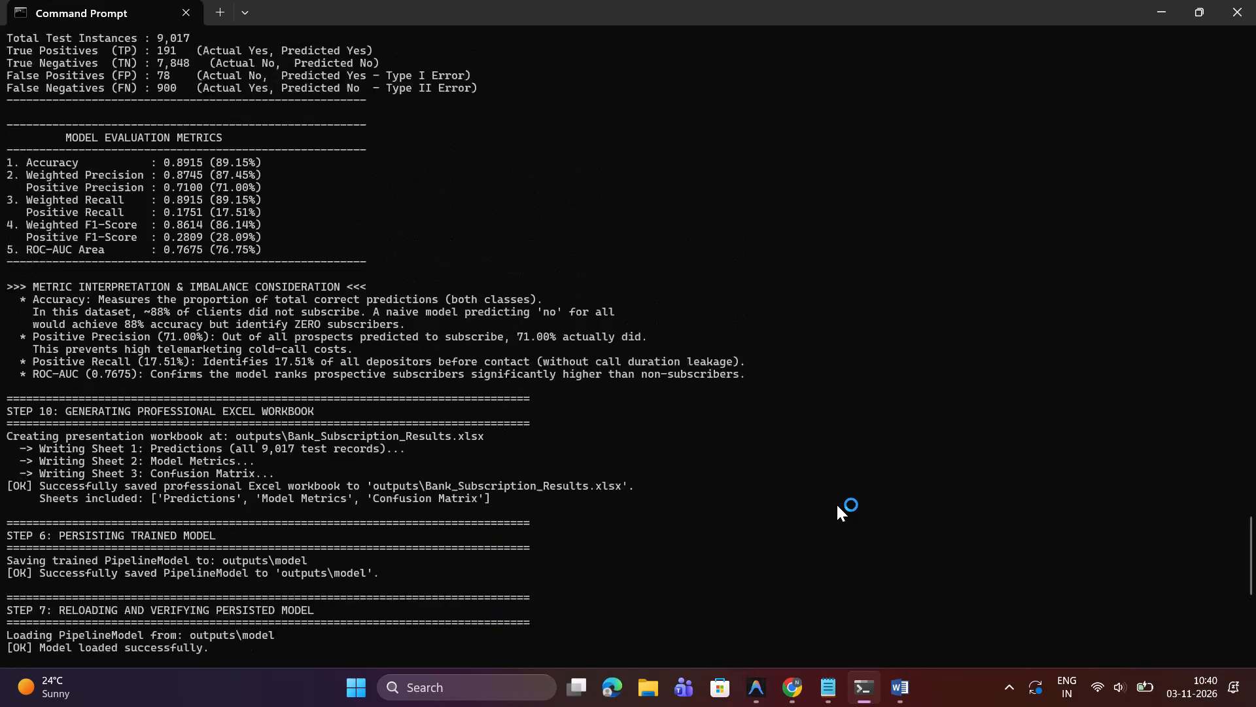
scroll(837, 505, "up", 1)
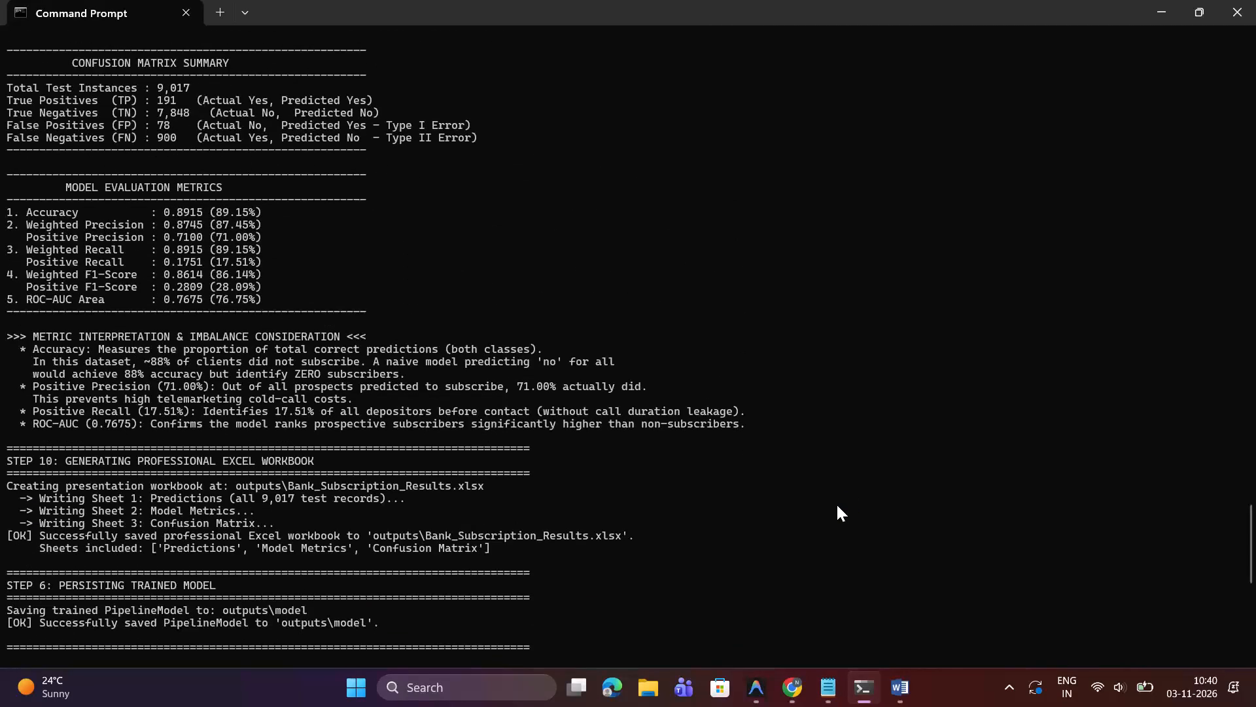
key("shift+super+s")
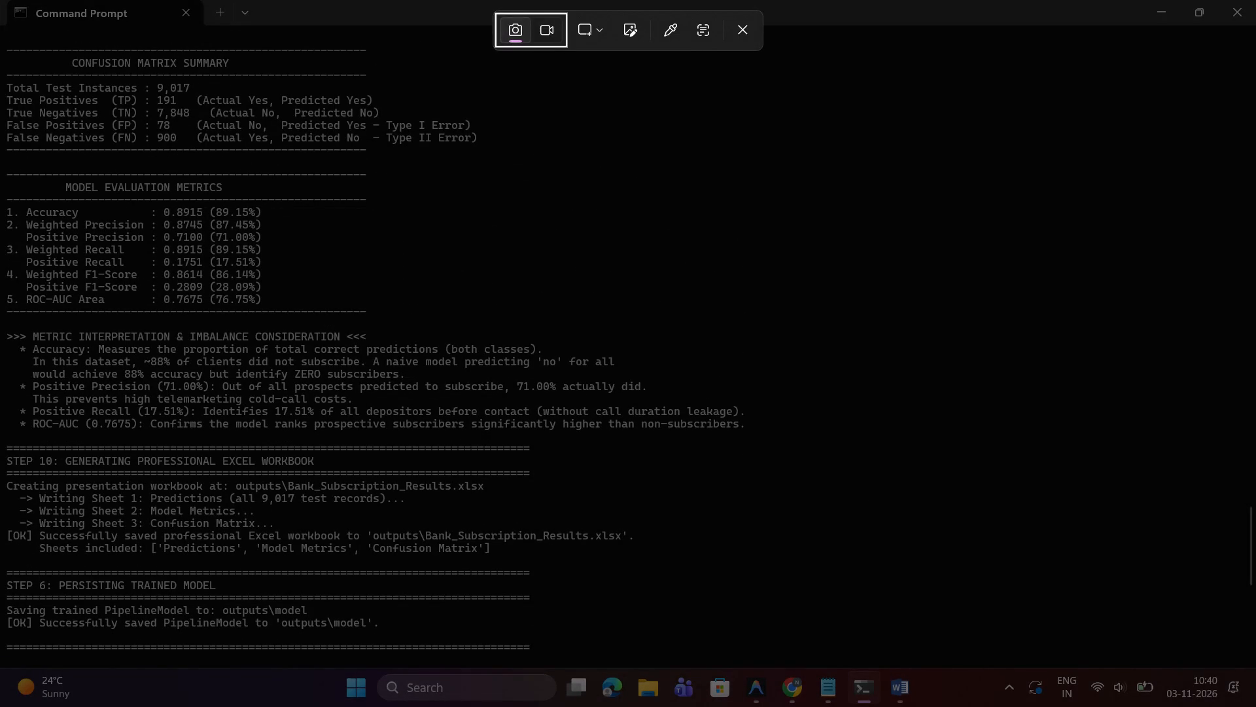
left_click_drag(5, 45, 791, 670)
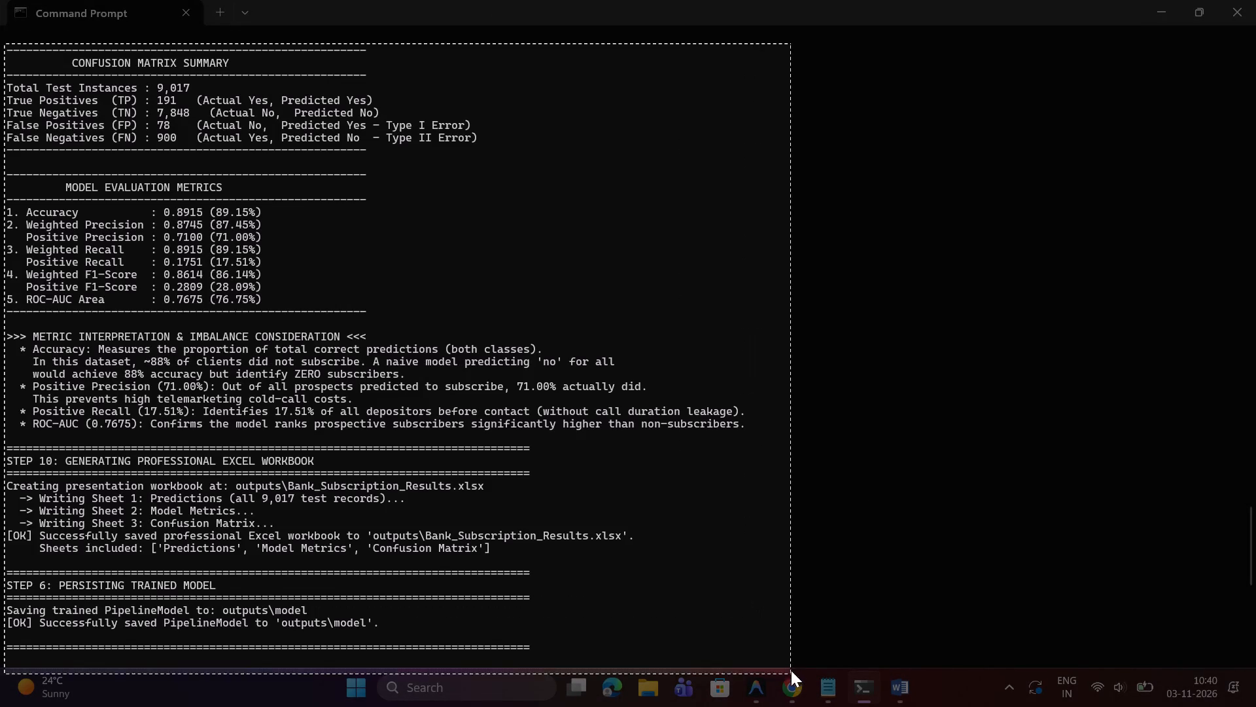
left_click_drag(791, 670, 792, 650)
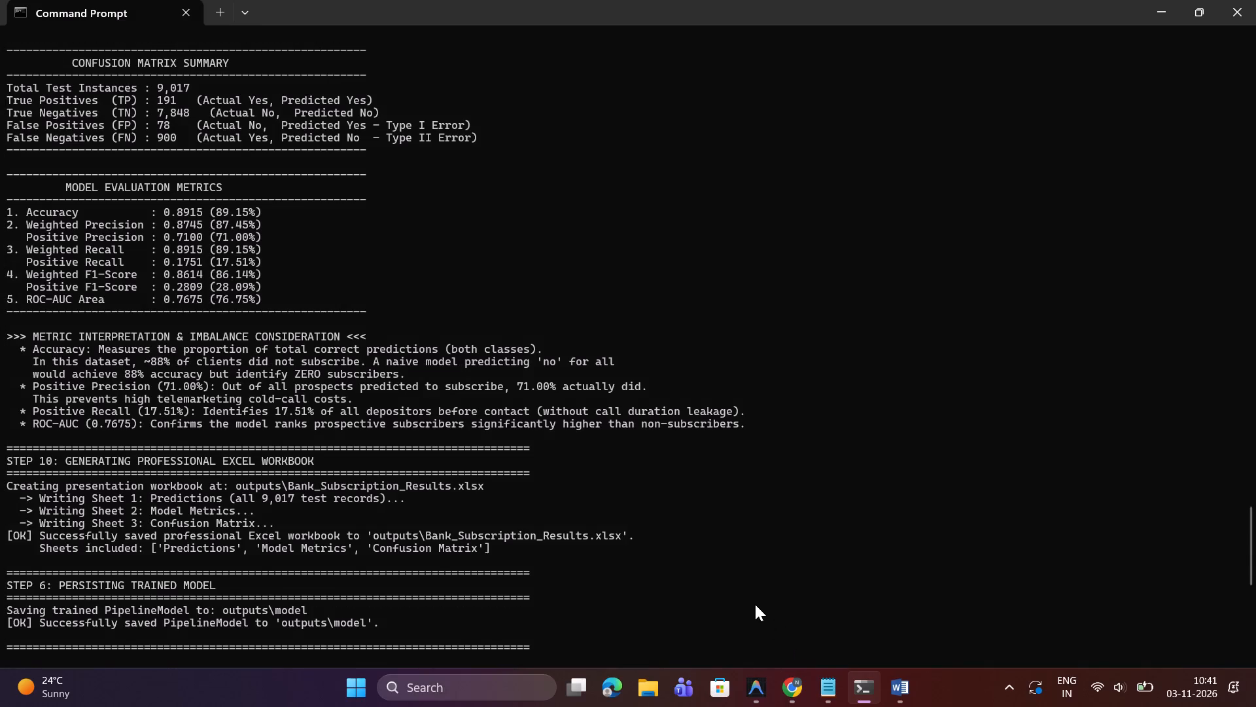
Switch back to Word and paste the confusion matrix and metrics snip into the empty line below Customer Predictions.
scroll(748, 602, "down", 2)
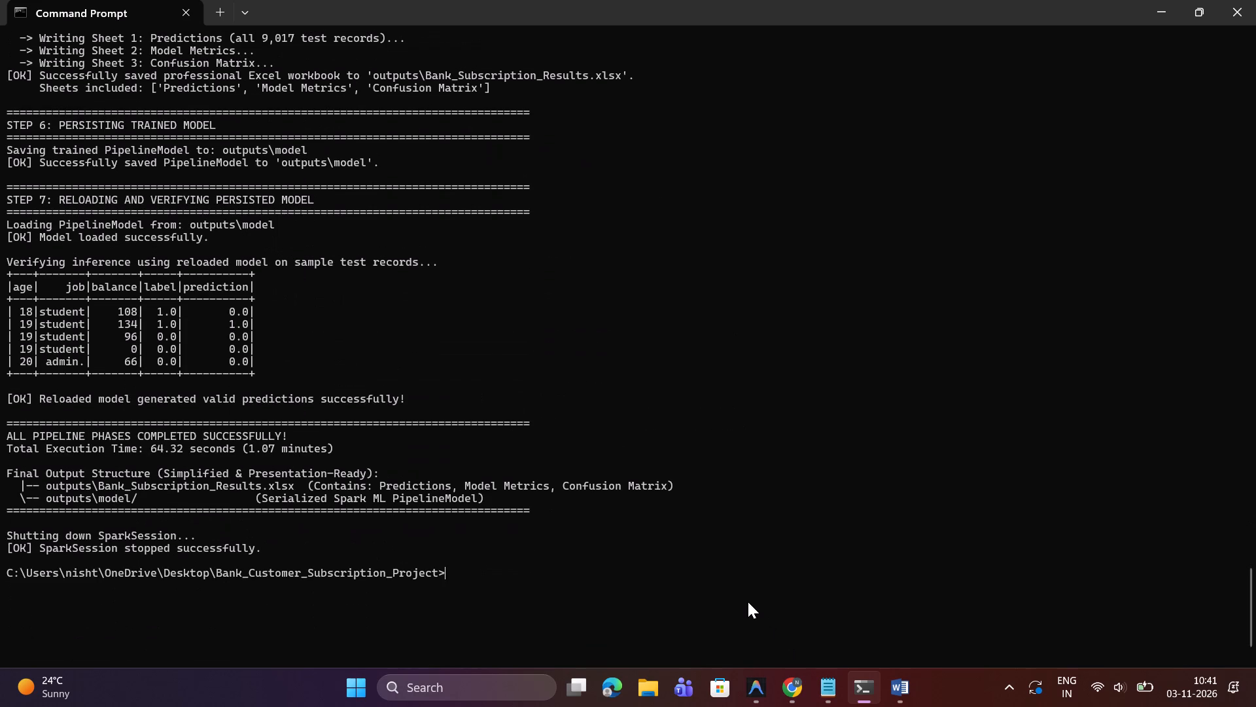
left_click(890, 689)
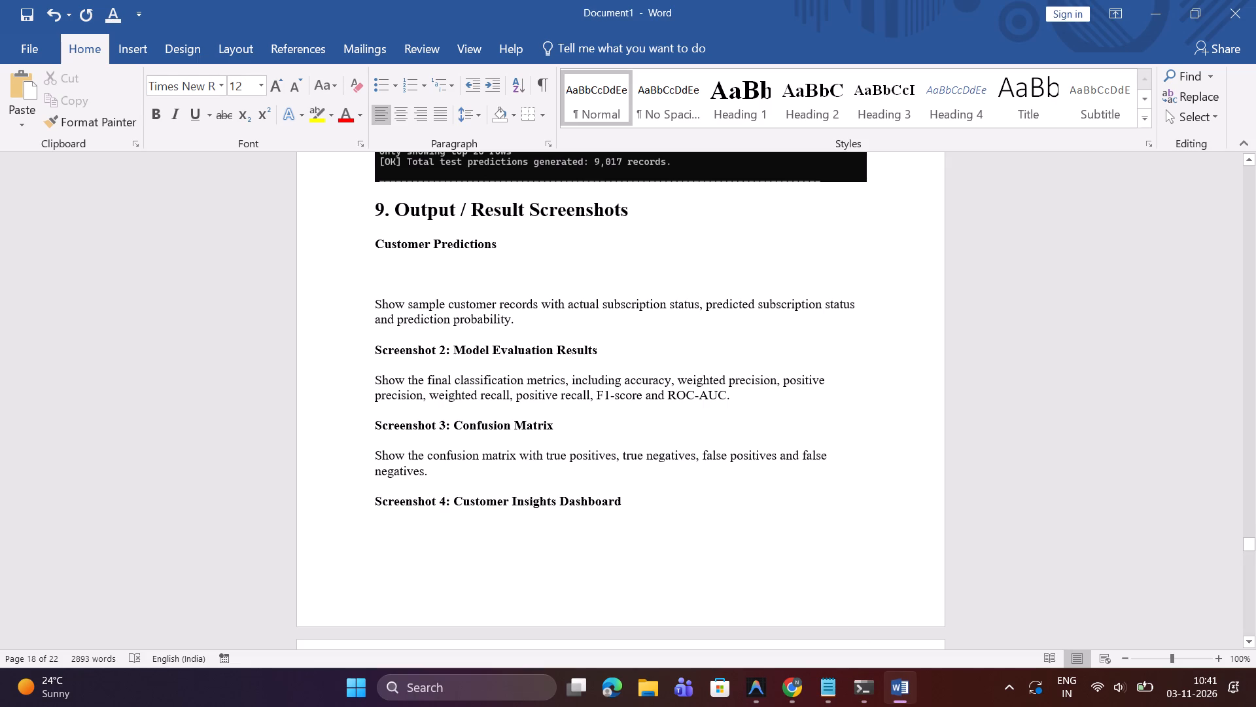
key("ctrl+v")
Delete the Customer Predictions label under the Output / Result Screenshots heading.
scroll(655, 379, "up", 2)
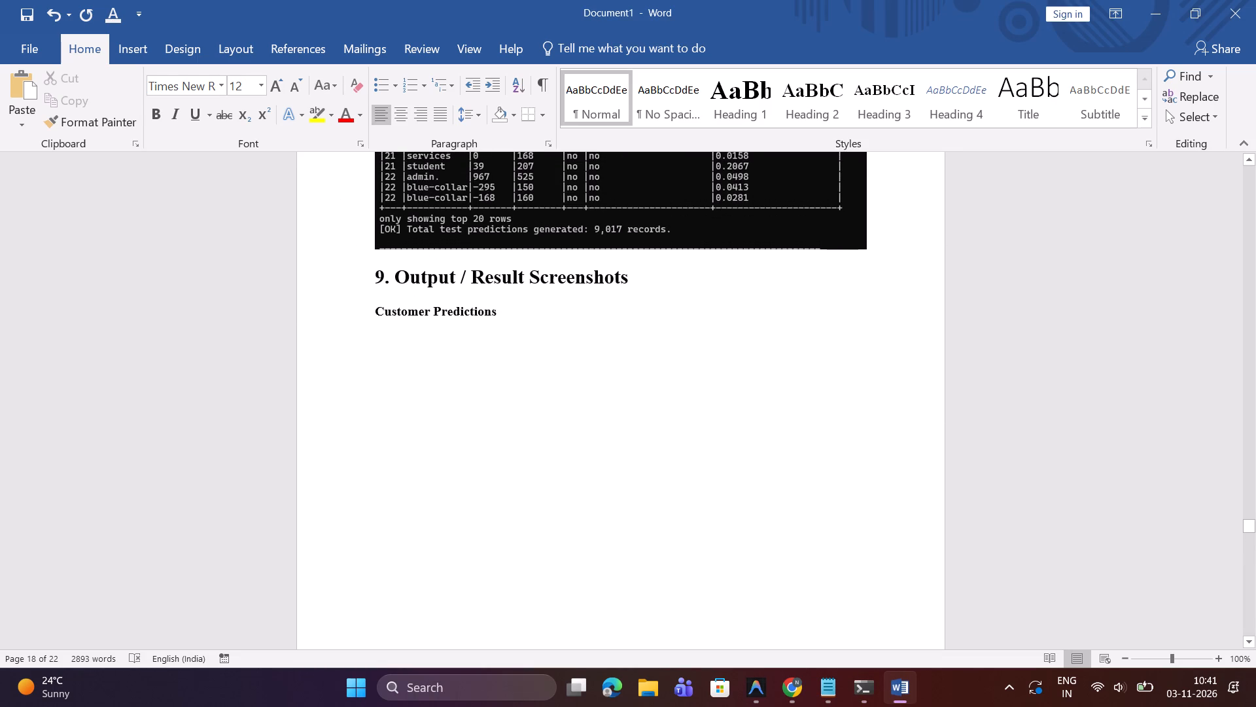
left_click_drag(517, 309, 358, 324)
key("BackSpace")
Reduce the height of the pasted confusion matrix and metrics picture slightly.
scroll(358, 324, "up", 1)
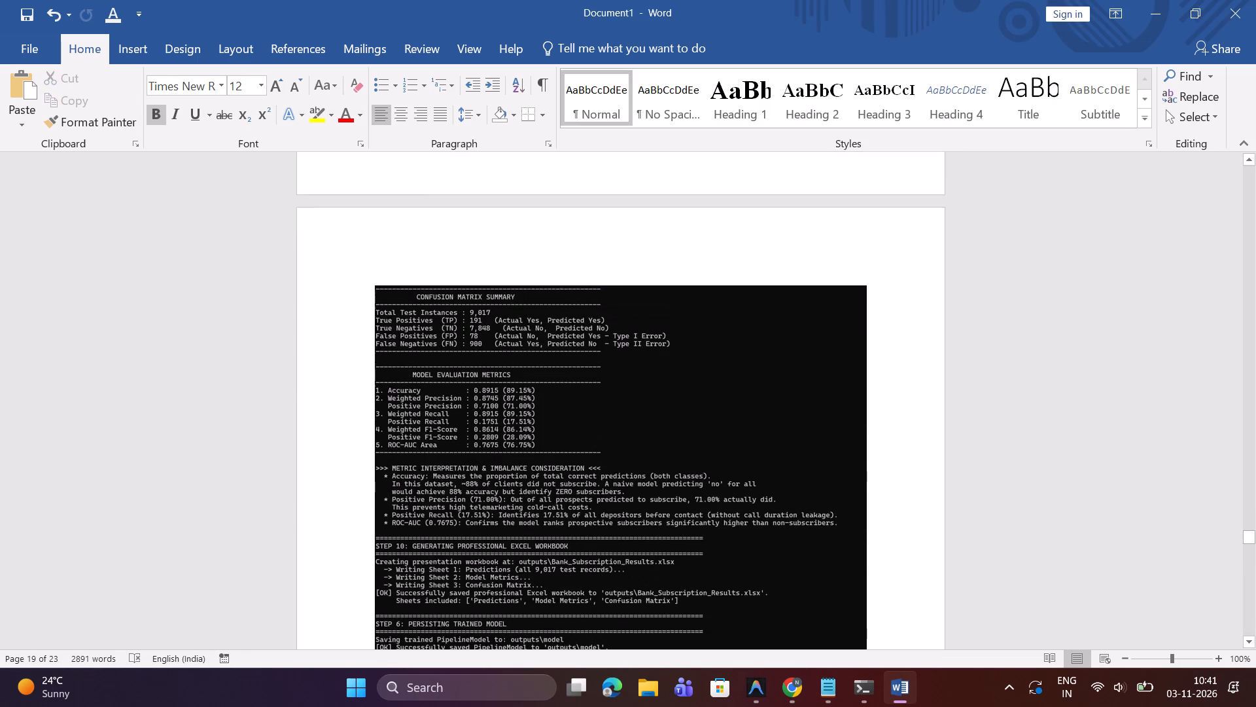
scroll(358, 324, "up", 1)
scroll(610, 492, "down", 1)
left_click(610, 391)
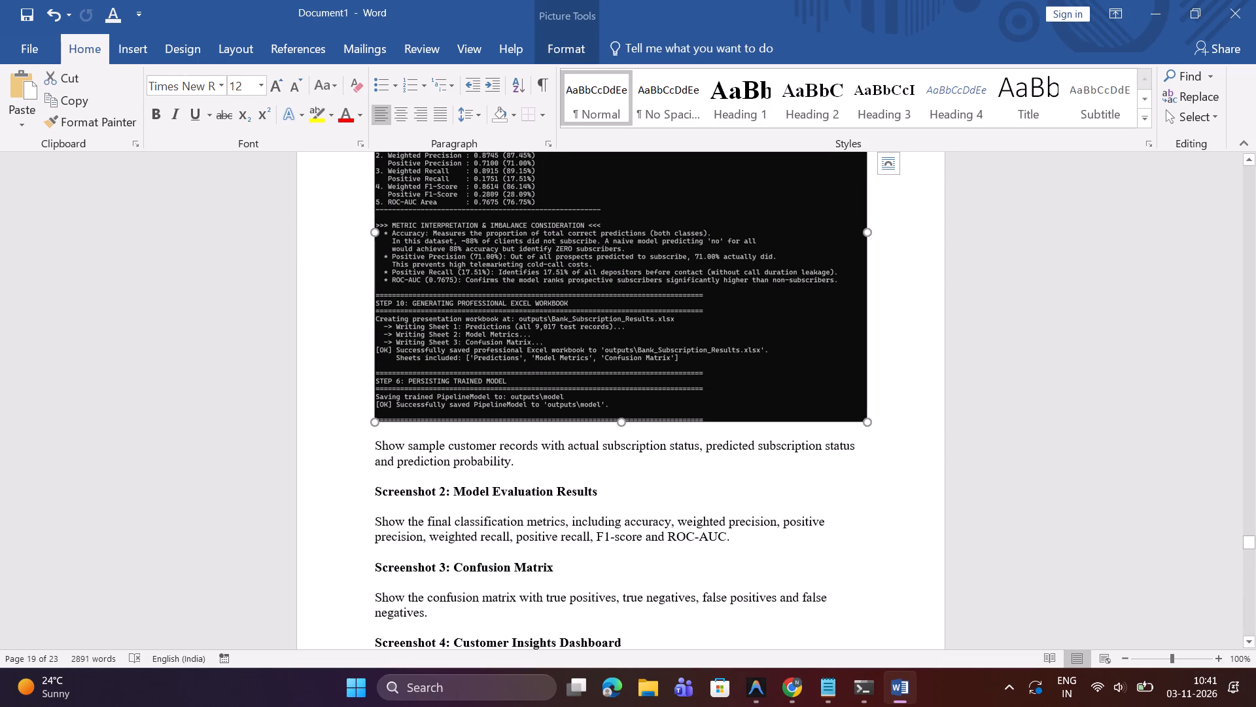
left_click_drag(624, 424, 627, 391)
Reduce the height of the Sample 20 Customer Predictions picture so the confusion matrix picture fits on the same page.
scroll(627, 391, "up", 2)
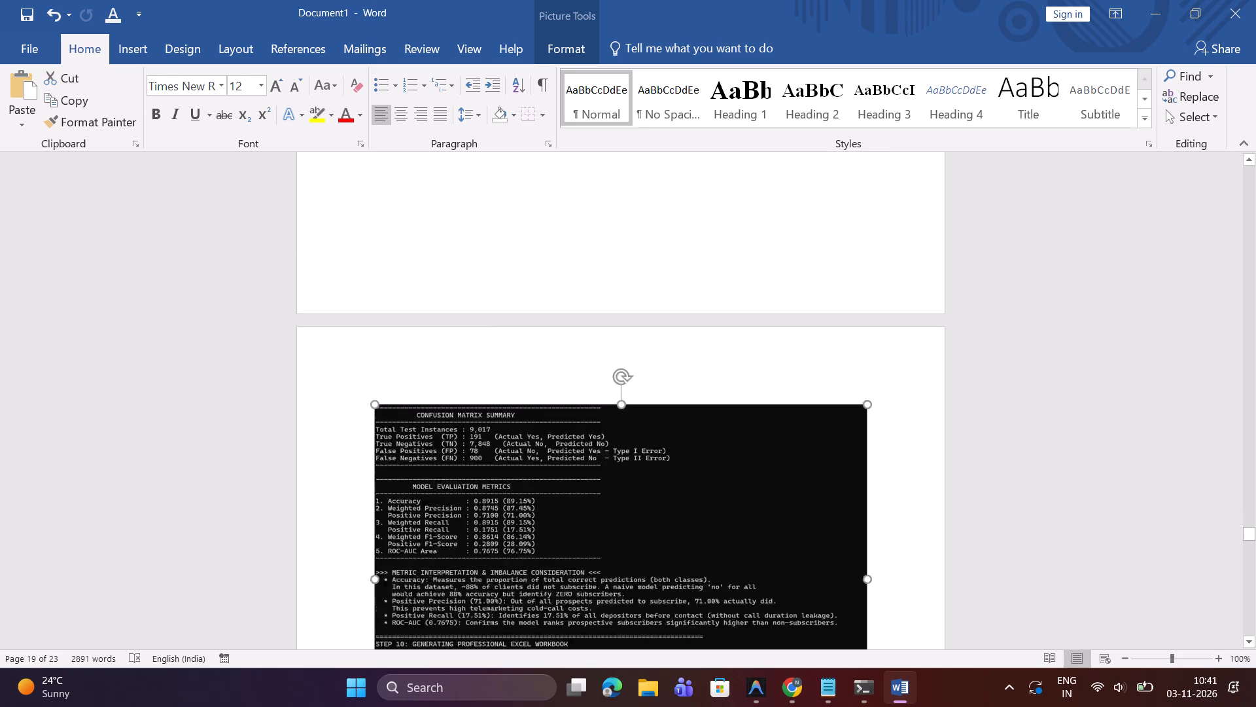
scroll(627, 391, "up", 2)
scroll(627, 391, "down", 1)
scroll(627, 391, "up", 4)
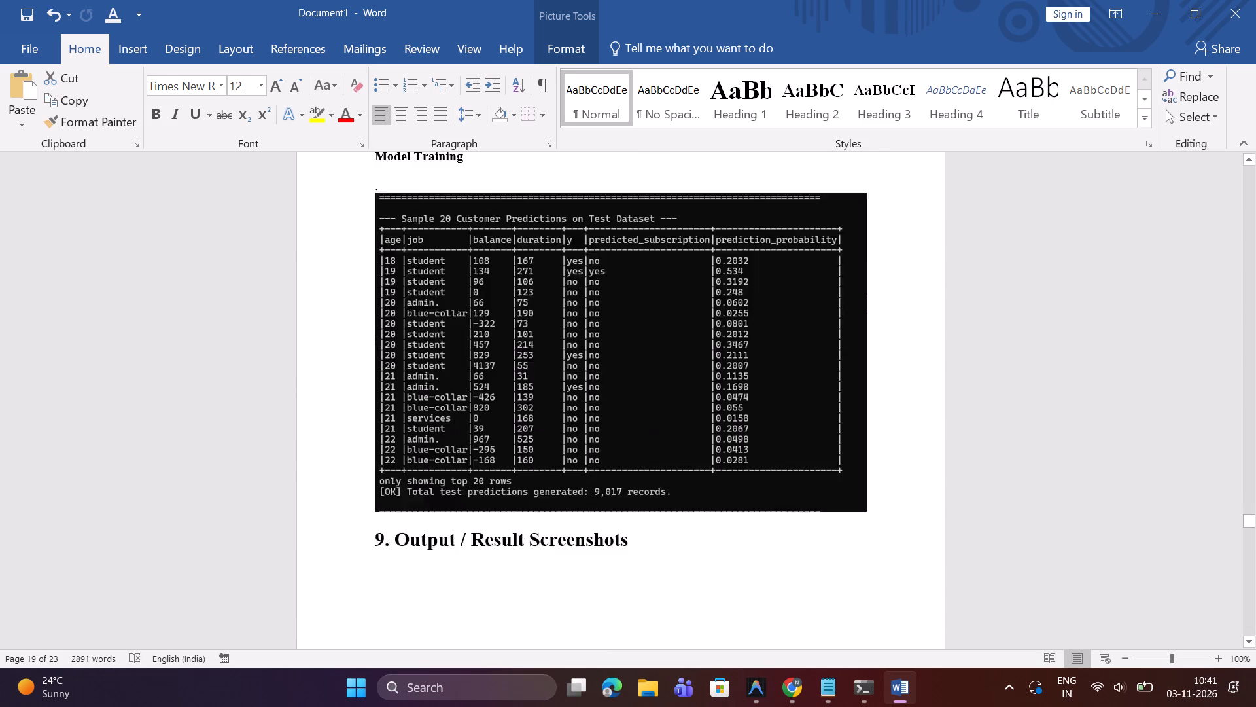
scroll(627, 391, "down", 1)
left_click(619, 386)
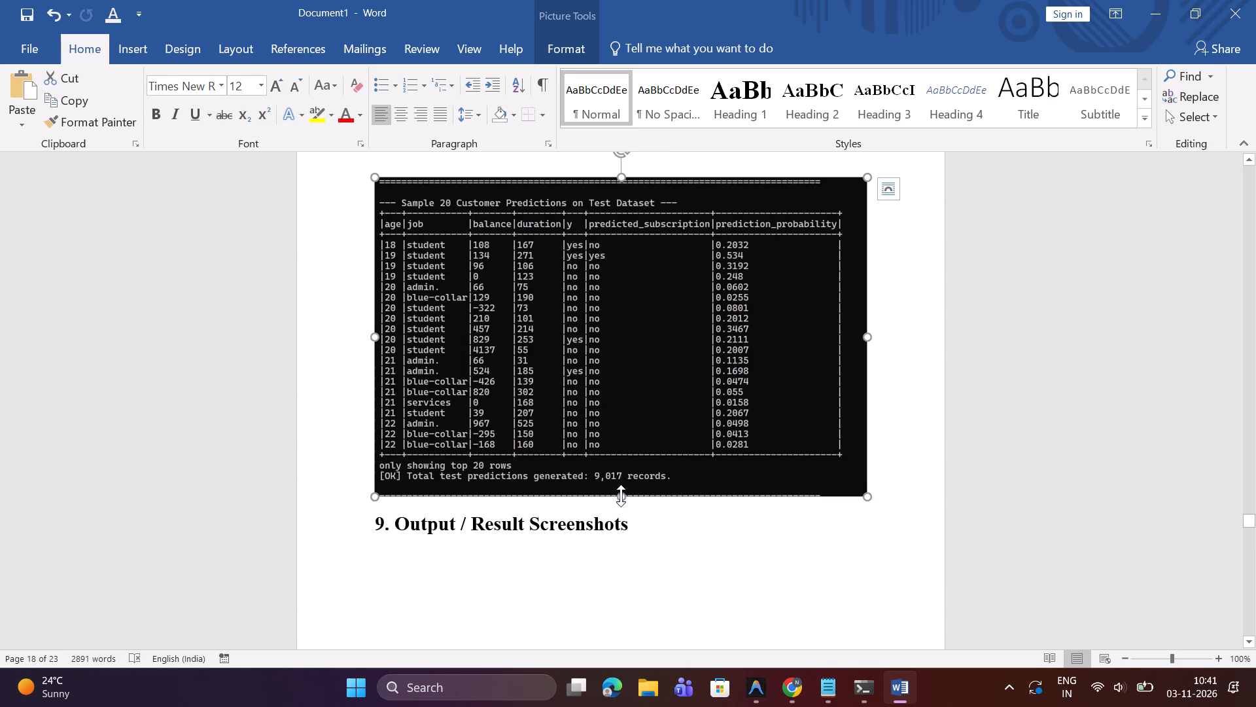
left_click_drag(621, 496, 624, 462)
left_click_drag(624, 462, 628, 439)
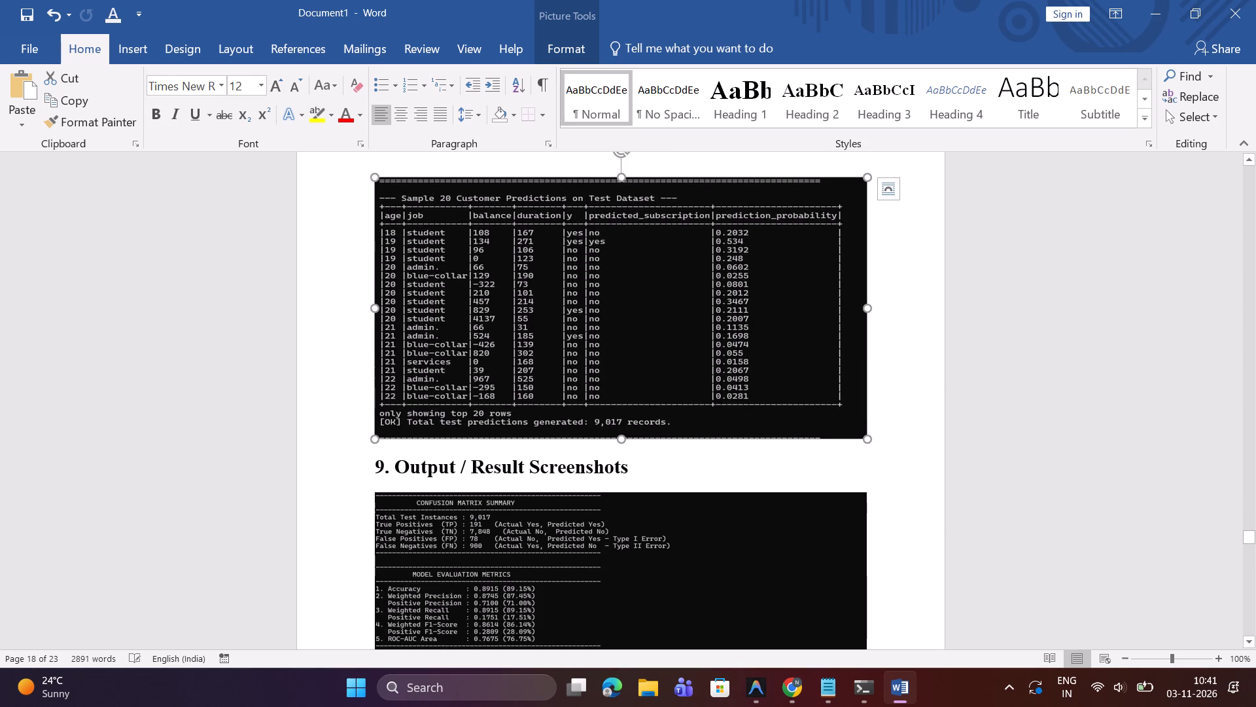
Delete the placeholder text from the sample customer records description through the Screenshot 3: Confusion Matrix description.
scroll(628, 439, "down", 1)
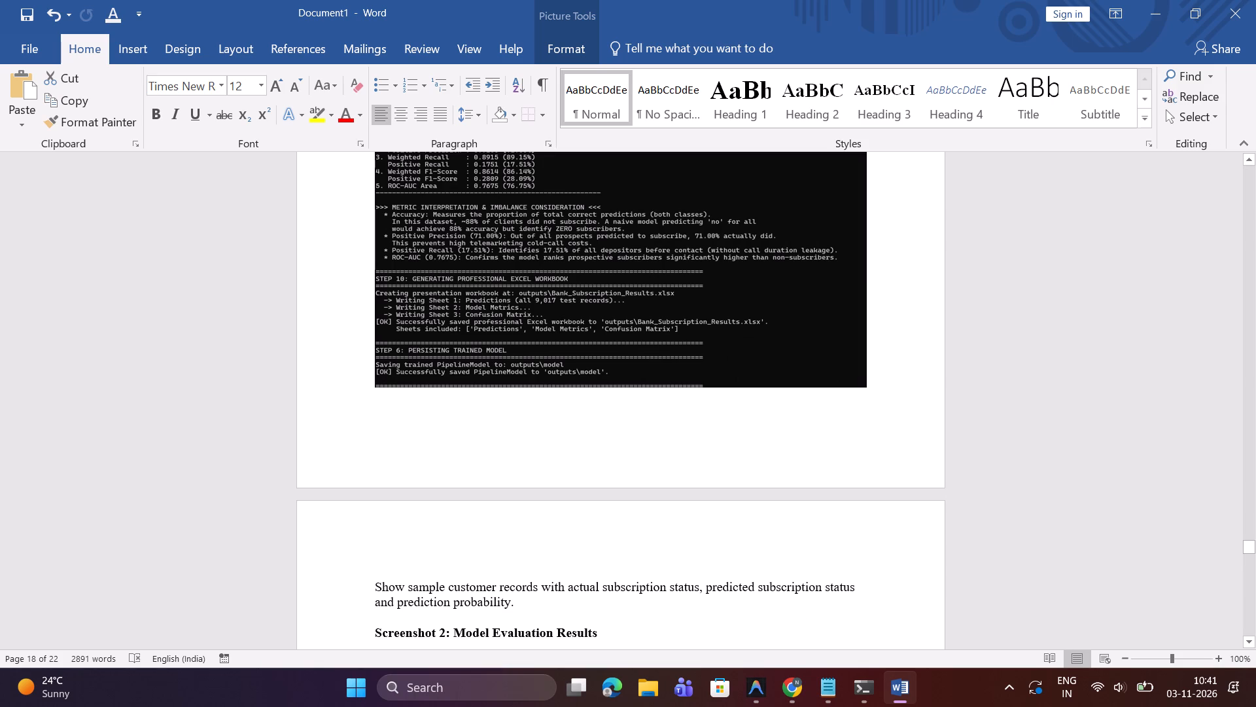
scroll(541, 604, "down", 2)
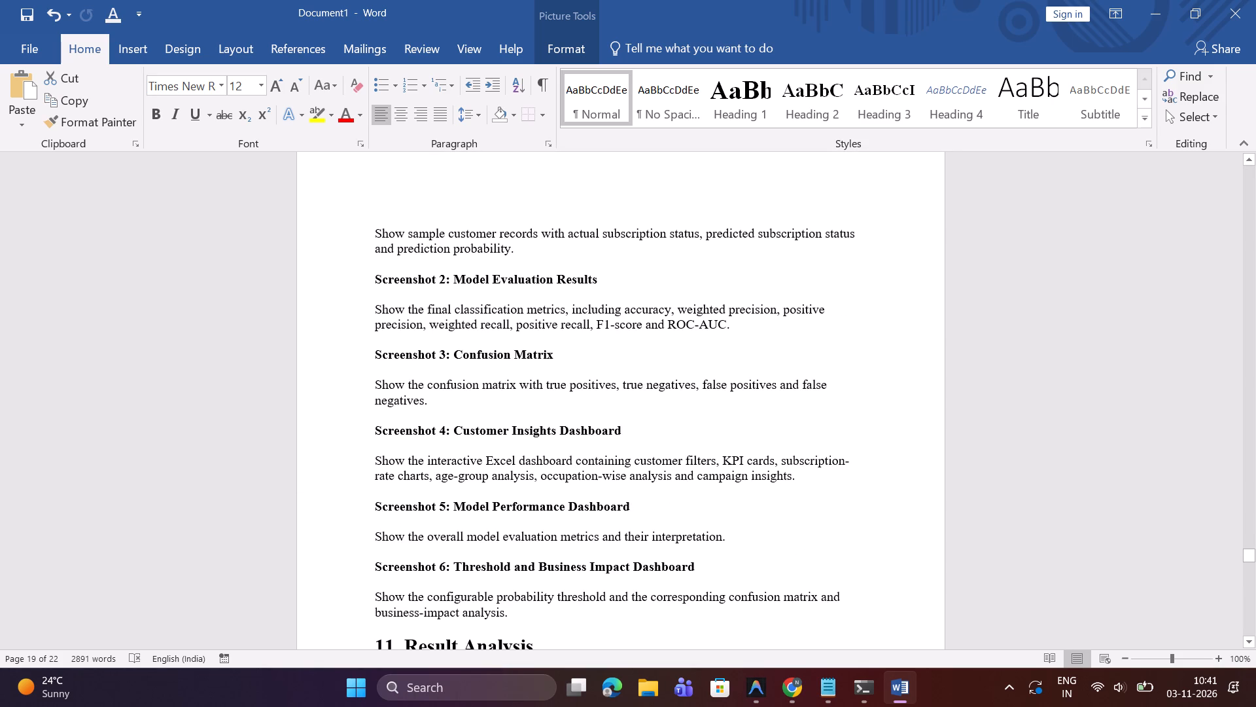
left_click_drag(434, 403, 372, 235)
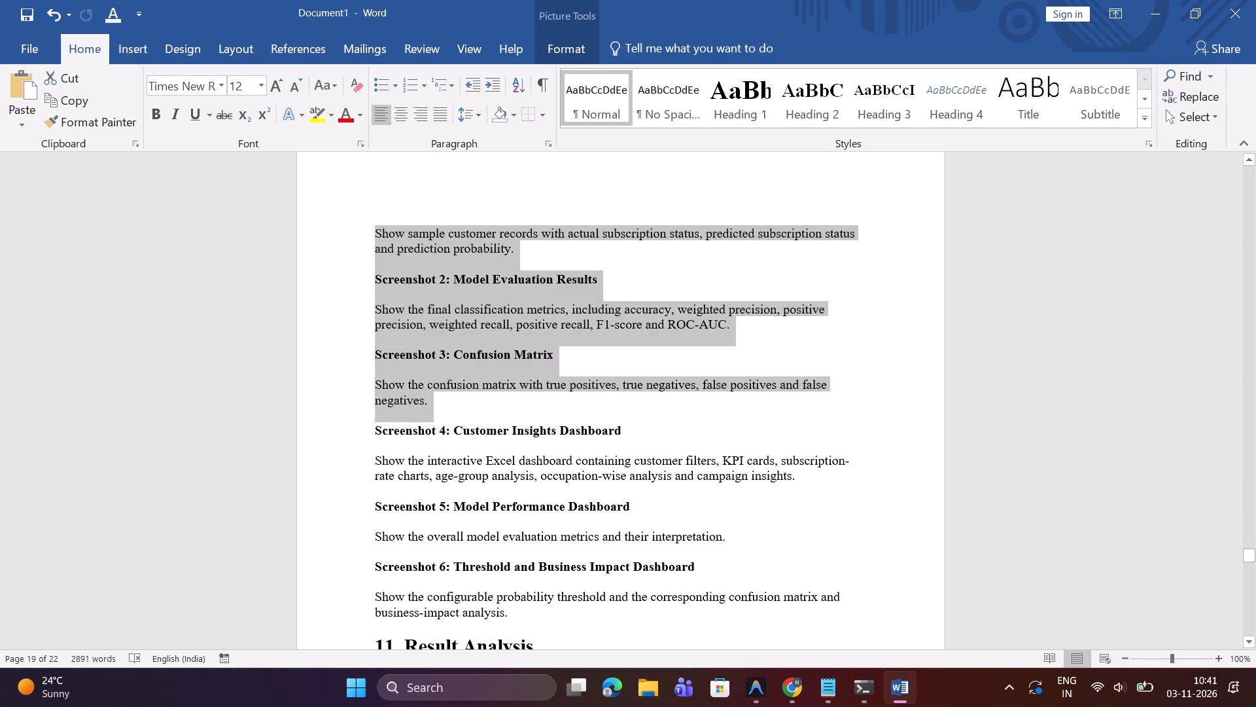
left_click_drag(372, 235, 370, 236)
key("BackSpace")
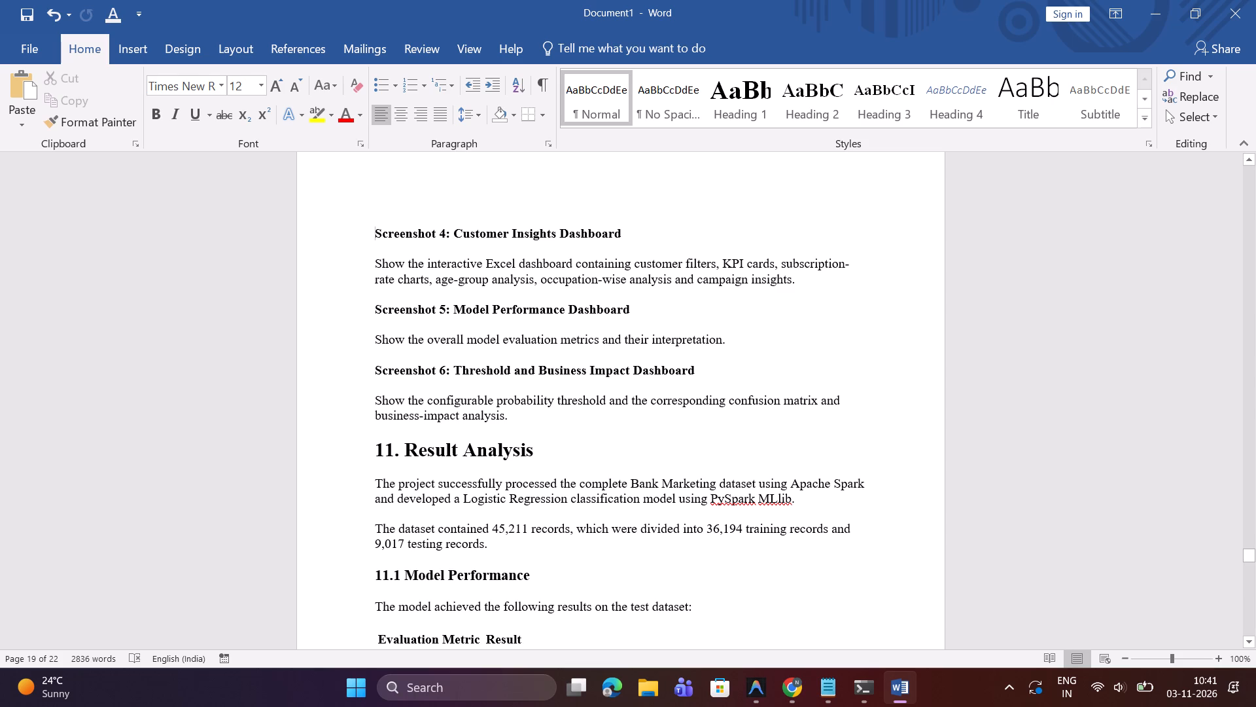
Replace the "Screenshot 4:" prefix of the Customer Insights Dashboard label with a paragraph break.
left_click_drag(454, 233, 358, 241)
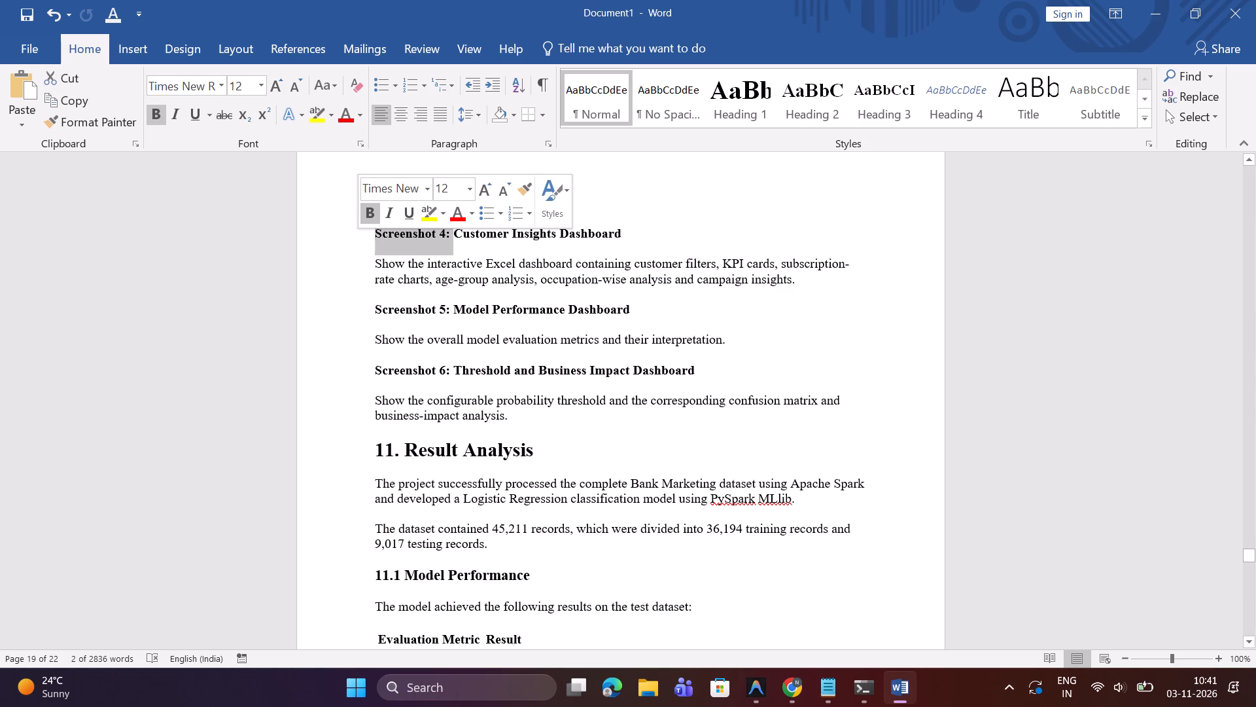
key("Return")
scroll(358, 241, "up", 3)
scroll(358, 241, "down", 3)
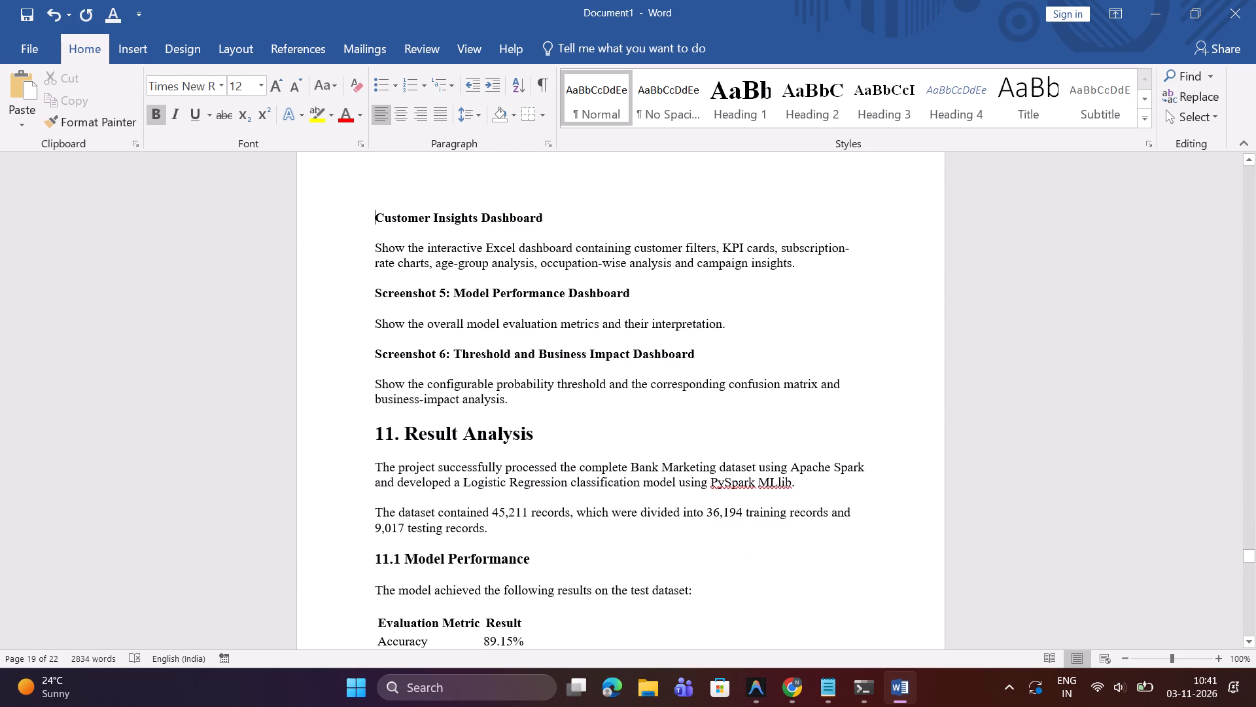
Snip the Command Prompt output from Step 7 to the final prompt and paste it above Customer Insights Dashboard in Word.
left_click(869, 701)
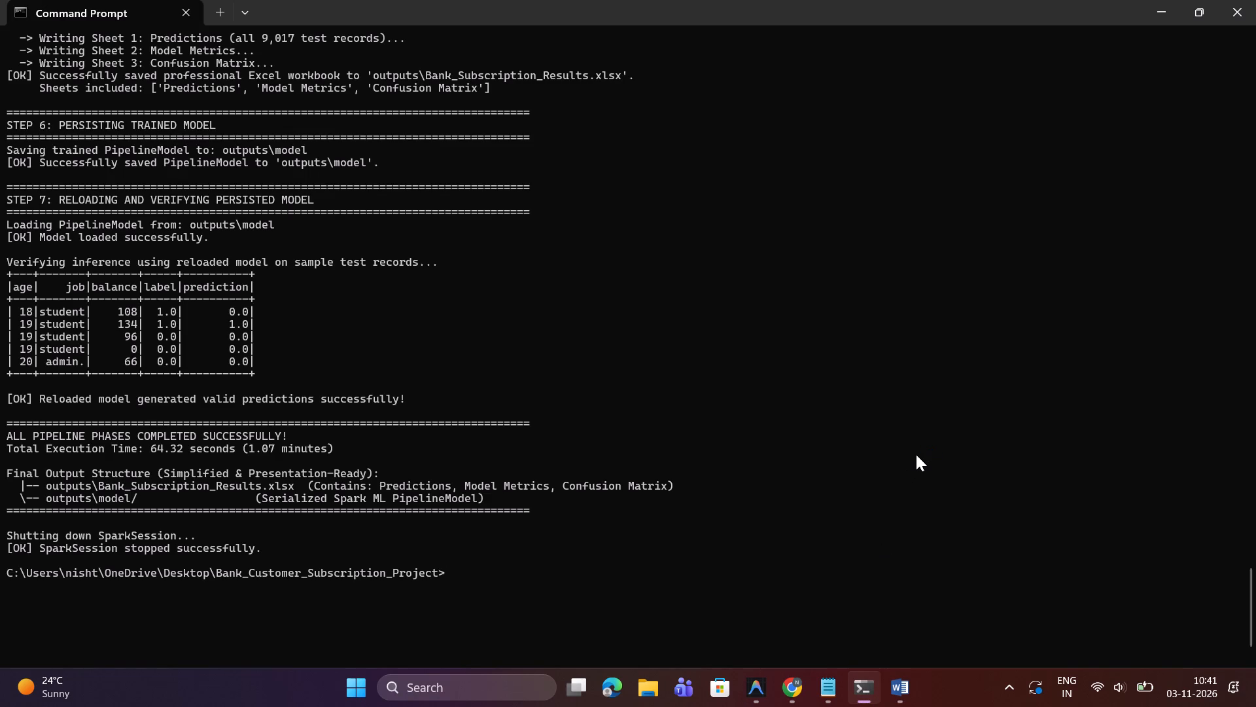
key("shift+super+s")
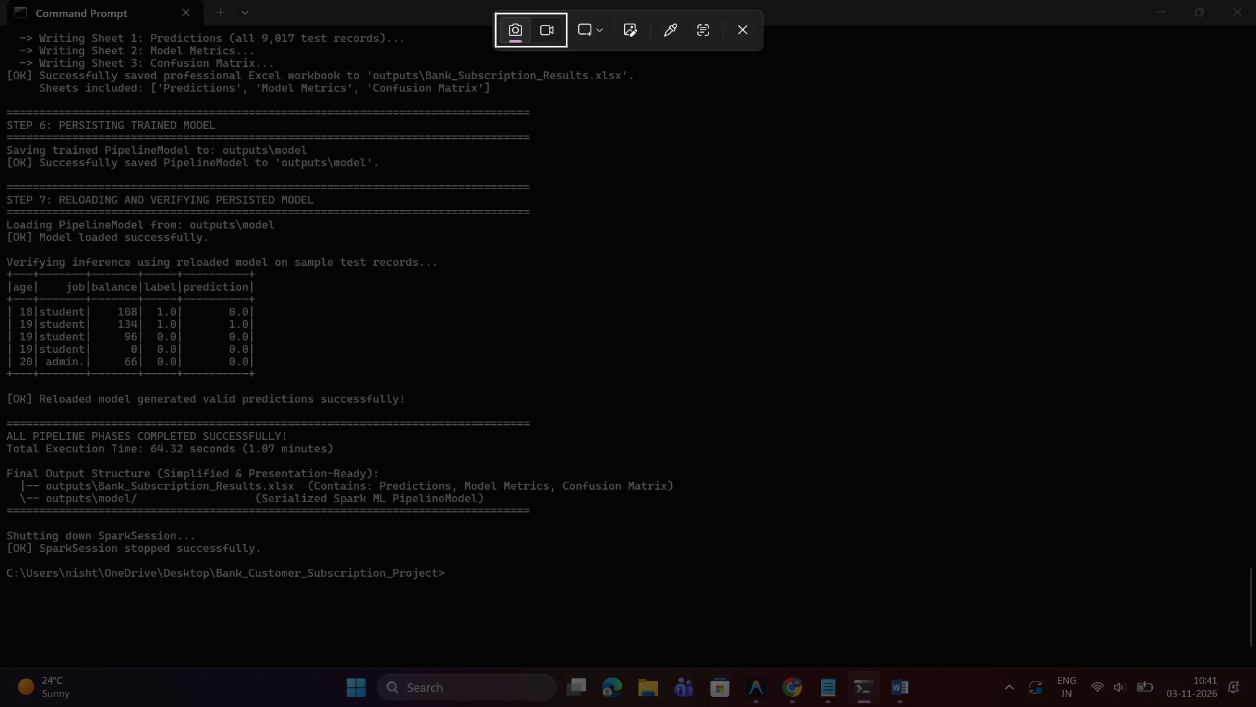
left_click_drag(5, 175, 707, 598)
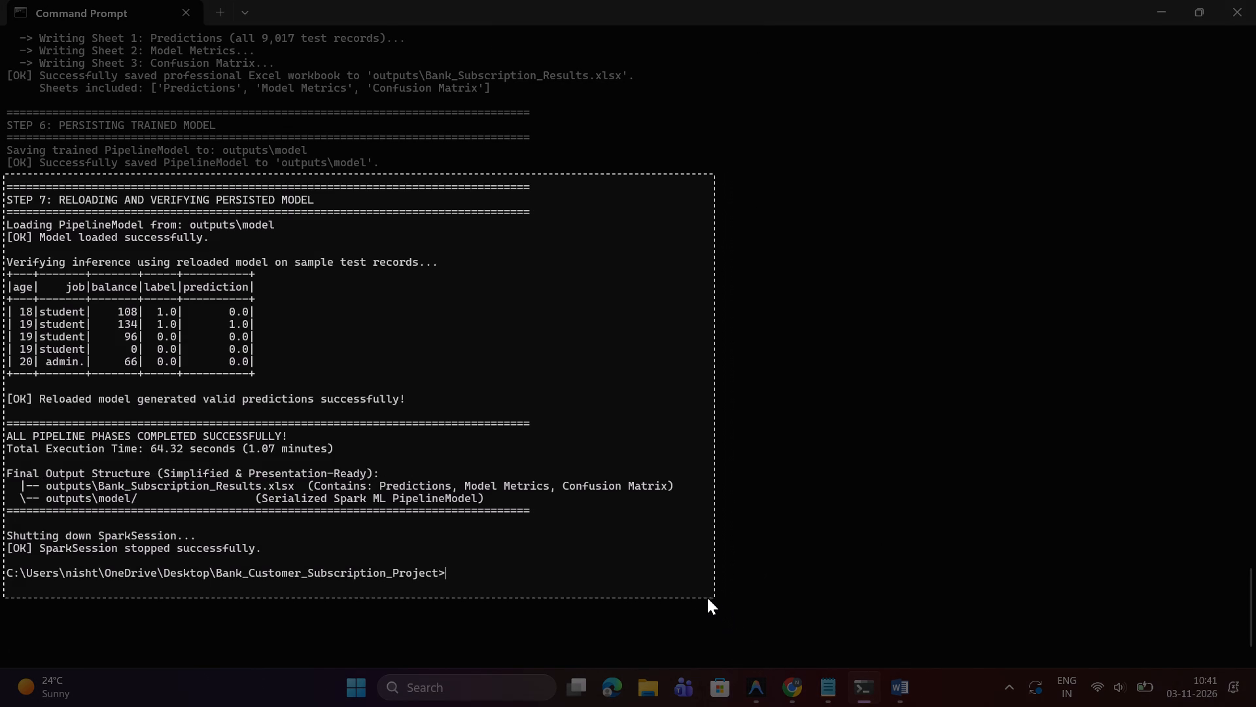
left_click_drag(707, 598, 693, 597)
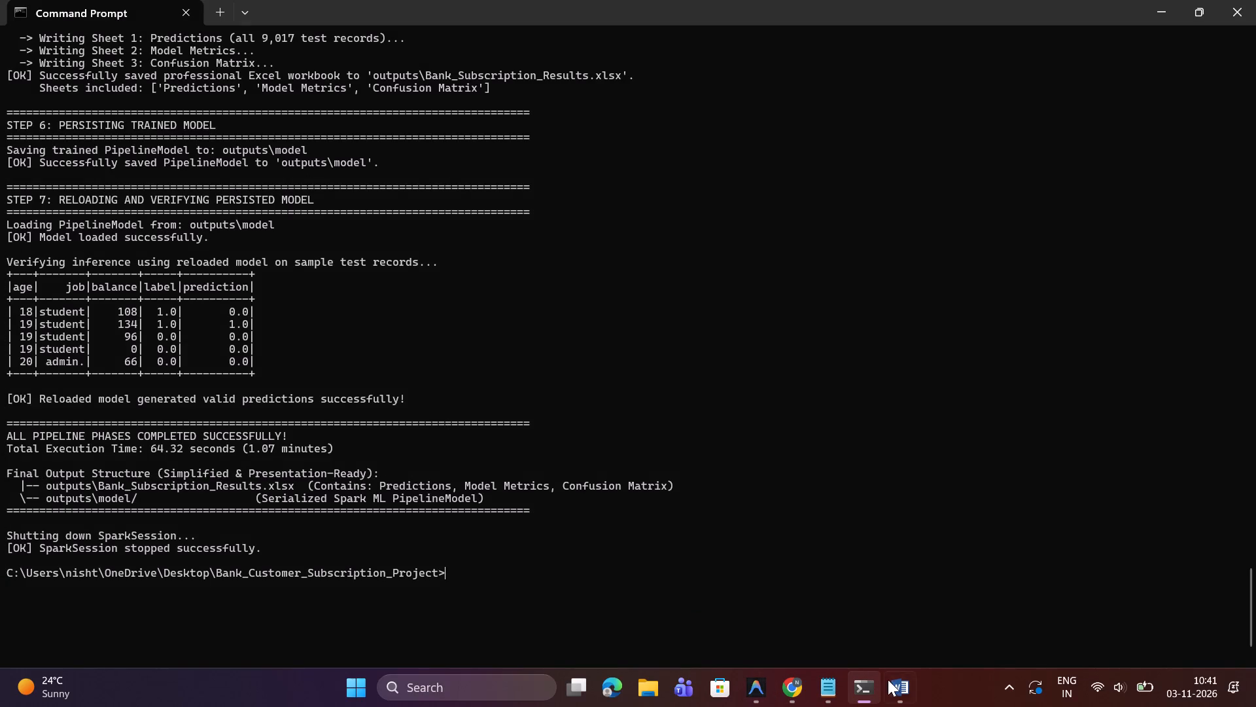
left_click(892, 683)
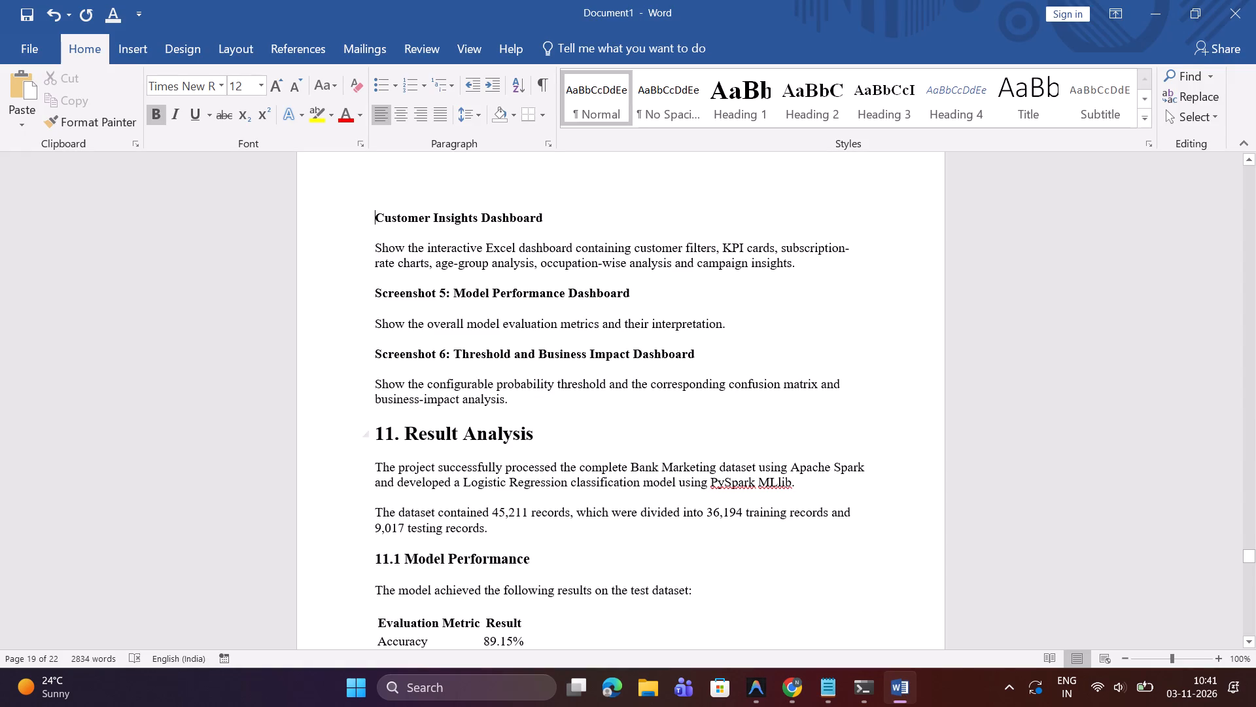
key("ctrl+v")
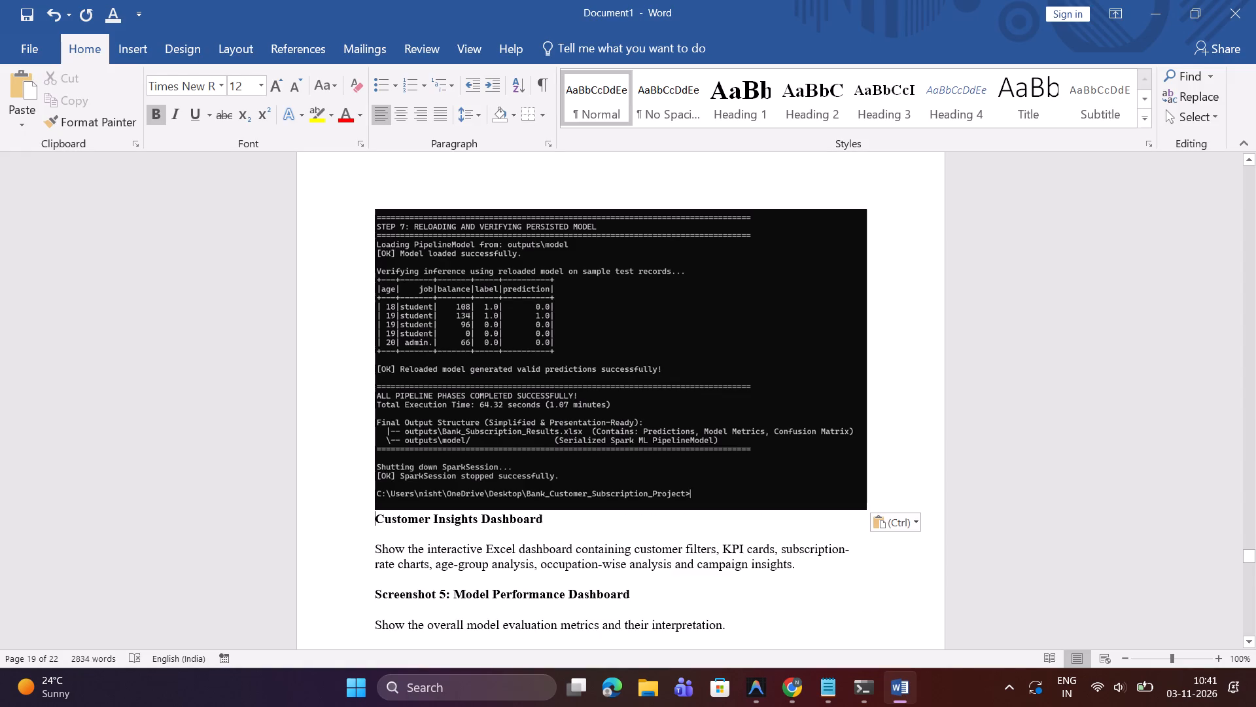
Delete the placeholder description about the interactive Excel dashboard under the Customer Insights Dashboard label.
scroll(715, 422, "up", 8)
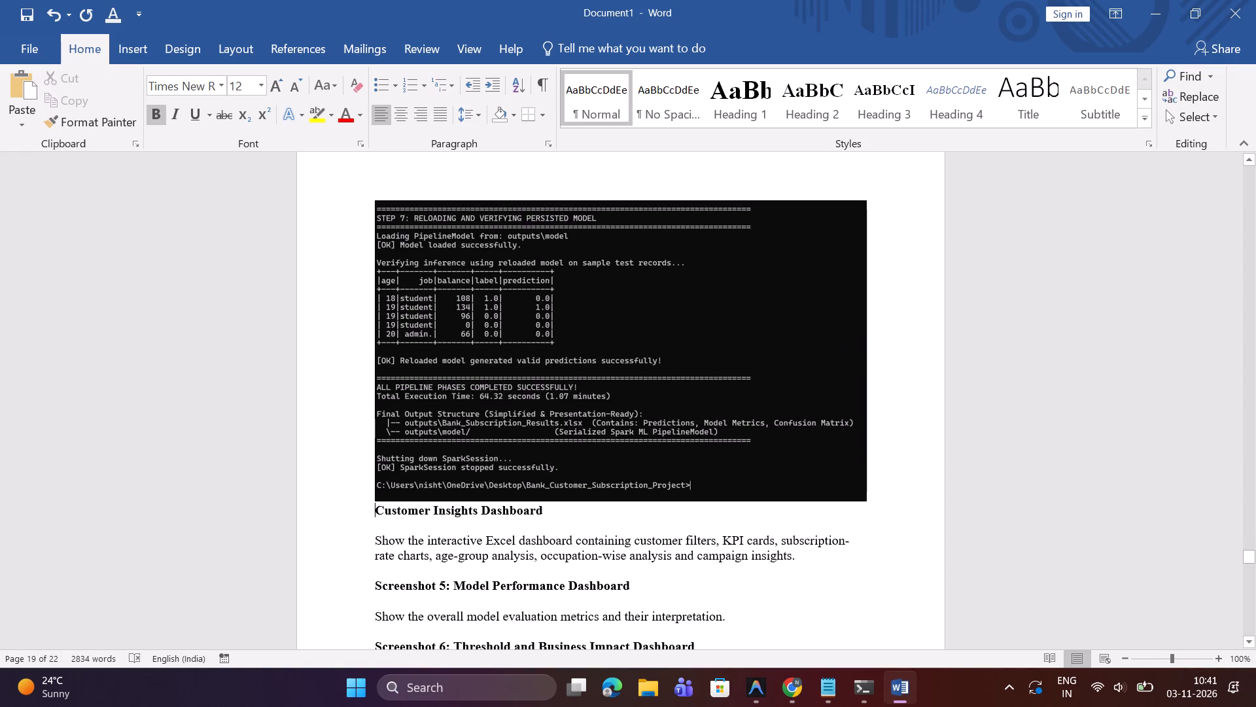
scroll(715, 422, "up", 7)
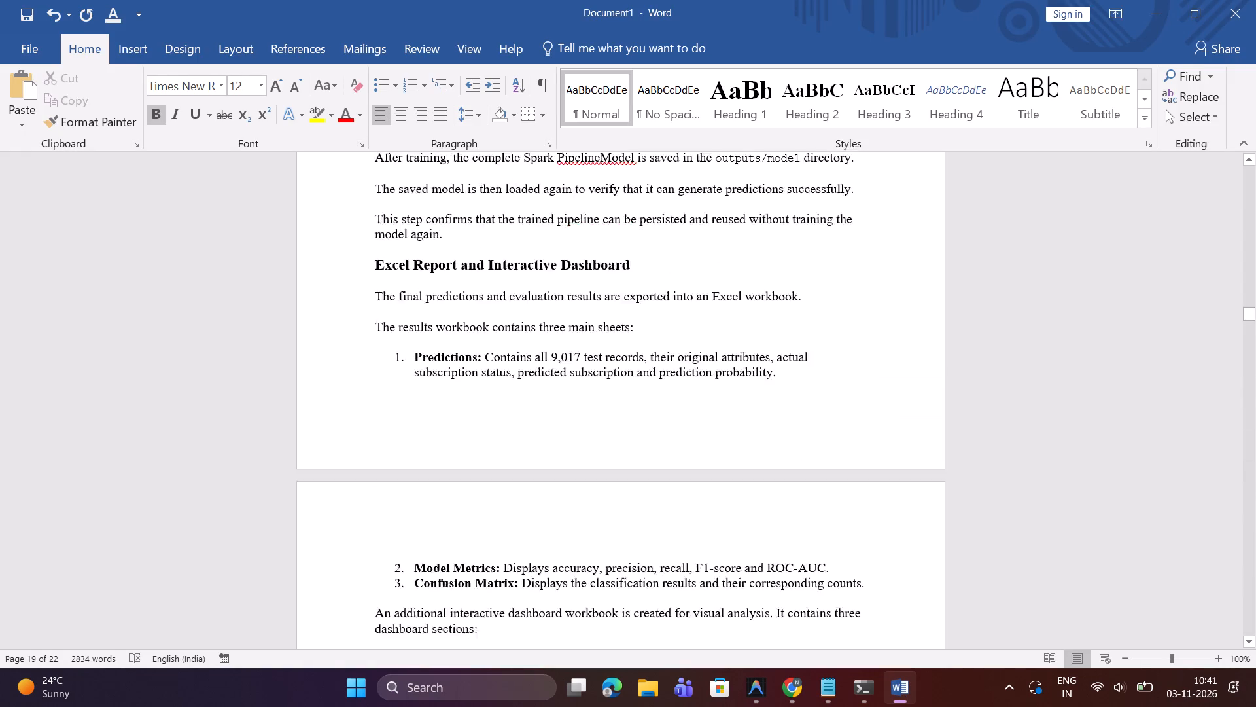
scroll(715, 422, "down", 17)
scroll(715, 422, "up", 2)
scroll(715, 422, "right", 1)
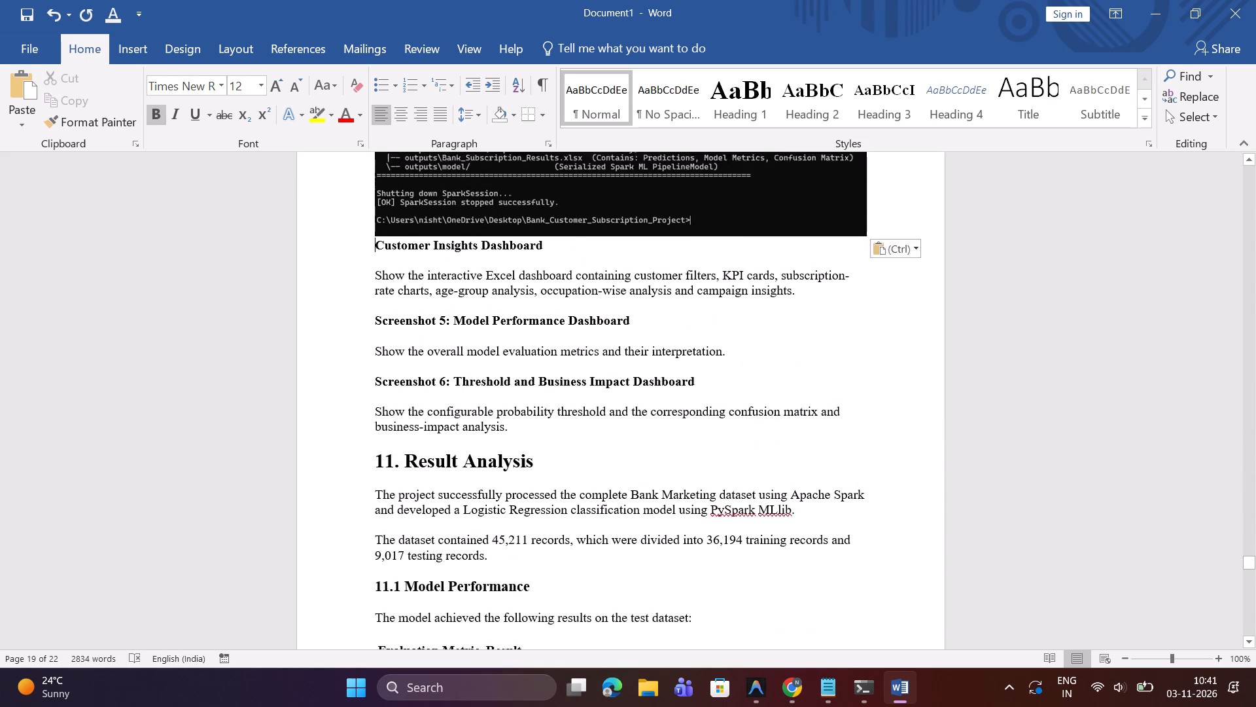
scroll(715, 422, "right", 1)
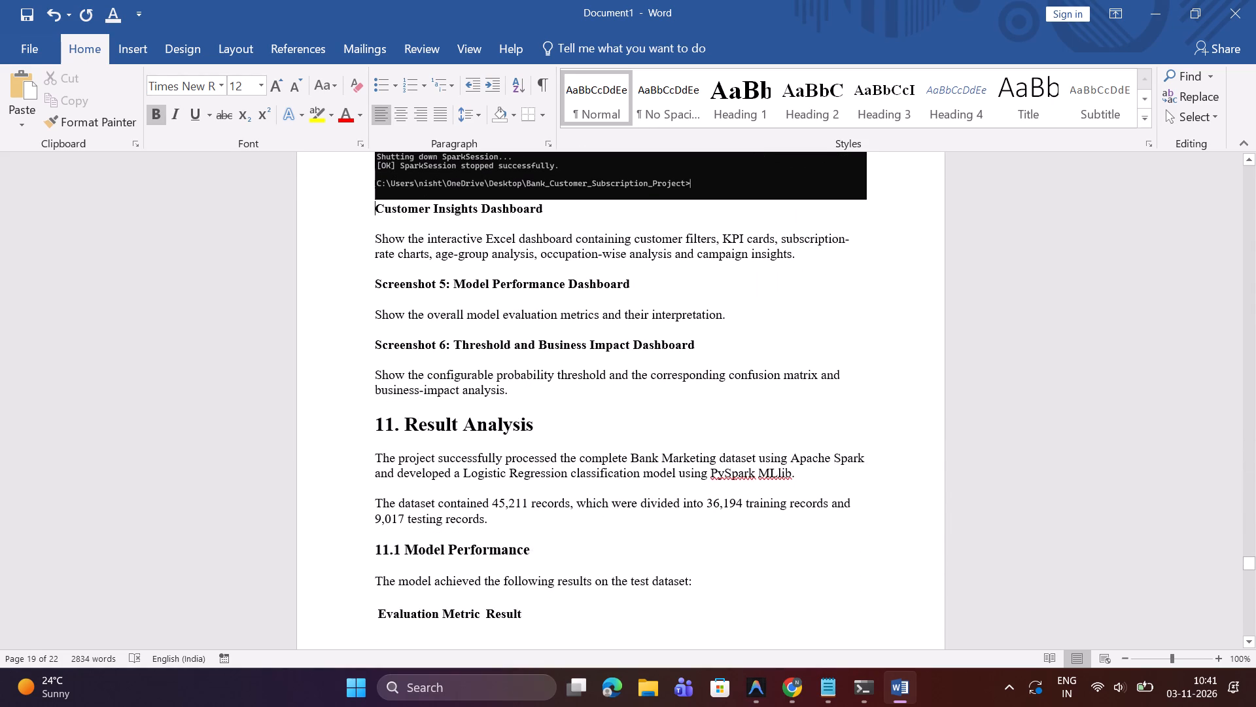
left_click_drag(818, 257, 375, 242)
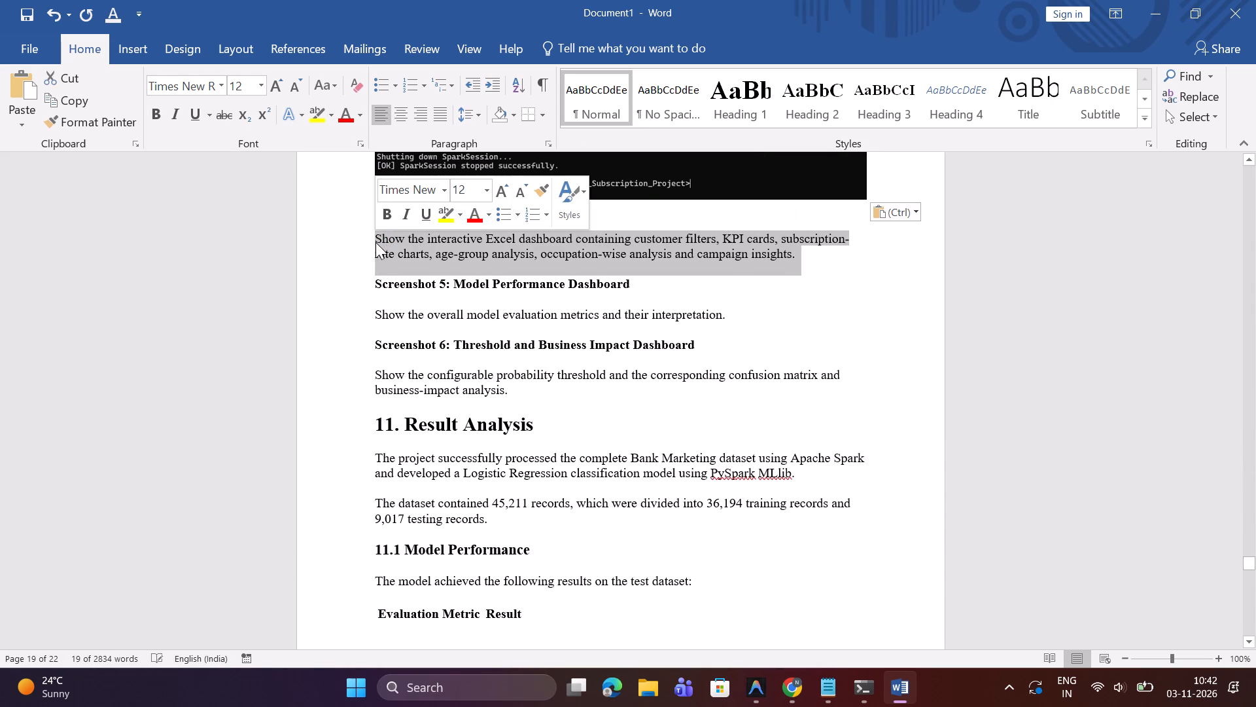
key("BackSpace")
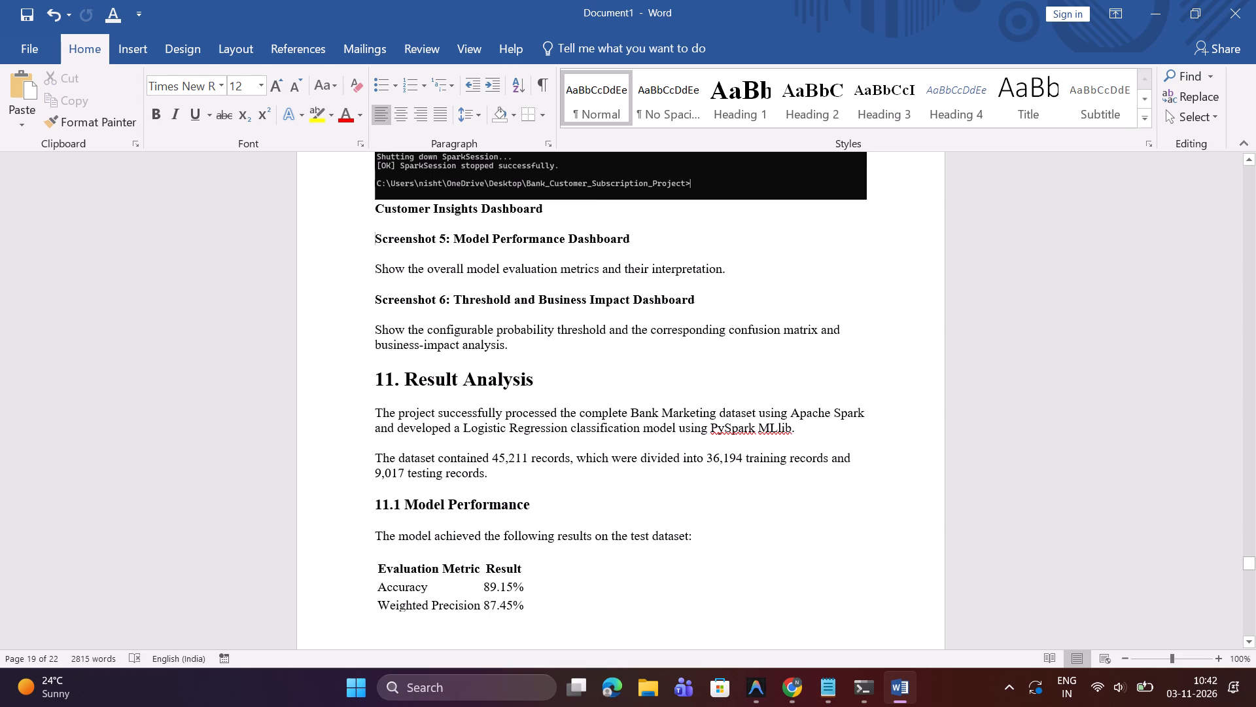
Insert a blank line between the Step 7 output picture and the Customer Insights Dashboard label.
key("Up")
key("Return")
Place the insertion point before the Screenshot 5 label, and open the recent workbook Bank_Subscription_Dashboard (1) from File Explorer.
key("Down")
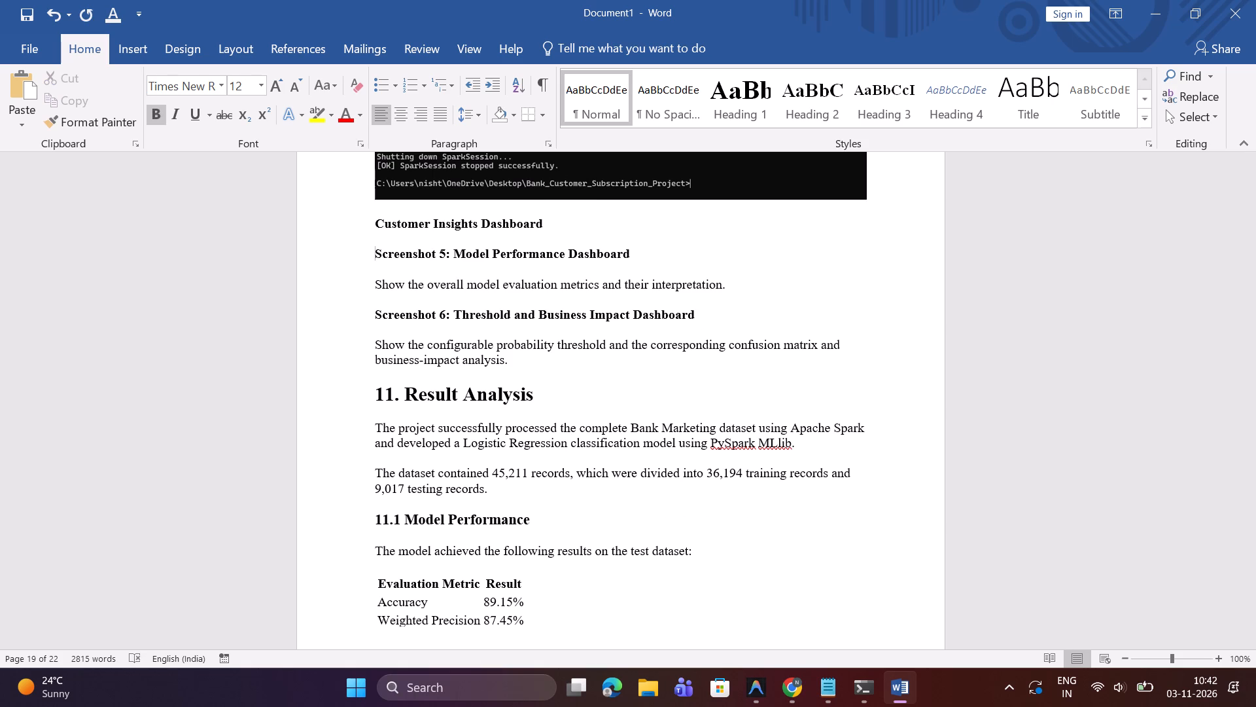
left_click(652, 685)
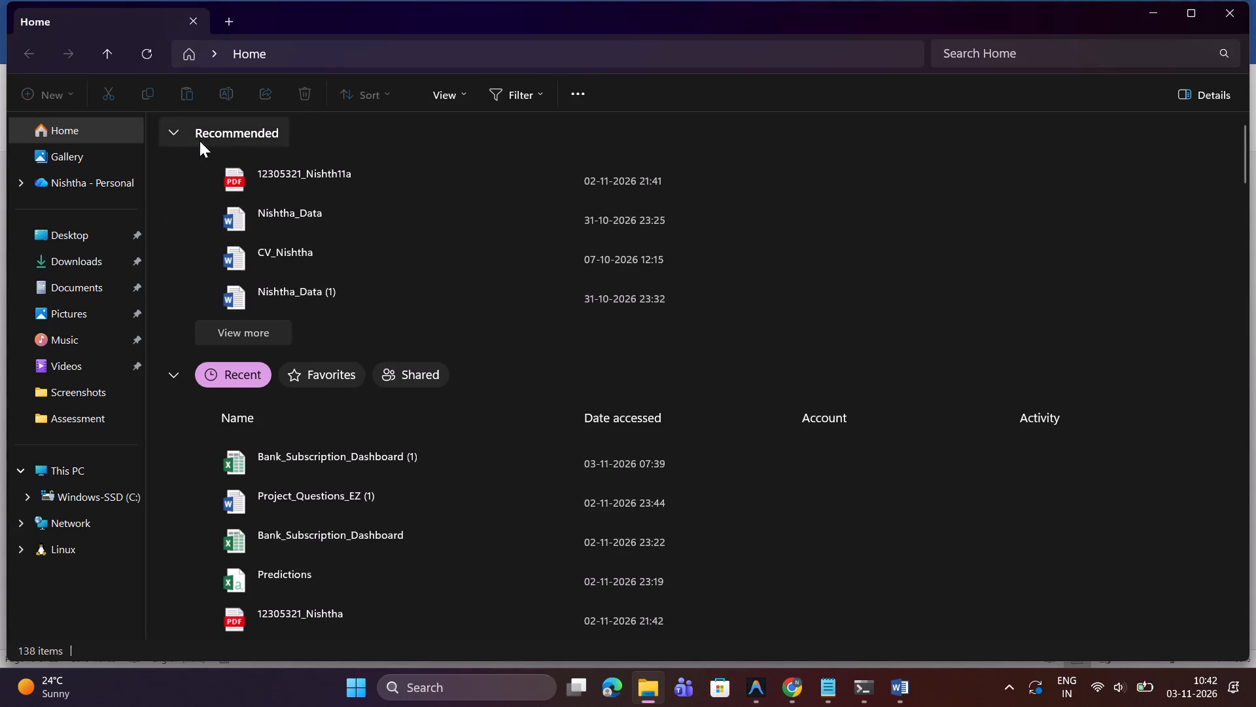
double_click(313, 461)
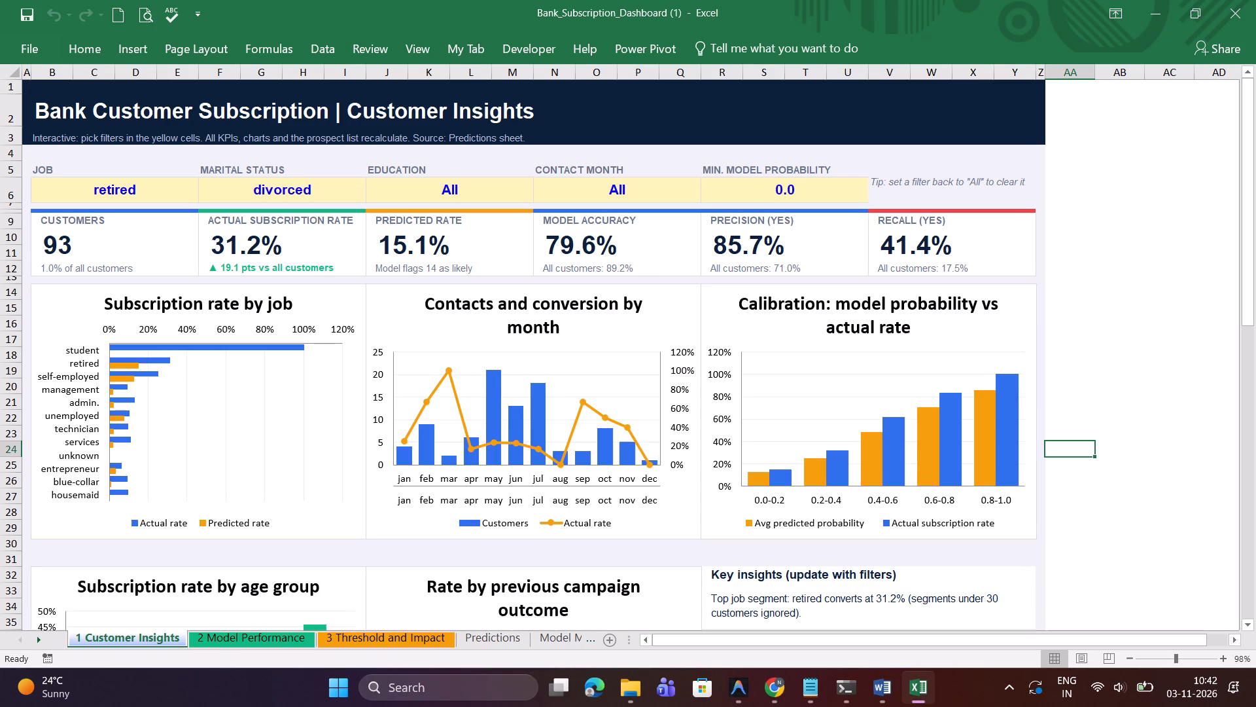
Snip the whole 1 Customer Insights sheet, zoomed out to 53%, and paste it under the Customer Insights Dashboard label in Word.
scroll(313, 461, "down", 1, "ctrl")
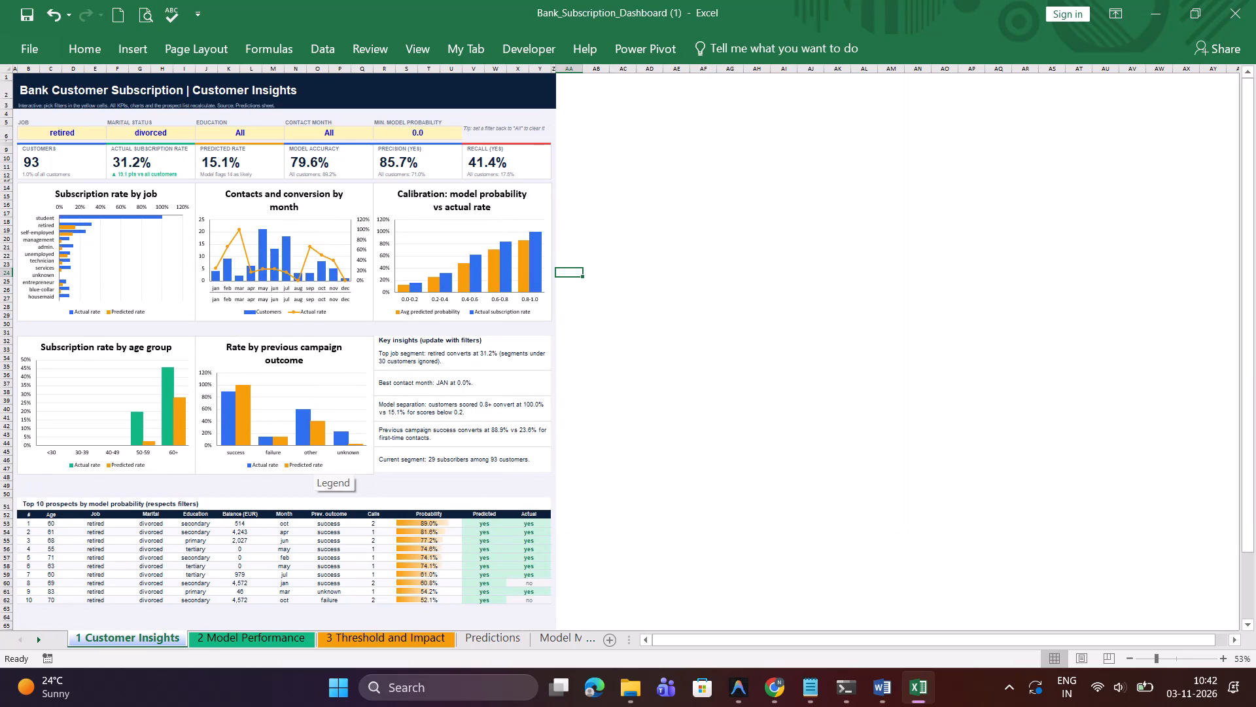
scroll(313, 461, "right", 1)
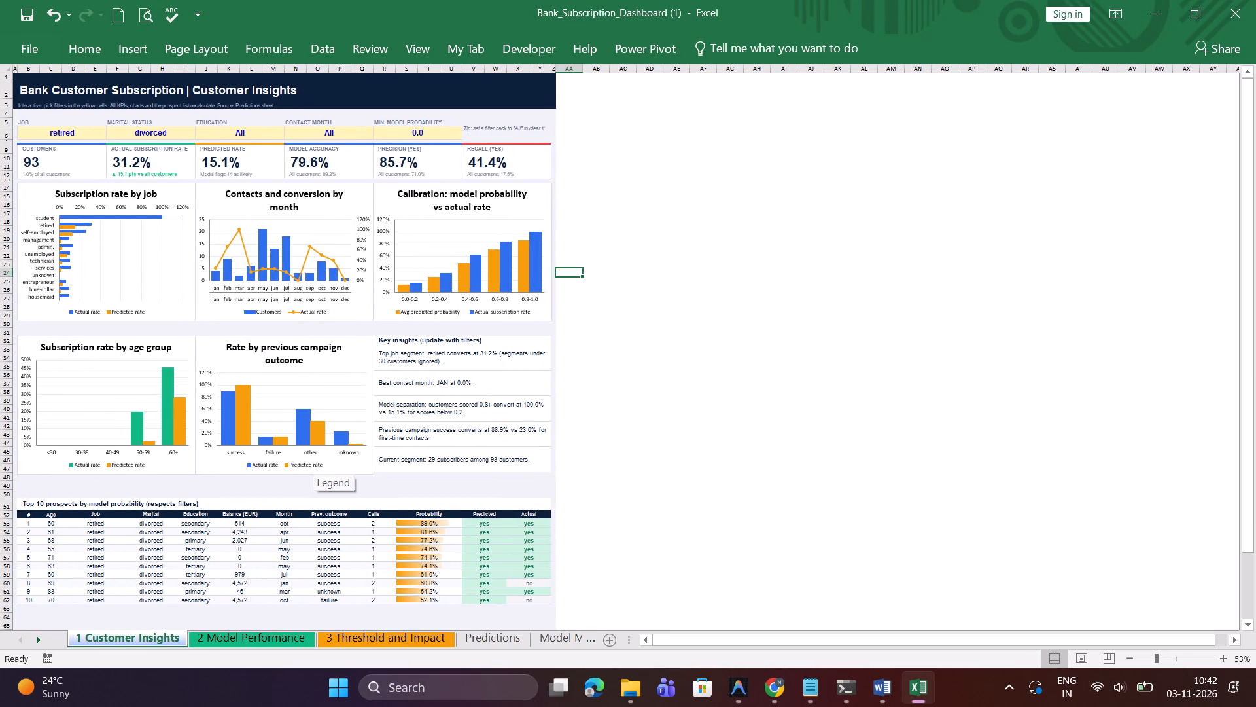
scroll(313, 461, "right", 1)
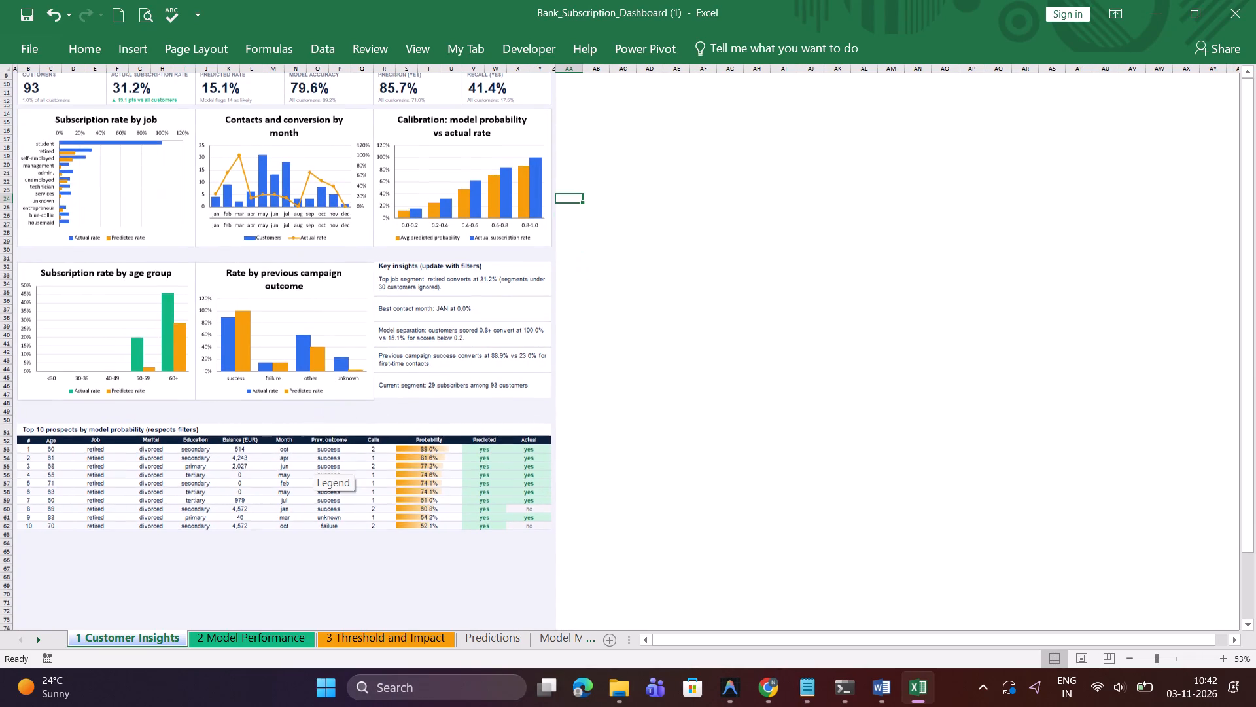
scroll(313, 461, "right", 1)
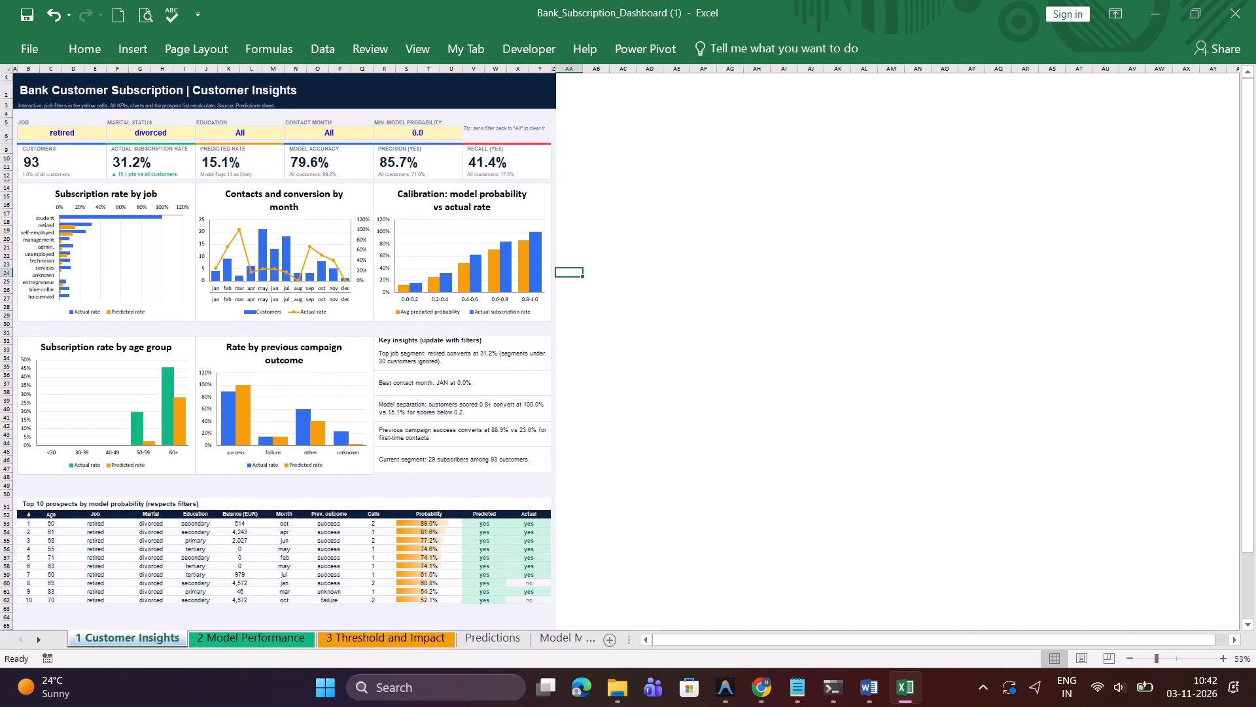
key("shift+super+s")
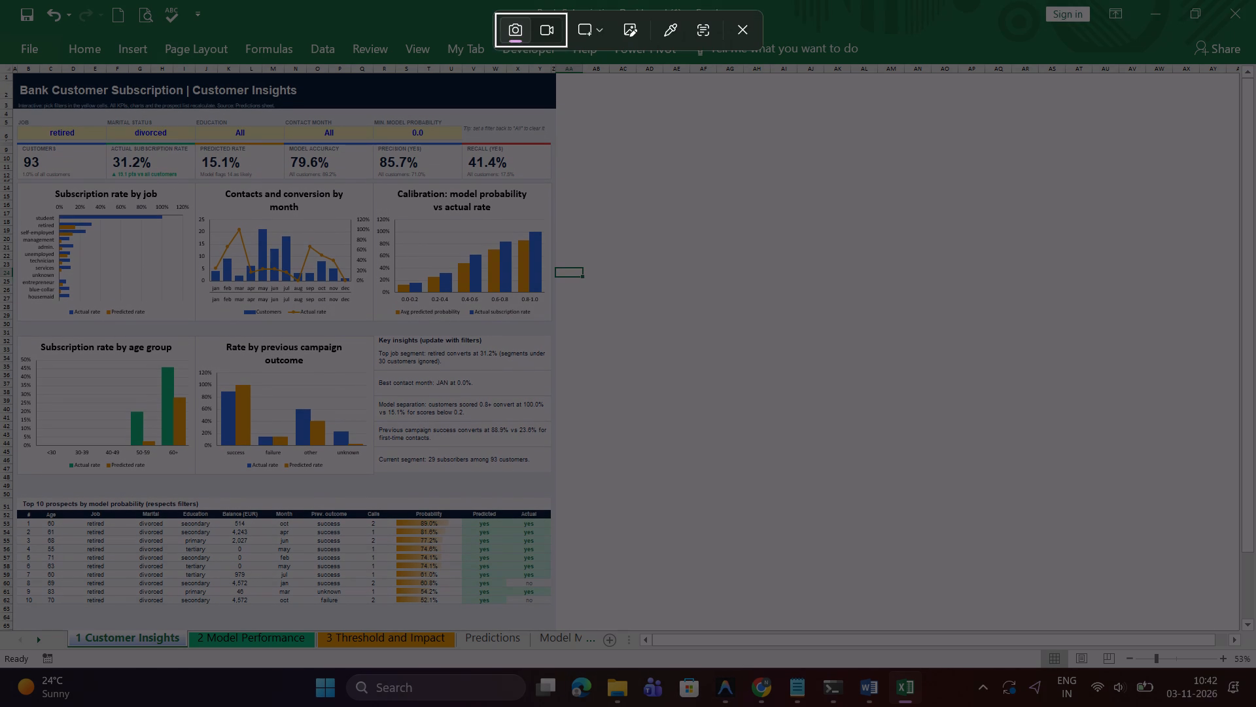
left_click_drag(1, 62, 549, 575)
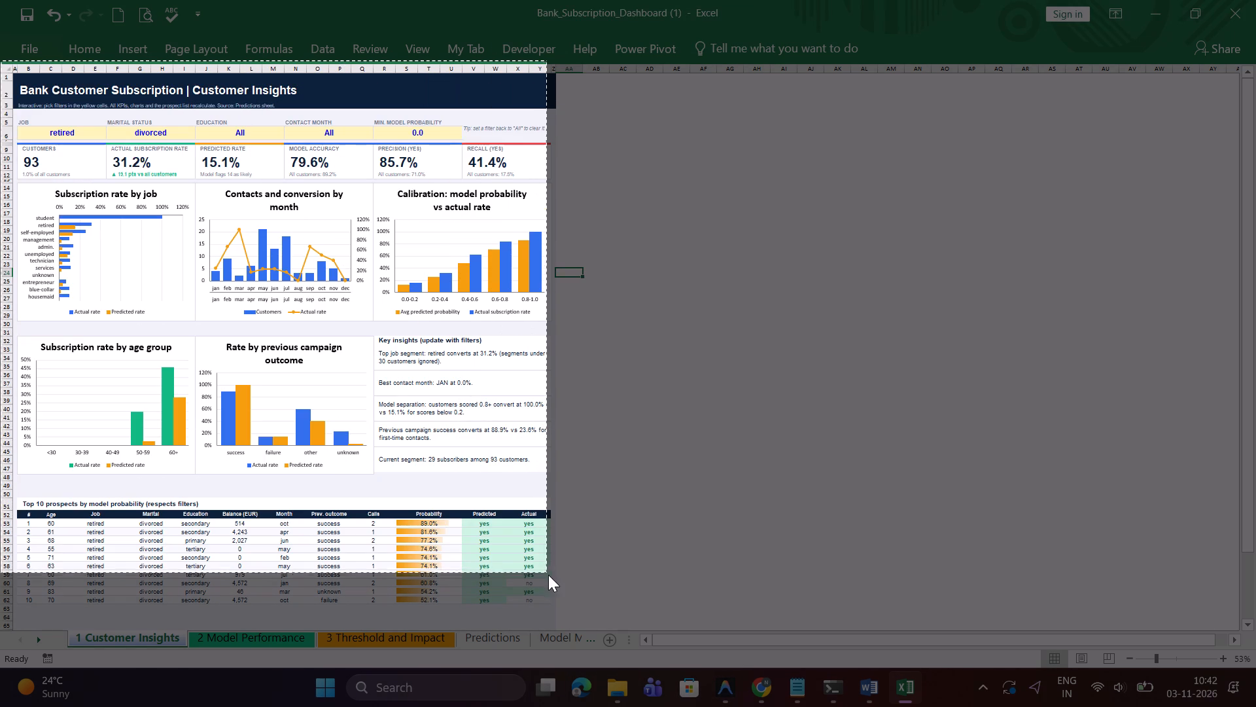
left_click_drag(549, 575, 557, 645)
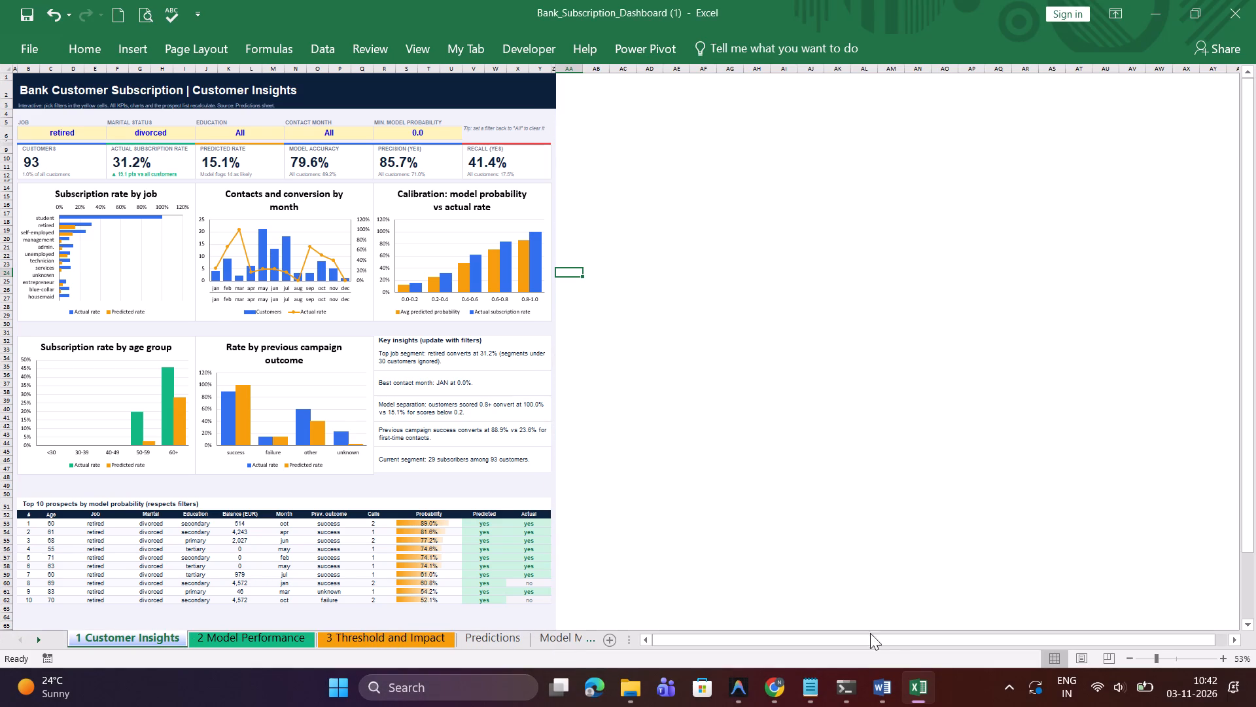
left_click(895, 687)
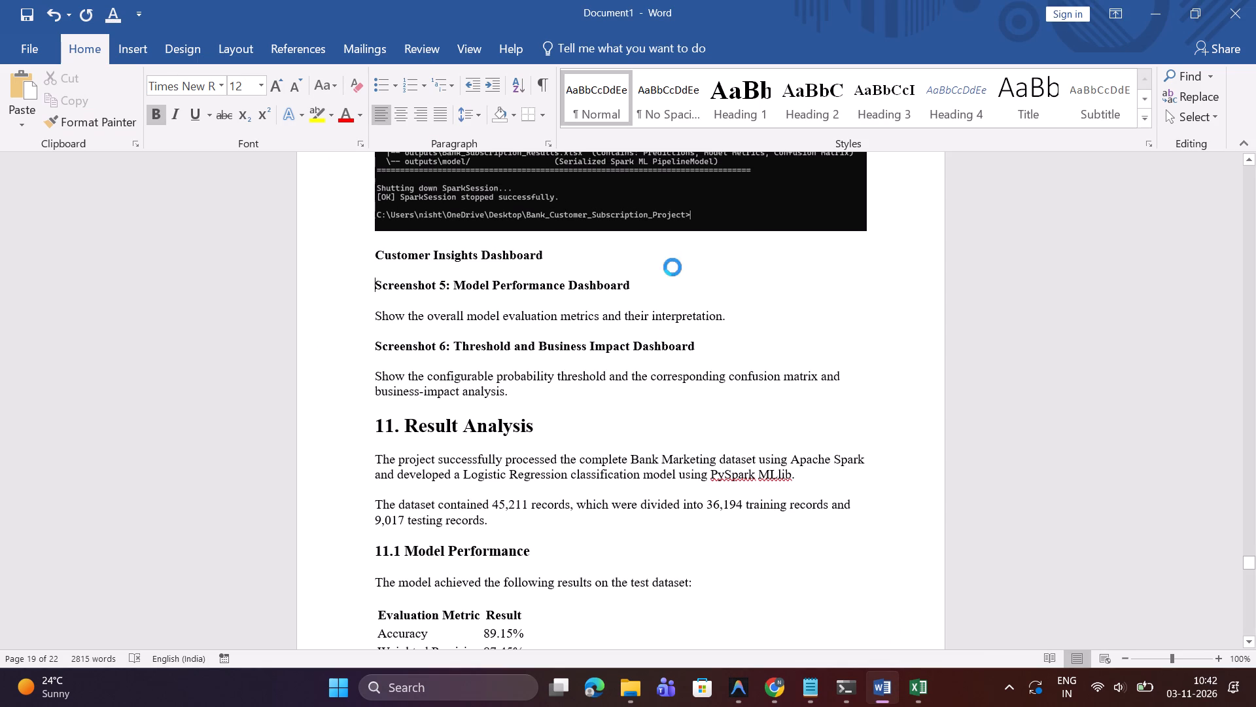
key("ctrl+v")
Delete the Sample 20 Customer Predictions picture under the Model Training label.
scroll(672, 267, "up", 6)
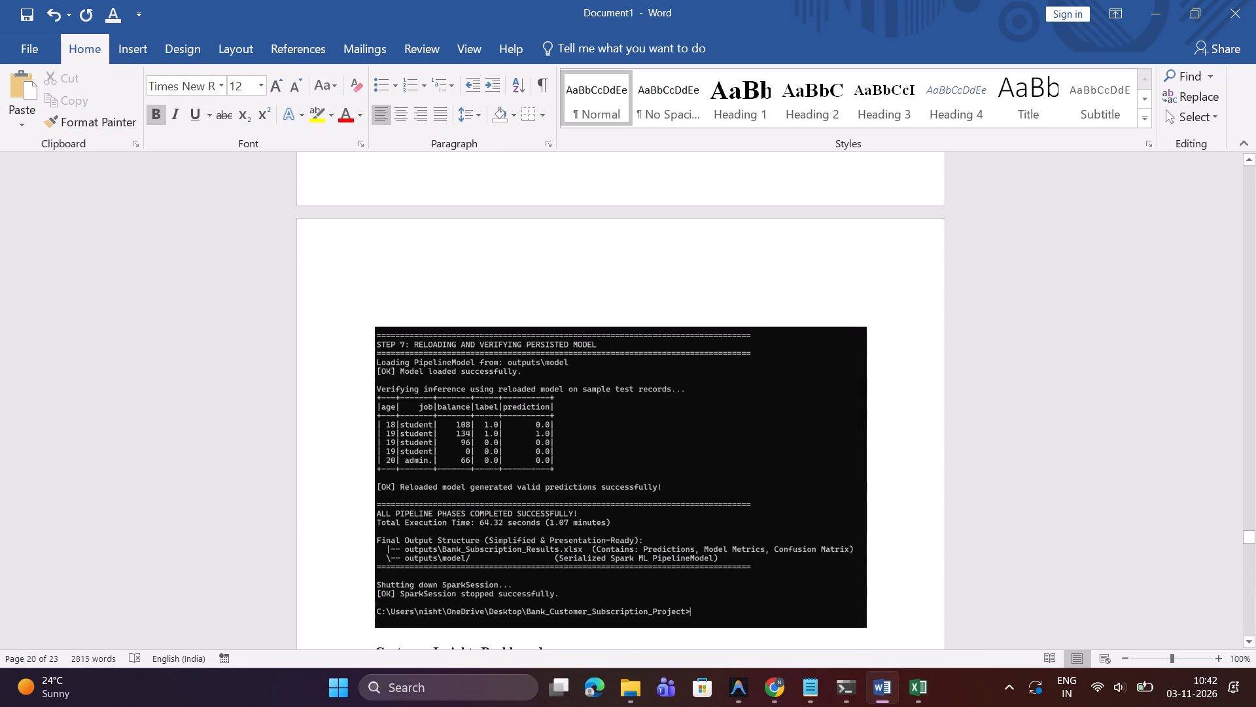
scroll(672, 267, "up", 2)
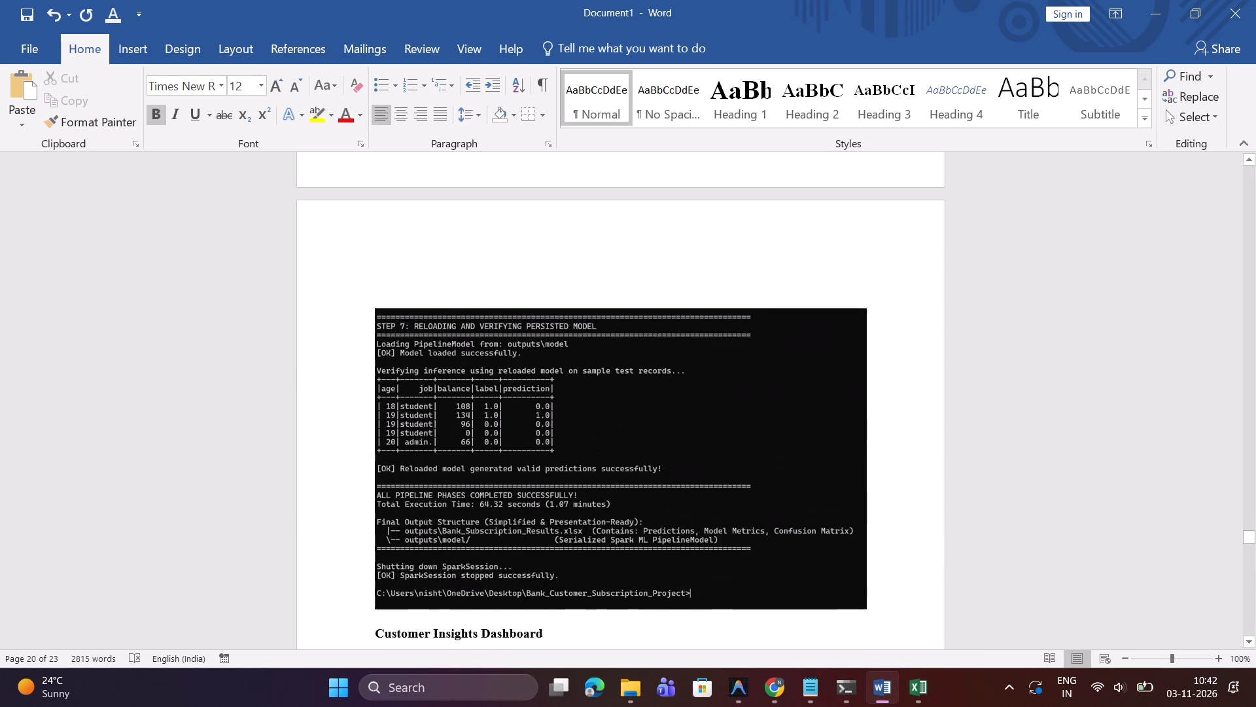
scroll(672, 267, "up", 4)
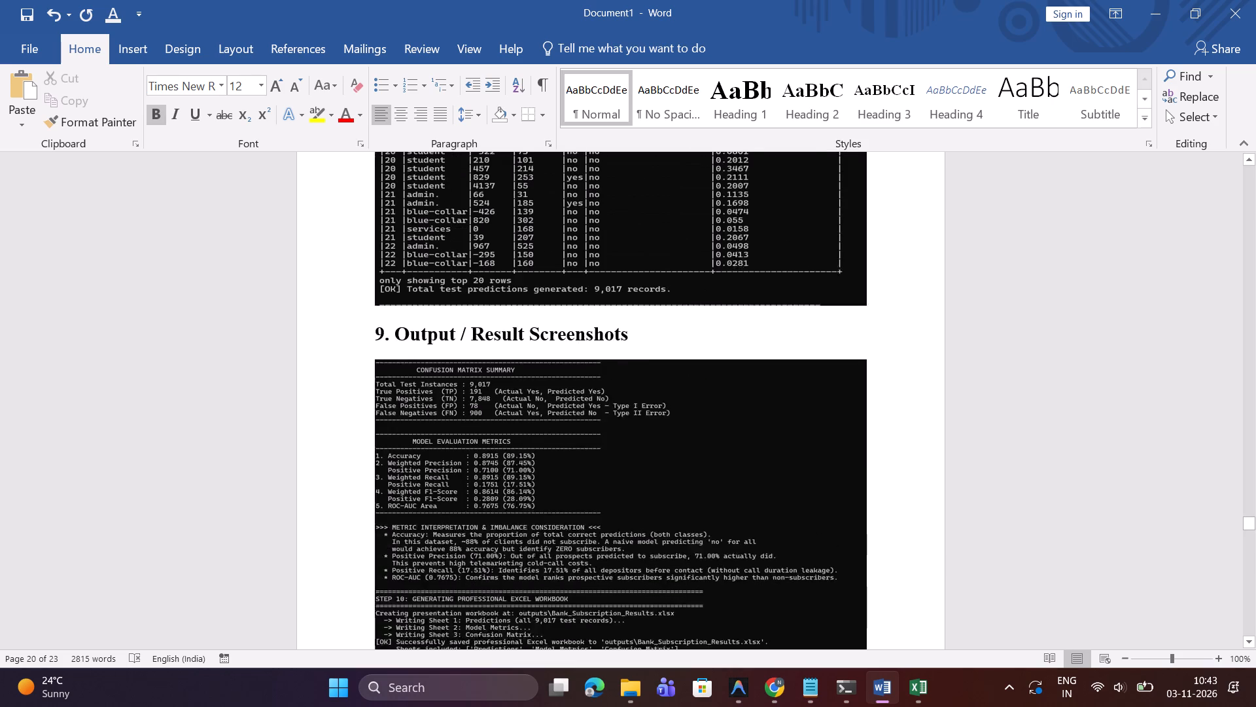
scroll(672, 267, "up", 2)
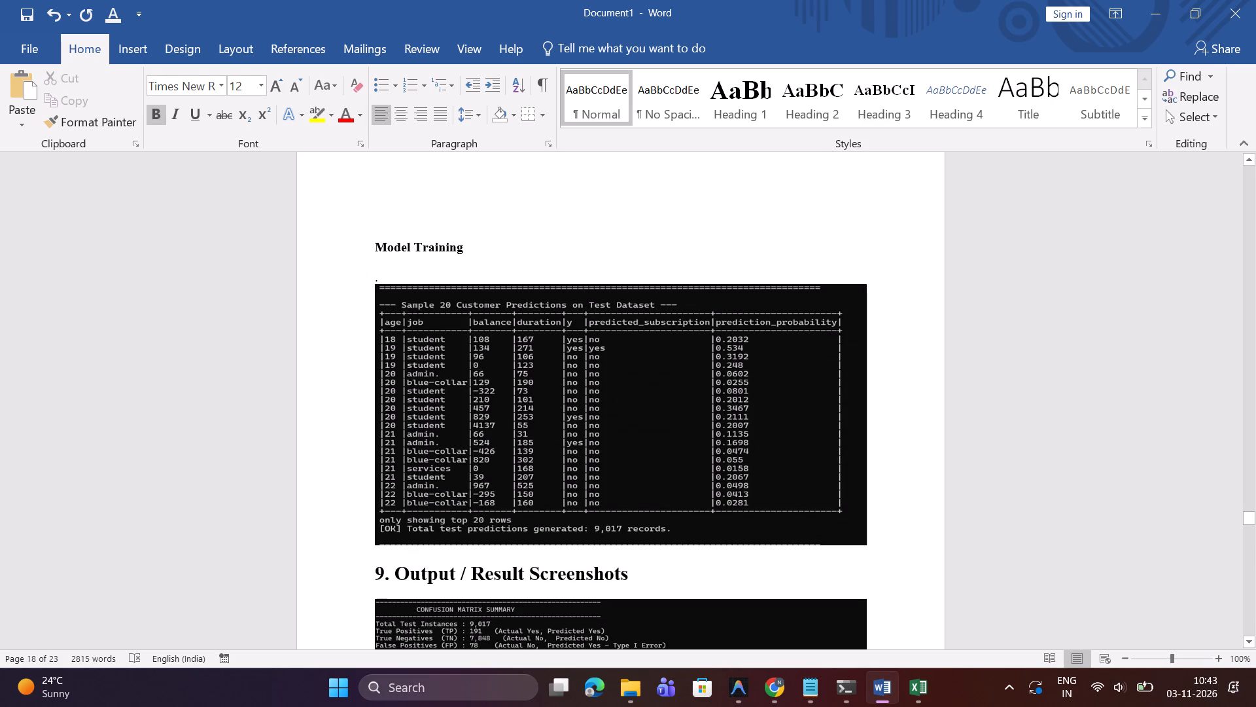
left_click(604, 397)
key("BackSpace")
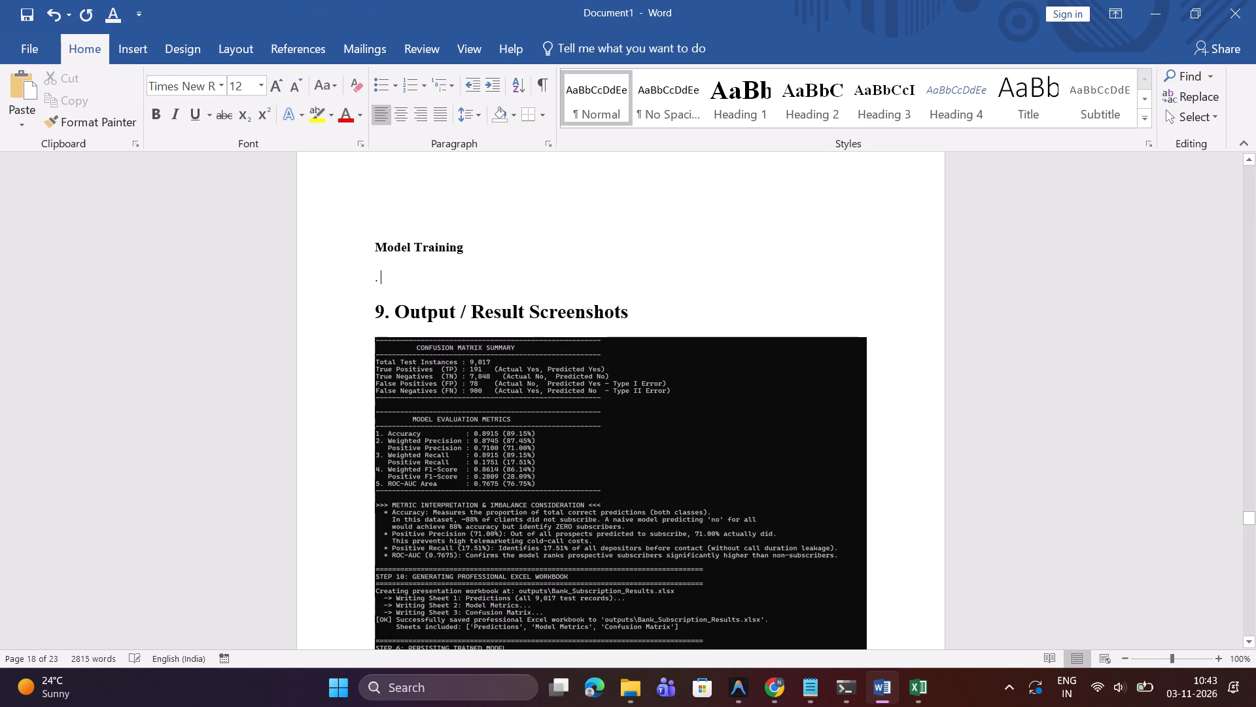
Delete the stray period, the Model Training label and the empty lines above the 9. Output / Result Screenshots heading.
key("BackSpace")
key("BackSpace")
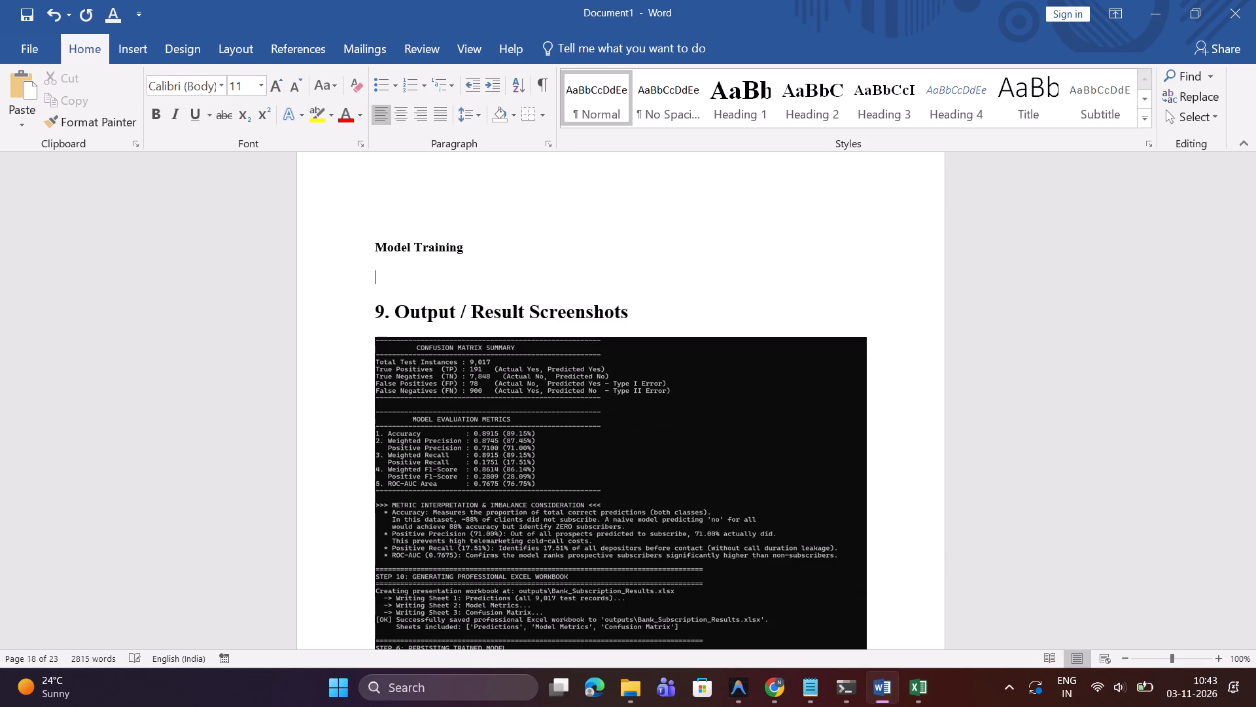
key("BackSpace")
key("BackSpace")
key("BackSpace")
key("BackSpace")
key("BackSpace")
key("BackSpace")
key("BackSpace")
key("BackSpace")
key("BackSpace")
key("BackSpace")
key("BackSpace")
key("BackSpace")
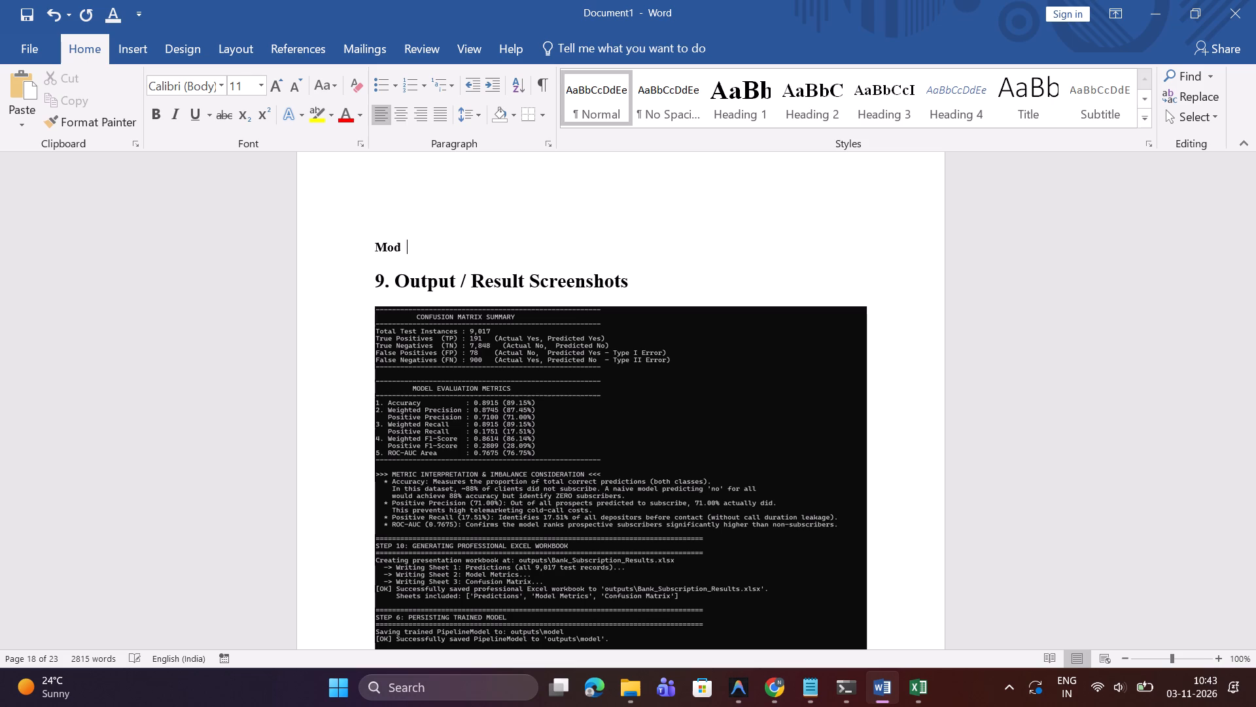
key("BackSpace")
key("BackSpace")
key("BackSpace")
key("BackSpace")
key("BackSpace")
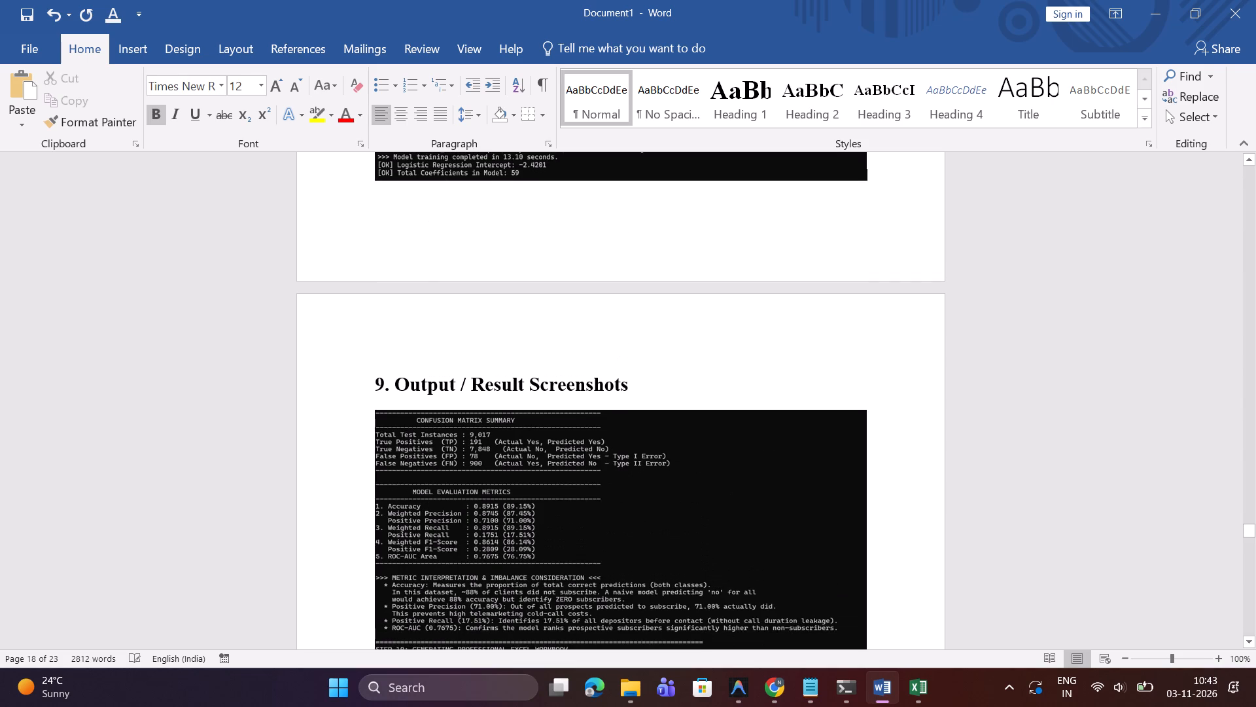
Increase the height of the Customer Insights dashboard picture by stretching its bottom edge downward.
scroll(604, 397, "down", 4)
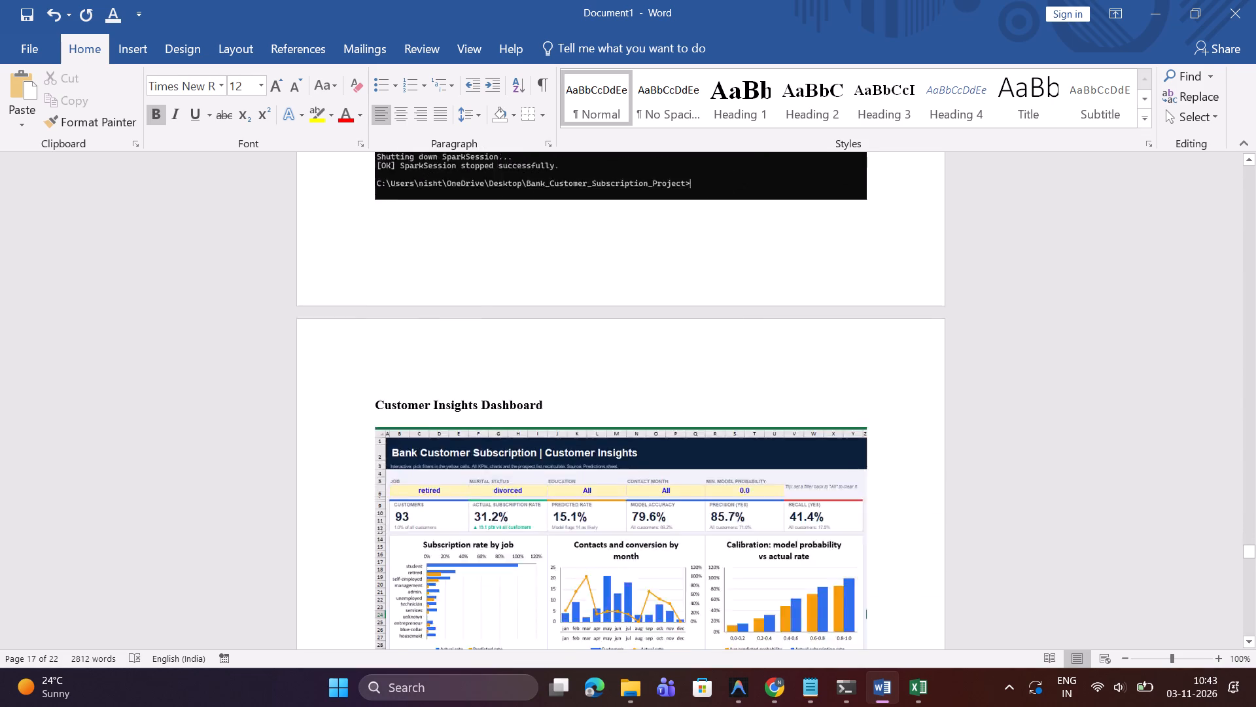
scroll(604, 397, "down", 2)
scroll(654, 558, "down", 2)
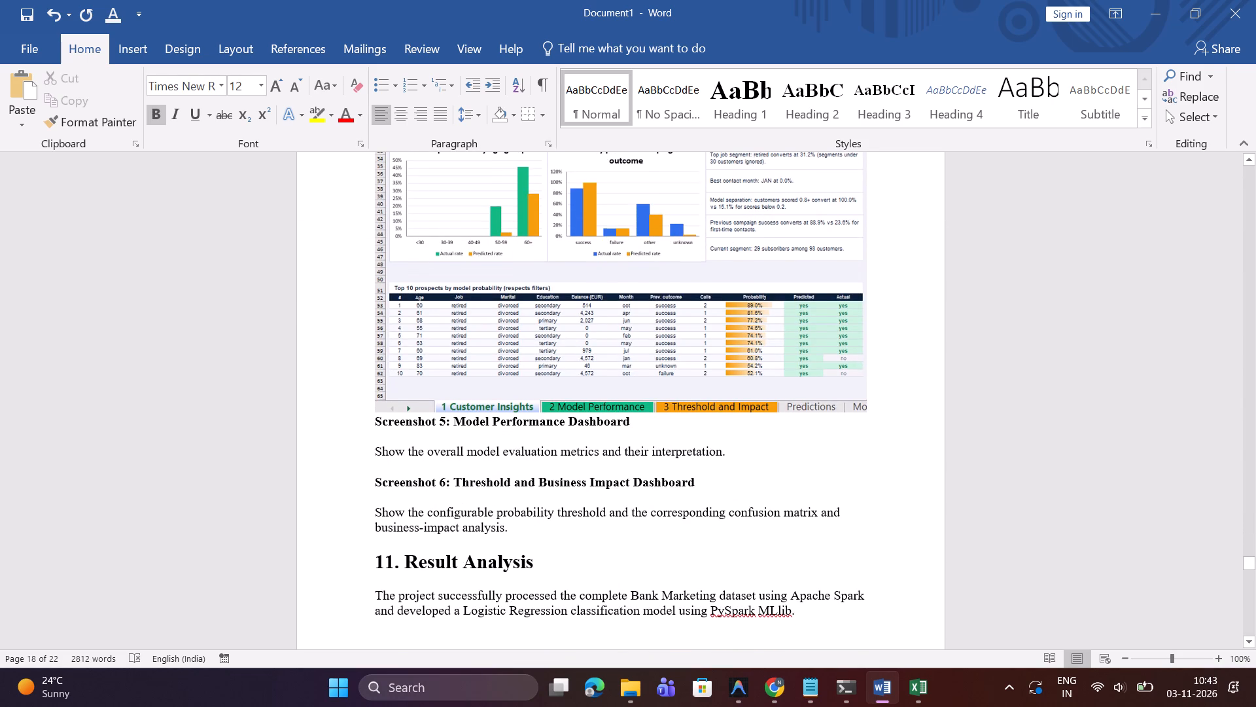
left_click(607, 299)
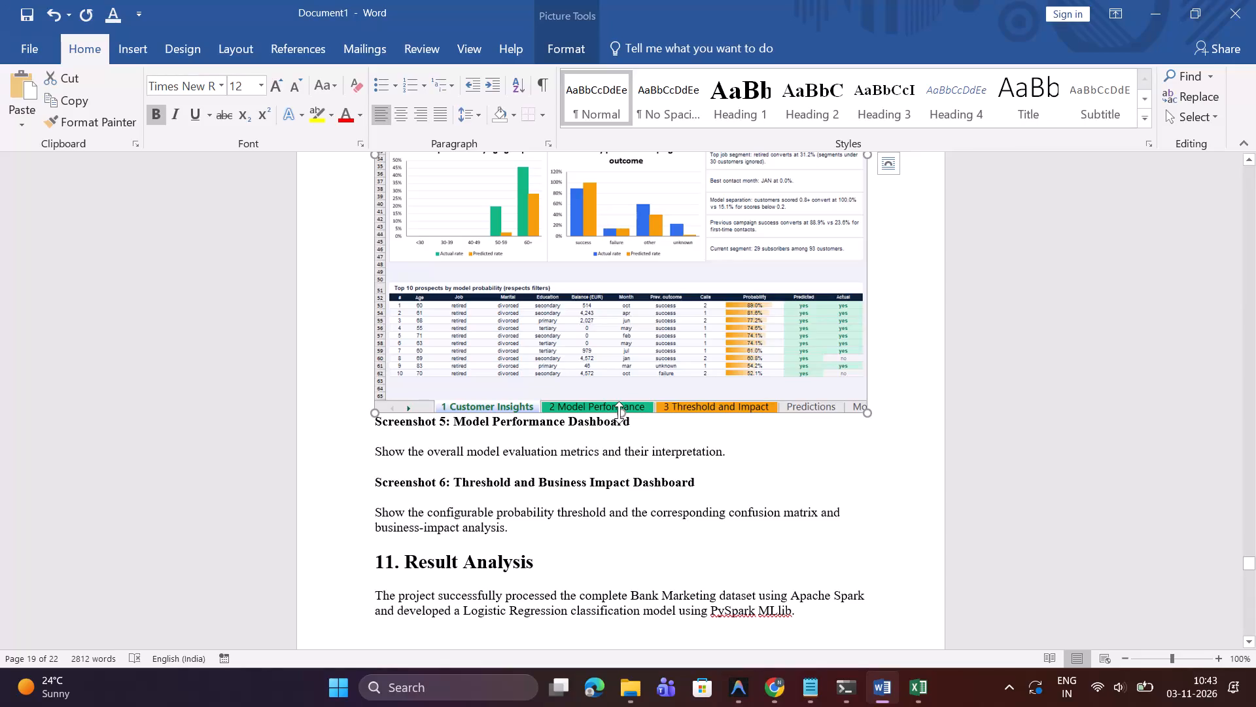
left_click_drag(619, 412, 618, 555)
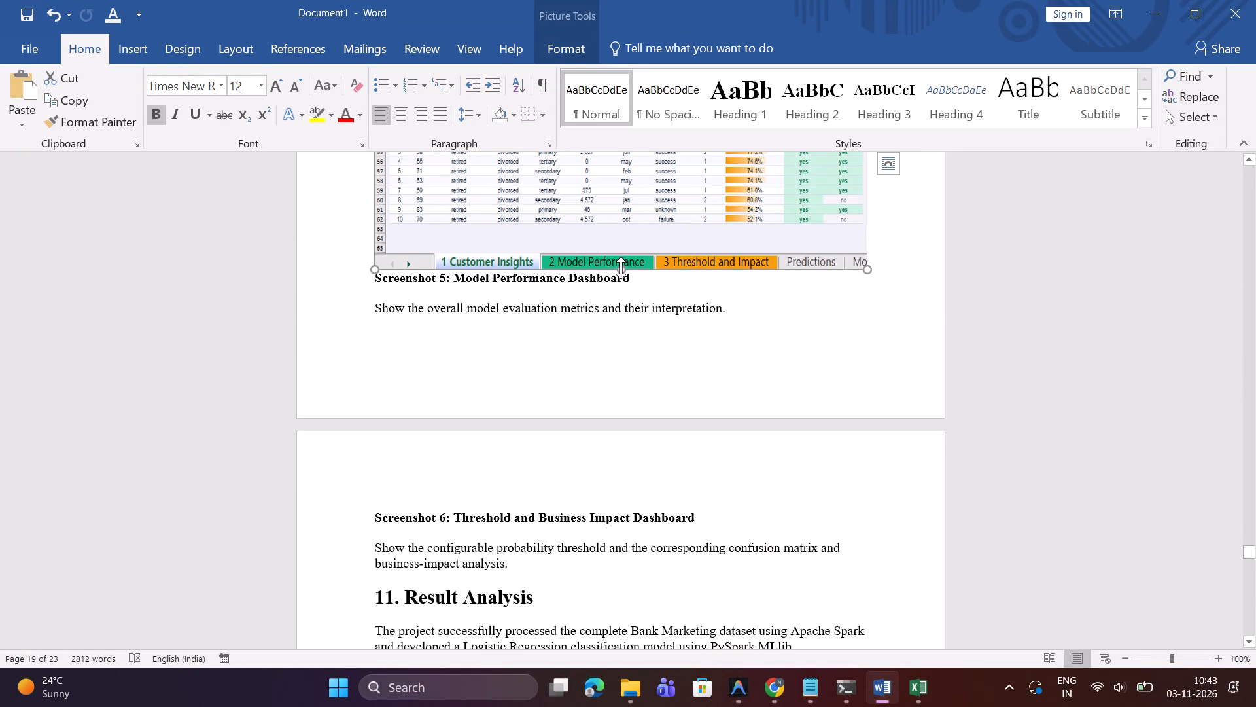
left_click(621, 268)
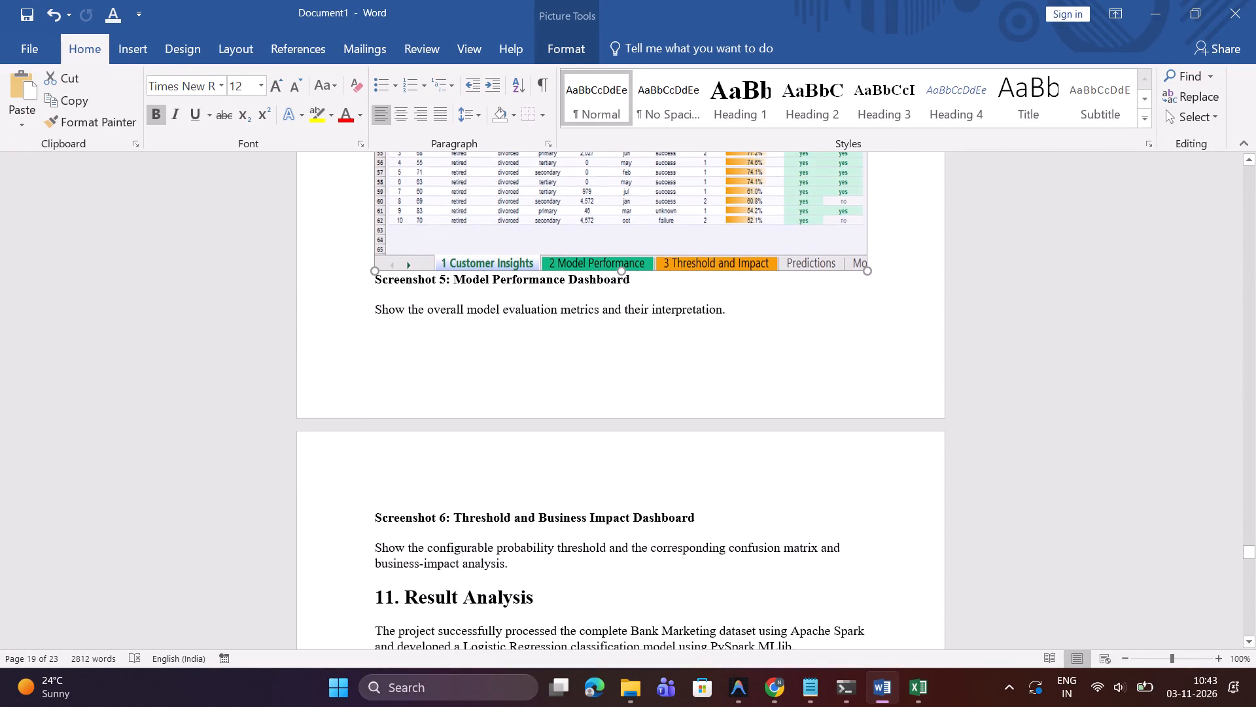
Remove the "Screenshot 5:" prefix from the Model Performance Dashboard label.
scroll(452, 427, "down", 1)
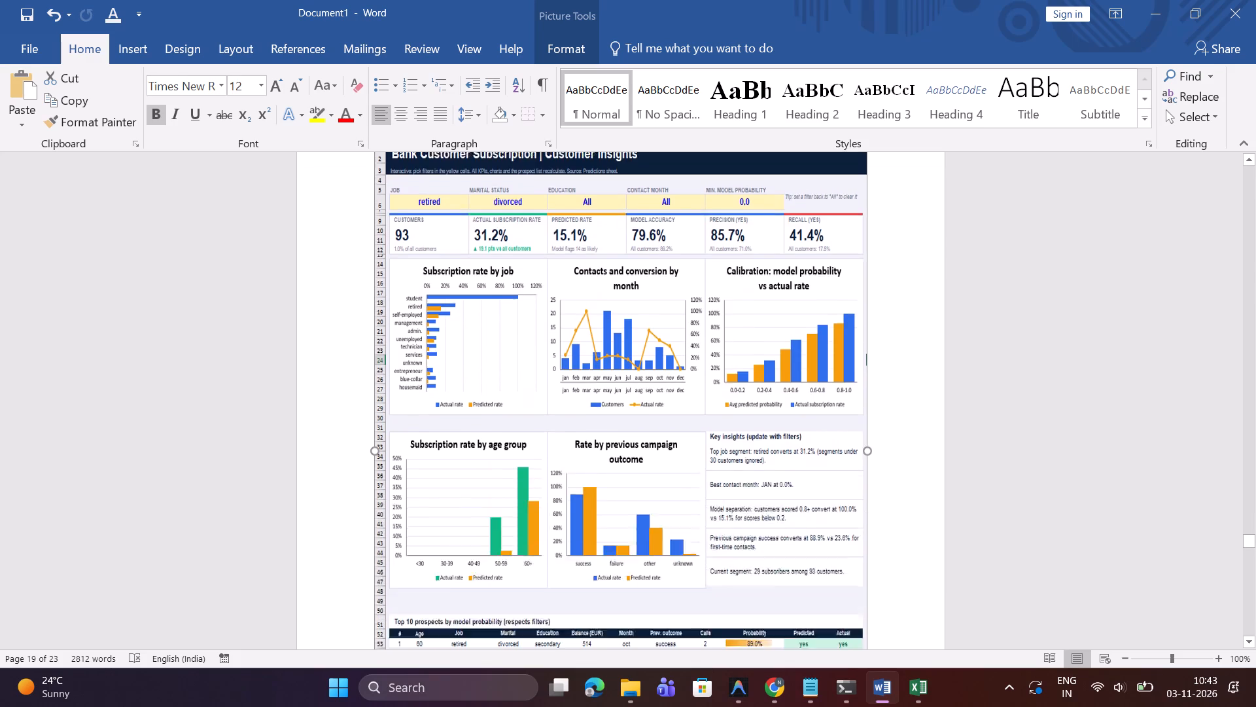
scroll(452, 427, "down", 2)
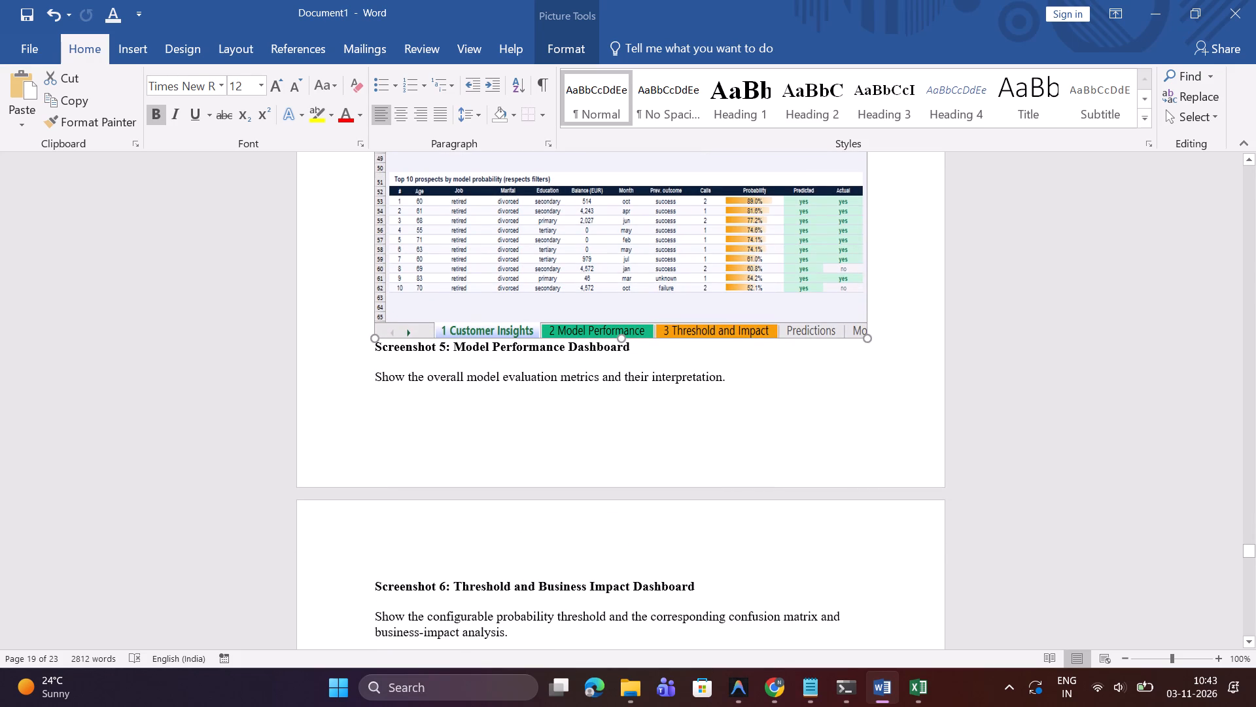
left_click(454, 349)
key("BackSpace")
key("BackSpace")
key("BackSpace")
key("BackSpace")
key("BackSpace")
key("BackSpace")
key("BackSpace")
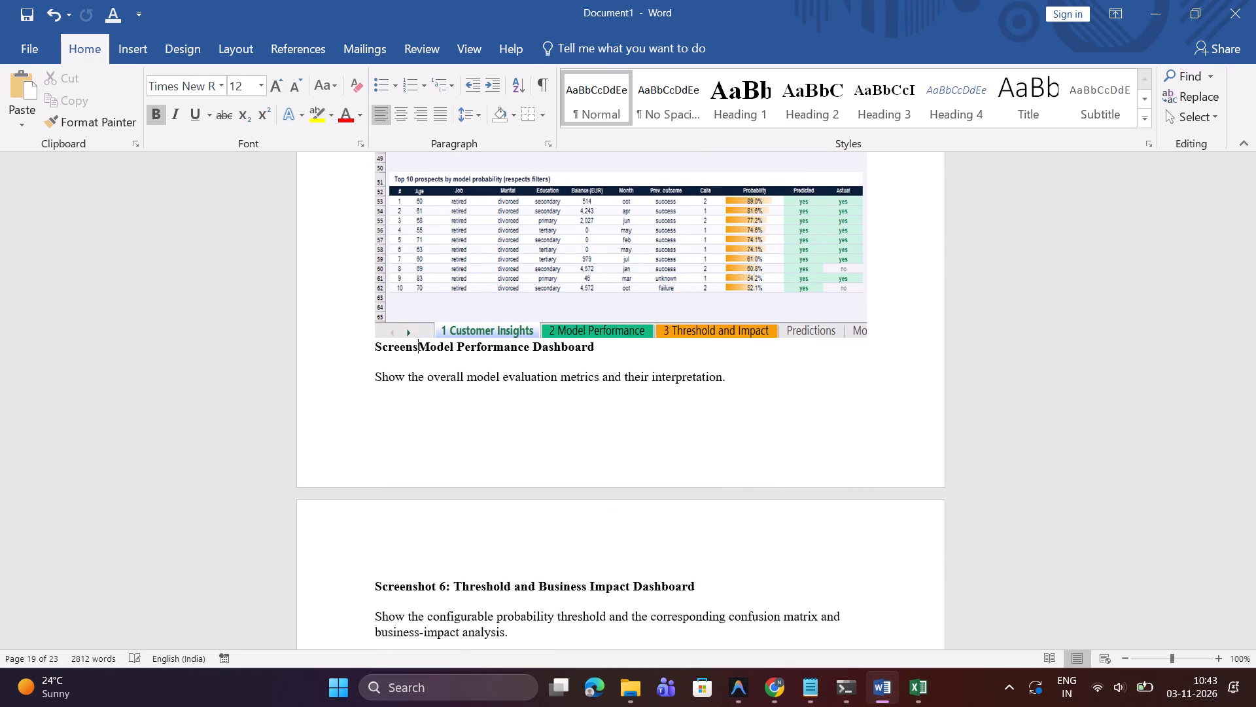
key("BackSpace")
key("BackSpace")
key("BackSpace")
key("BackSpace")
key("BackSpace")
key("BackSpace")
key("BackSpace")
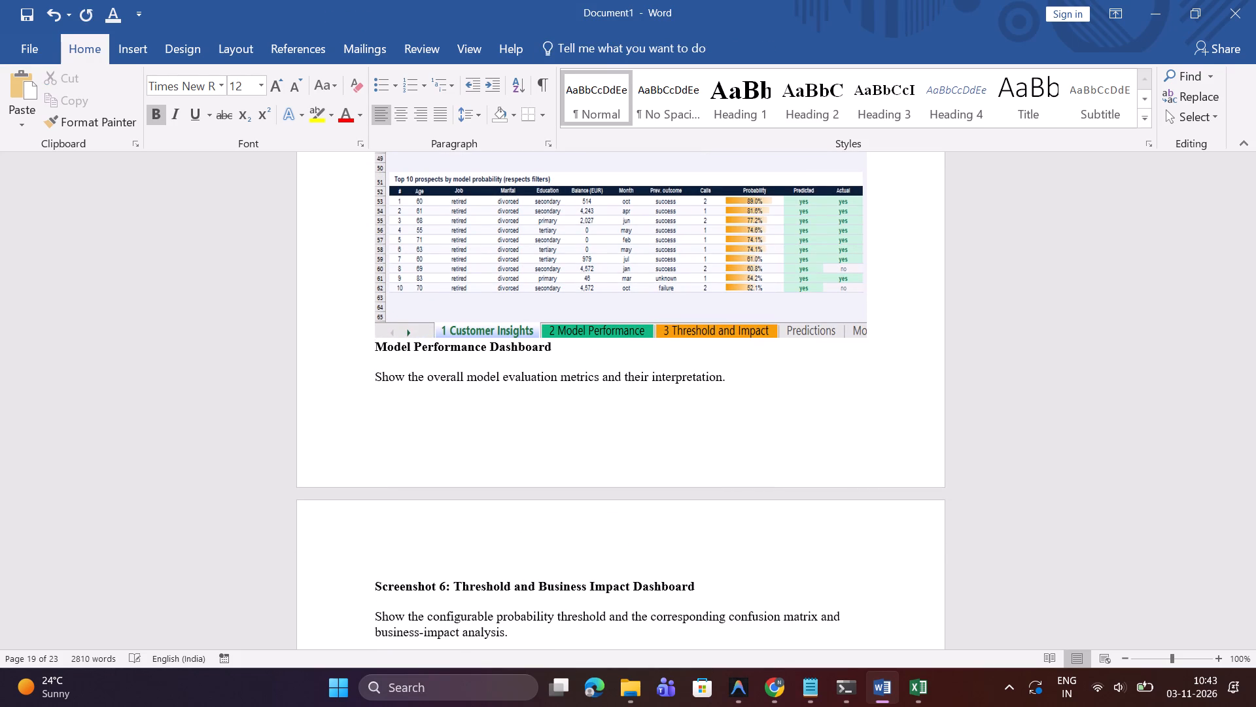
Insert three empty lines before the Model Performance Dashboard label so it starts on the following page.
key("Return")
key("Return")
key("Return")
scroll(454, 349, "down", 1)
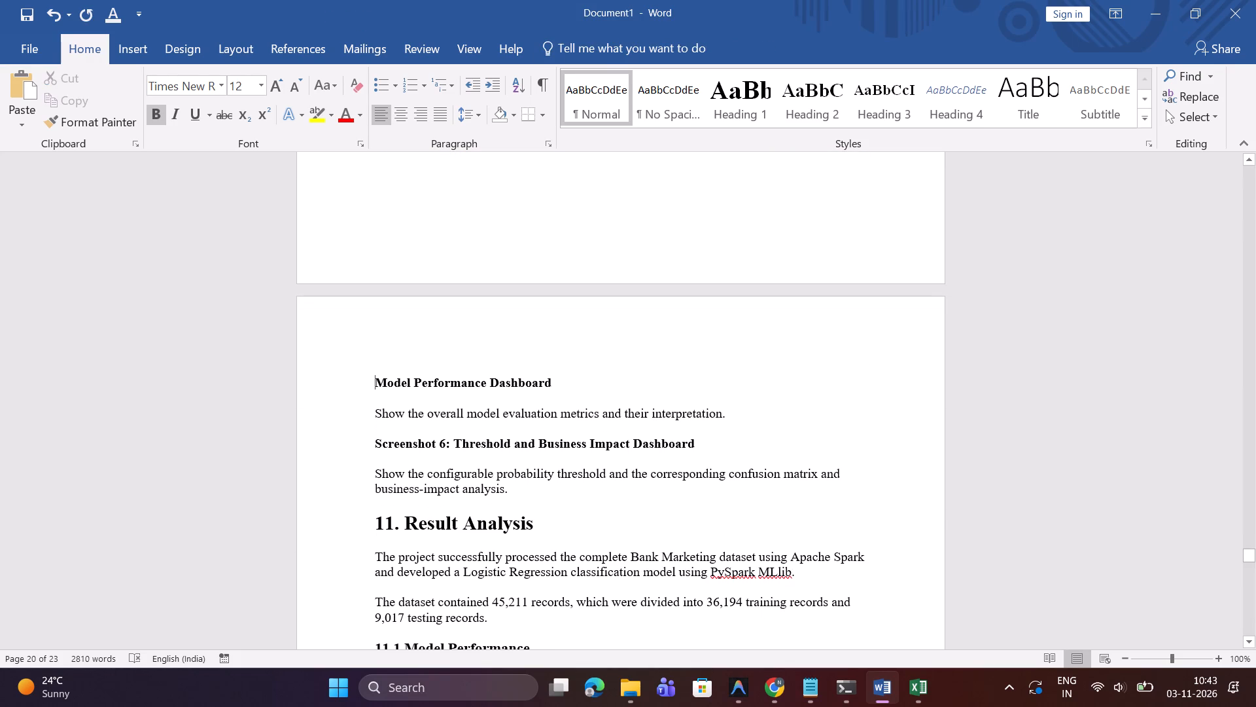
Delete the placeholder sentence about overall model evaluation metrics below the Model Performance Dashboard label.
left_click_drag(726, 416, 372, 416)
key("BackSpace")
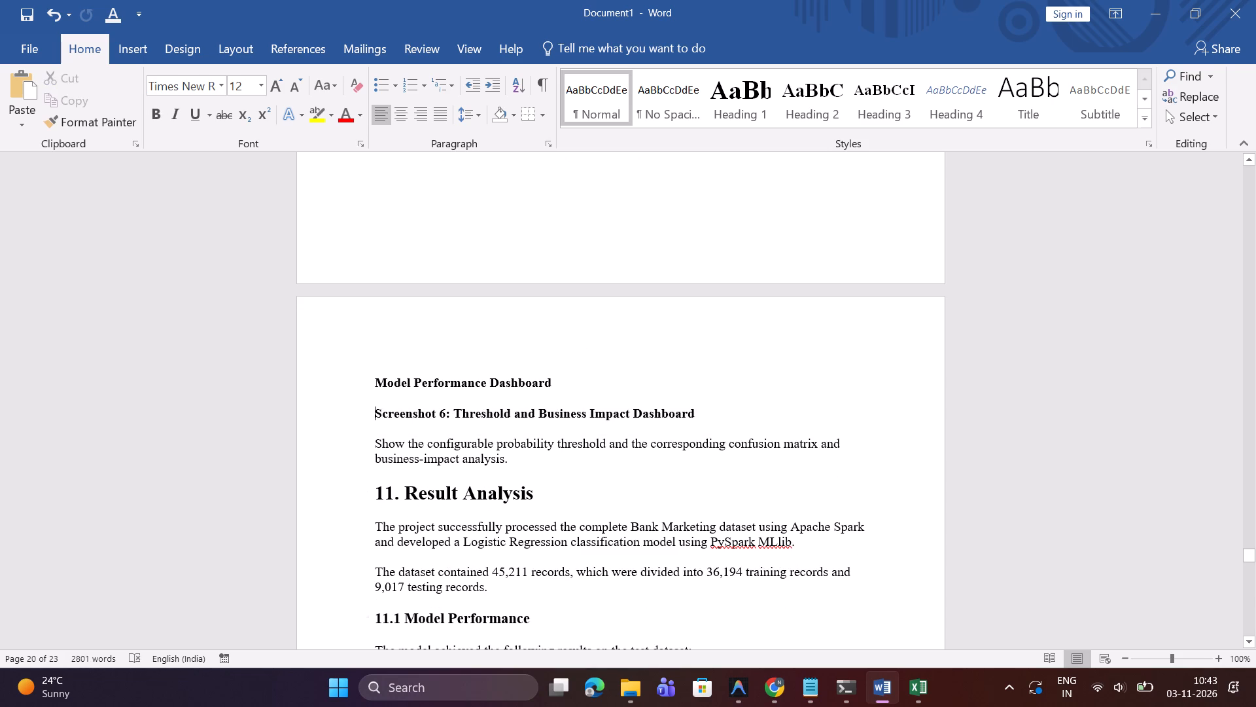
Snip the 2 Model Performance dashboard in Excel, from its title banner down through the scorecard table.
left_click(921, 691)
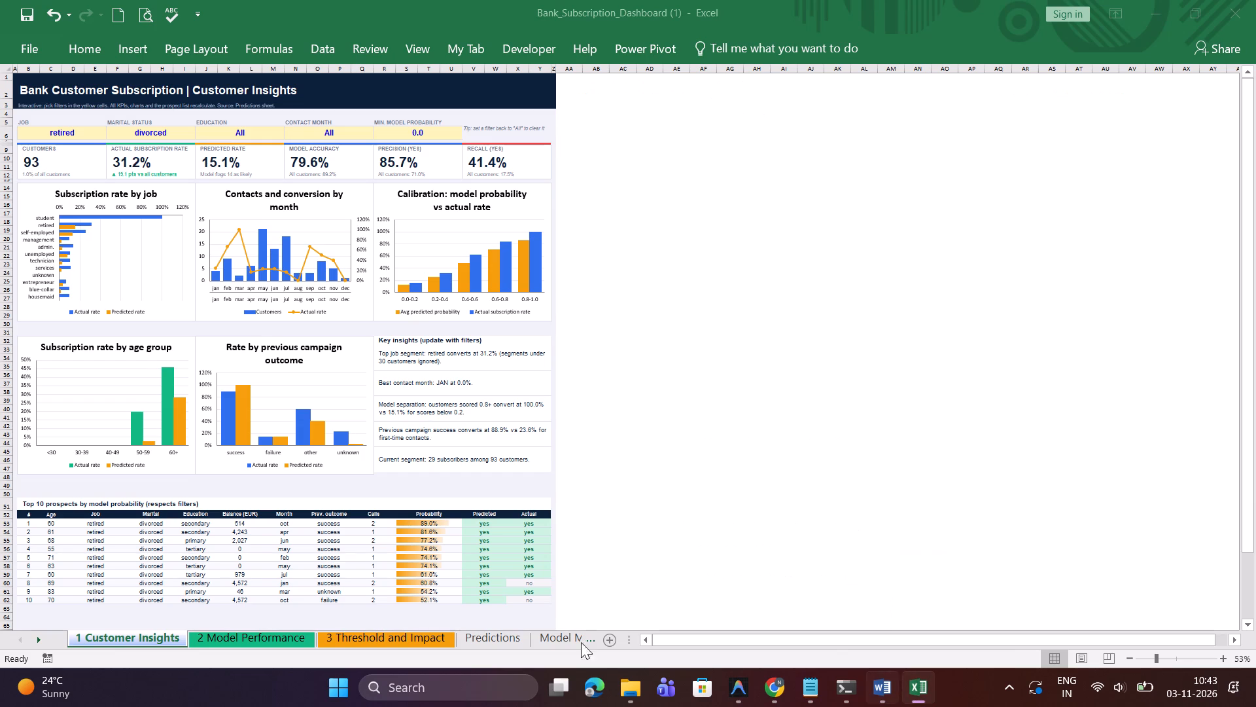
left_click(283, 644)
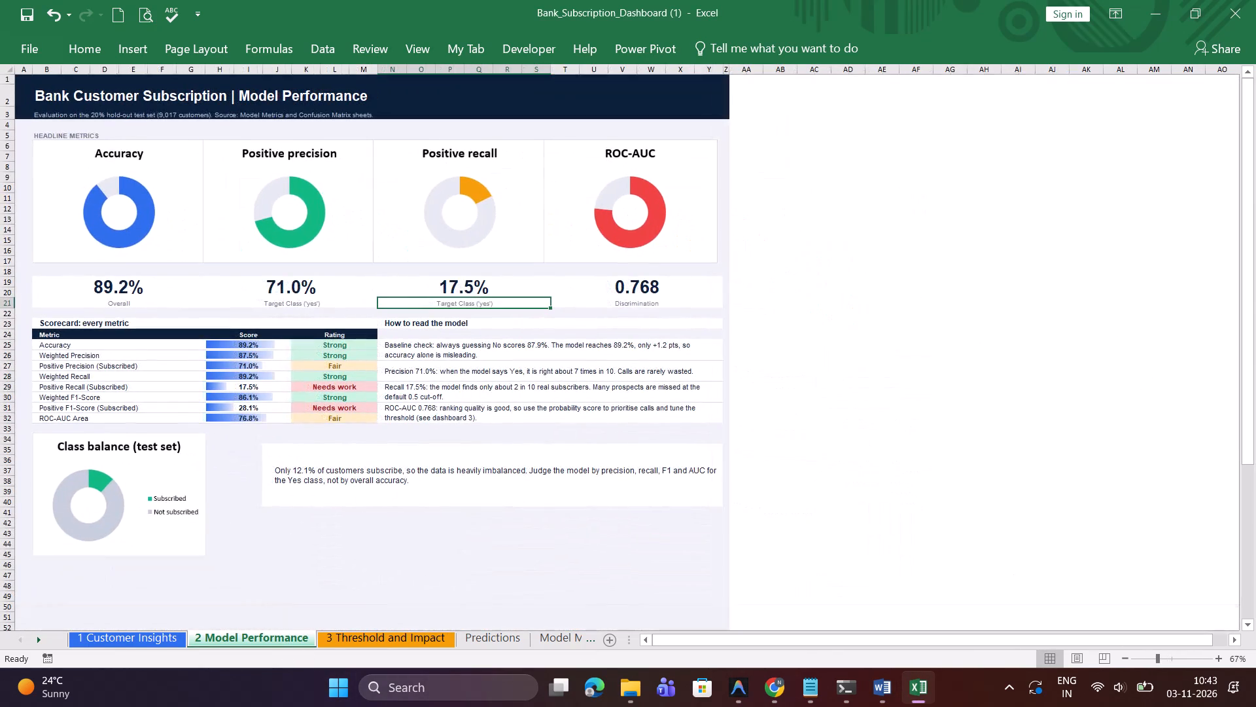
scroll(925, 442, "right", 1)
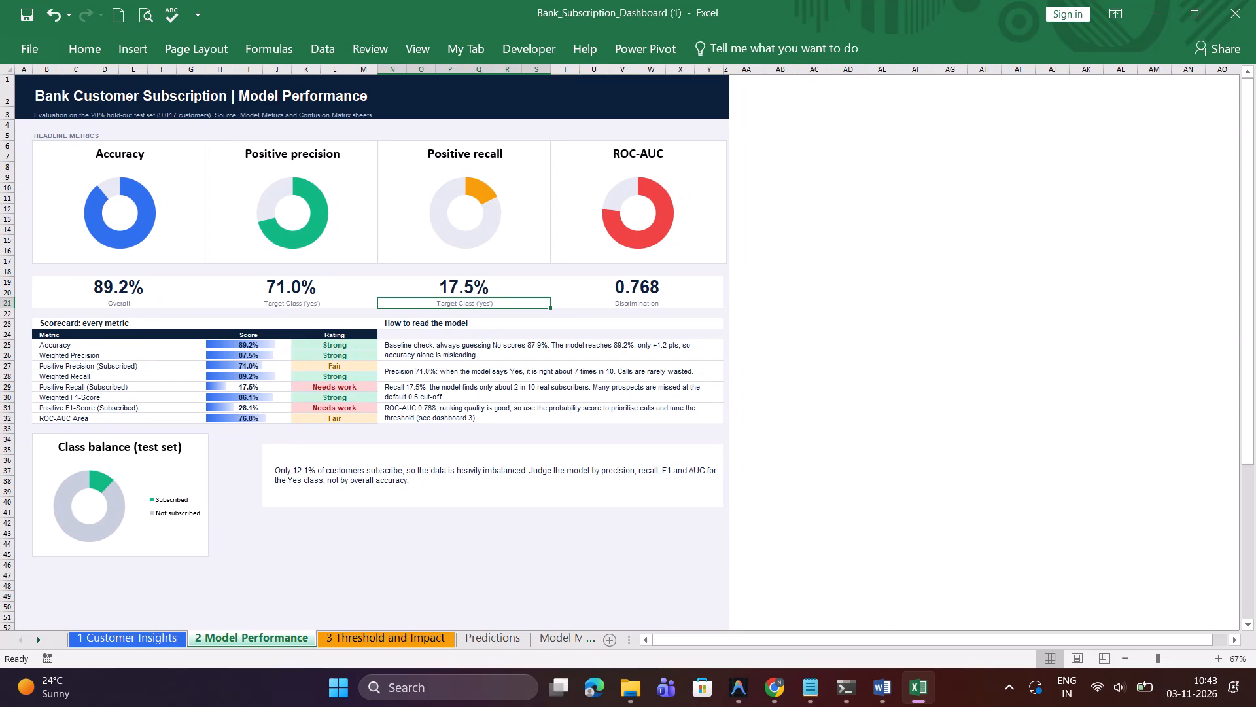
key("shift+super+s")
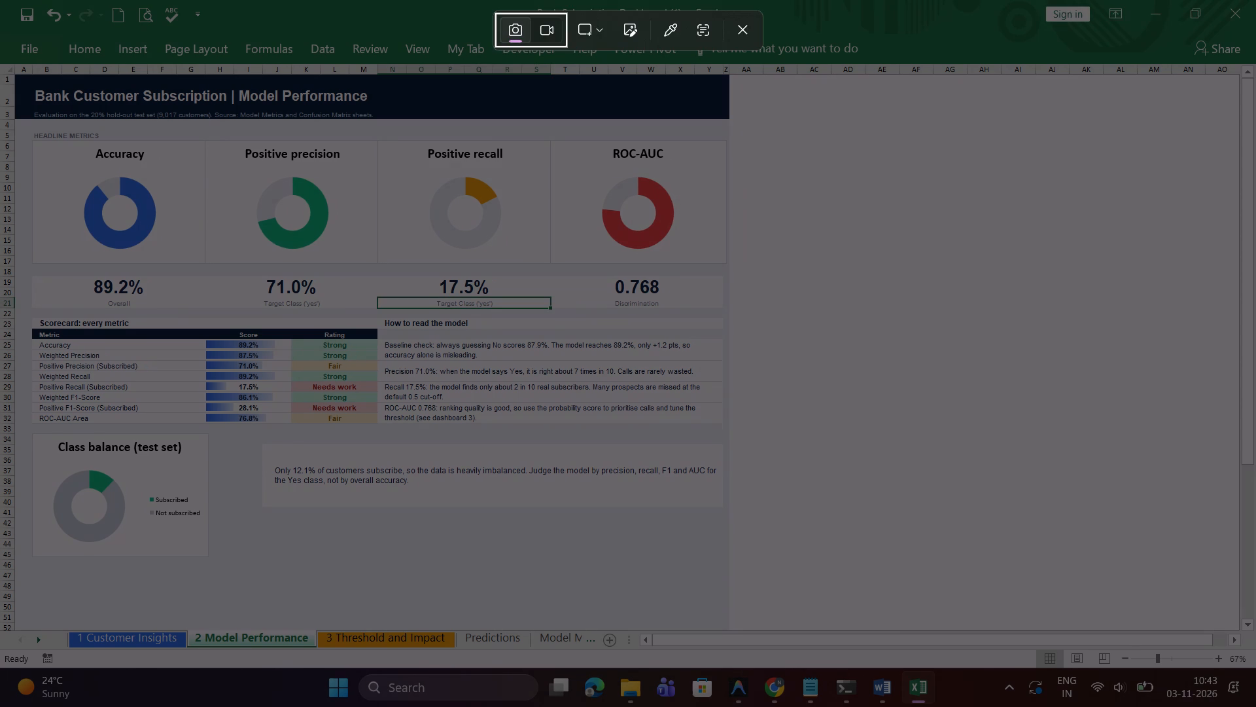
left_click_drag(19, 74, 712, 442)
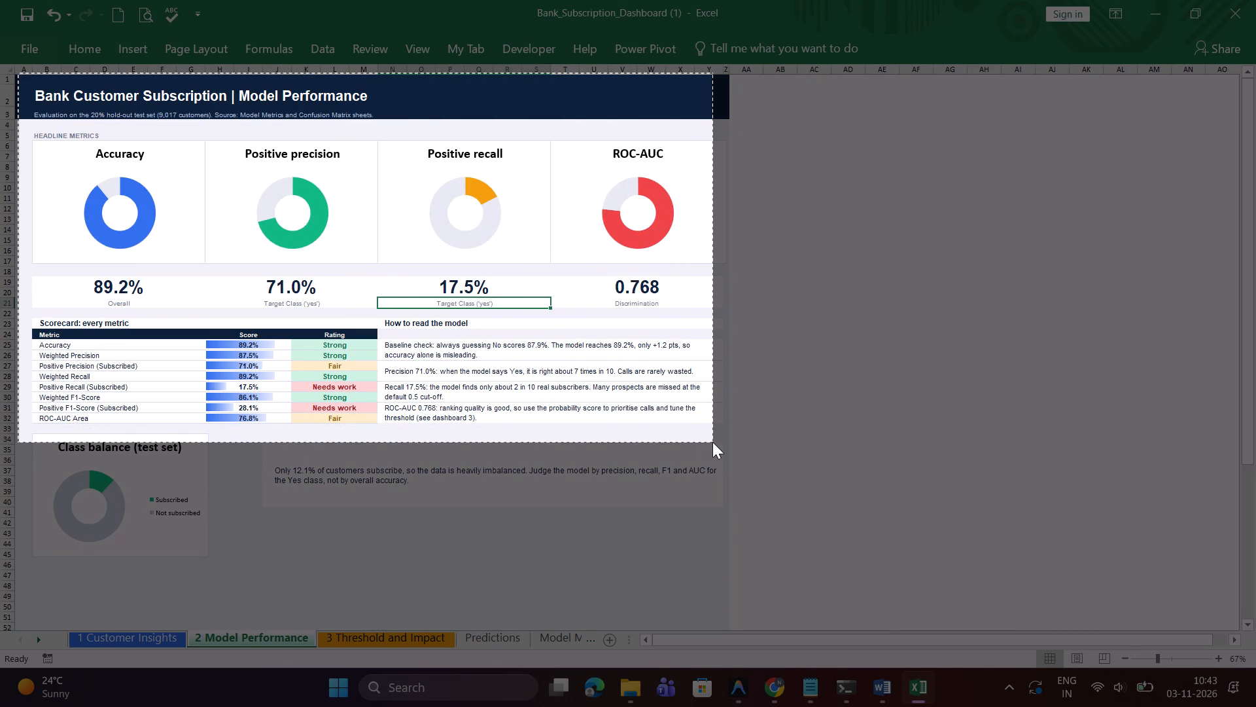
left_click_drag(712, 442, 727, 440)
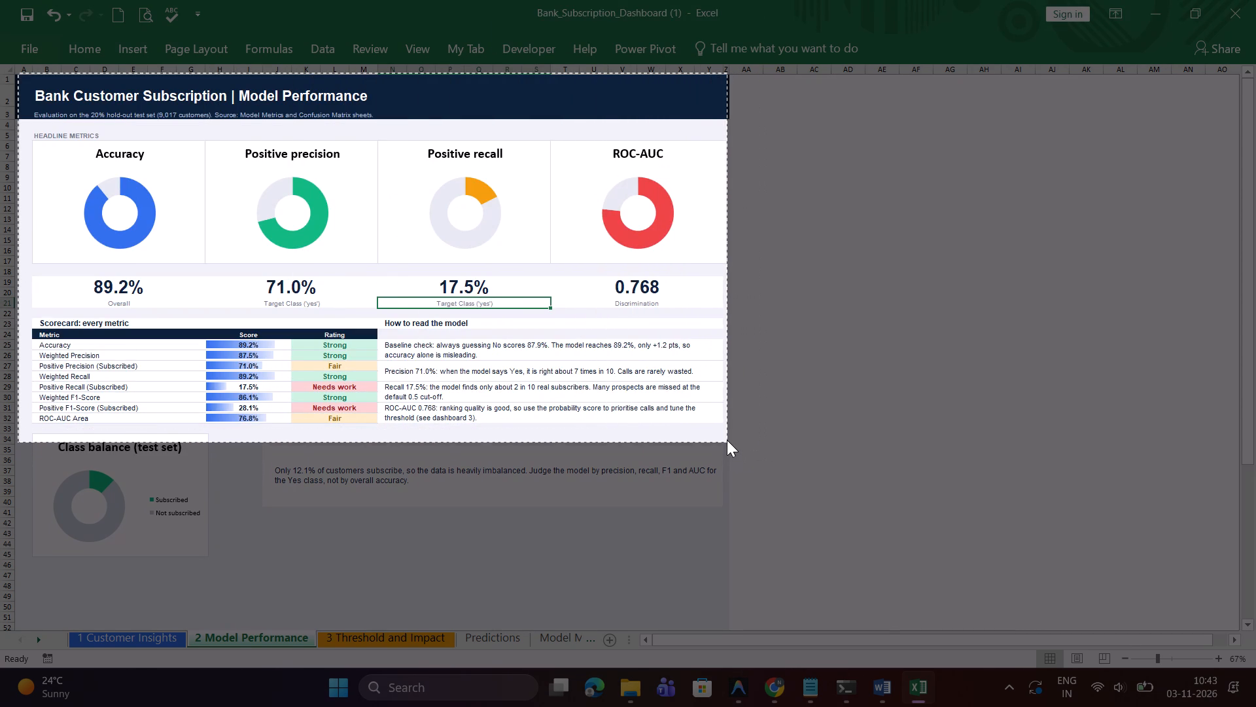
left_click_drag(727, 440, 724, 429)
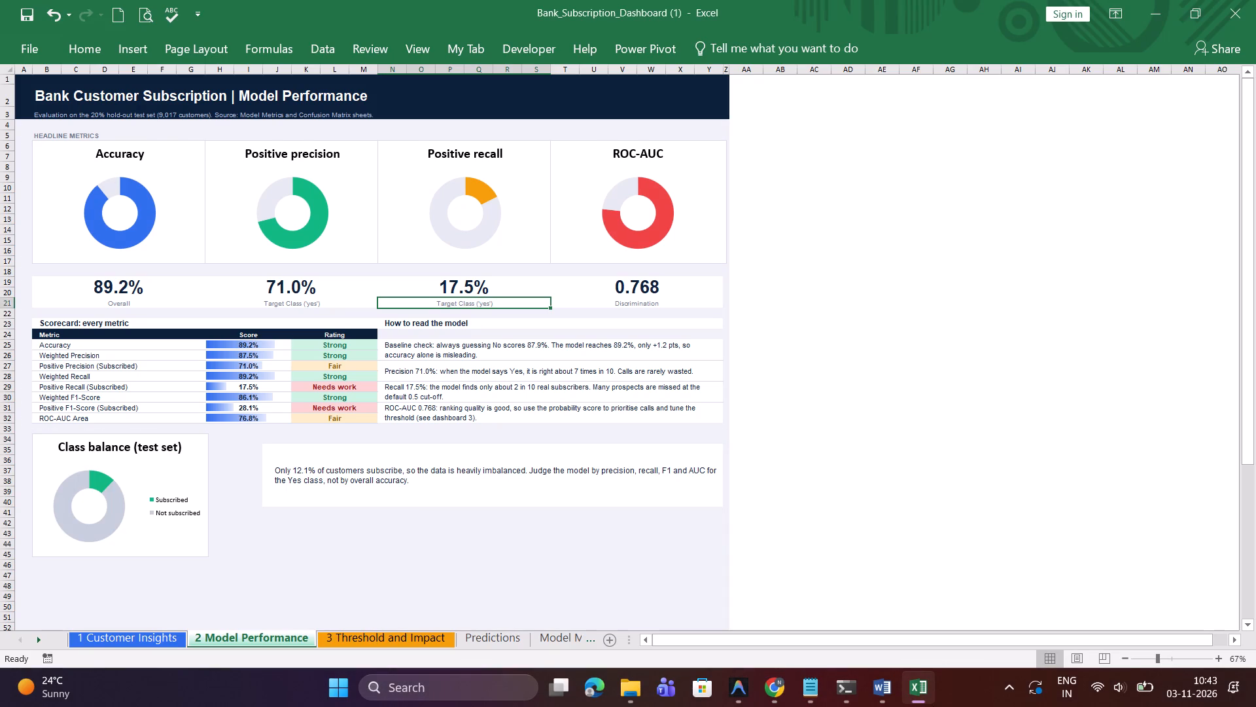
Paste the Model Performance snip into the Word report directly under the Model Performance Dashboard label.
left_click(885, 695)
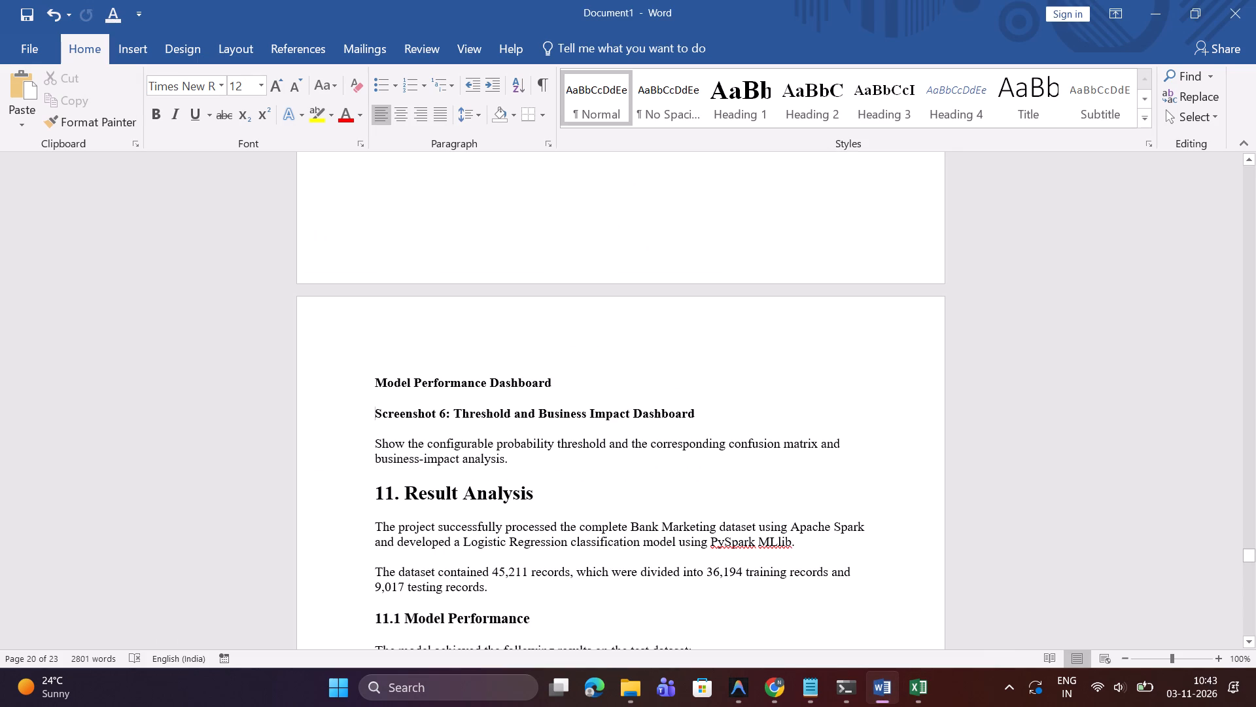
key("ctrl+v")
scroll(808, 557, "down", 1)
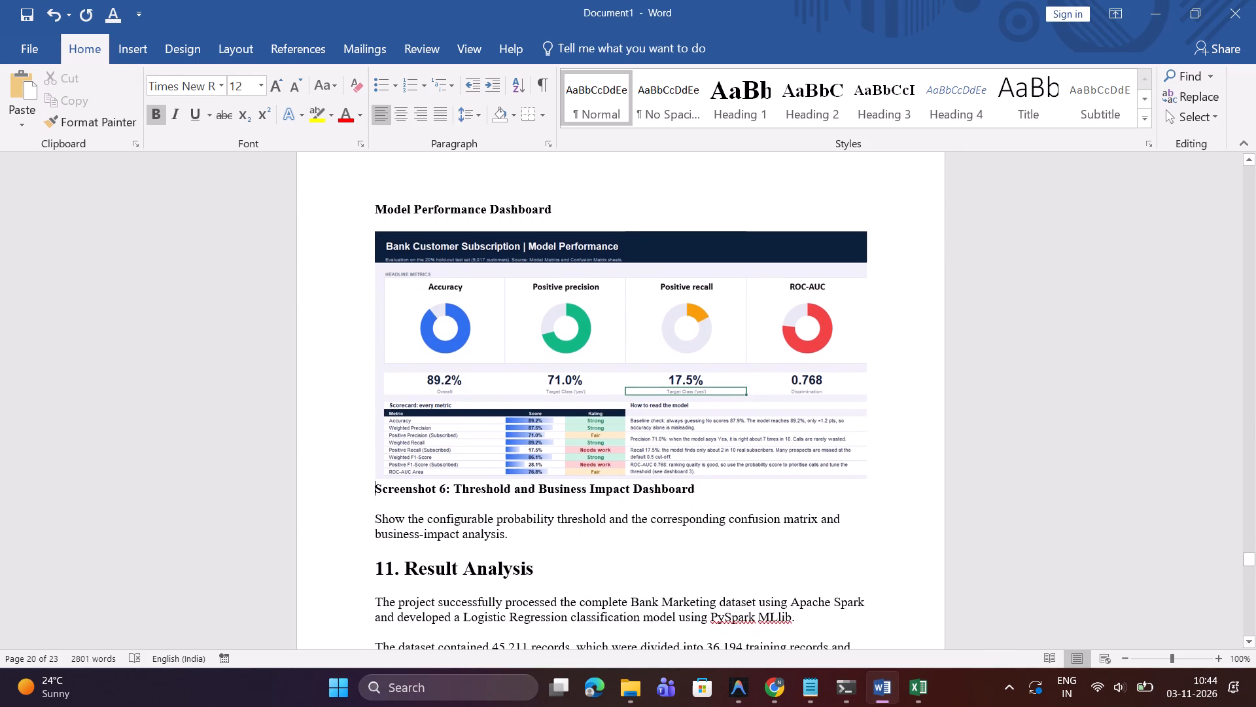
Increase the height of the Model Performance dashboard picture by stretching its bottom edge downward.
left_click(641, 423)
left_click_drag(621, 479, 622, 488)
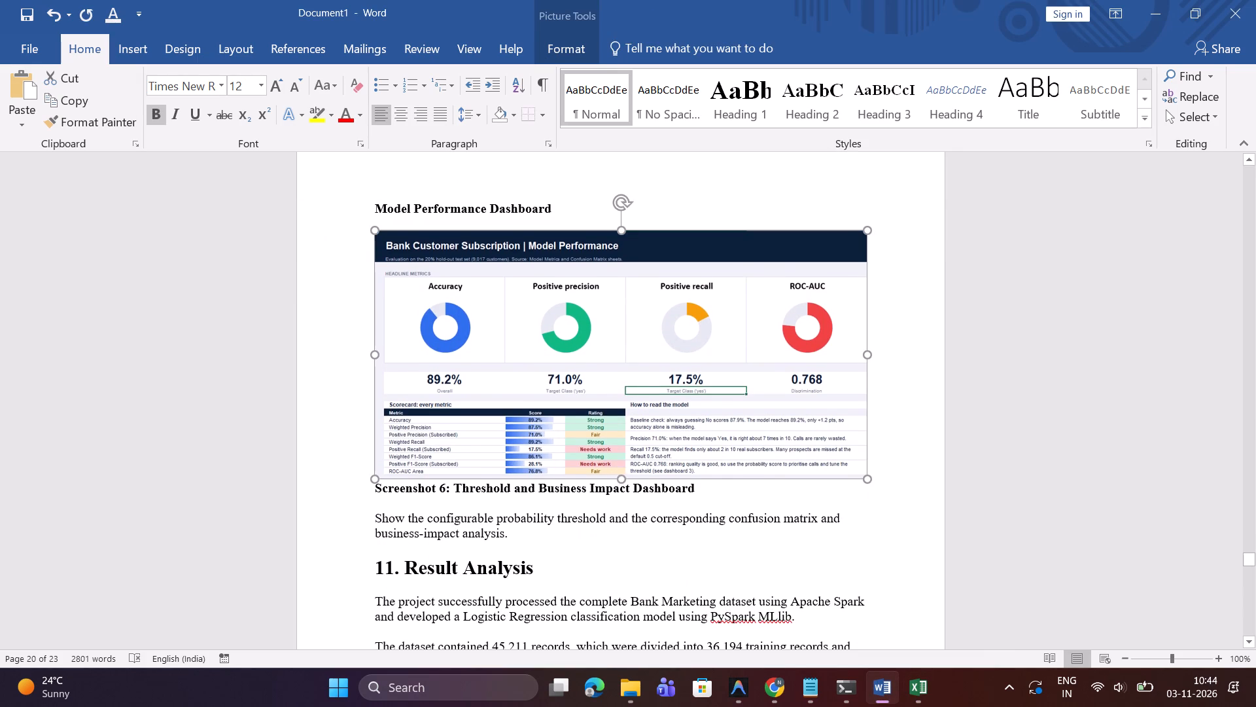
left_click_drag(622, 488, 624, 530)
Replace the "Screenshot 6:" prefix of the Threshold and Business Impact Dashboard label with two line breaks above it.
scroll(624, 530, "down", 1)
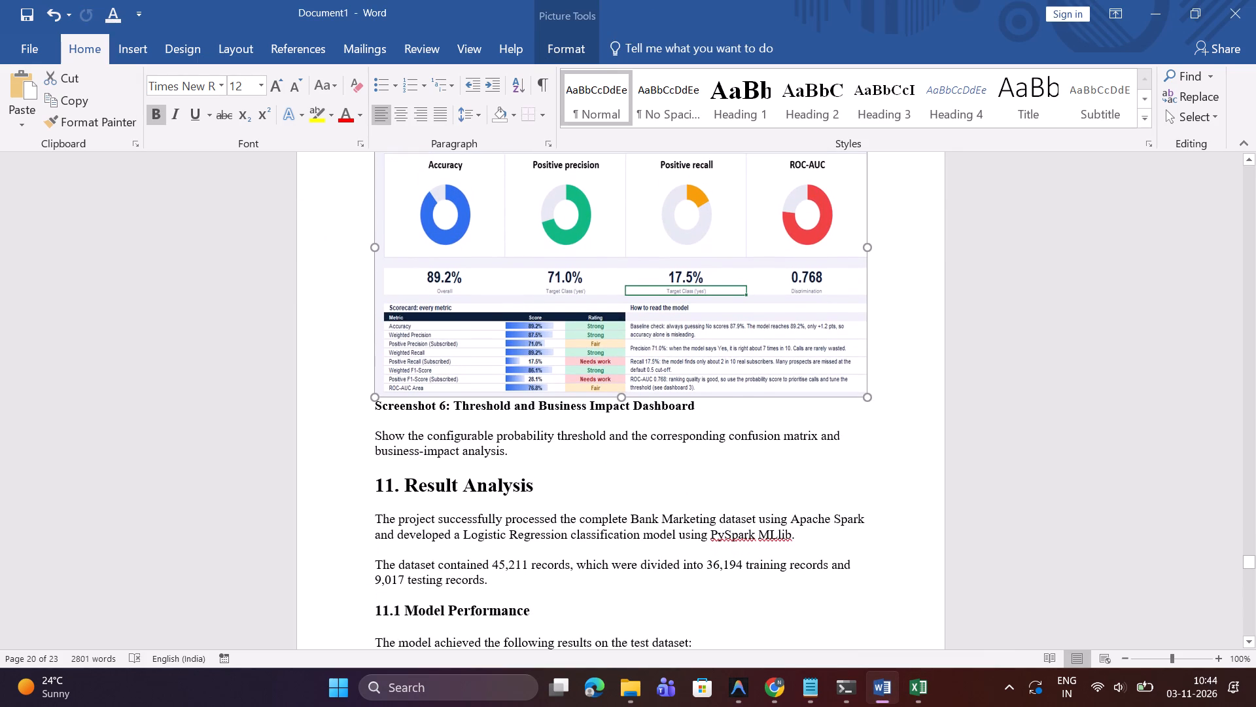
left_click_drag(453, 407, 391, 405)
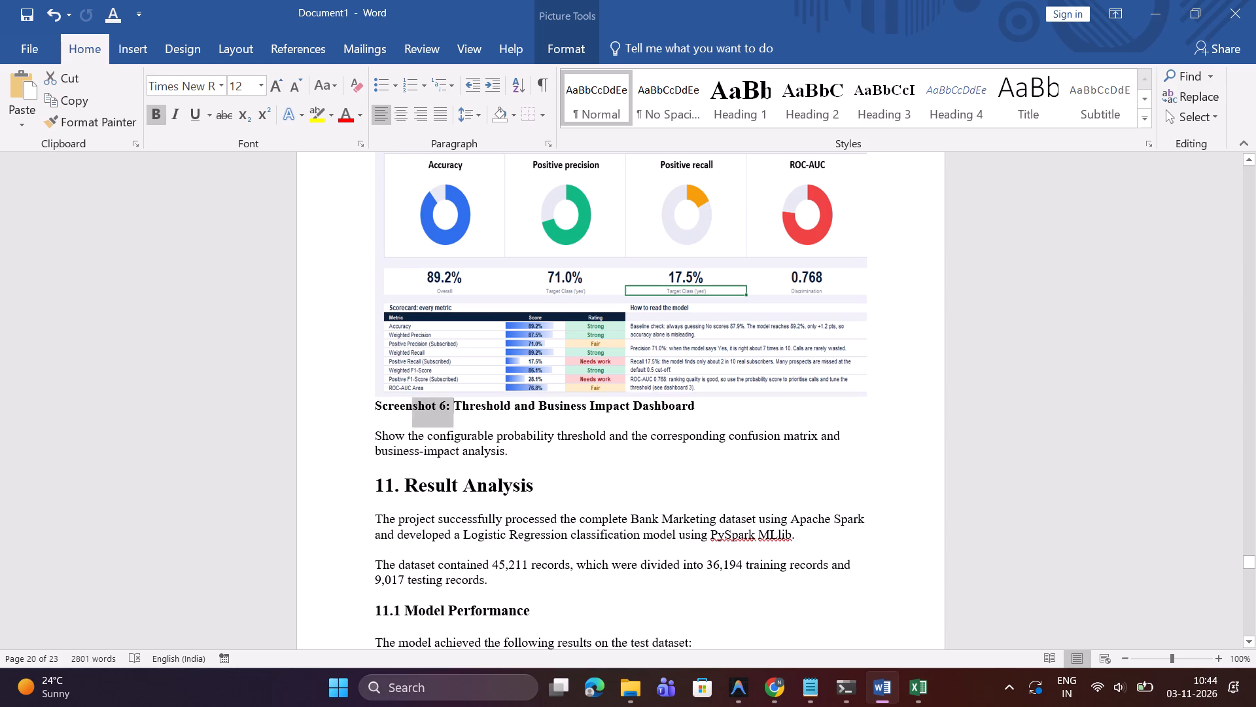
left_click_drag(391, 405, 383, 405)
key("Return")
key("Return")
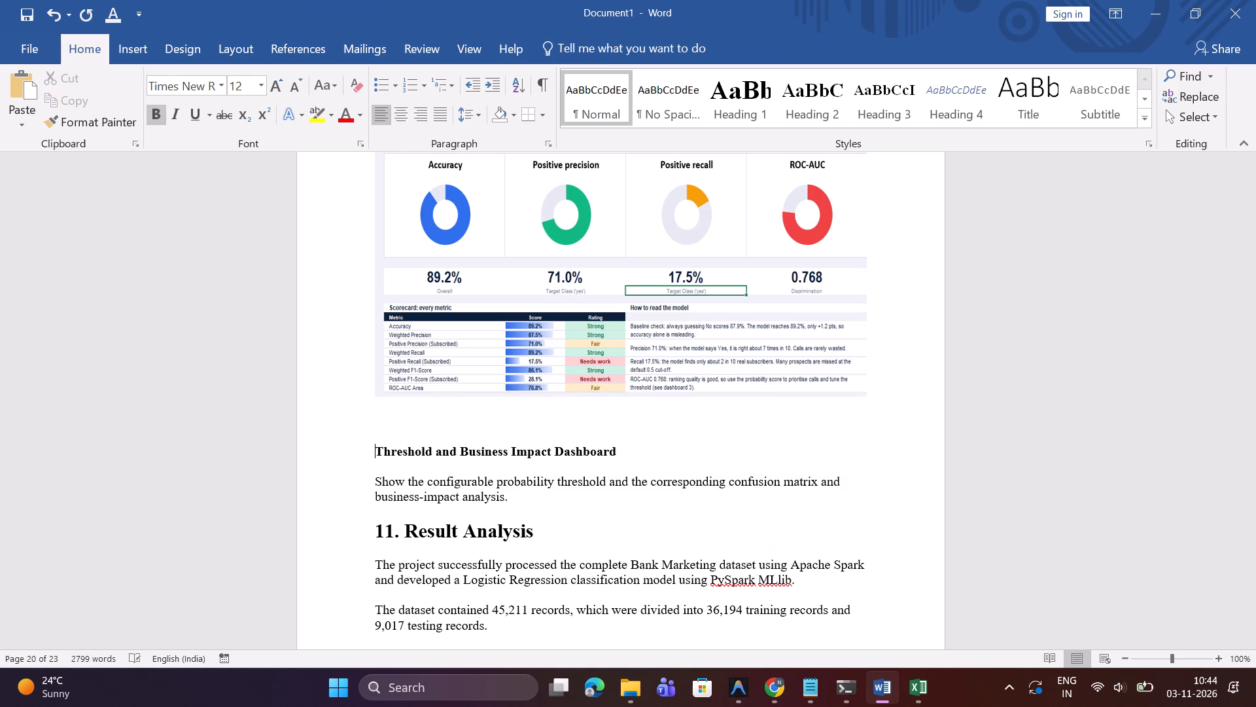
Add an empty line below the Threshold and Business Impact Dashboard label.
left_click(652, 448)
key("Return")
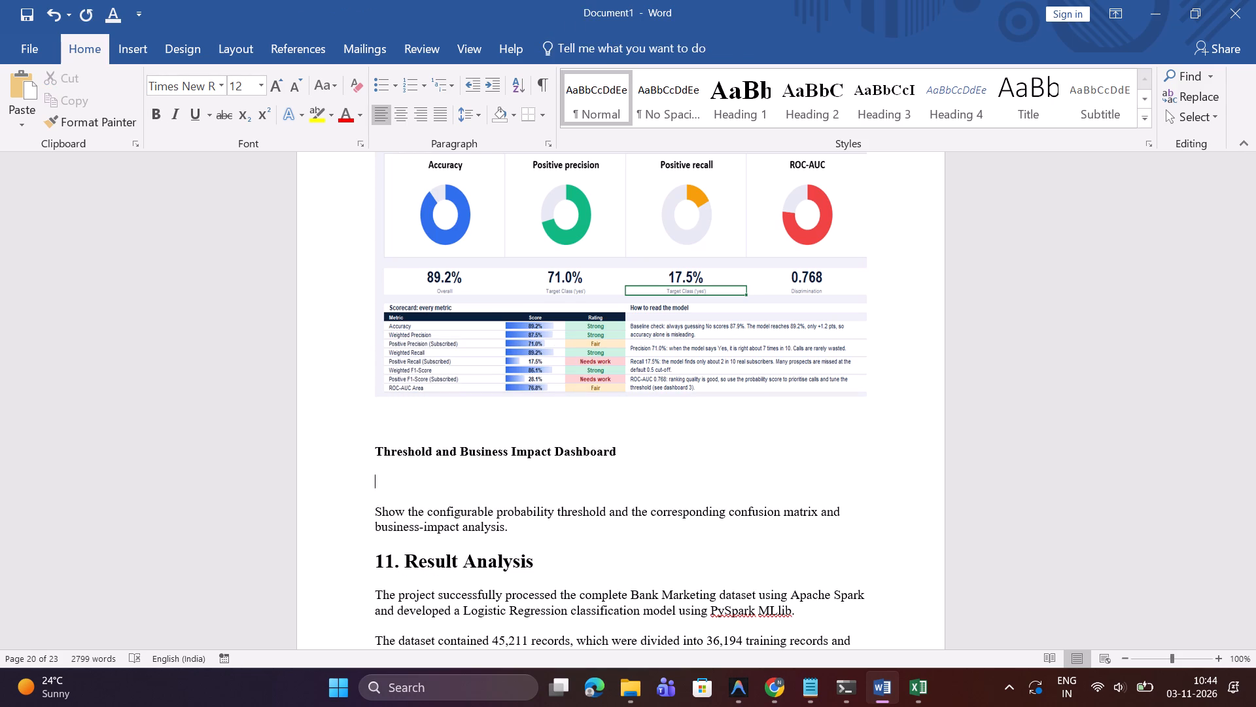
scroll(790, 458, "up", 3)
scroll(790, 458, "down", 2)
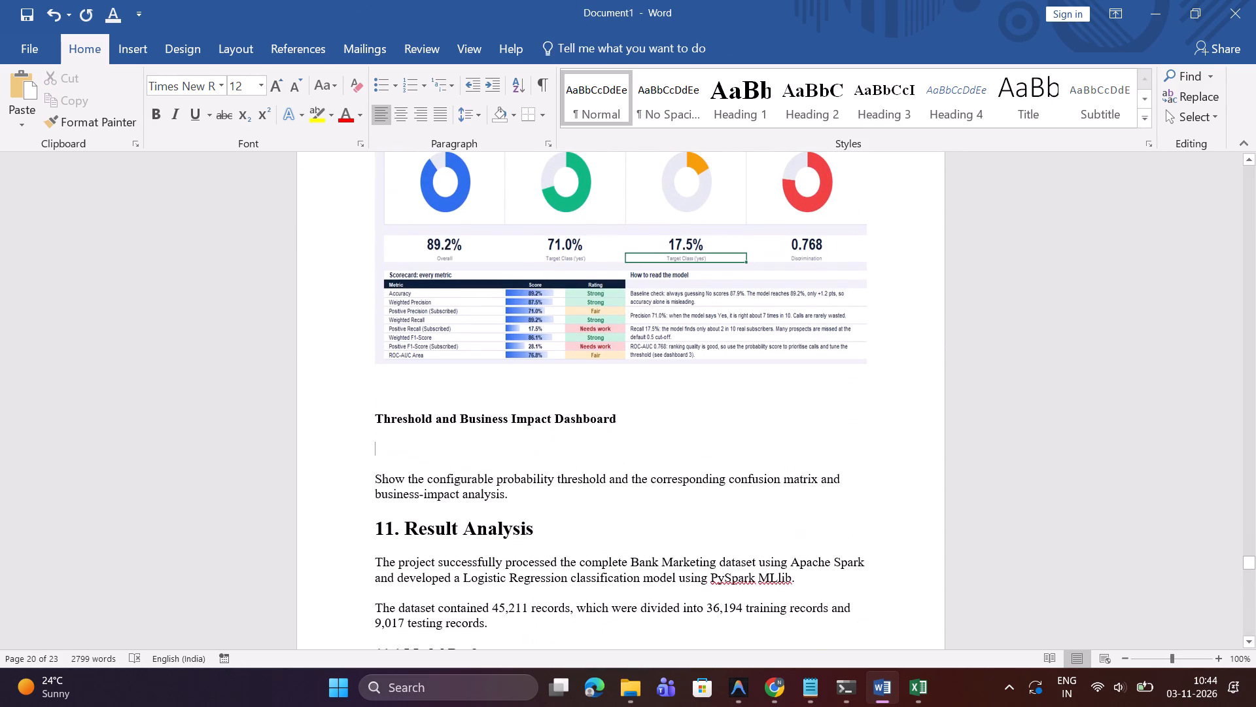
Switch to Excel and display the complete dashboard on the 3 Threshold and Impact sheet.
left_click(873, 694)
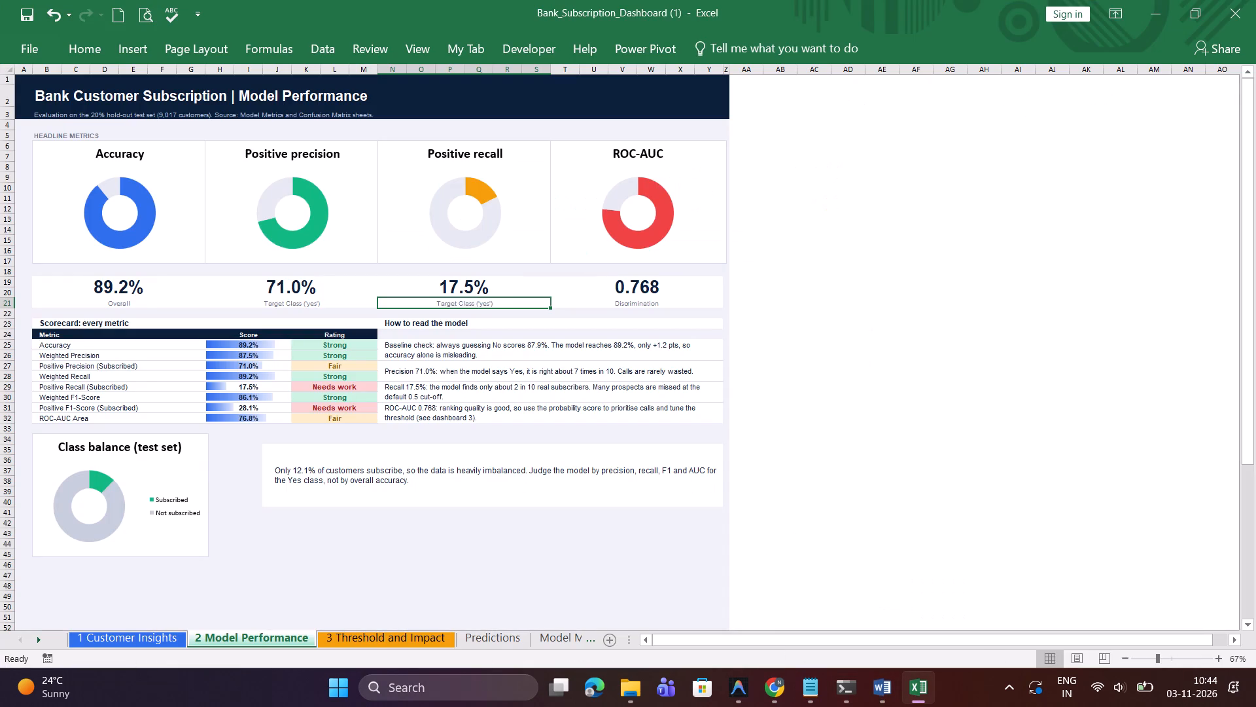
left_click(396, 641)
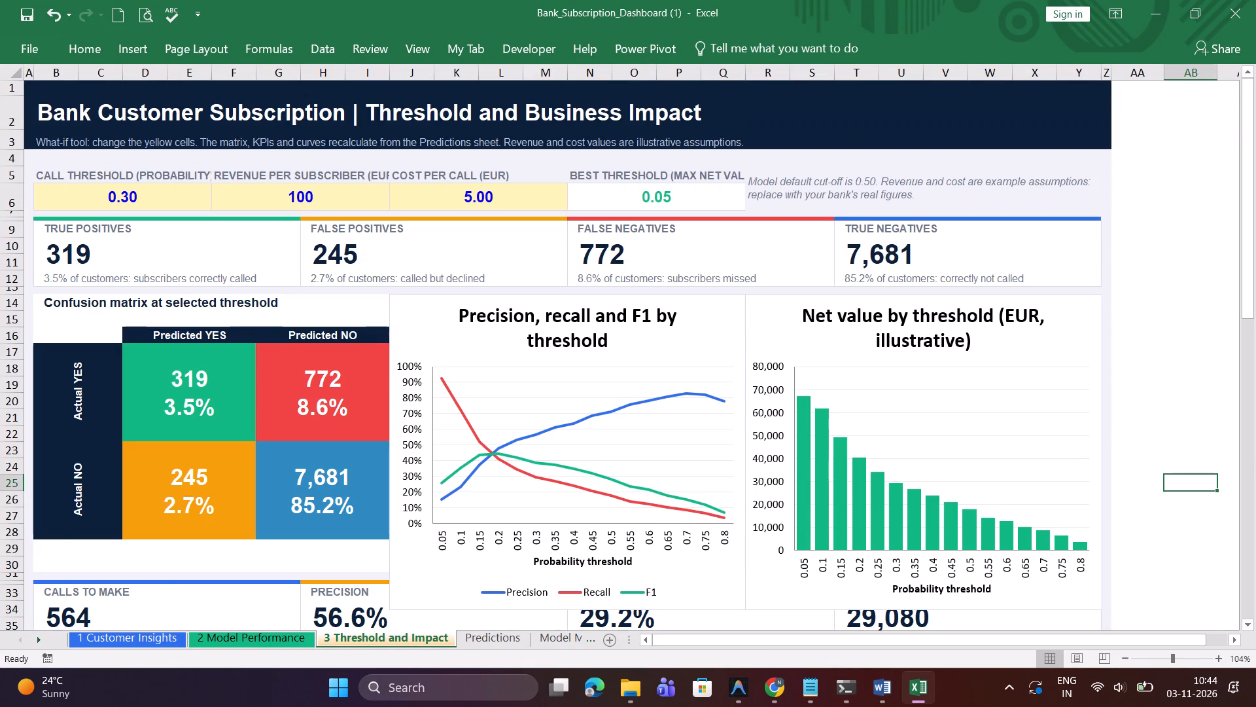
scroll(944, 374, "up", 1)
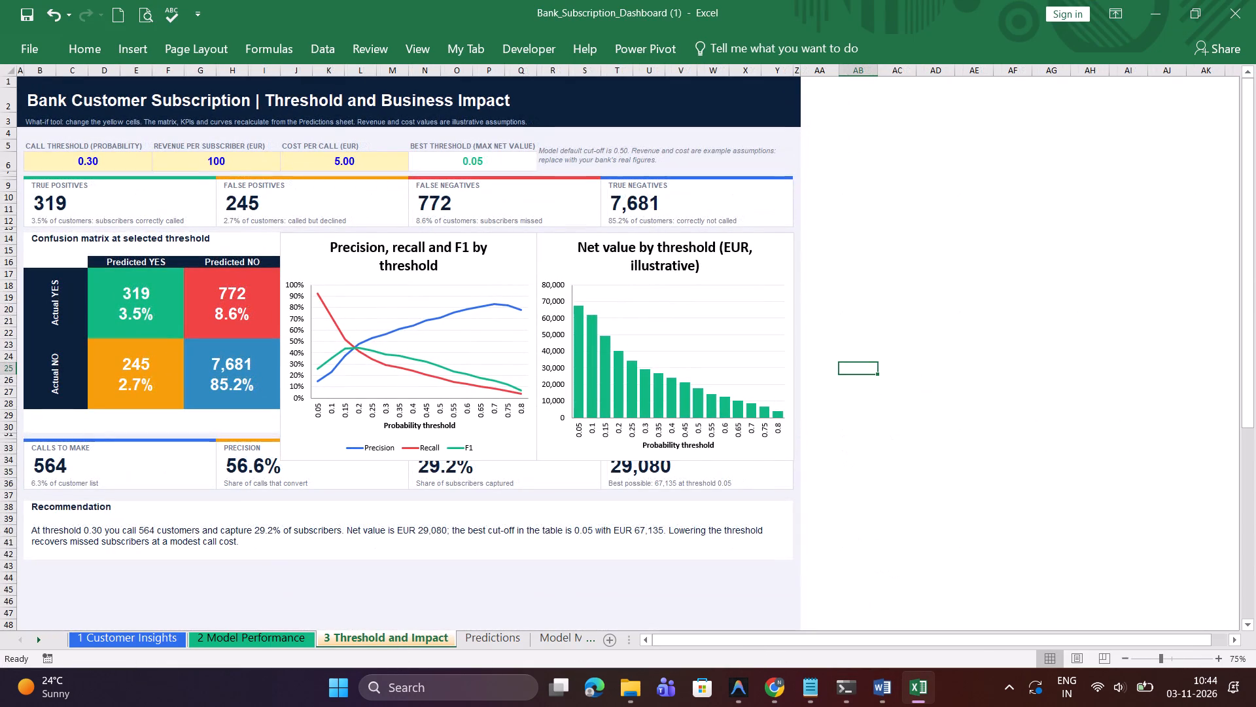
scroll(944, 374, "up", 2)
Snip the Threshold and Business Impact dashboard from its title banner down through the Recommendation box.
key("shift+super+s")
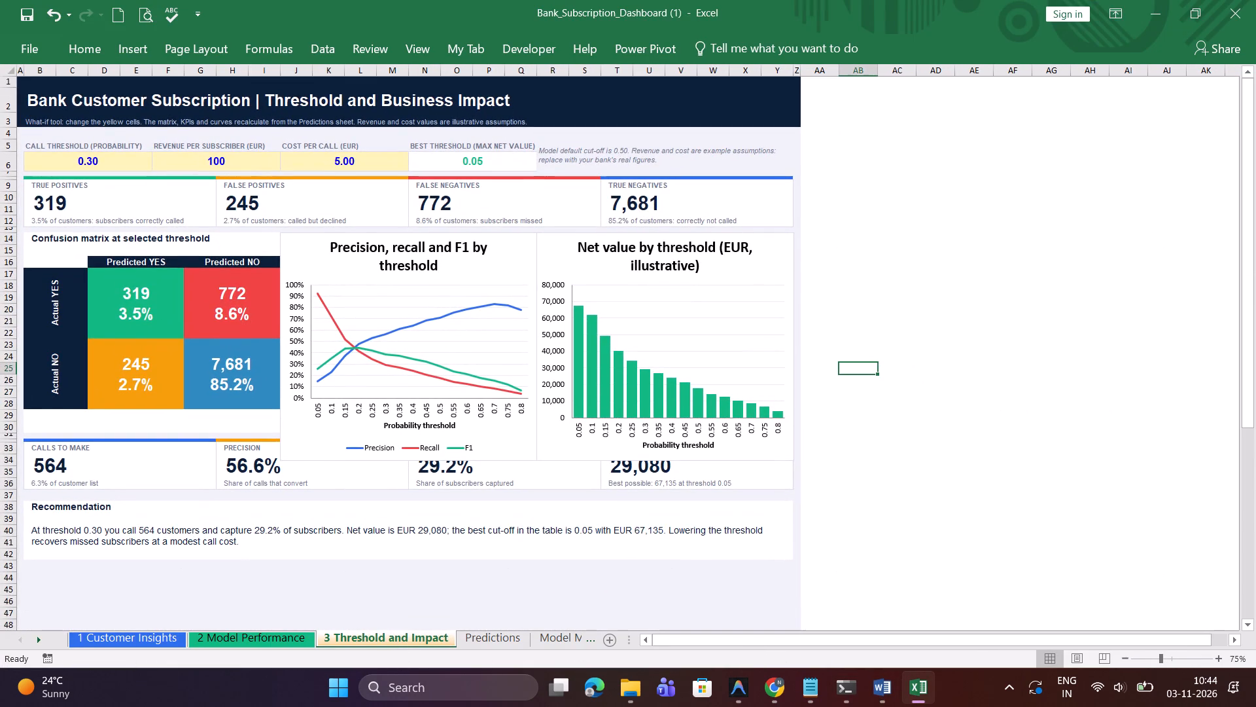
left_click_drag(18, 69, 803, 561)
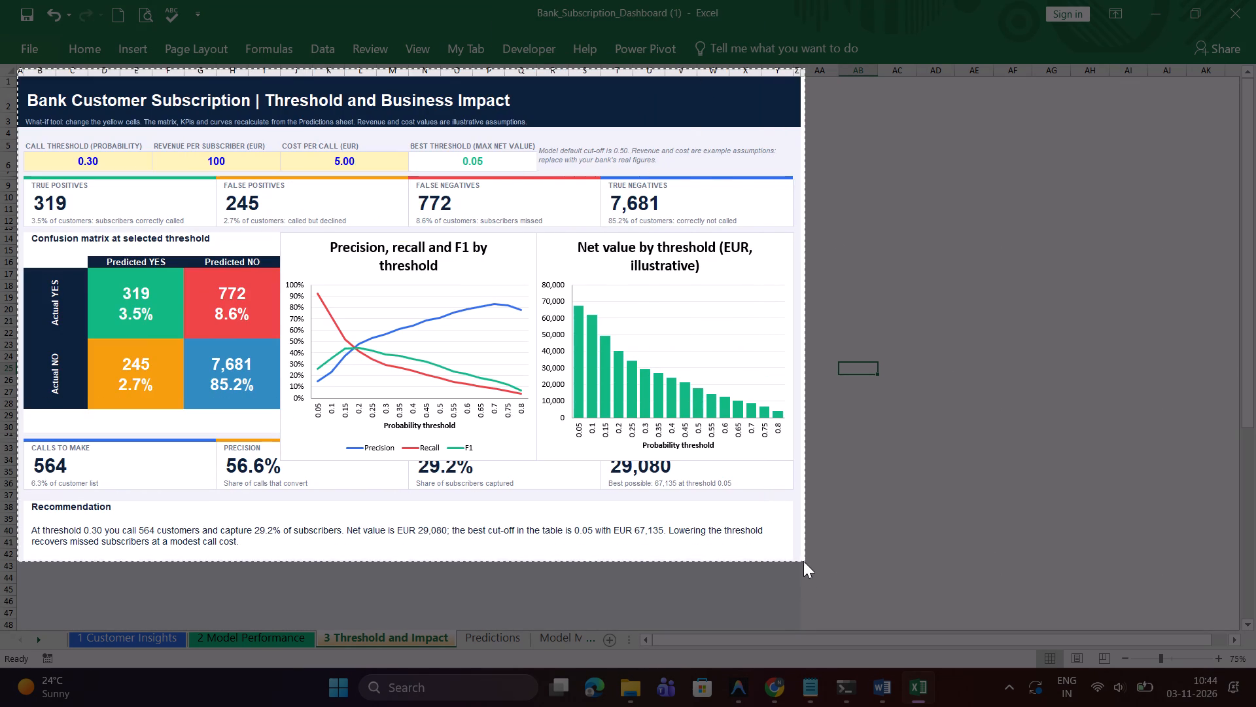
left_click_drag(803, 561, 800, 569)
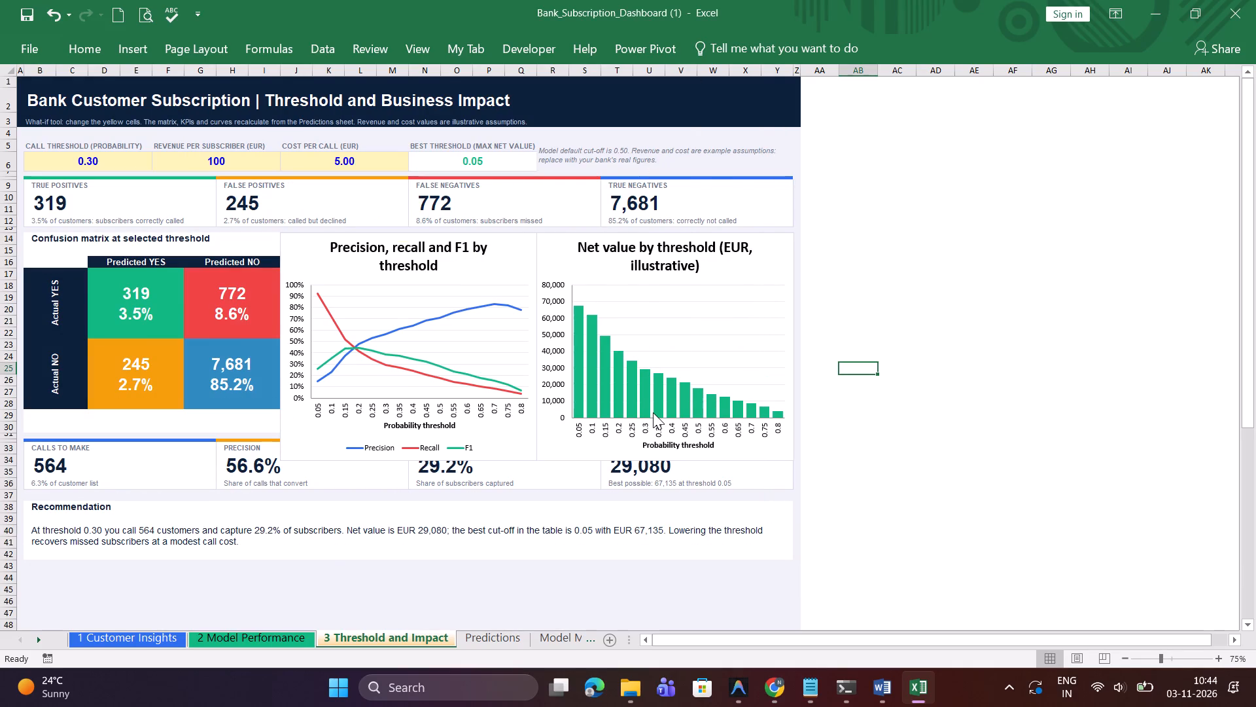
Shorten the Net value by threshold chart so its bottom edge ends just above the Net Value card.
left_click(653, 412)
left_click_drag(663, 459, 662, 424)
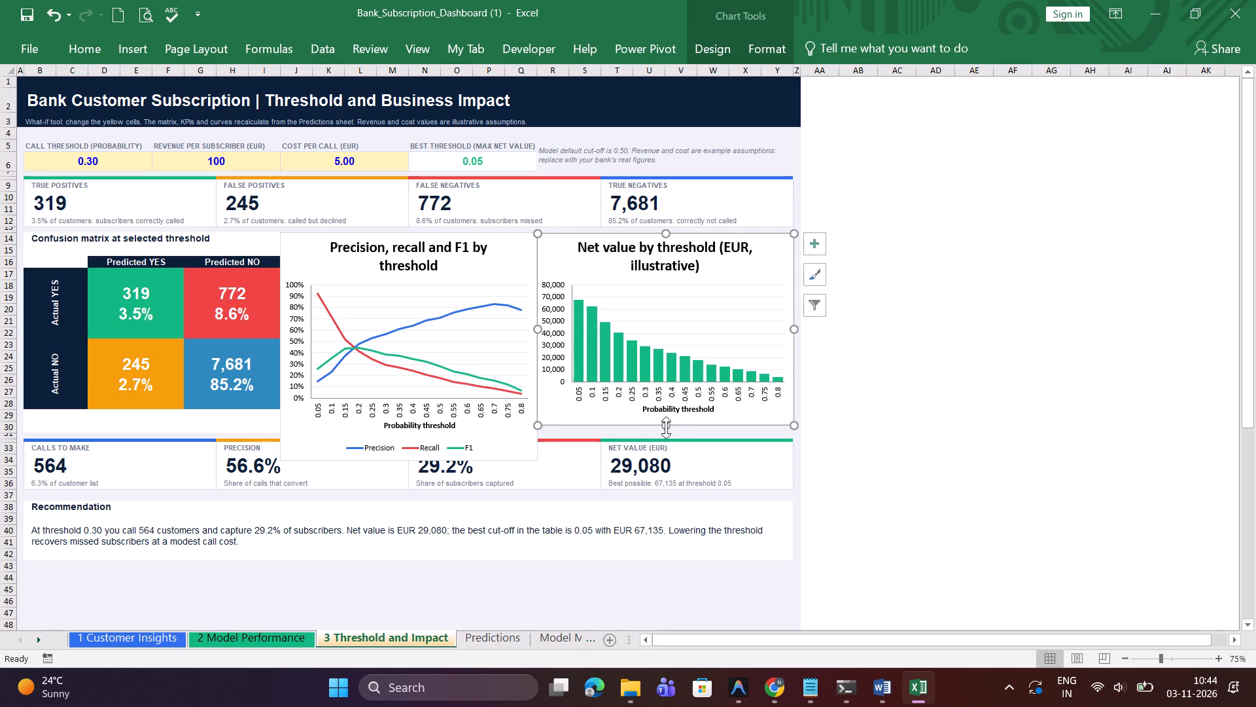
left_click_drag(666, 427, 668, 437)
Shorten the Precision, recall and F1 by threshold chart to end just above the Precision and Recall cards, and deselect it.
left_click(406, 348)
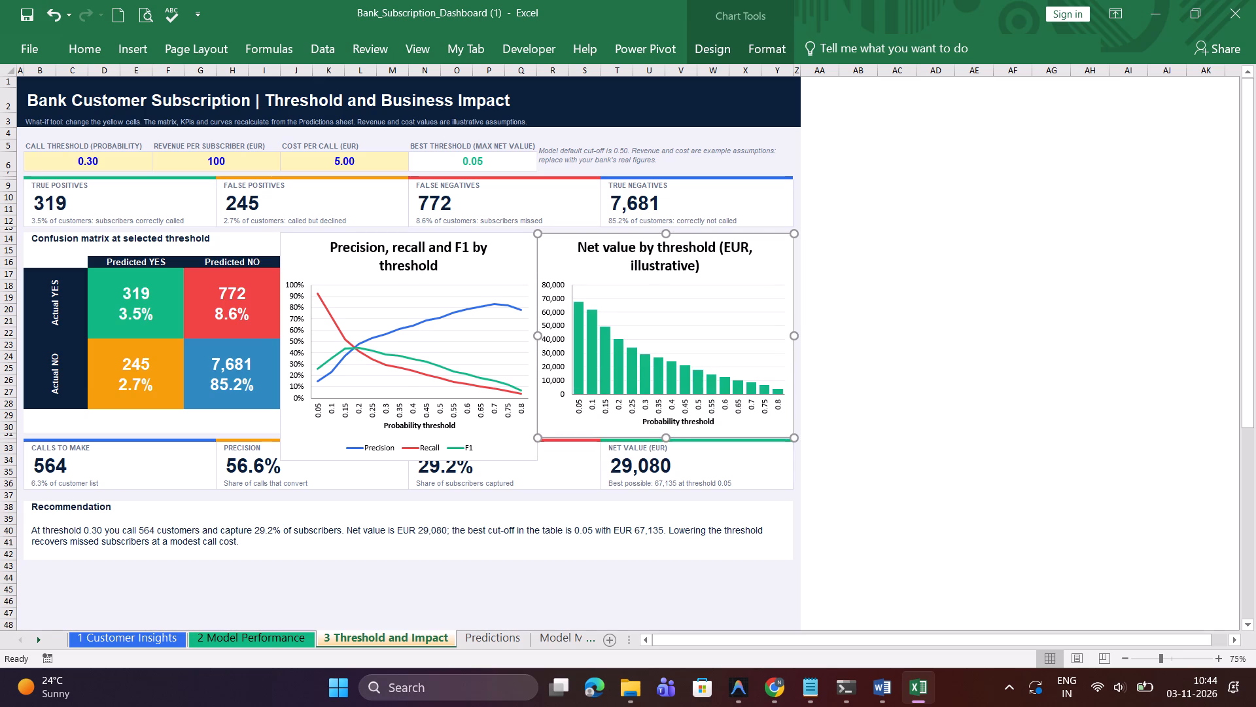
left_click_drag(410, 462, 411, 439)
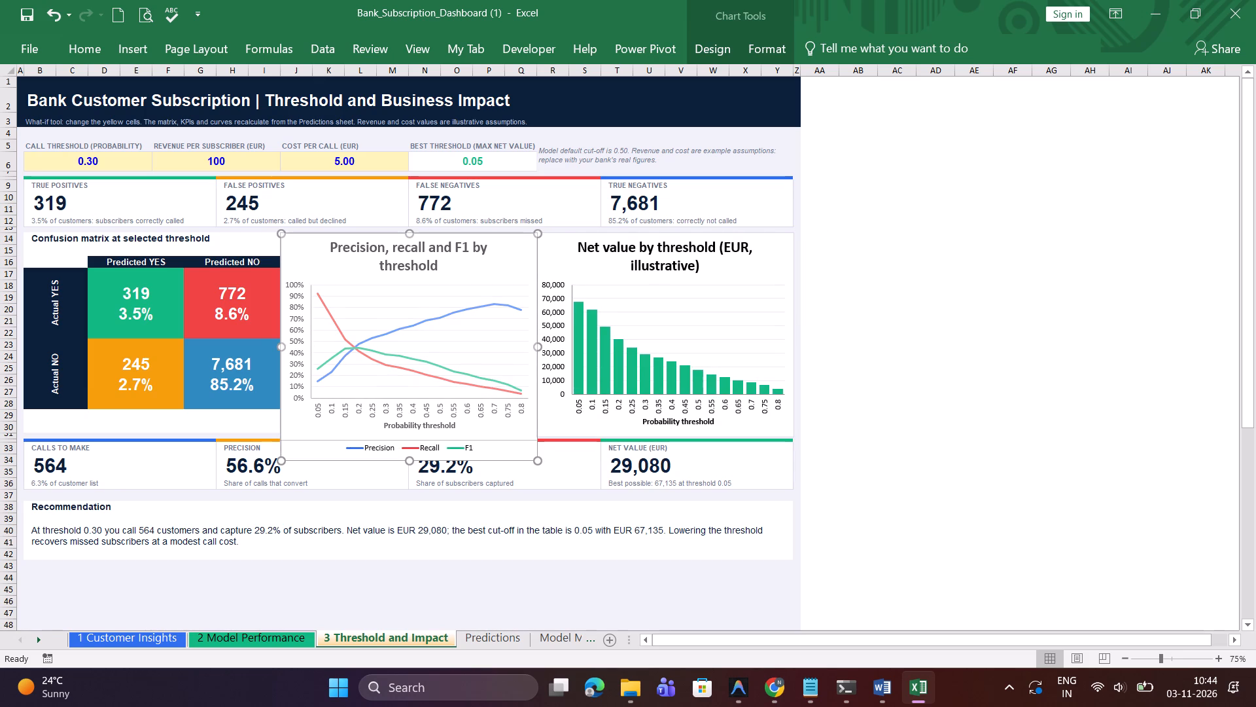
left_click_drag(411, 439, 413, 441)
left_click(409, 444)
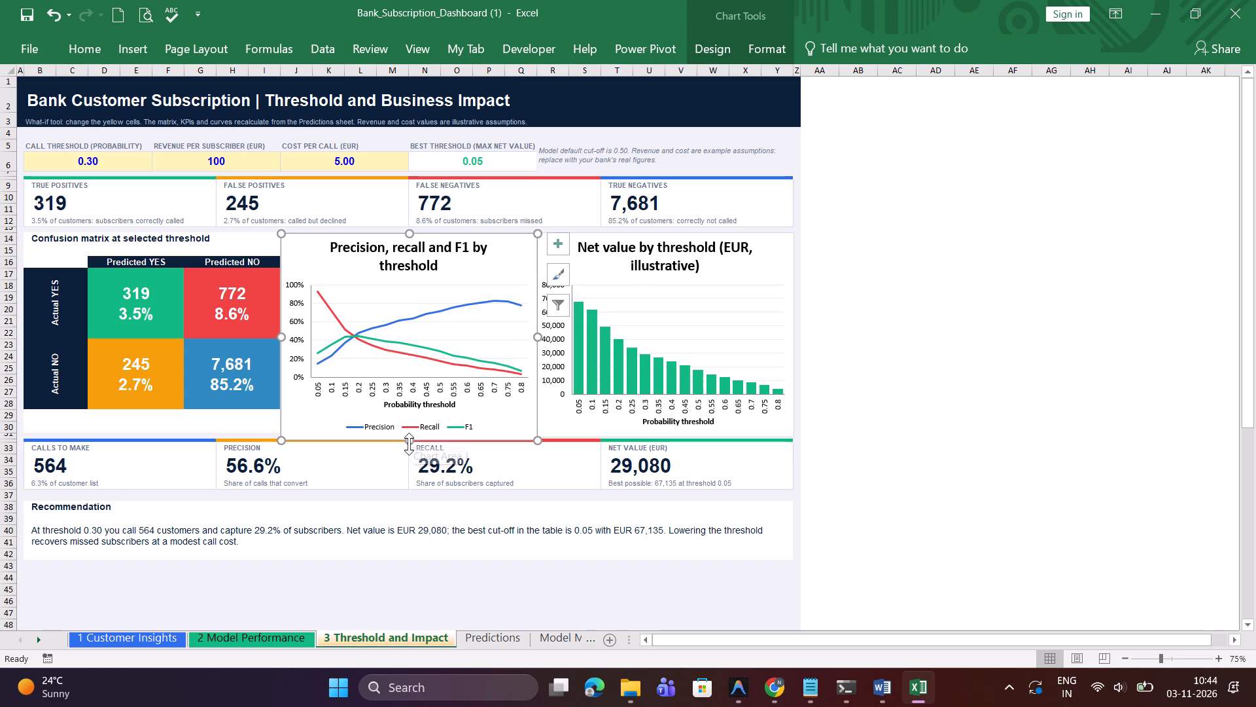
left_click(409, 444)
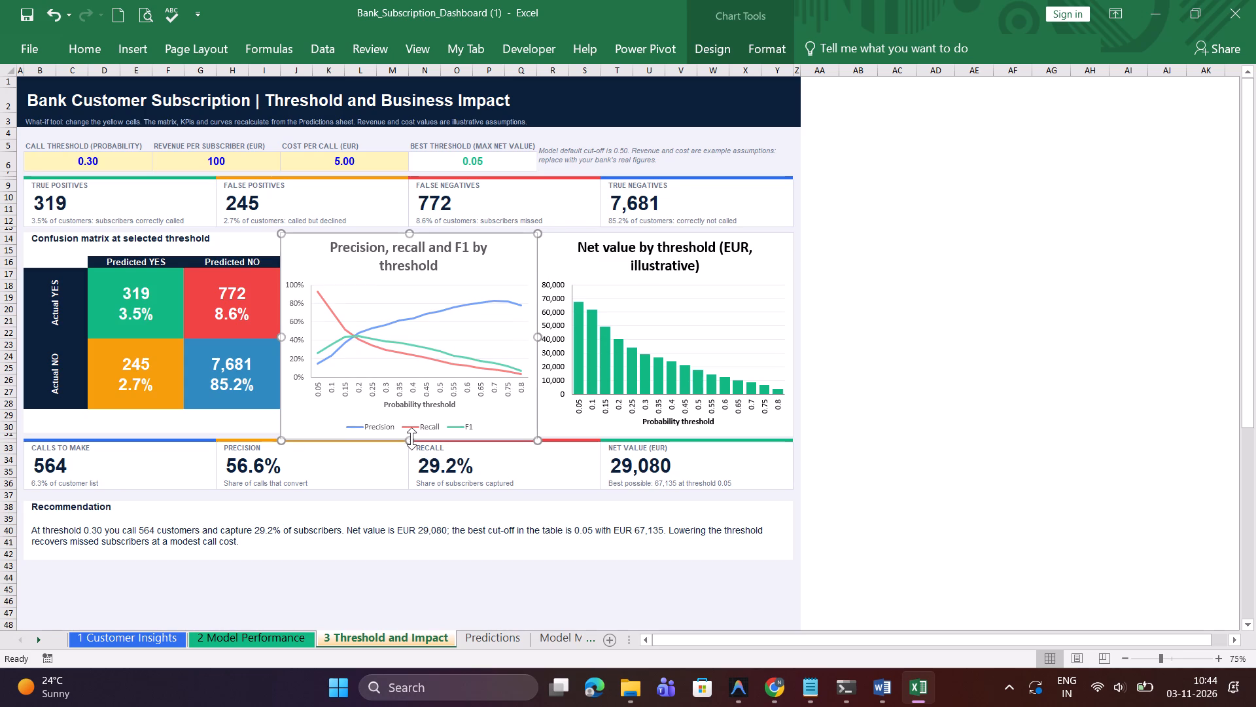
left_click(843, 448)
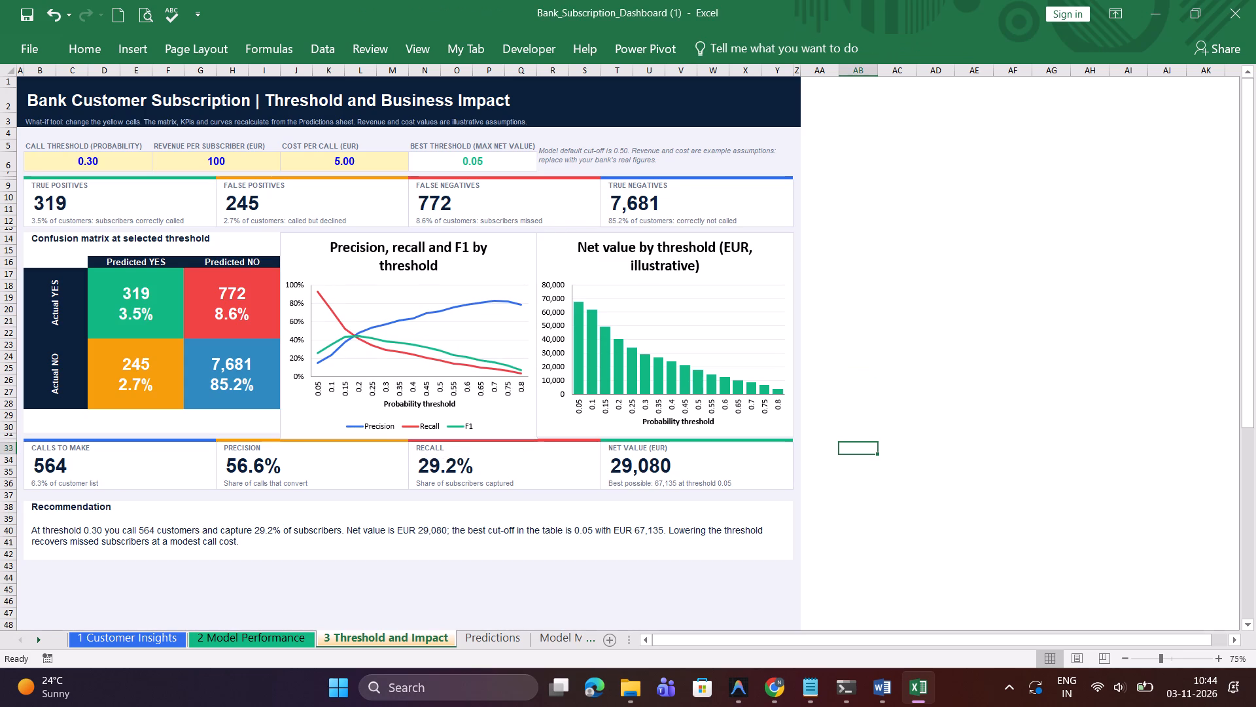
Snip the adjusted Threshold and Business Impact dashboard from its title banner down through the sheet tabs.
key("shift+super+s")
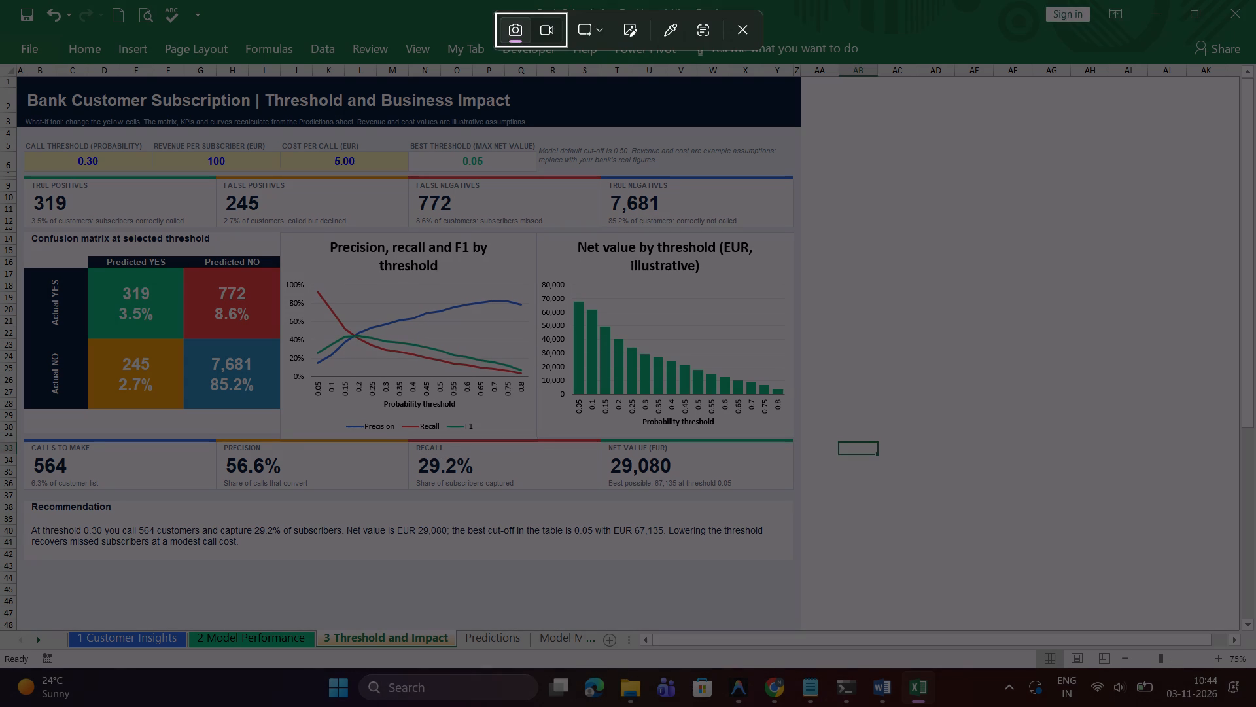
left_click_drag(17, 77, 156, 179)
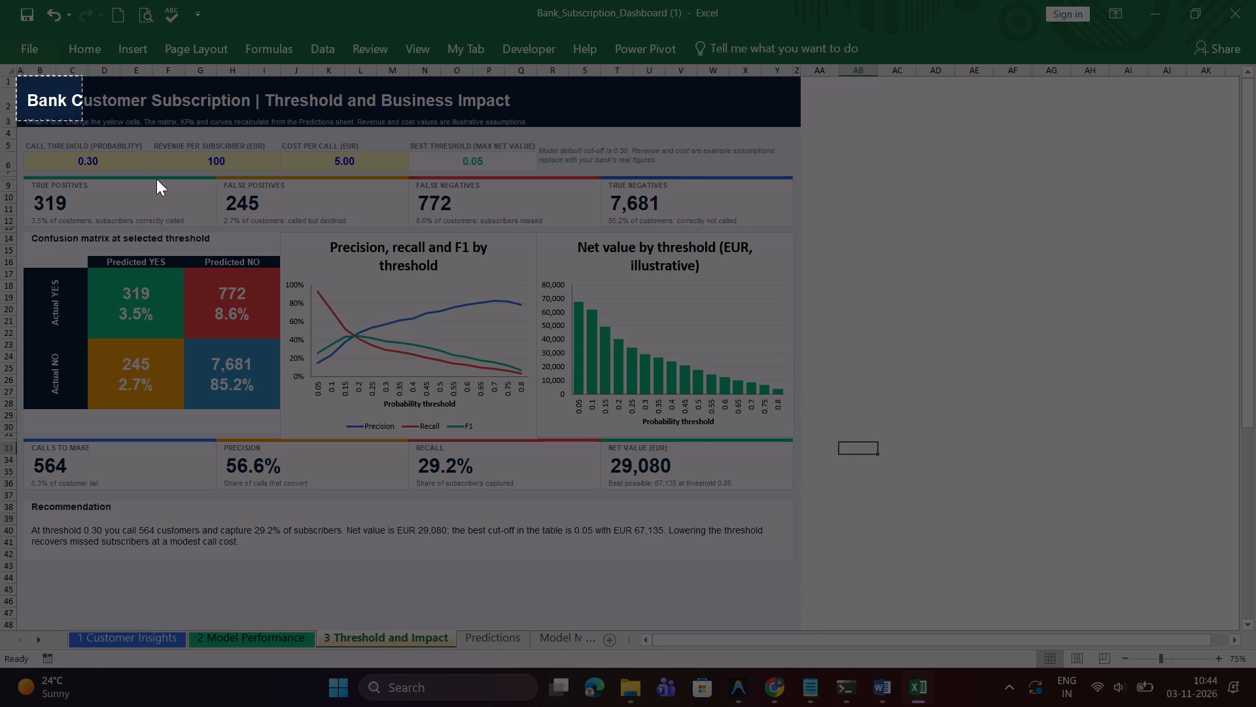
left_click_drag(156, 179, 791, 626)
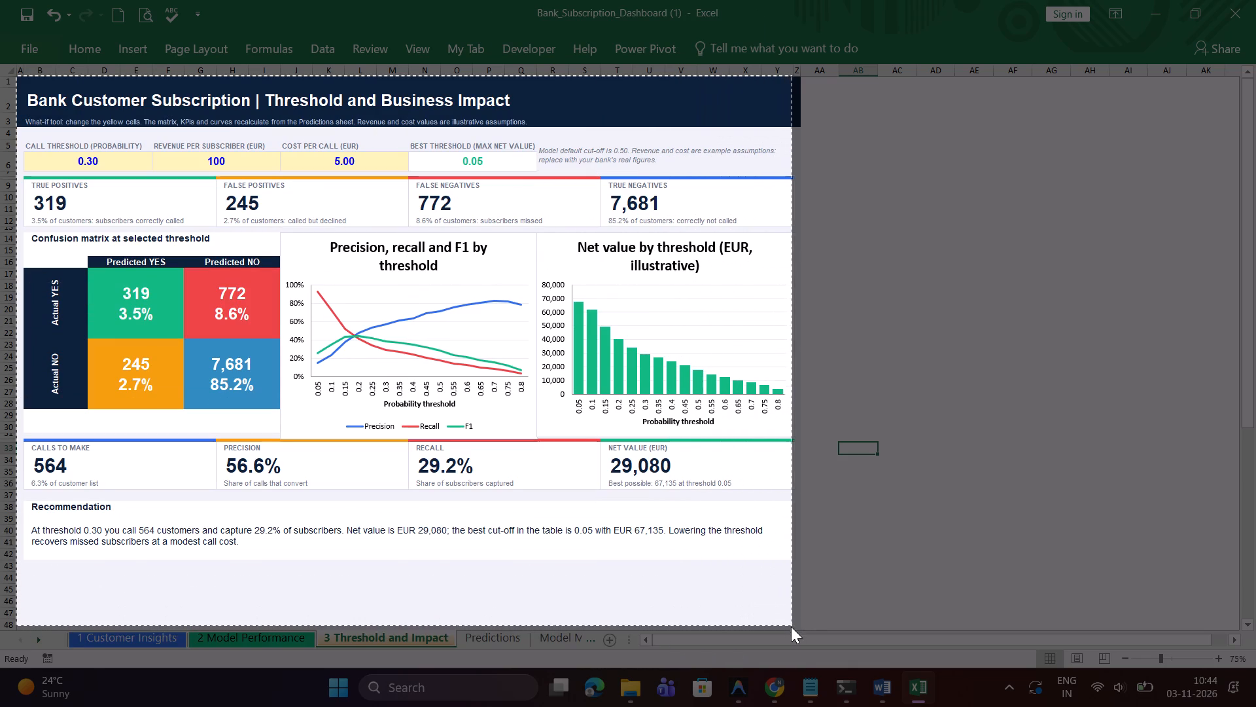
left_click_drag(791, 626, 800, 647)
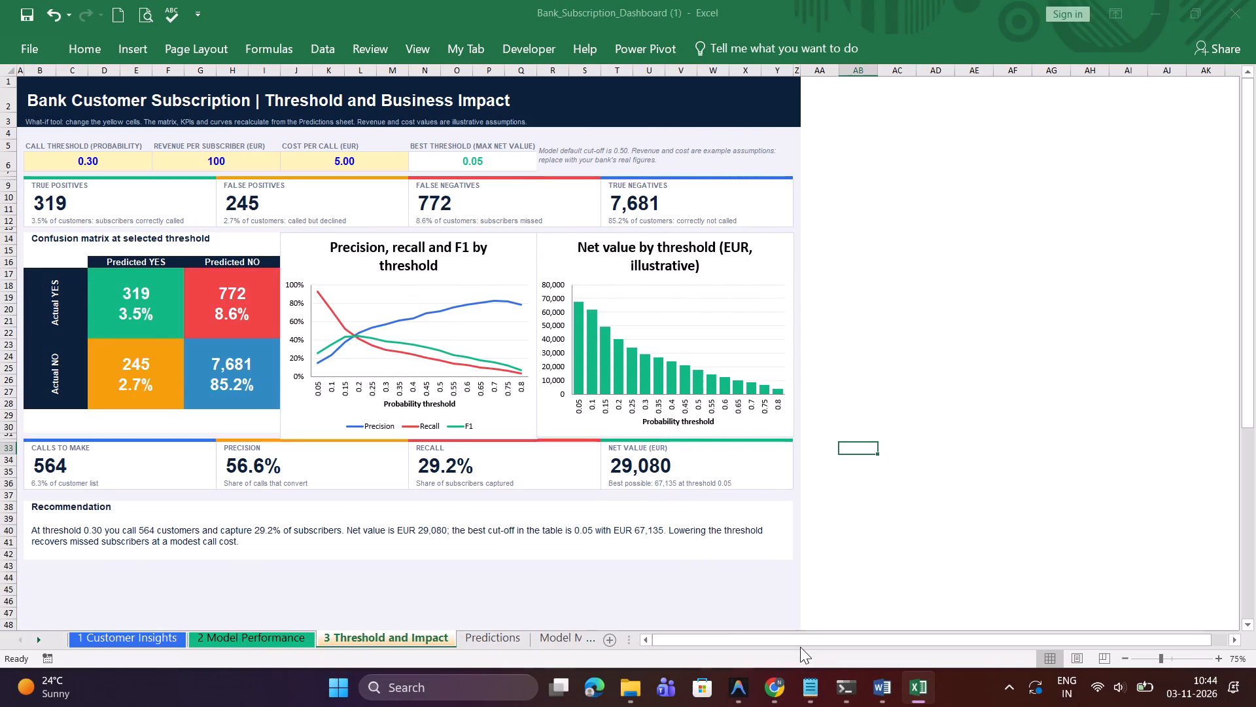
Paste the snip into the Word report on the empty line below the Threshold and Business Impact Dashboard label.
left_click(871, 685)
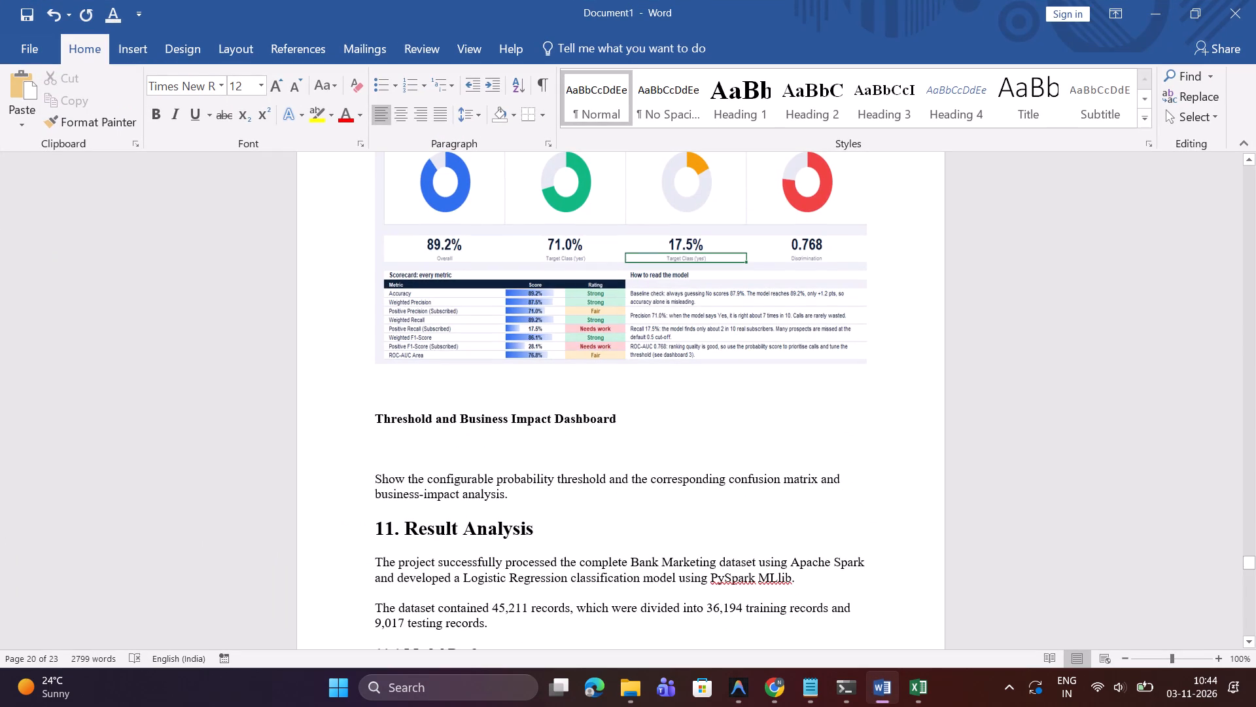
key("ctrl+v")
scroll(690, 433, "down", 1)
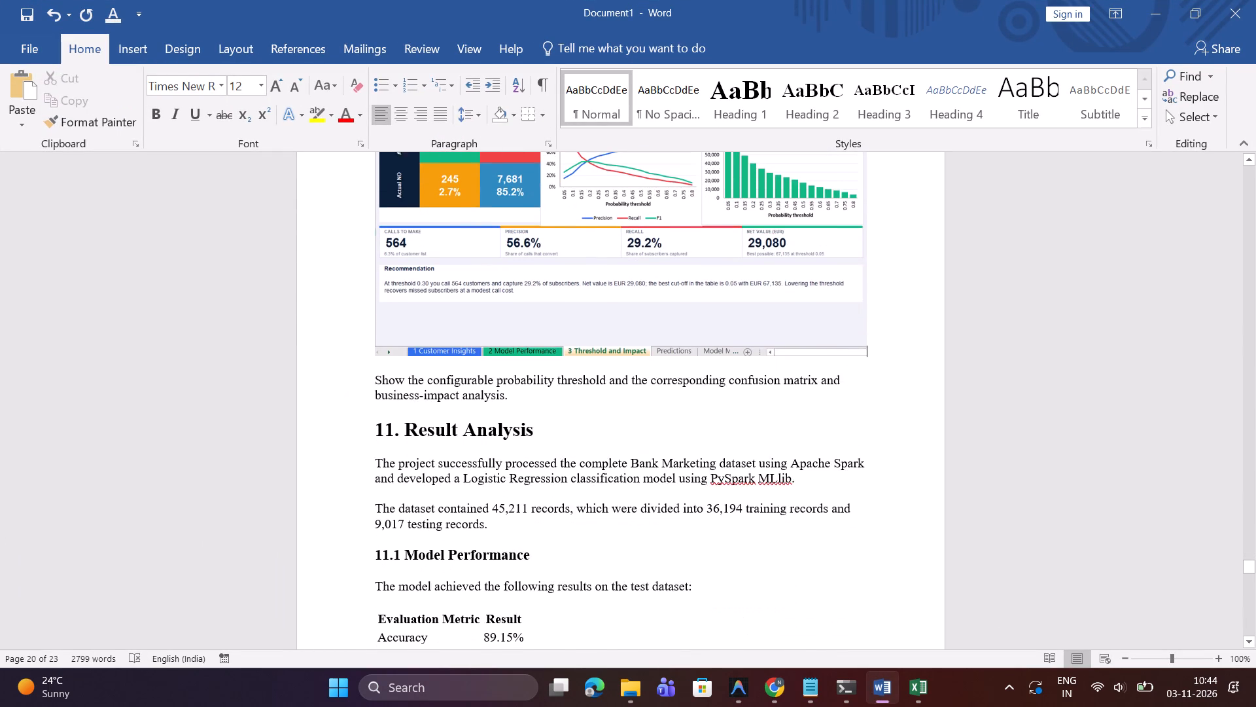
Delete the instruction sentence about the configurable probability threshold below the pasted Threshold and Business Impact dashboard snip.
scroll(690, 433, "down", 1)
left_click_drag(524, 393, 383, 381)
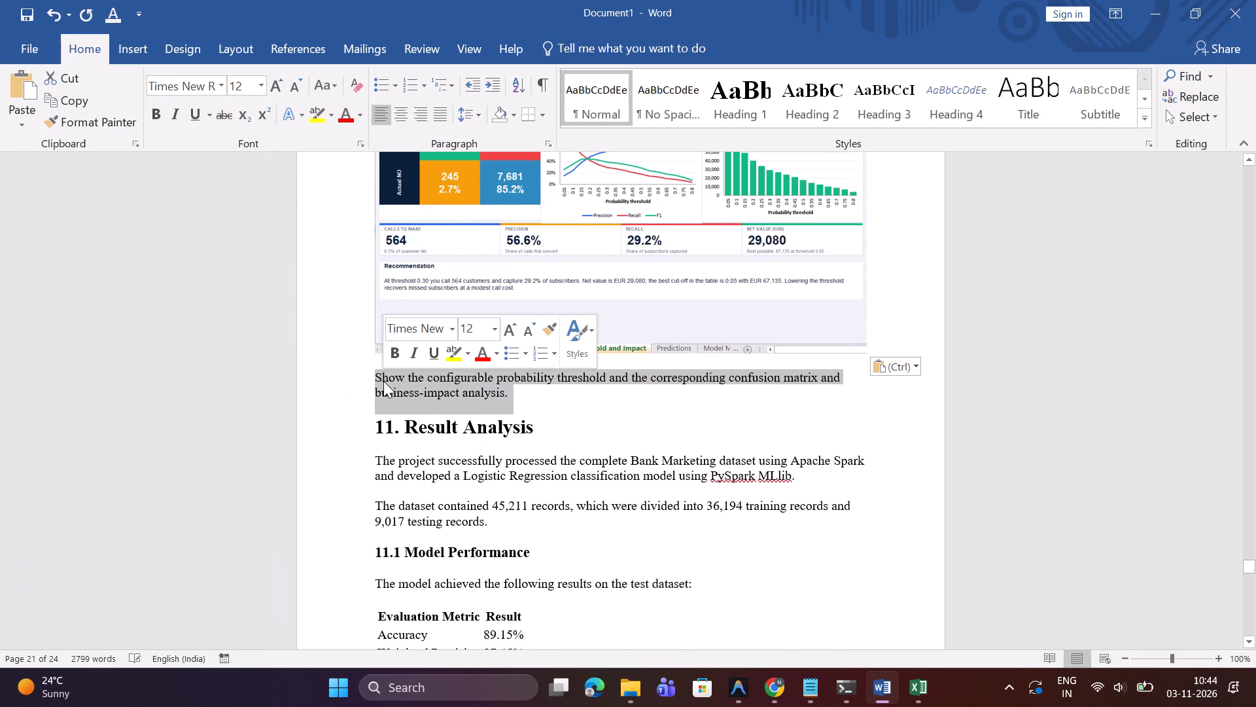
key("BackSpace")
Remove the empty line between the Model Performance dashboard image and the Threshold and Business Impact Dashboard label.
scroll(383, 381, "up", 5)
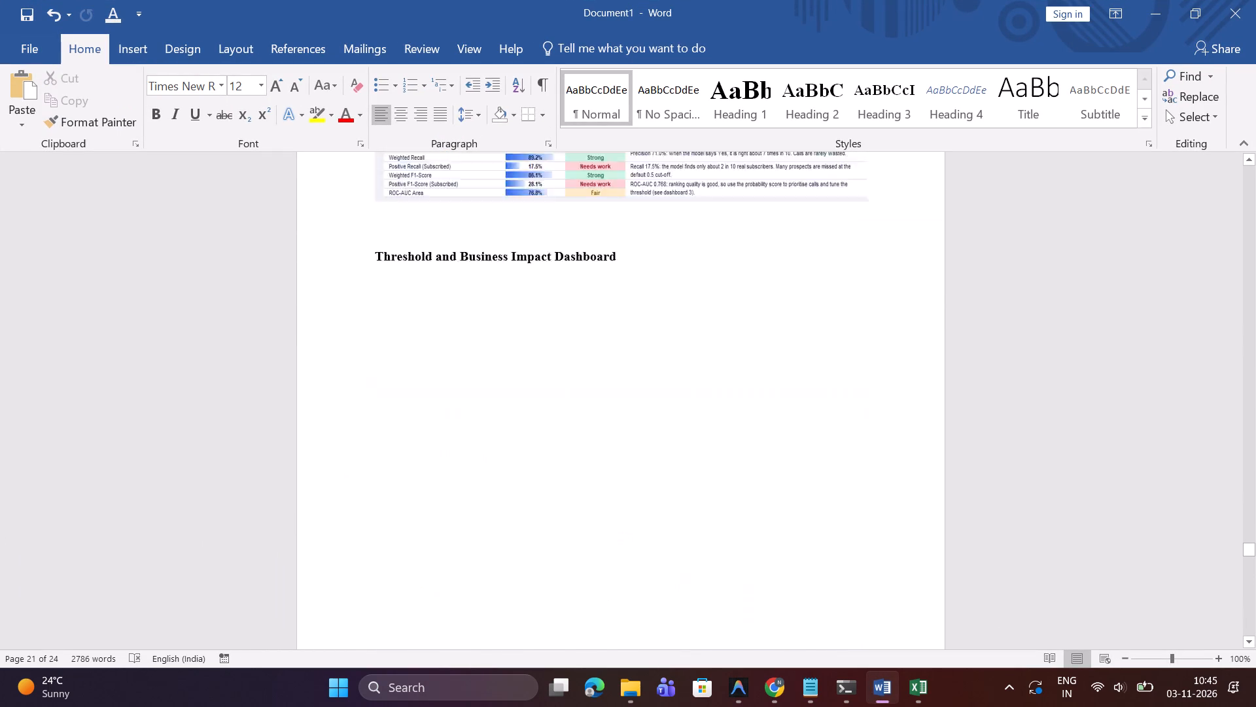
scroll(383, 381, "up", 1)
scroll(383, 381, "down", 1)
left_click(390, 533)
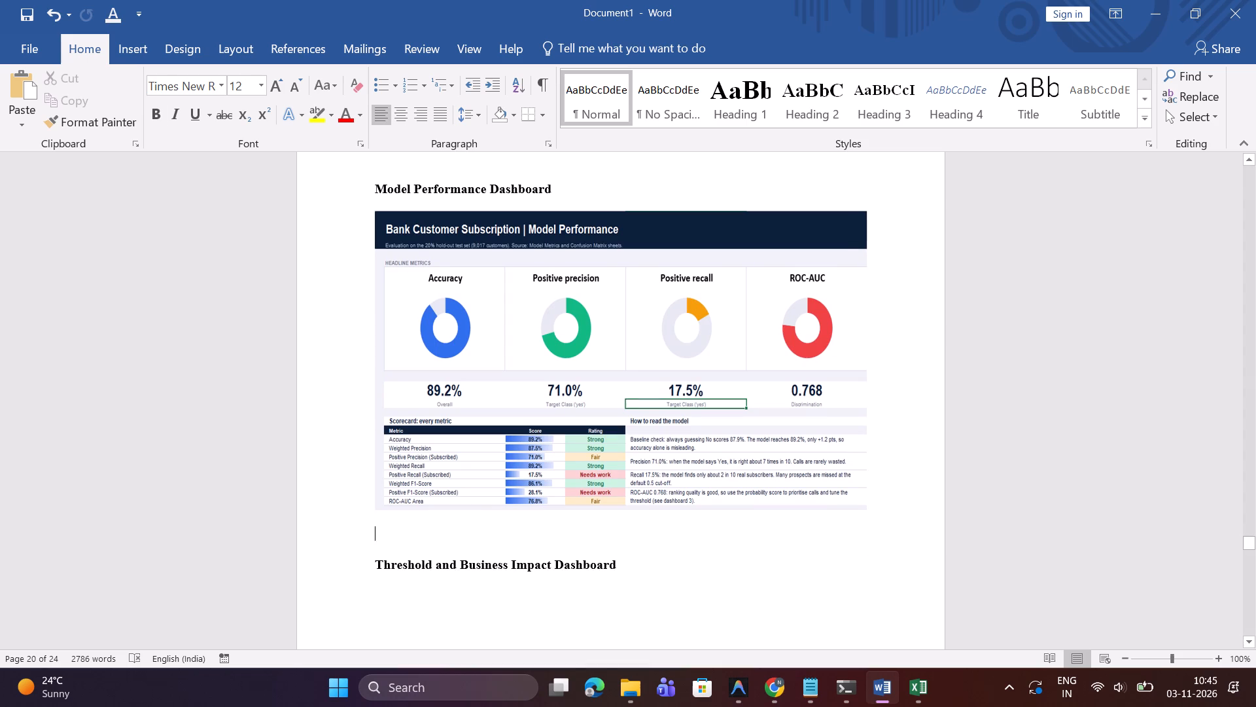
key("BackSpace")
Delete the last paragraph of the Plagiarism Report section, which begins "The final submitted report should include".
scroll(390, 533, "down", 5)
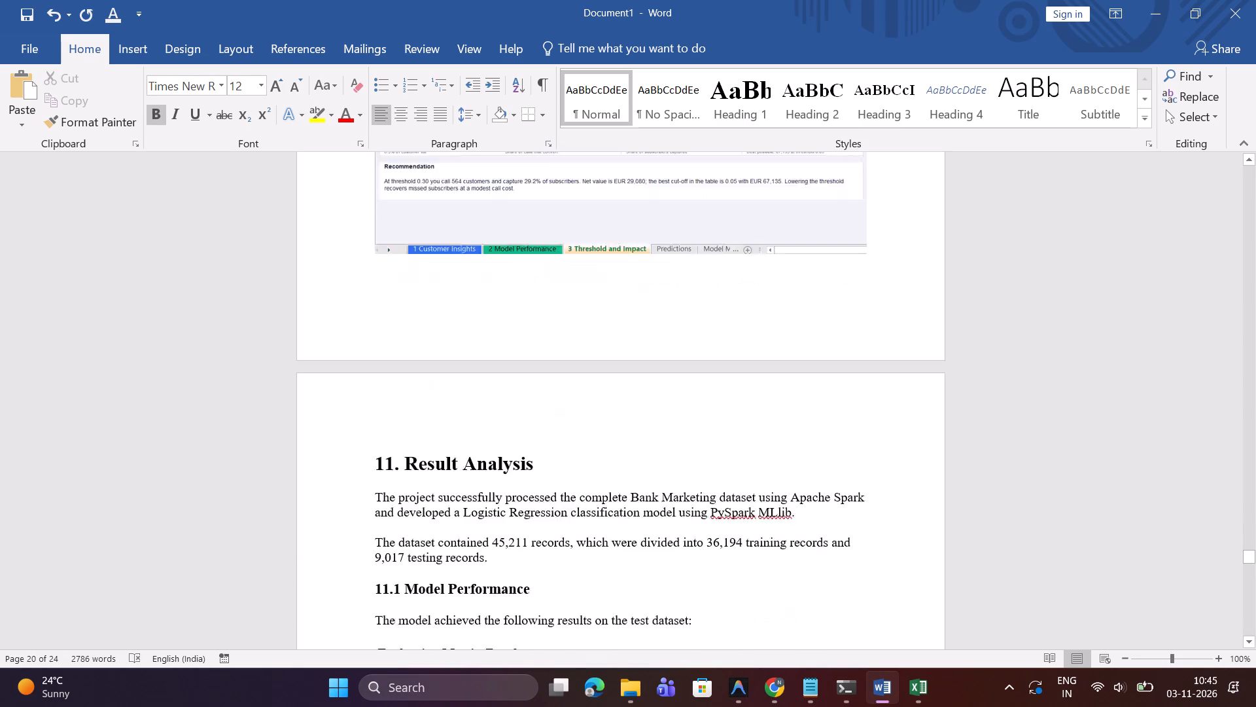
scroll(390, 533, "down", 7)
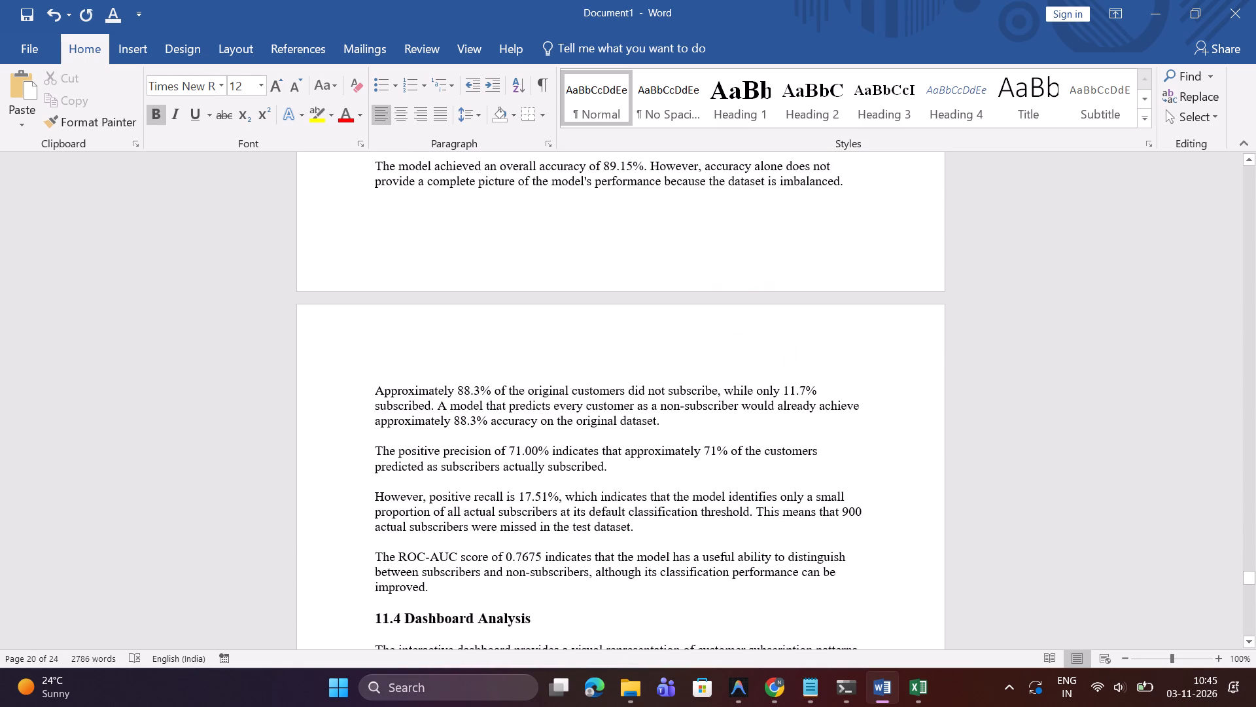
scroll(390, 533, "down", 3)
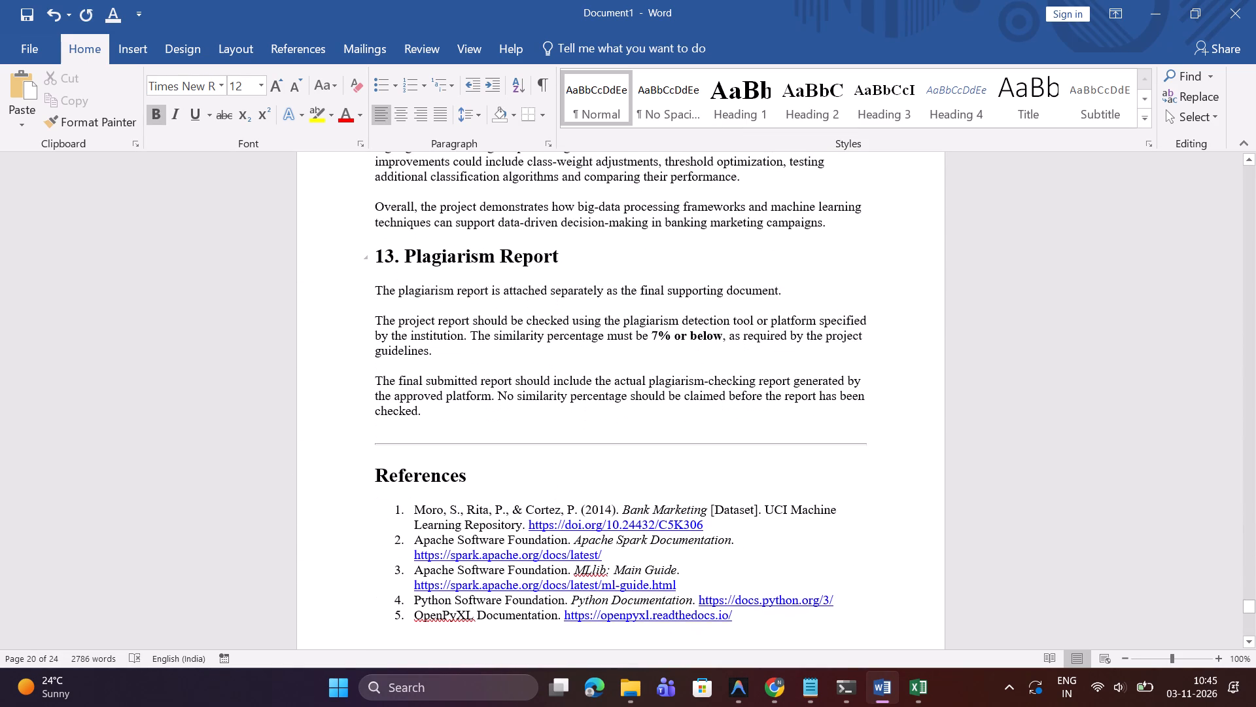
scroll(390, 533, "down", 1)
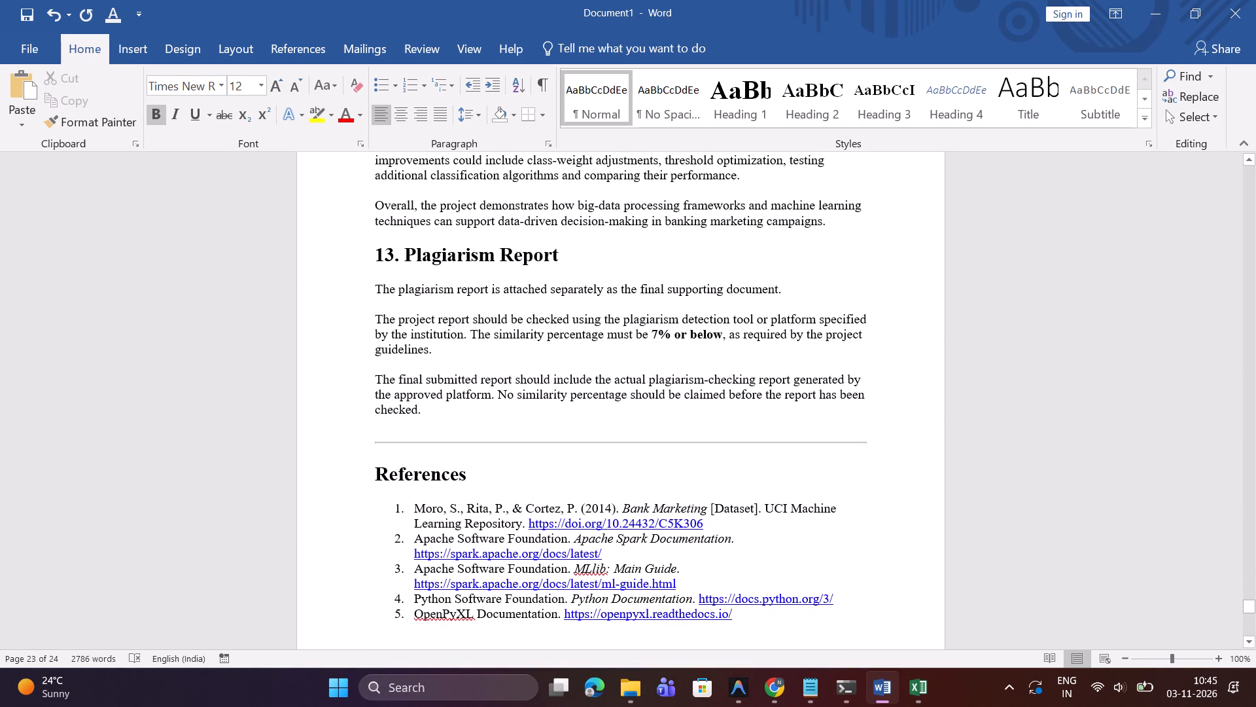
scroll(390, 533, "down", 1)
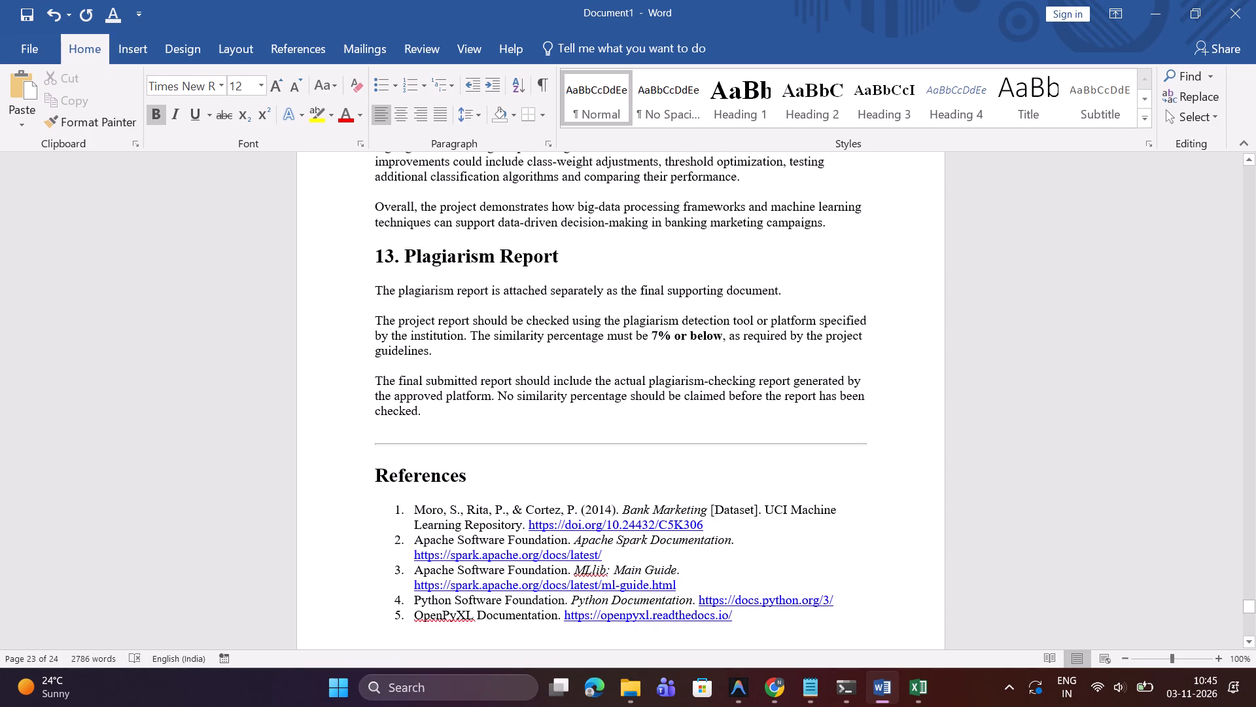
scroll(390, 533, "down", 1)
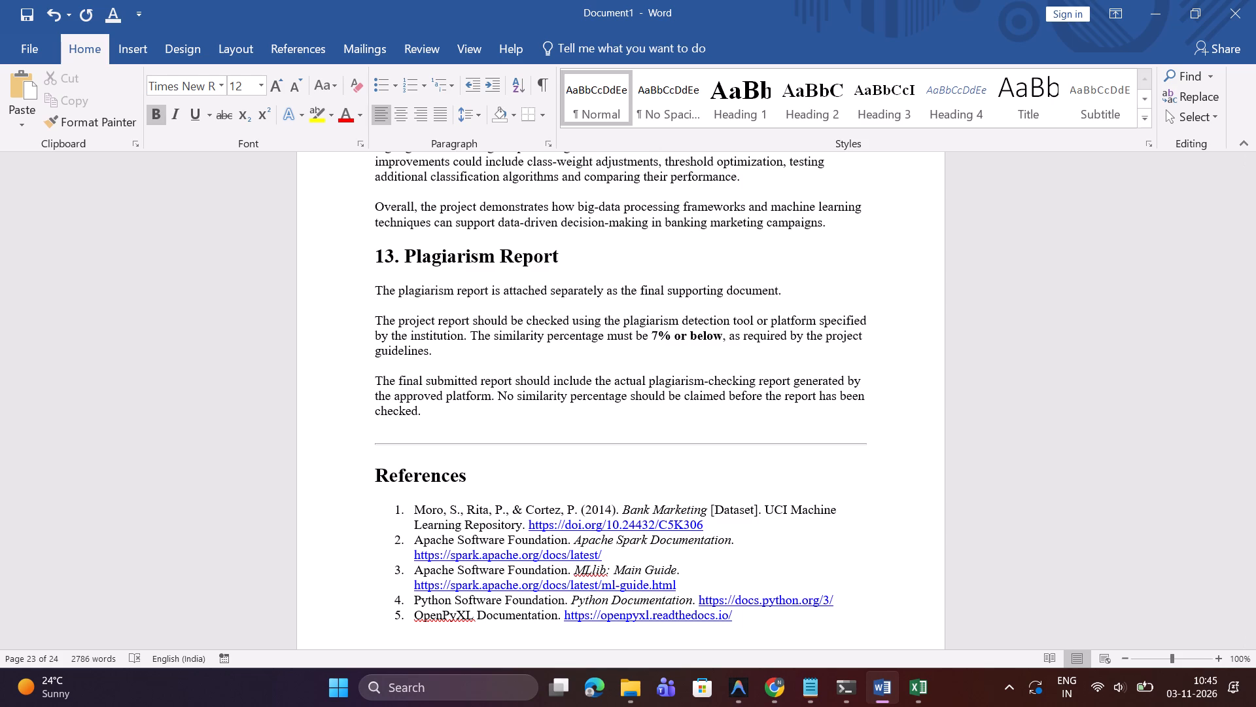
left_click_drag(428, 410, 364, 381)
key("BackSpace")
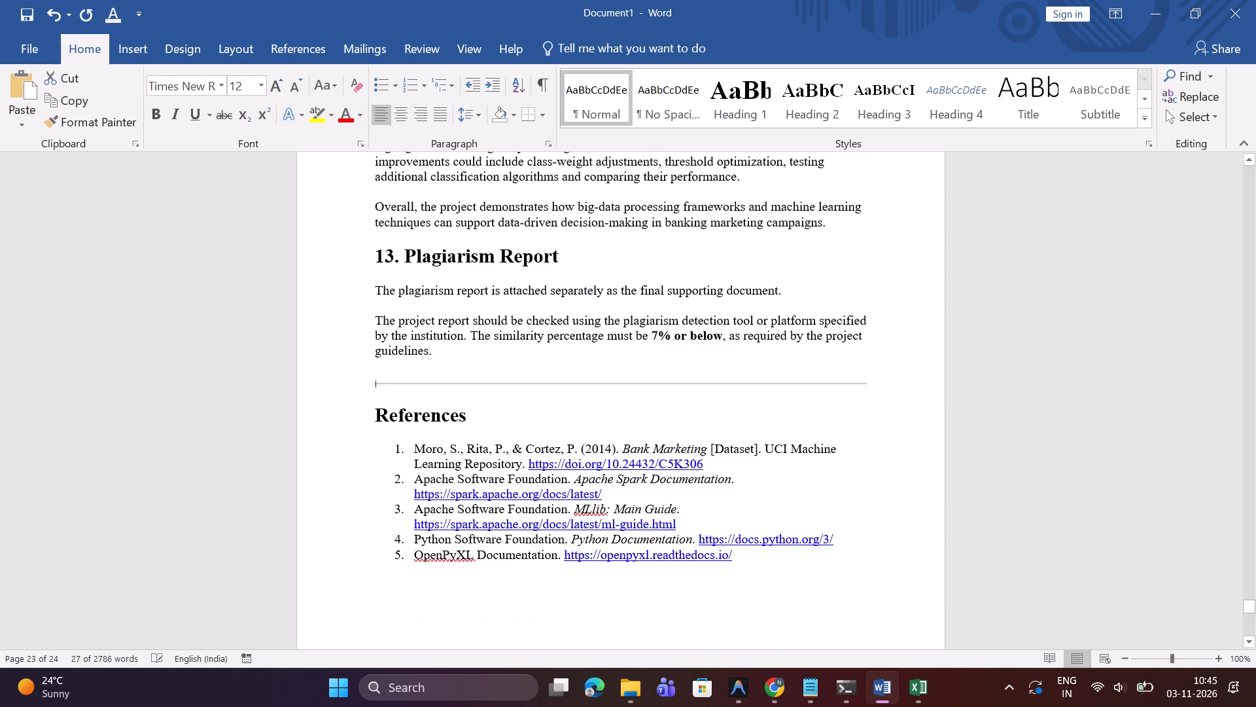
Delete the Plagiarism Report section's opening sentence about the report being attached separately.
scroll(453, 338, "up", 2)
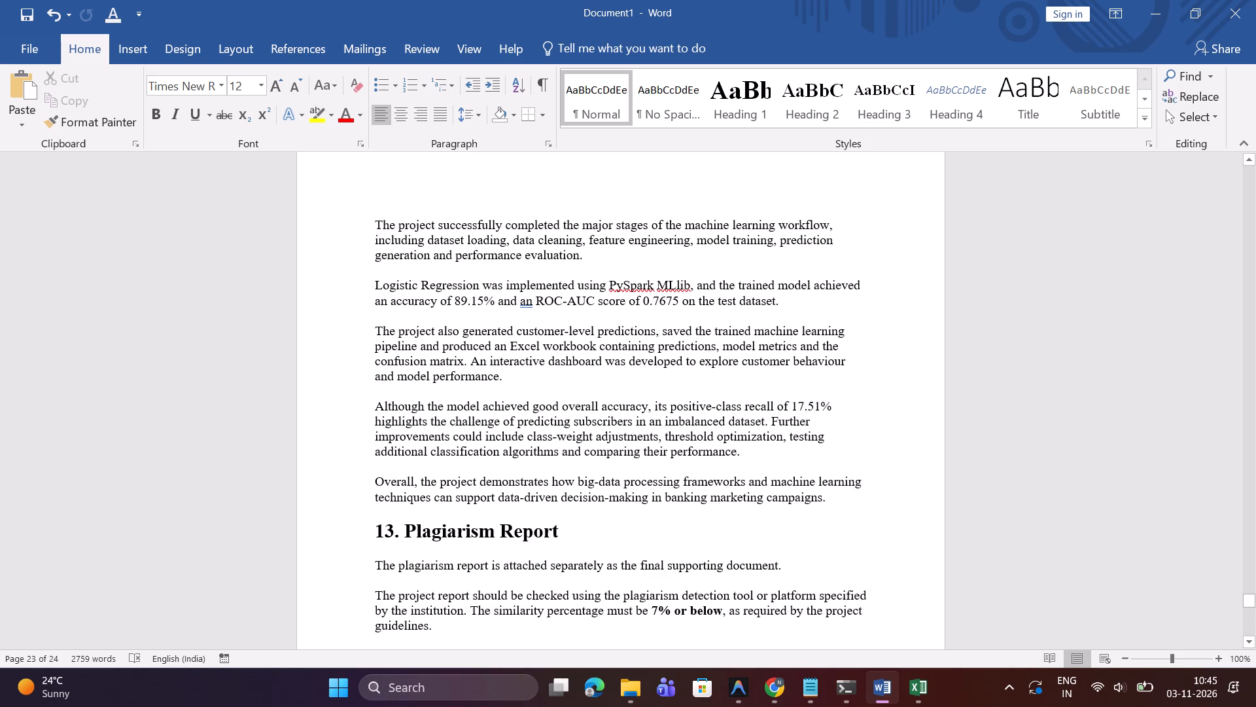
scroll(453, 338, "down", 1)
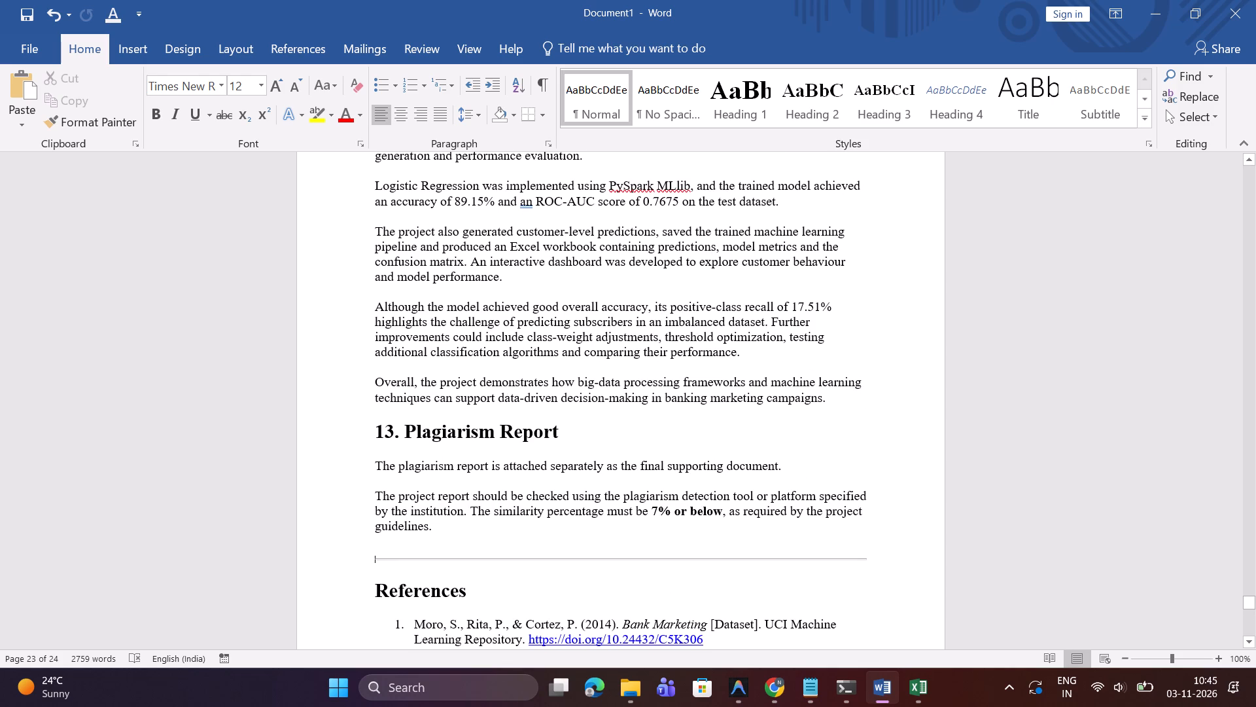
left_click_drag(789, 469, 357, 475)
key("BackSpace")
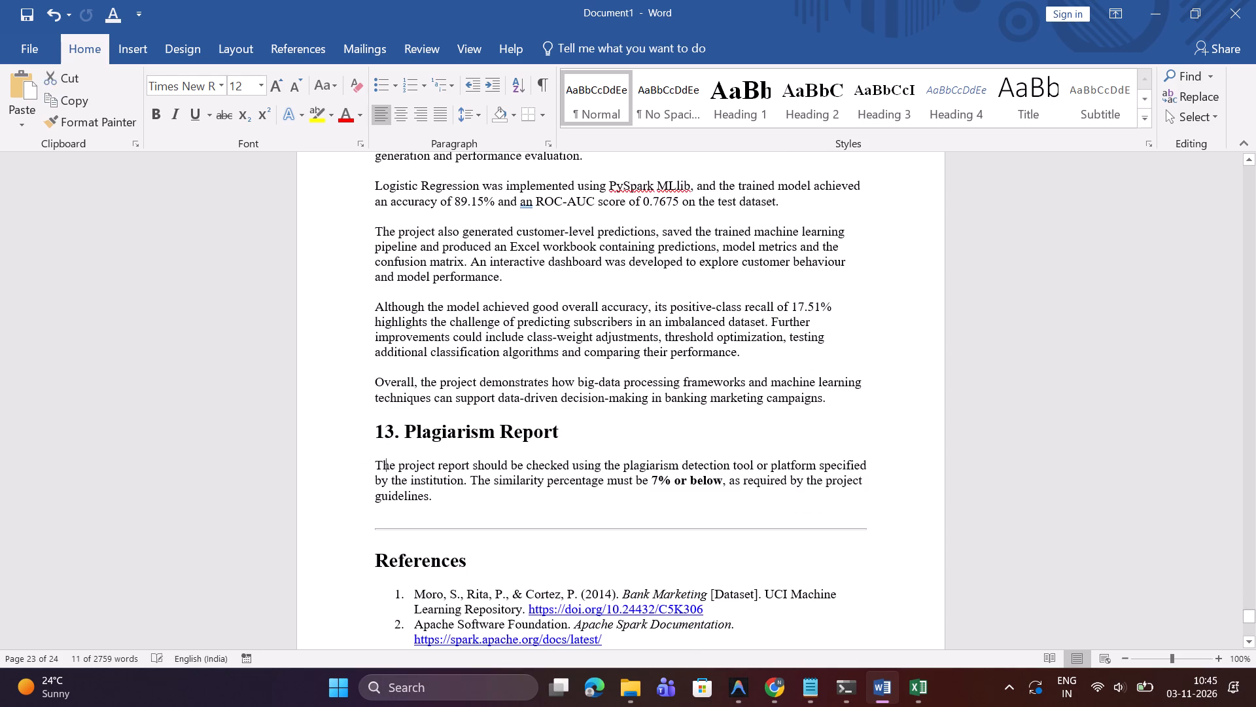
Remove the horizontal divider line above the References heading.
left_click(842, 530)
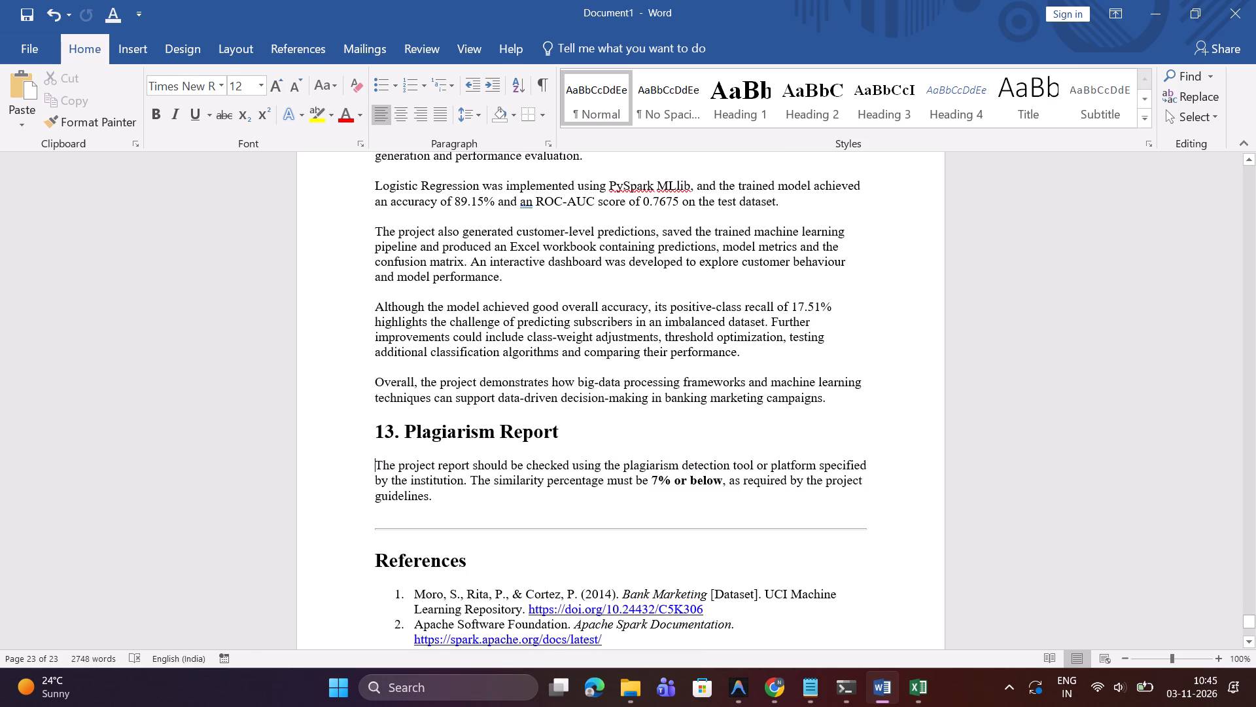
key("Delete")
key("Delete")
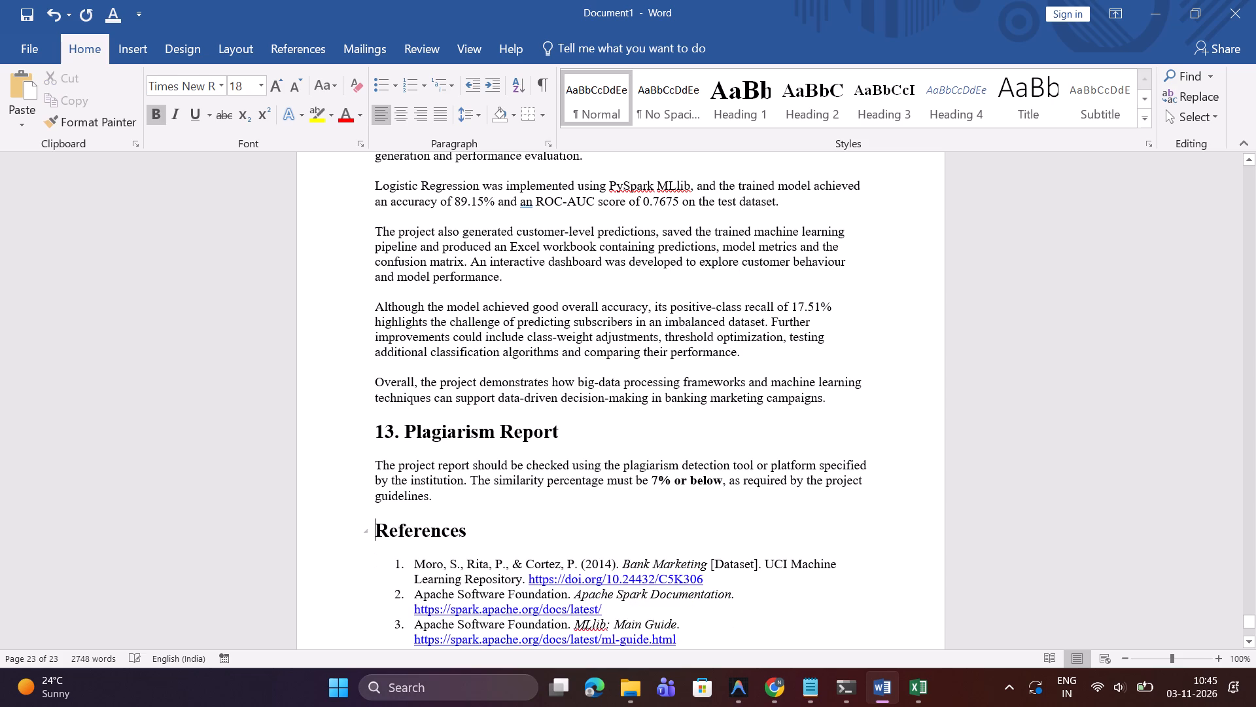
Renumber the Result Analysis heading as 10.
scroll(842, 530, "up", 8)
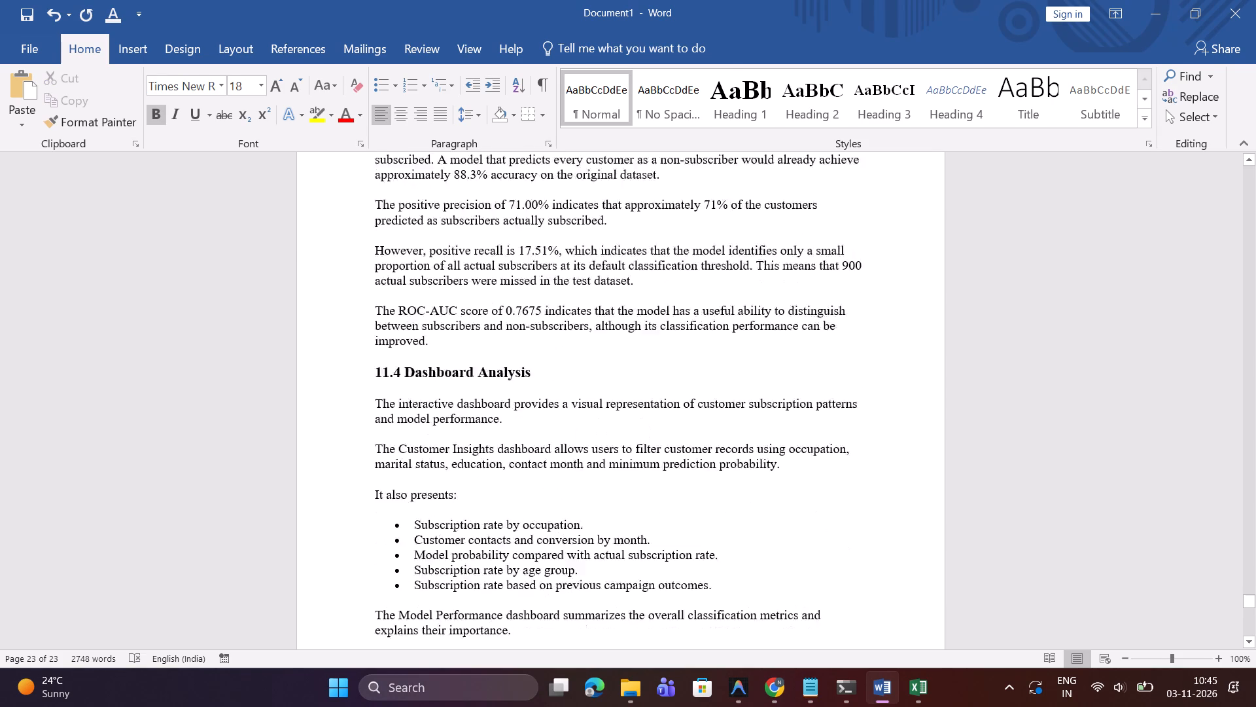
scroll(842, 530, "up", 9)
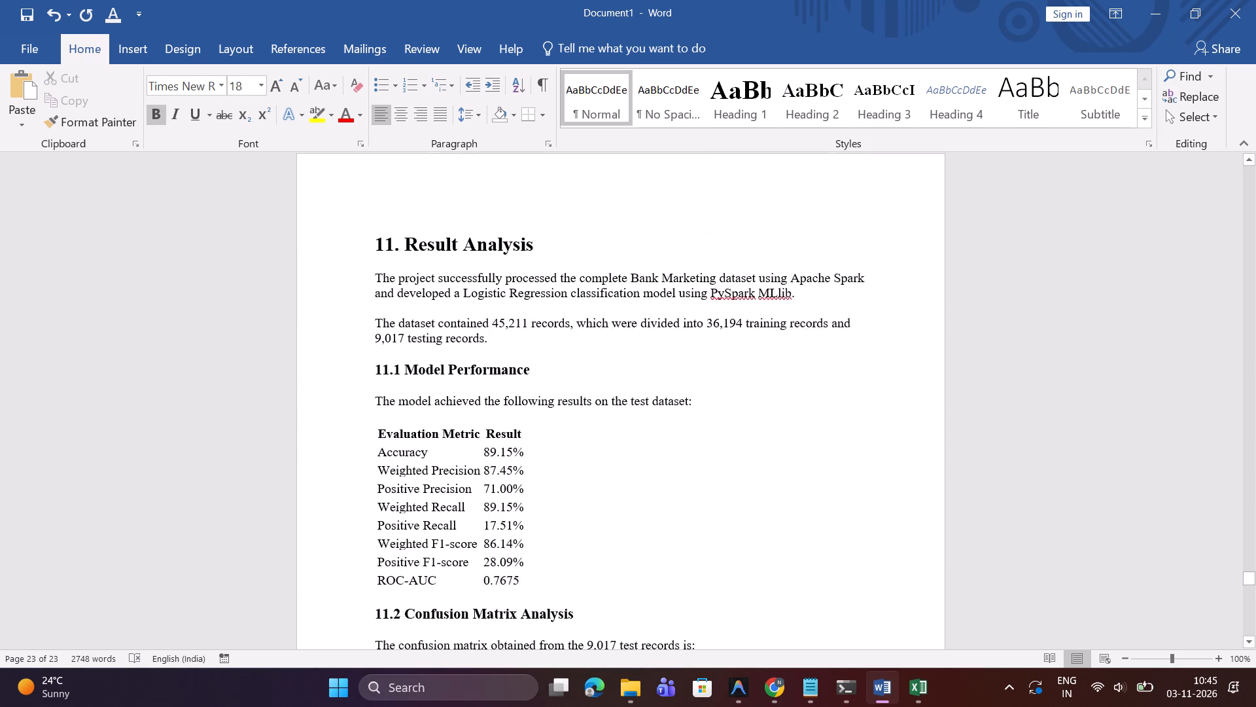
scroll(842, 530, "up", 11)
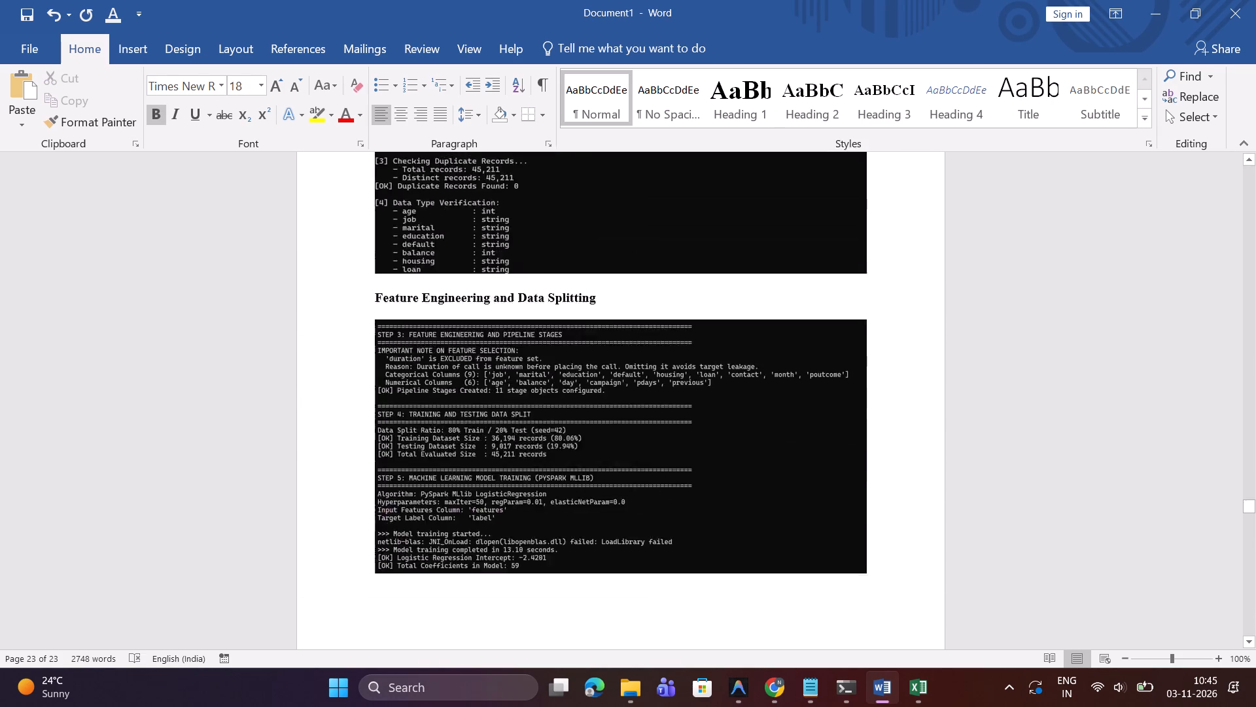
scroll(842, 530, "up", 3)
scroll(842, 530, "down", 8)
scroll(842, 530, "up", 2)
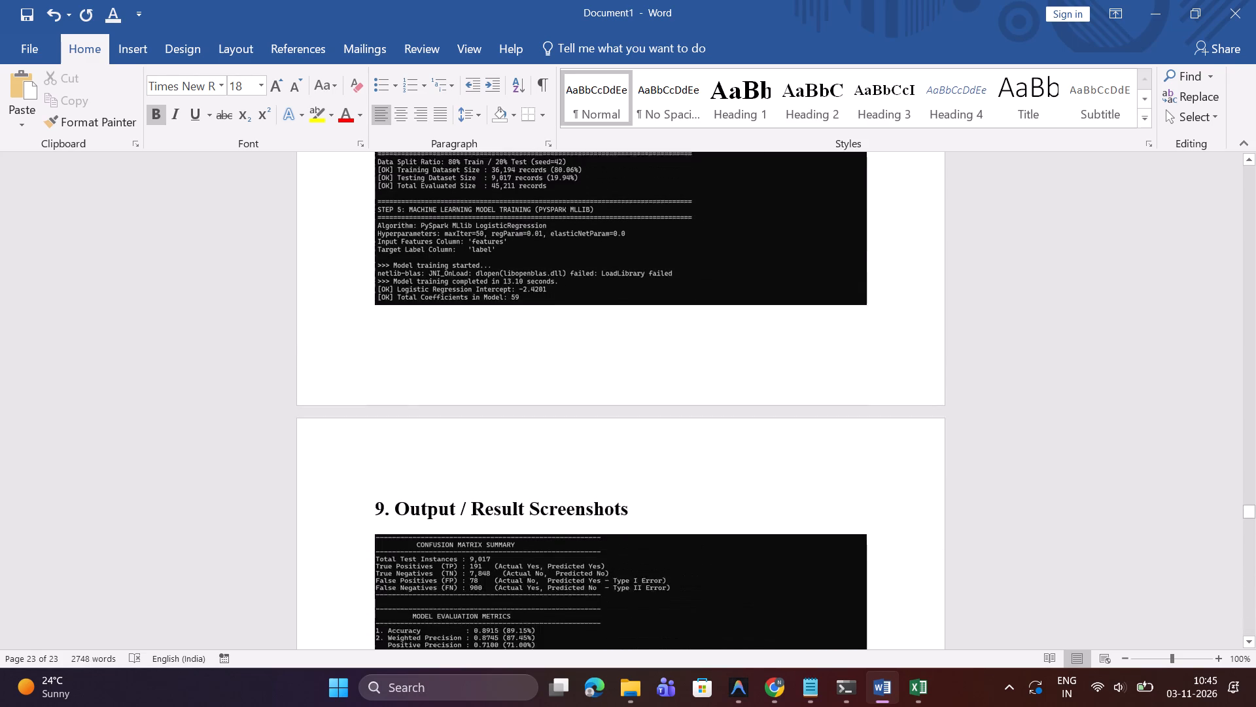
scroll(842, 530, "down", 9)
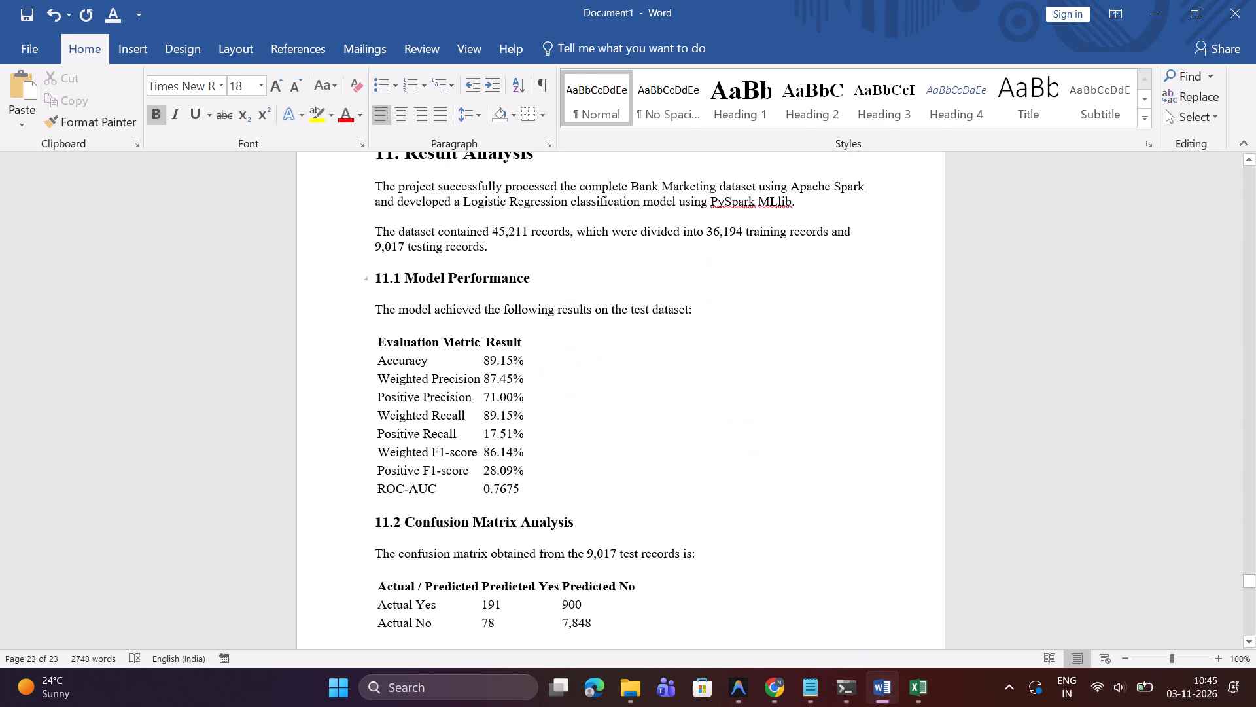
scroll(462, 219, "up", 1)
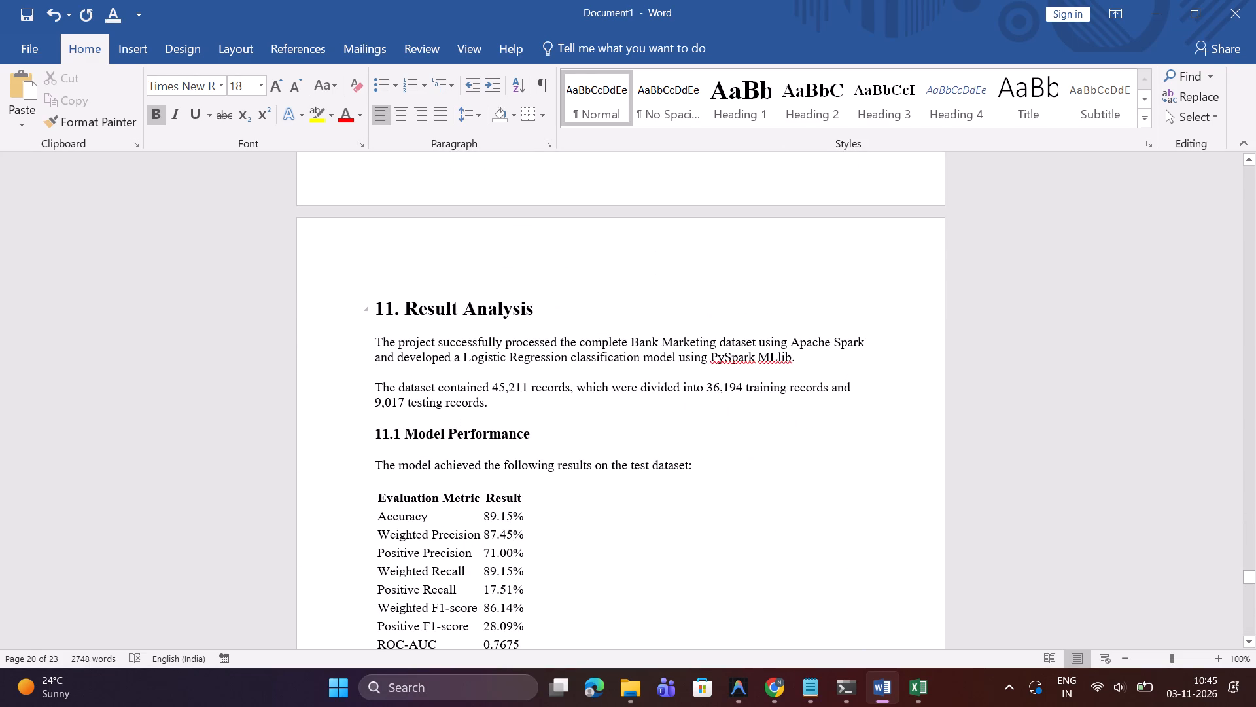
left_click(391, 308)
key("BackSpace")
key("0")
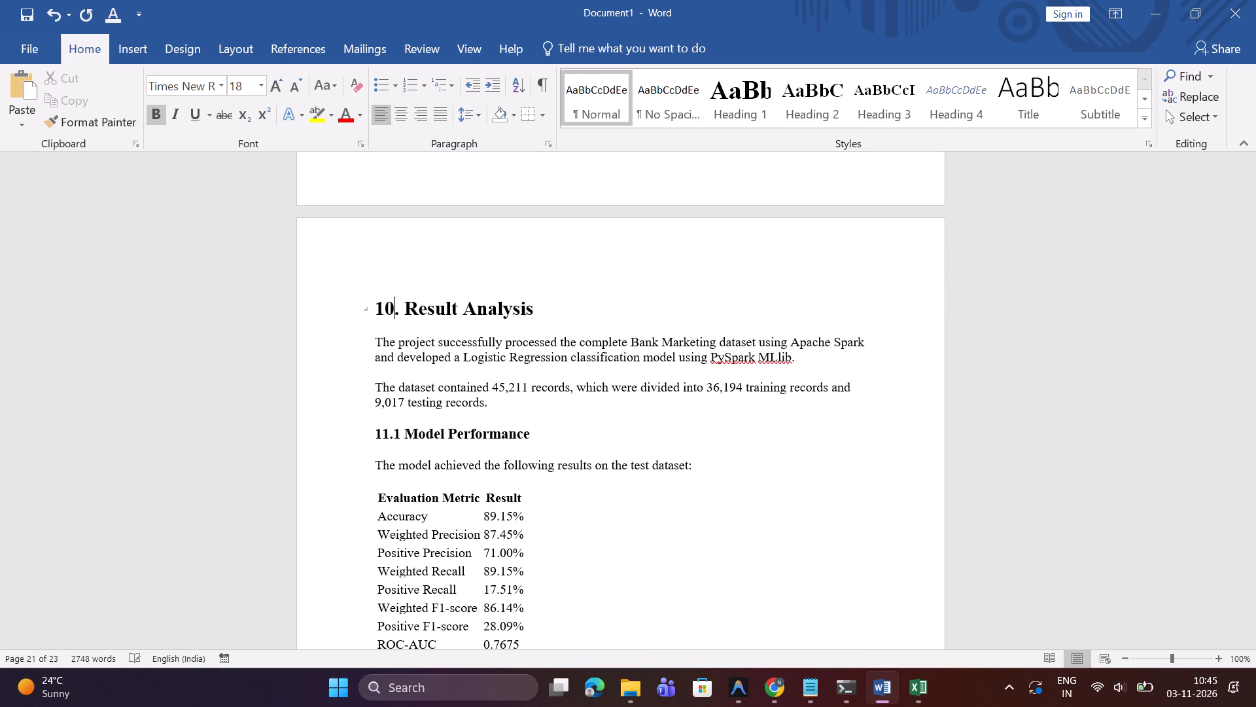
Remove the number from the Model Performance subheading under Result Analysis.
left_click(405, 431)
key("BackSpace")
key("BackSpace")
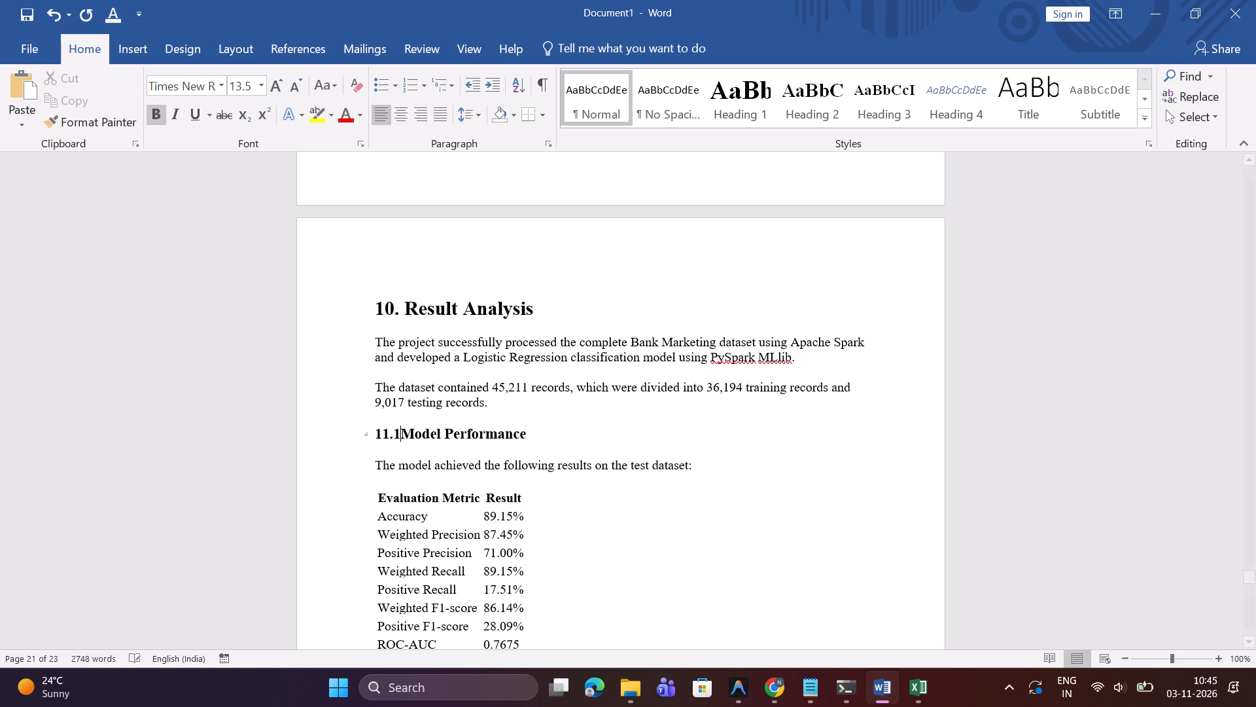
key("BackSpace")
key("BackSpace")
key("BackSpace")
Remove the number from the Confusion Matrix Analysis subheading.
key("Down")
key("Down")
key("Down")
key("Down")
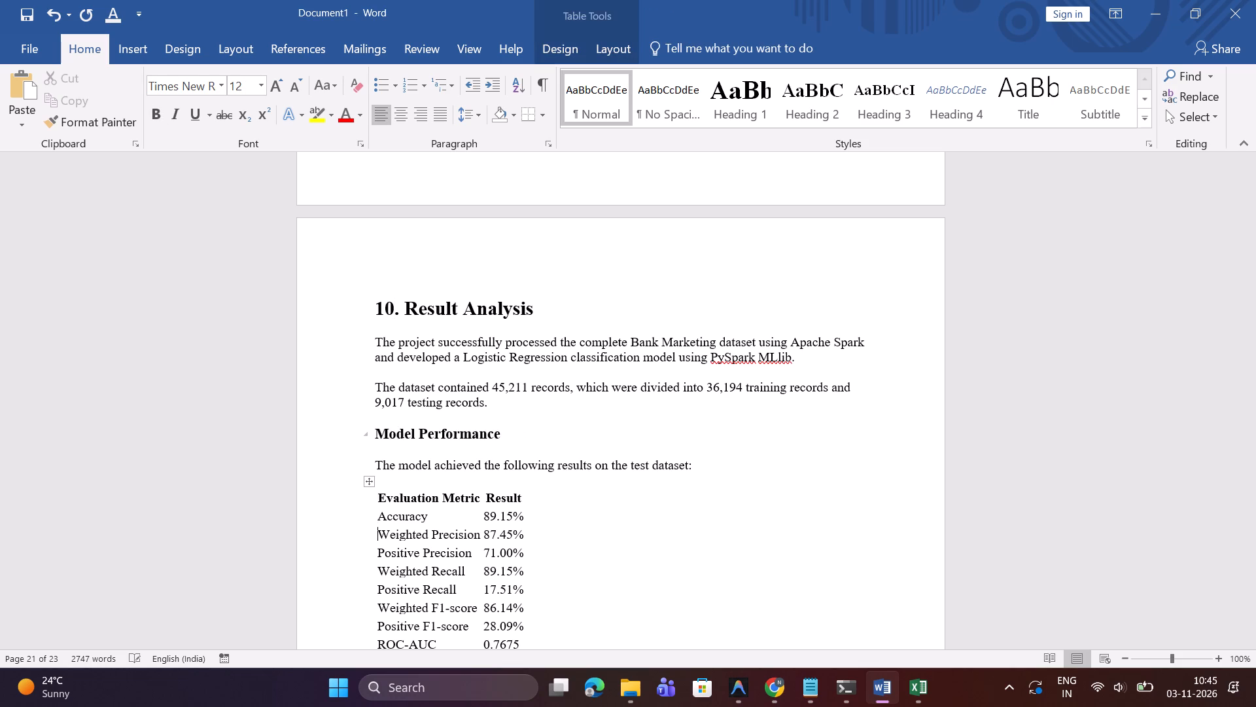
key("Down")
key("Down")
scroll(405, 431, "down", 3)
scroll(422, 326, "up", 1)
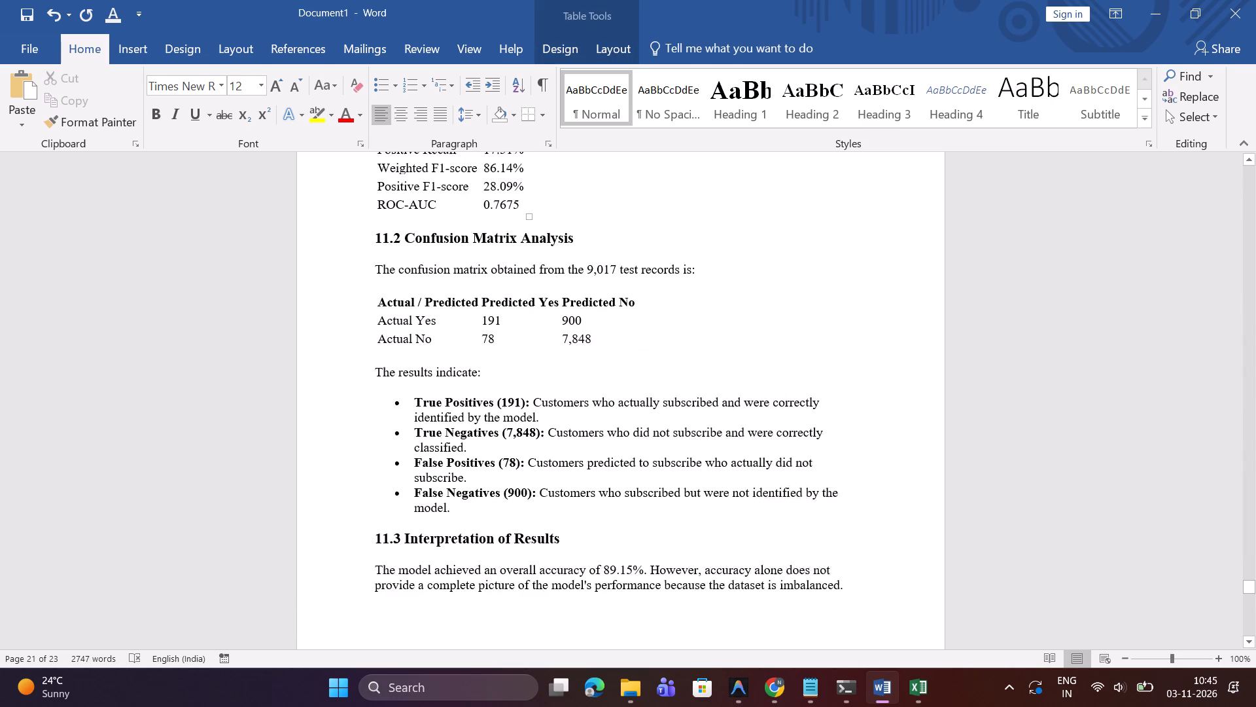
scroll(422, 326, "up", 1)
left_click(405, 291)
key("BackSpace")
key("BackSpace")
key("BackSpace")
key("BackSpace")
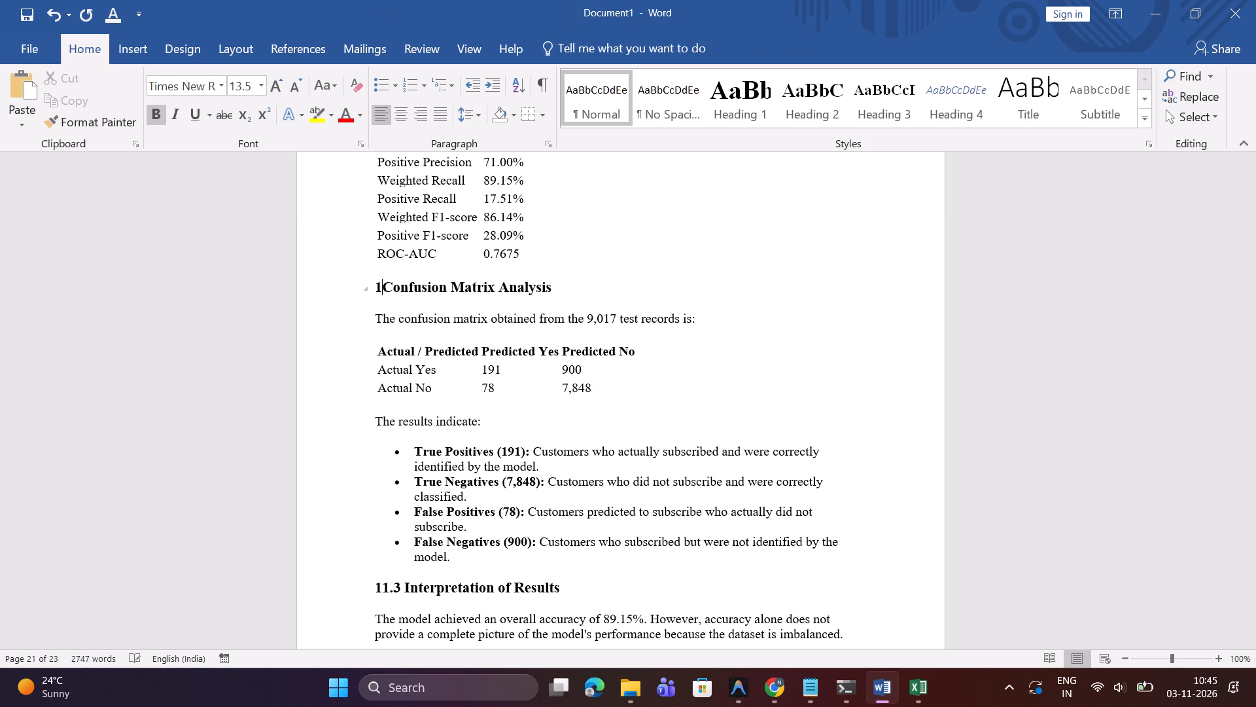
key("BackSpace")
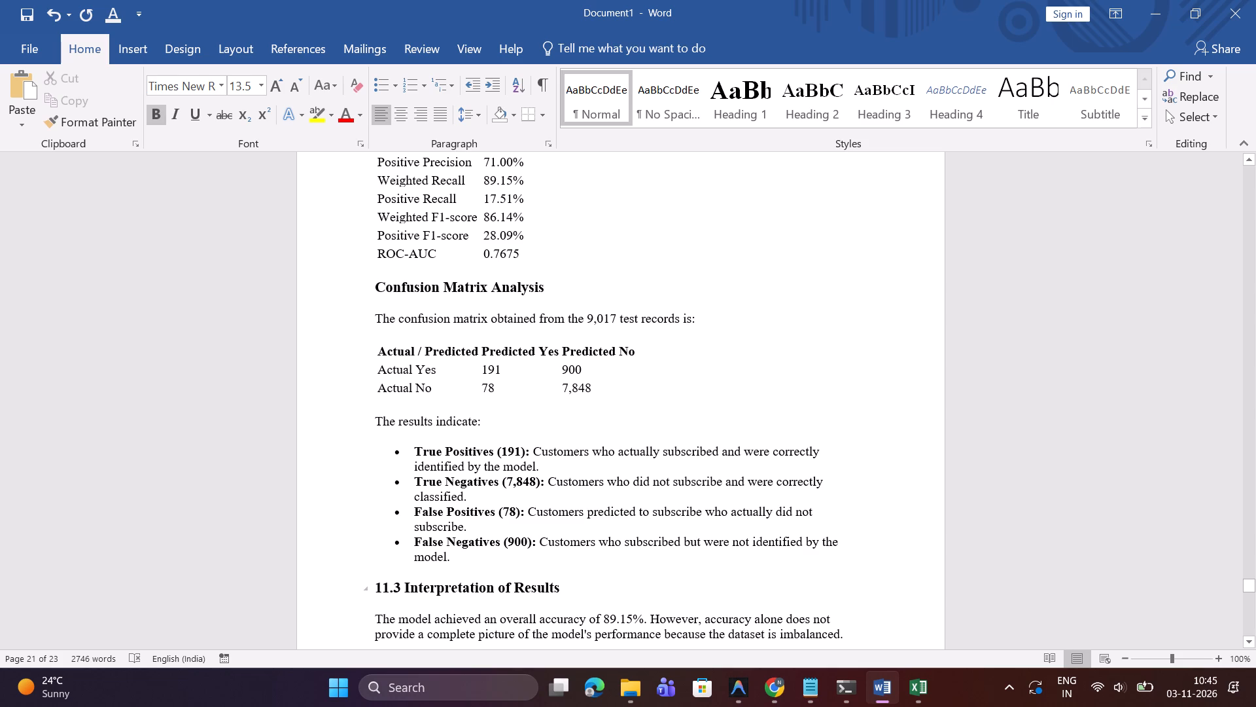
Remove the number from the Interpretation of Results subheading.
left_click(402, 592)
key("BackSpace")
key("BackSpace")
key("BackSpace")
key("BackSpace")
key("BackSpace")
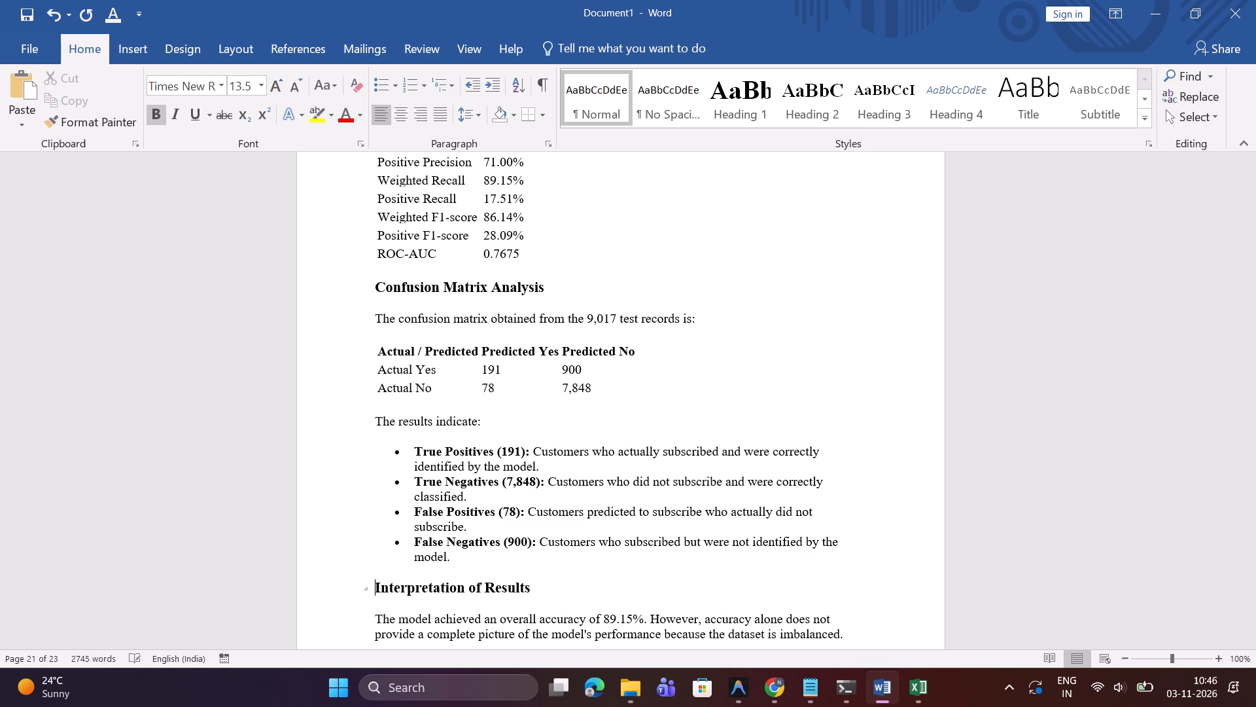
Remove the number from the Dashboard Analysis subheading.
scroll(402, 592, "down", 4)
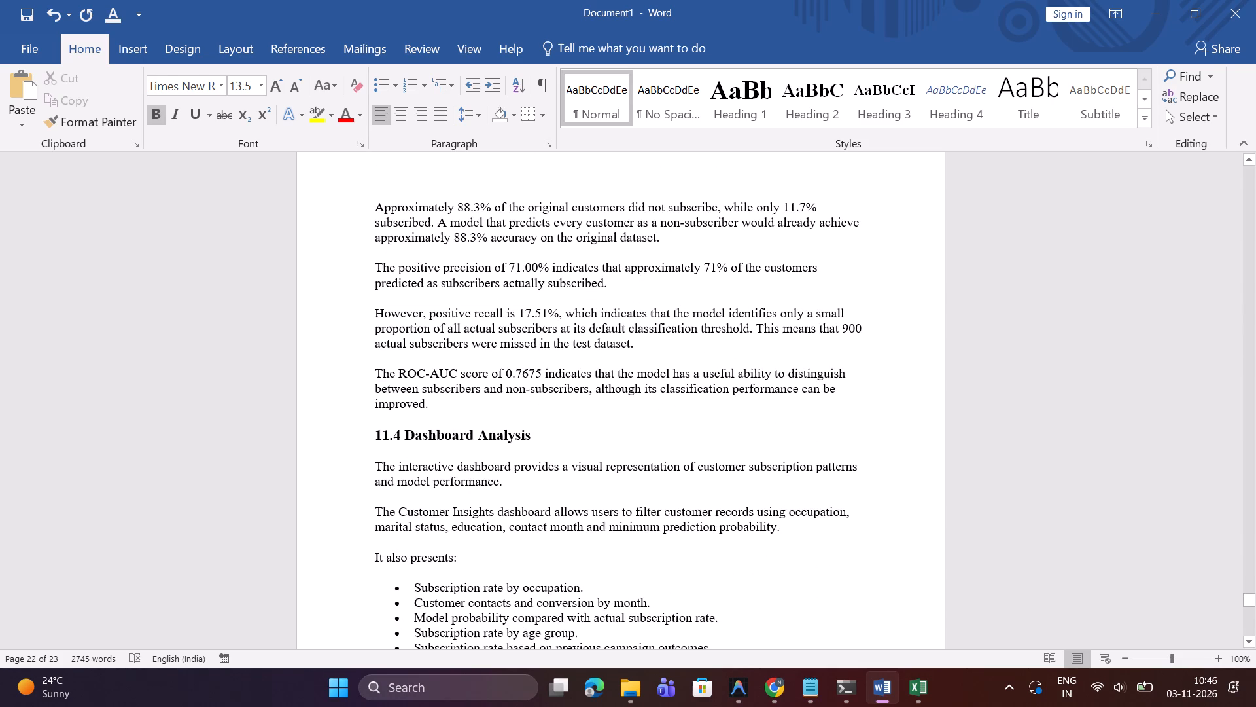
left_click(405, 435)
key("BackSpace")
key("BackSpace")
key("BackSpace")
key("BackSpace")
key("BackSpace")
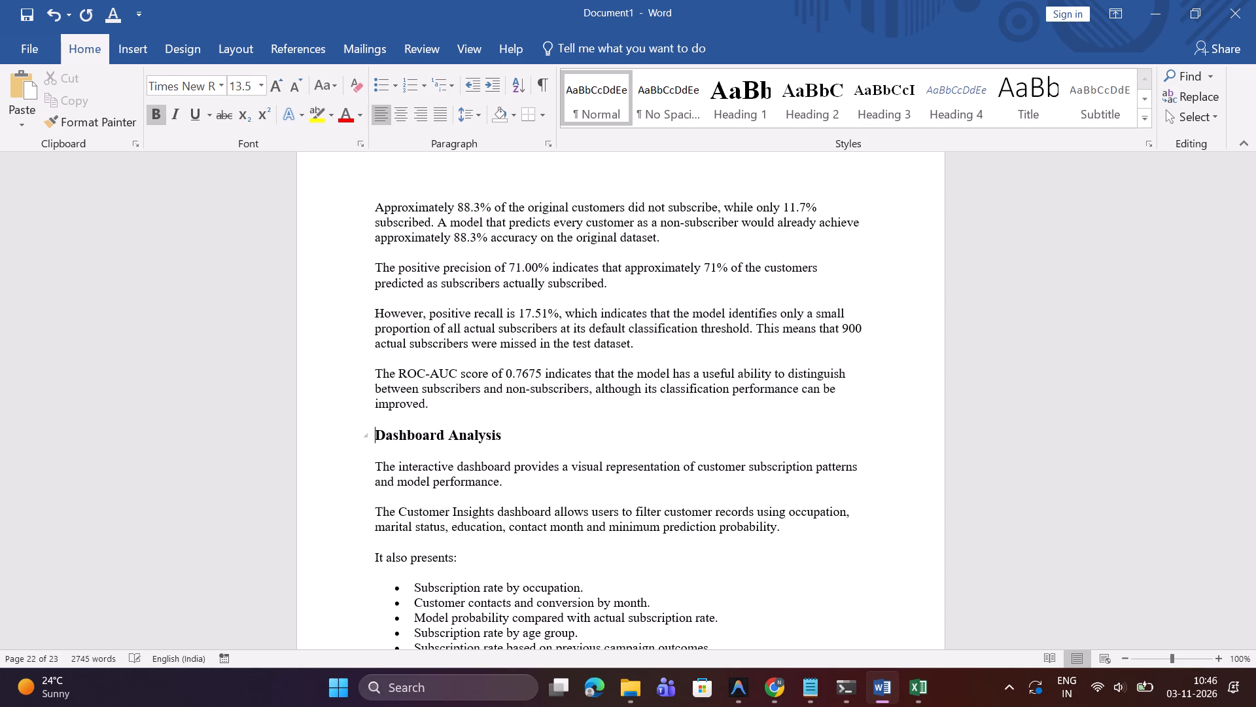
Renumber the Conclusion heading as 11.
scroll(405, 435, "down", 3)
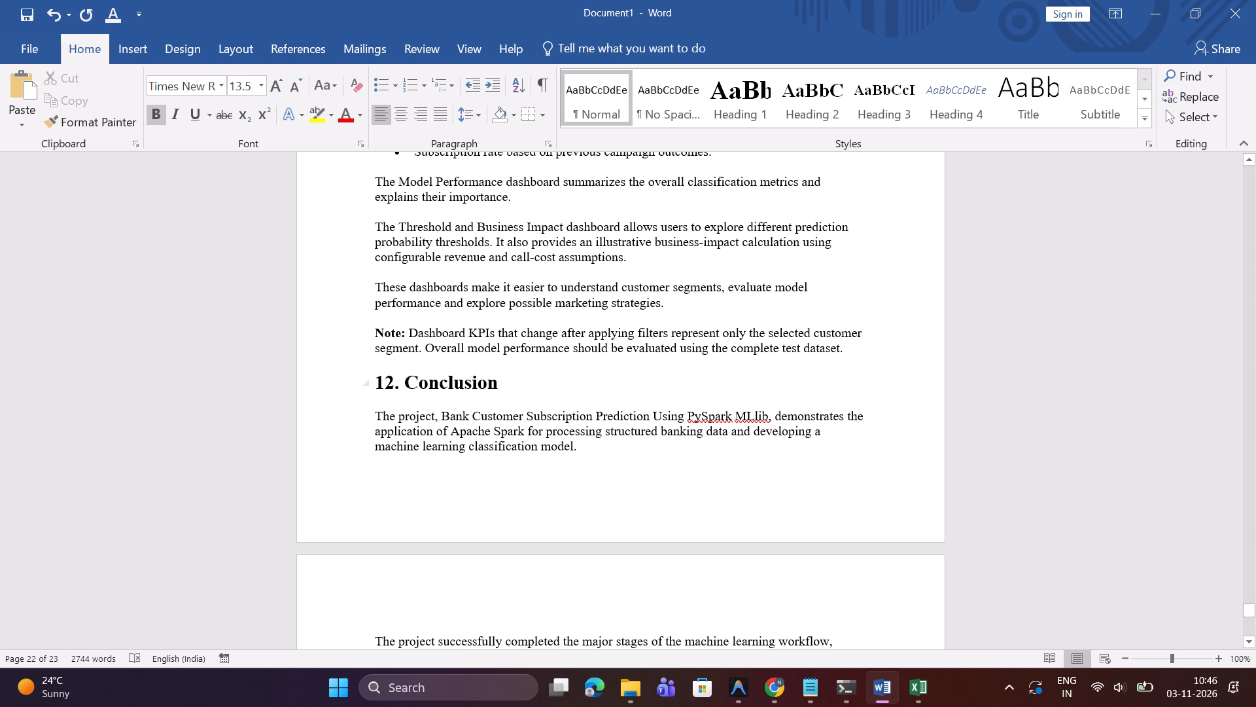
left_click(392, 383)
key("BackSpace")
key("1")
Renumber the Plagiarism Report heading as 12.
scroll(392, 383, "down", 1)
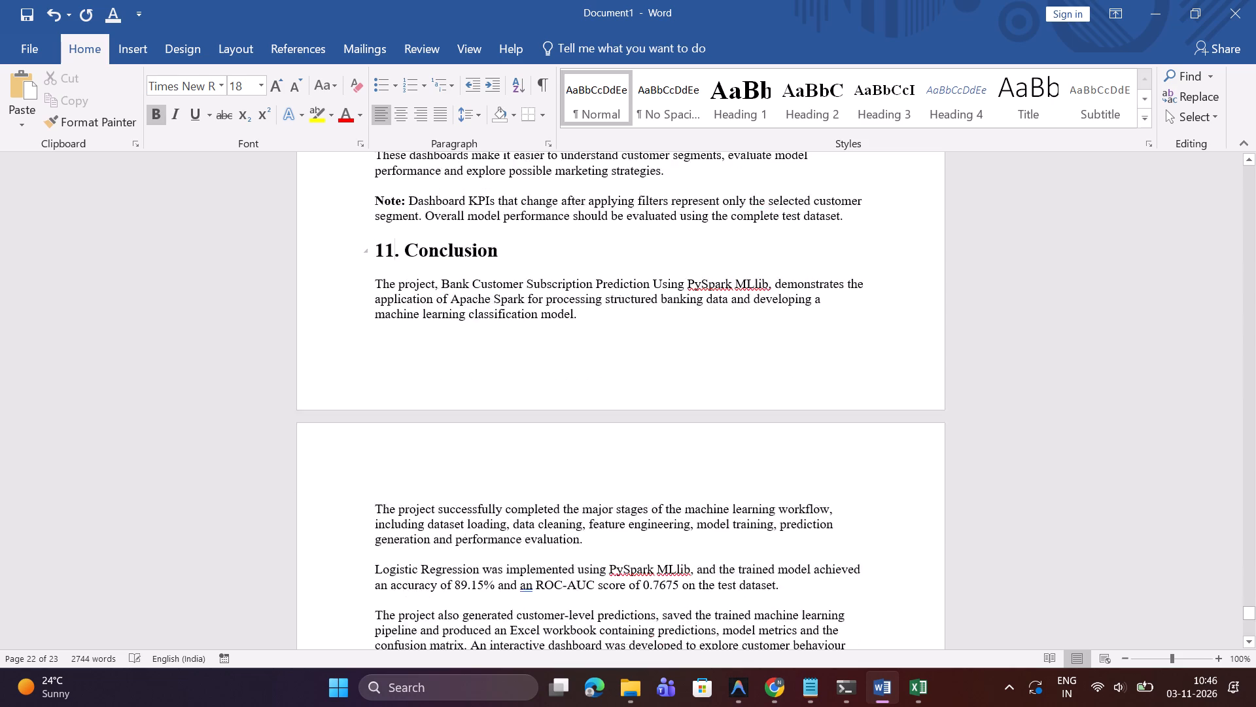
scroll(392, 383, "down", 3)
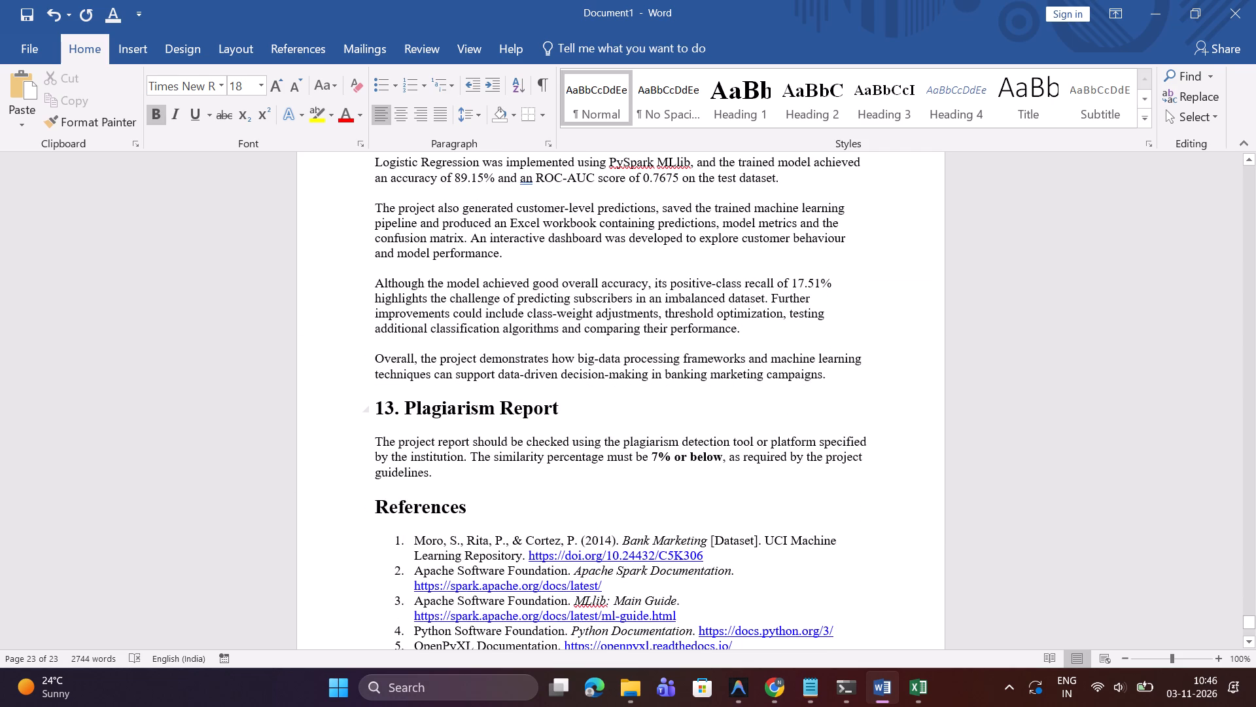
left_click(392, 405)
key("BackSpace")
key("2")
Number the References heading as 13.
scroll(392, 405, "down", 1)
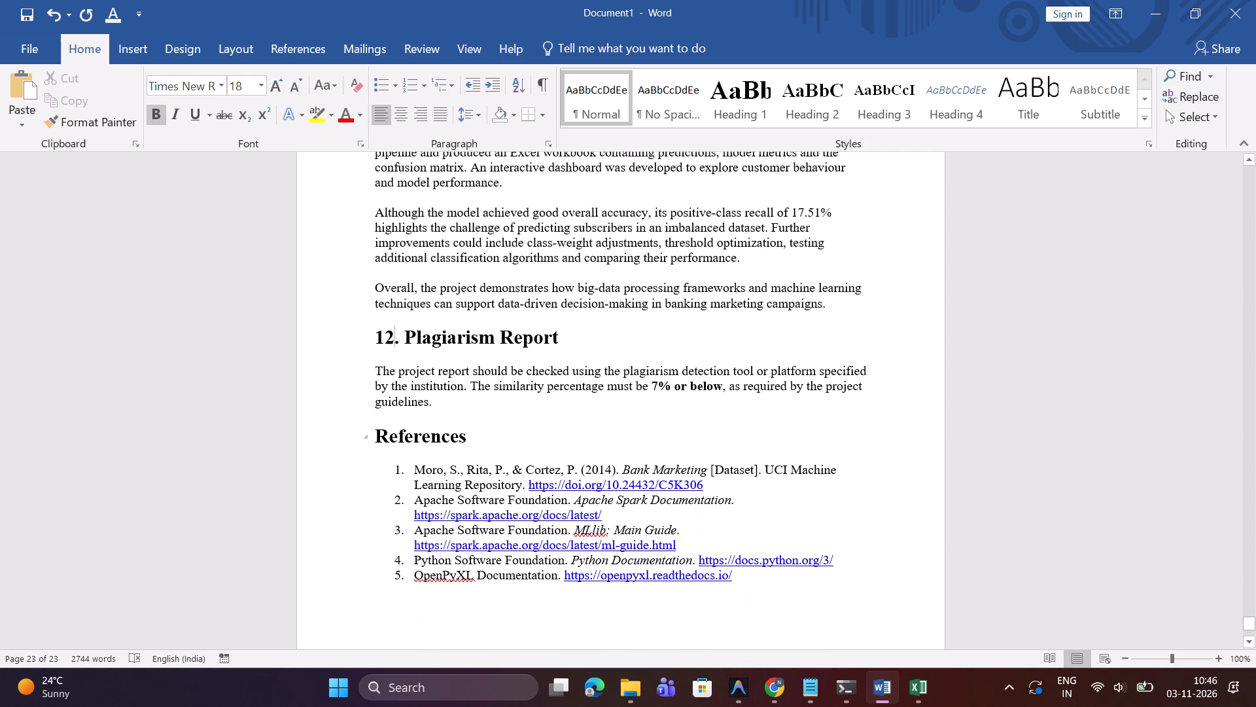
left_click(375, 436)
type("13")
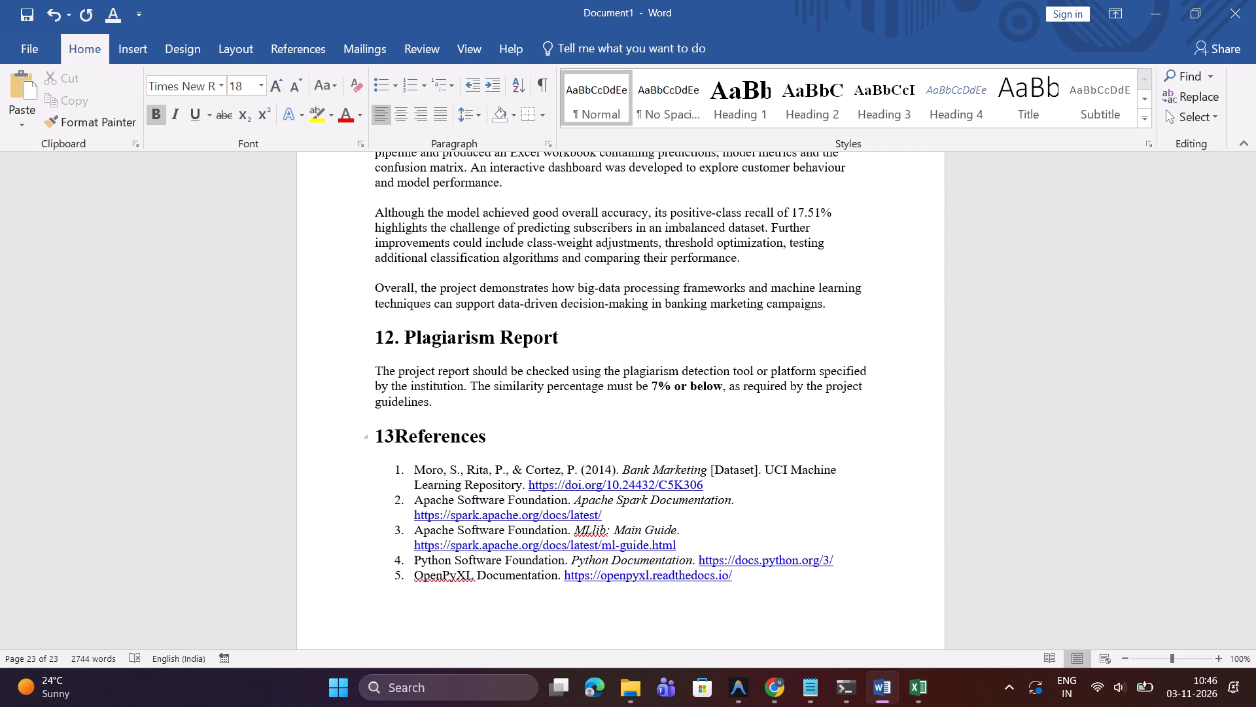
type(".")
key("space")
scroll(375, 436, "up", 1)
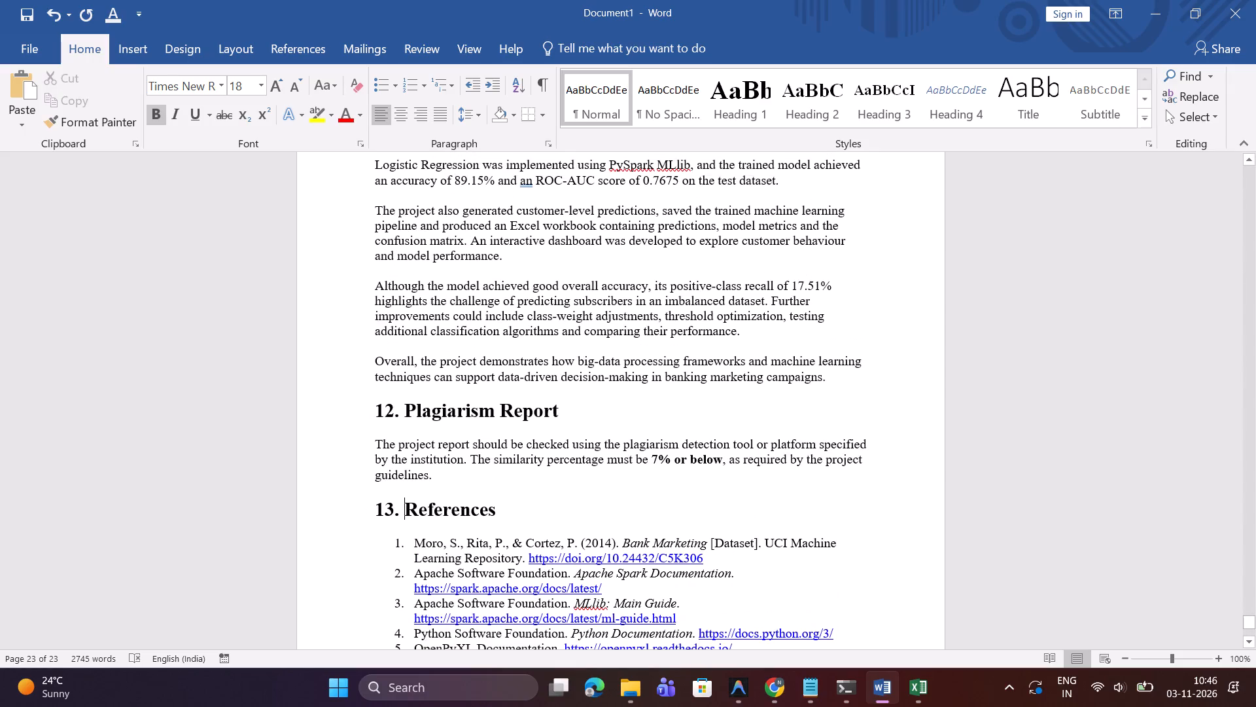
Save the report to the Desktop as a Word document named BANK CUSTOMER SUBSCRIPTION PREDICTION USING PYSPARK MLlib.
key("ctrl+s")
key("ctrl+s")
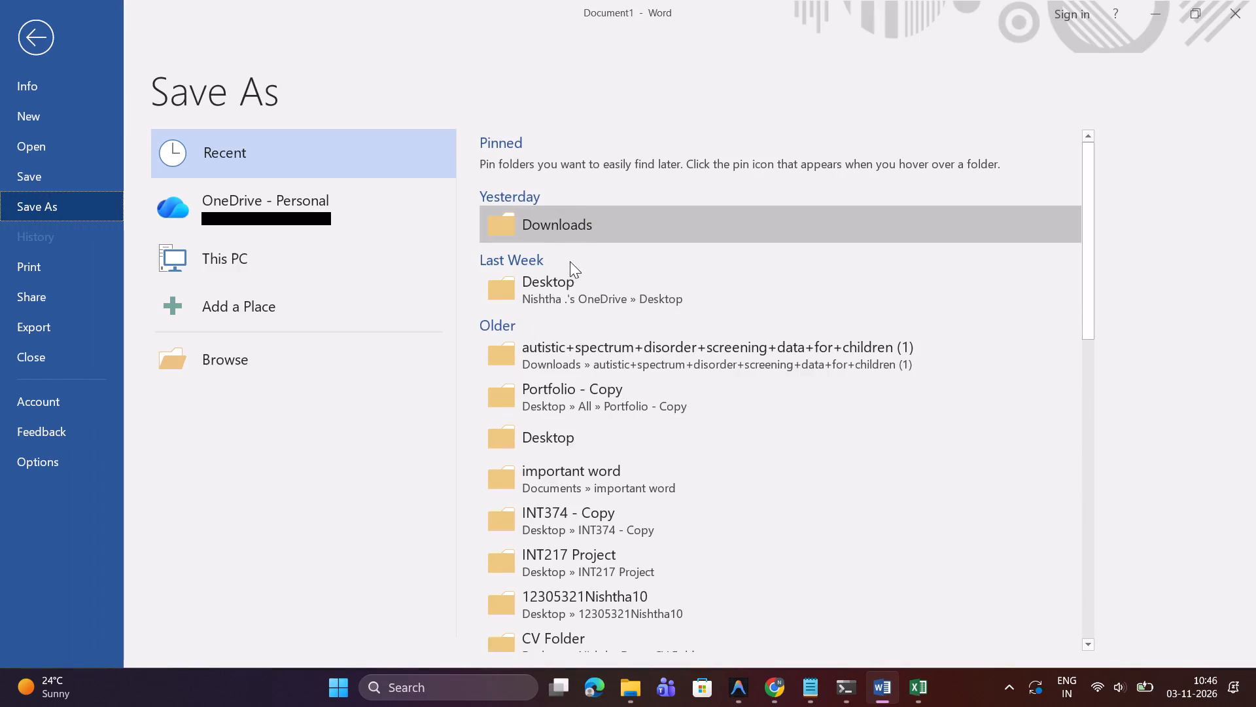
left_click(574, 281)
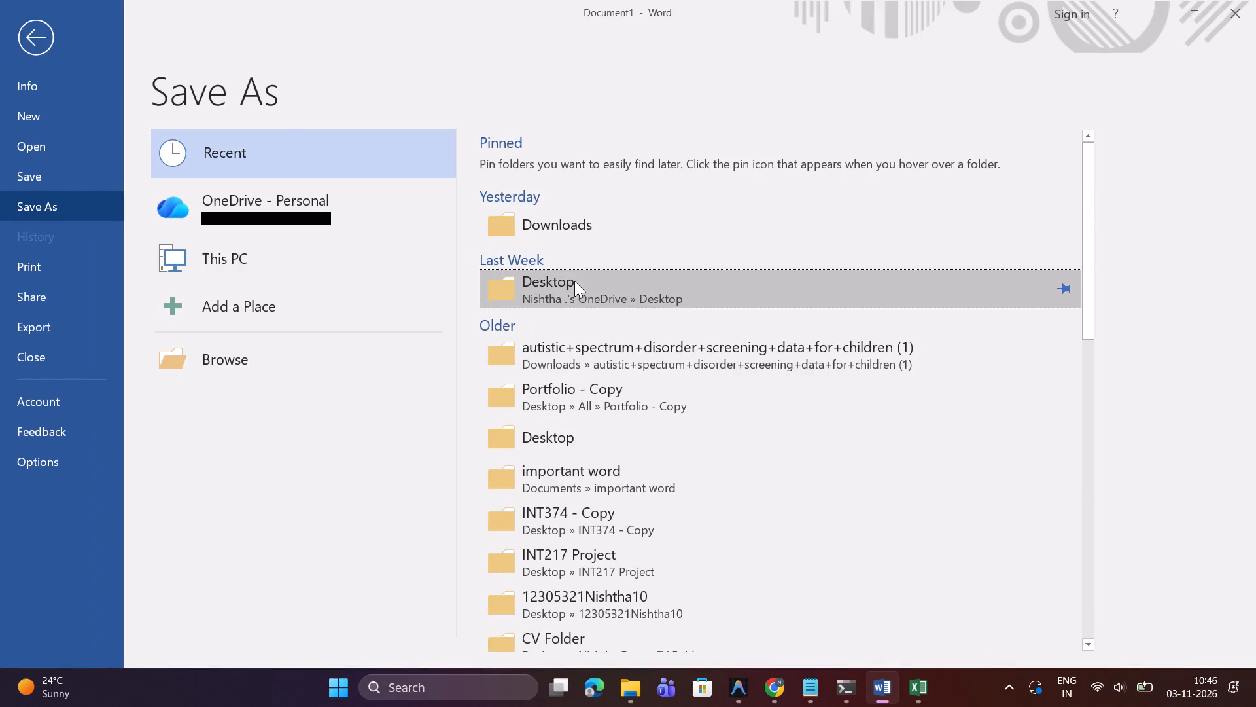
left_click(663, 285)
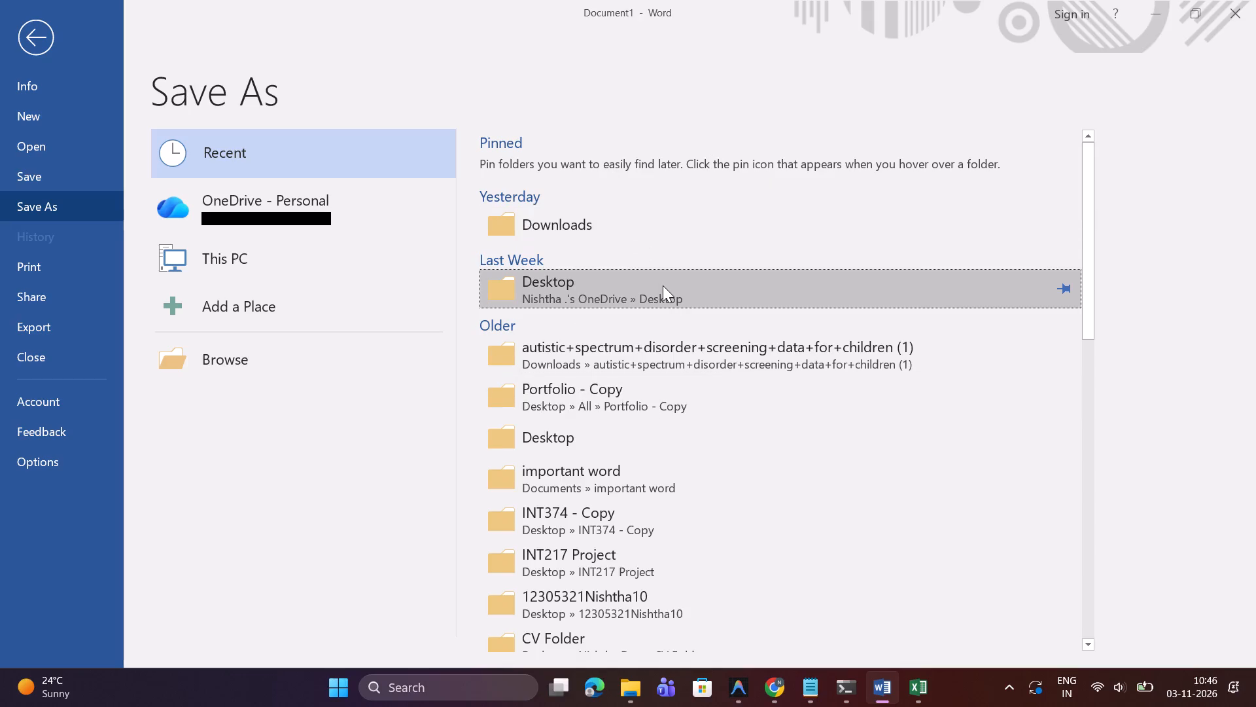
double_click(663, 285)
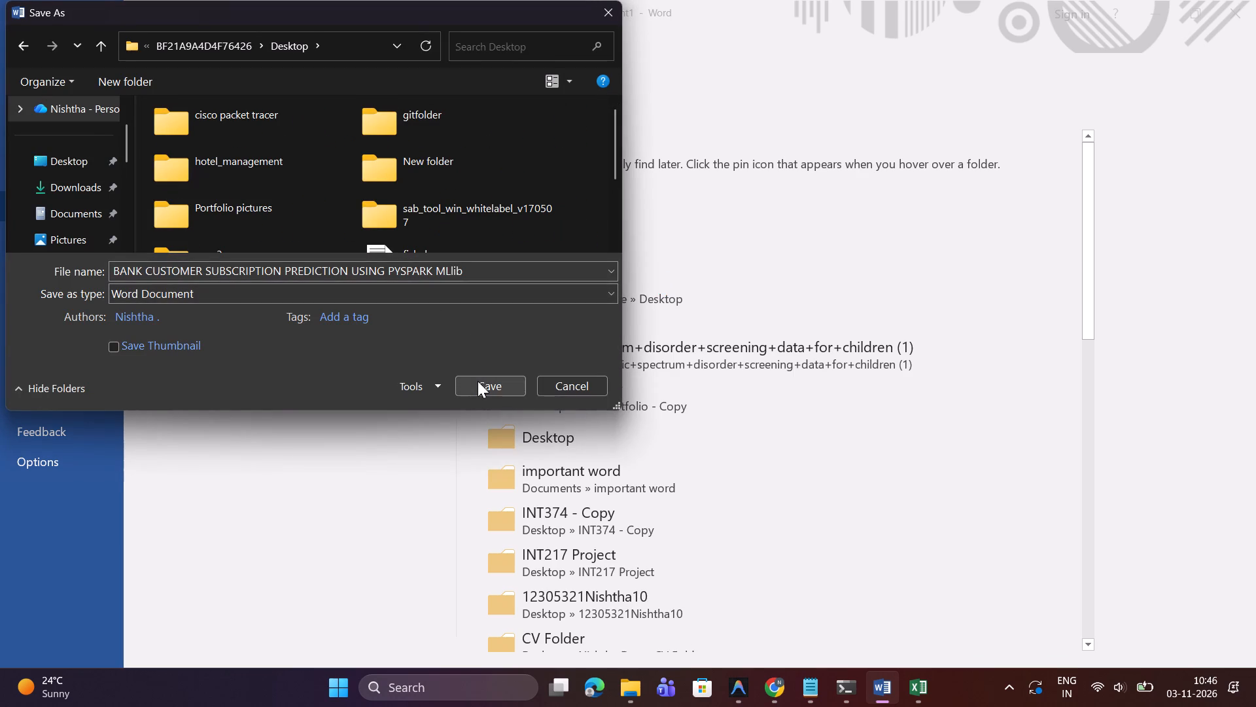
left_click(89, 154)
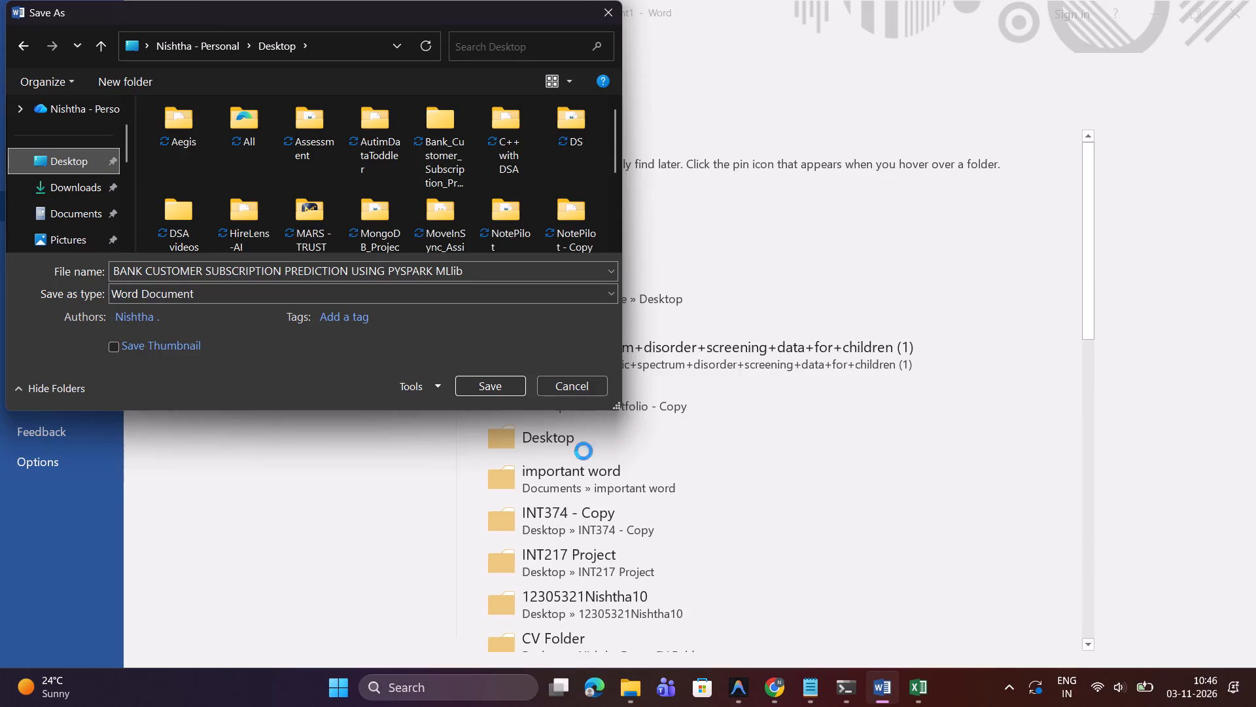
left_click(500, 390)
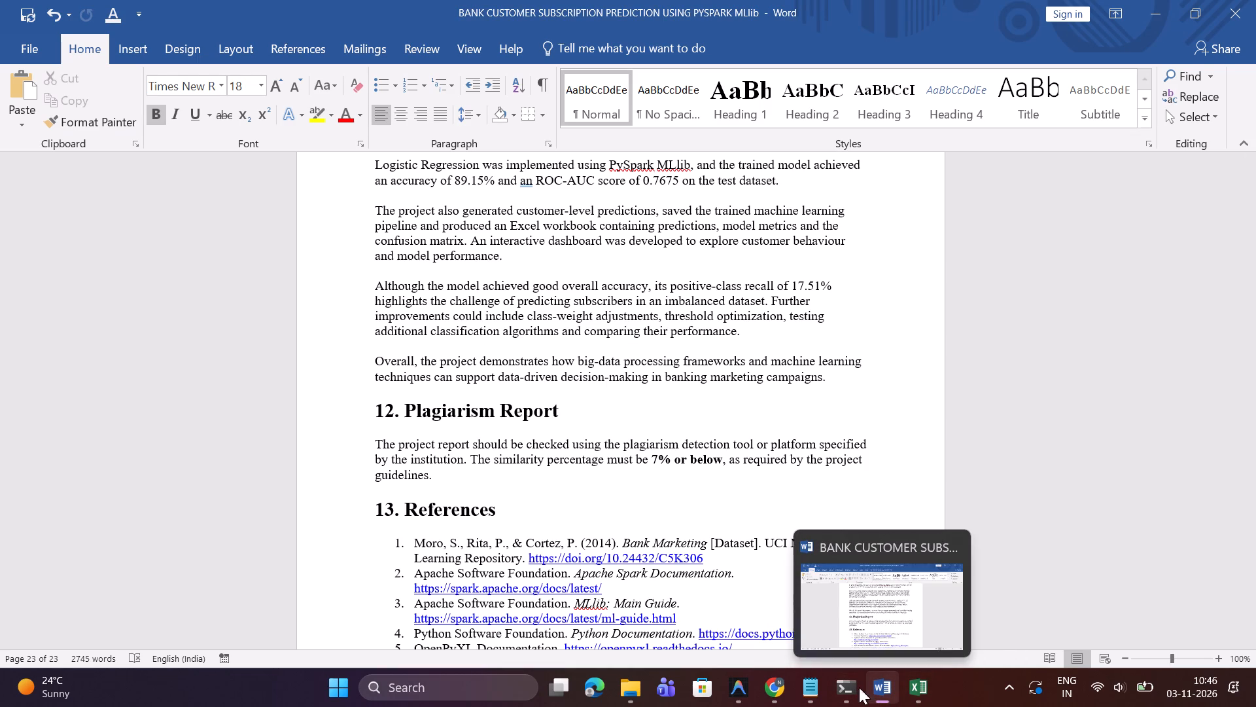
Switch to Chrome and search the web for a plagiarism checker in a new tab.
left_click(773, 693)
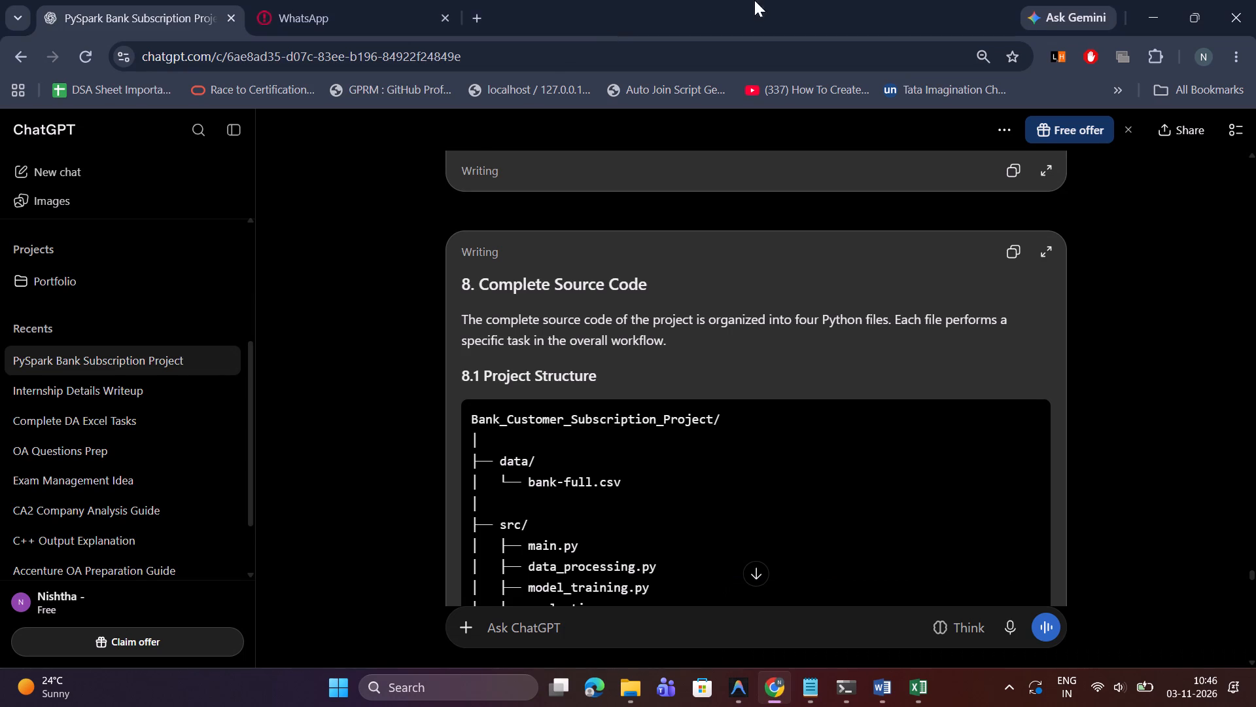
left_click(465, 0)
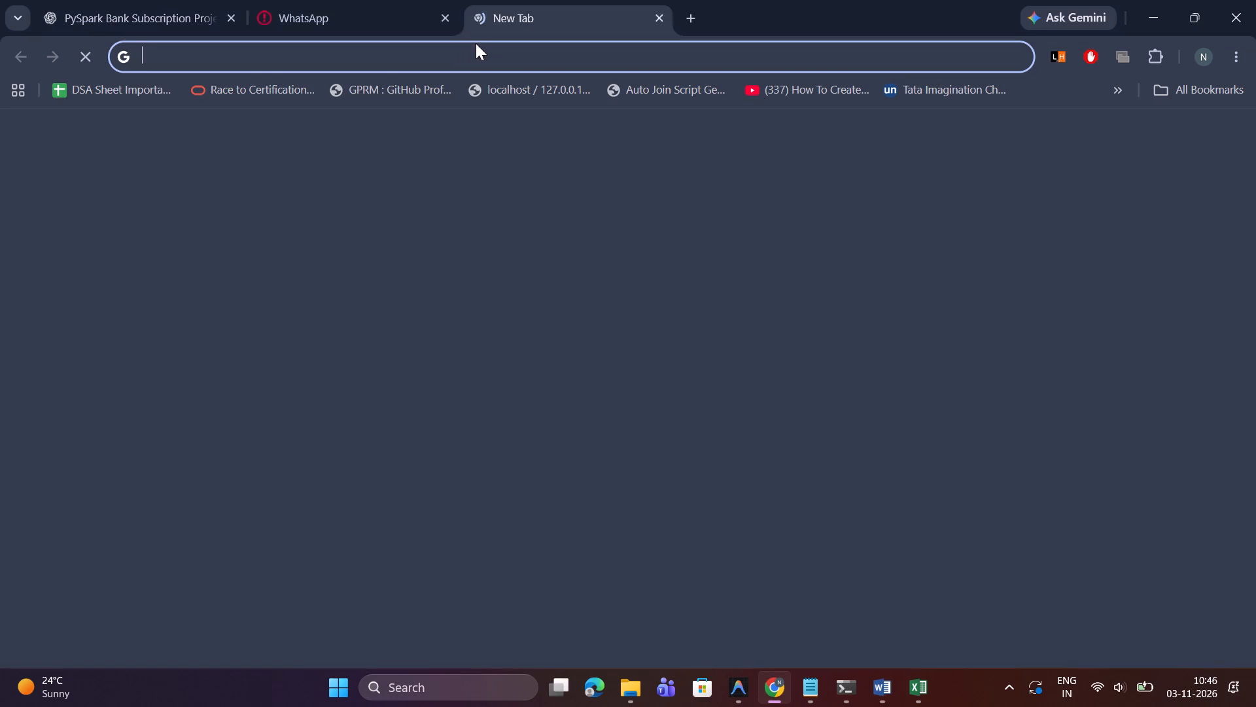
left_click(476, 49)
type("plagrism checker")
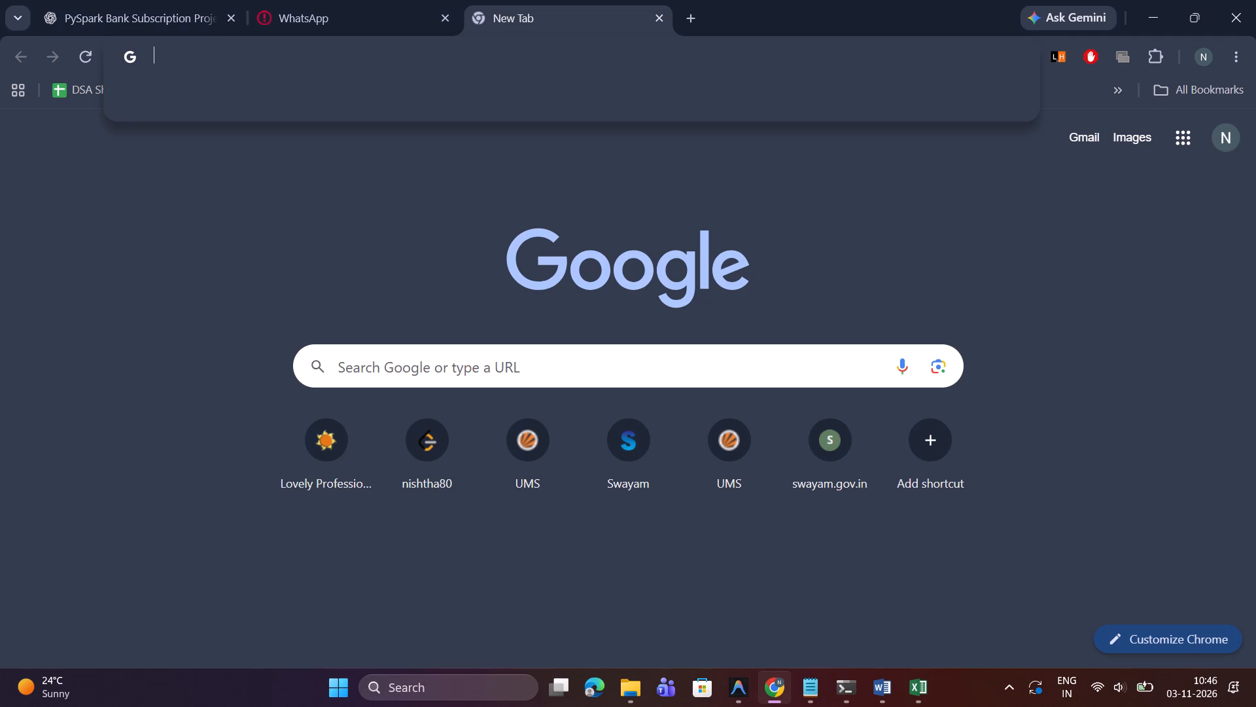
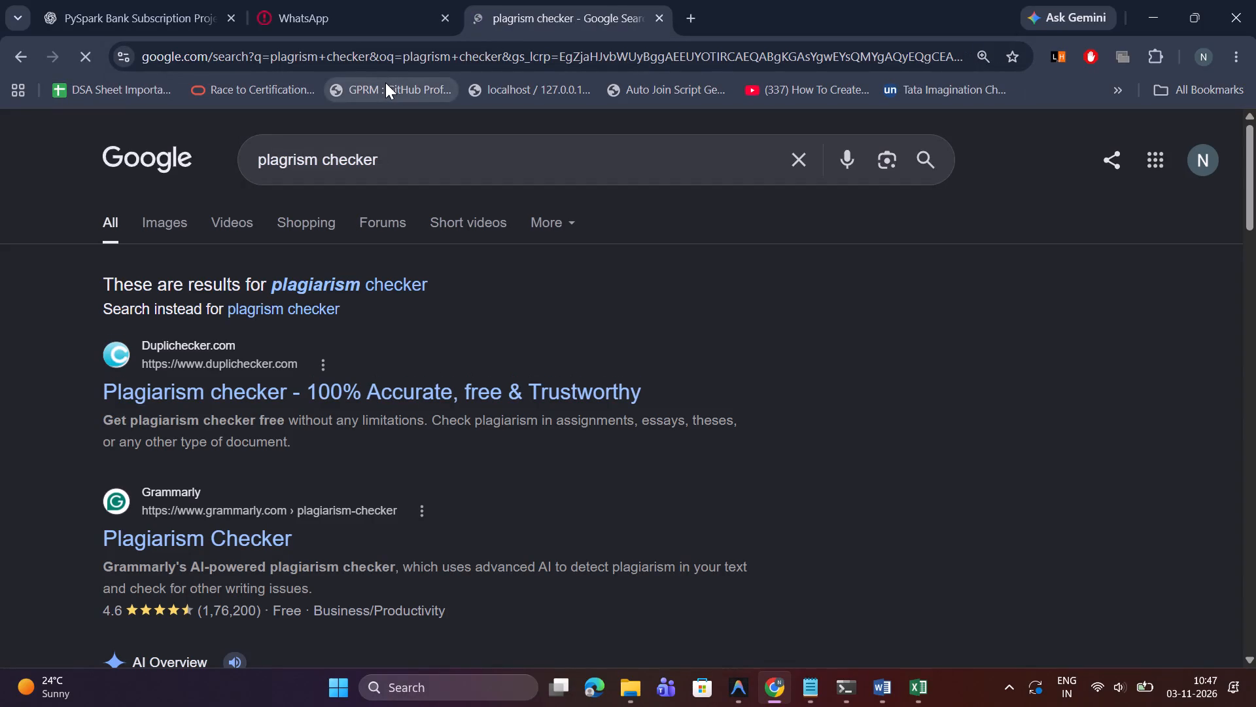
Open the Duplichecker plagiarism checker from the search results.
left_click(194, 398)
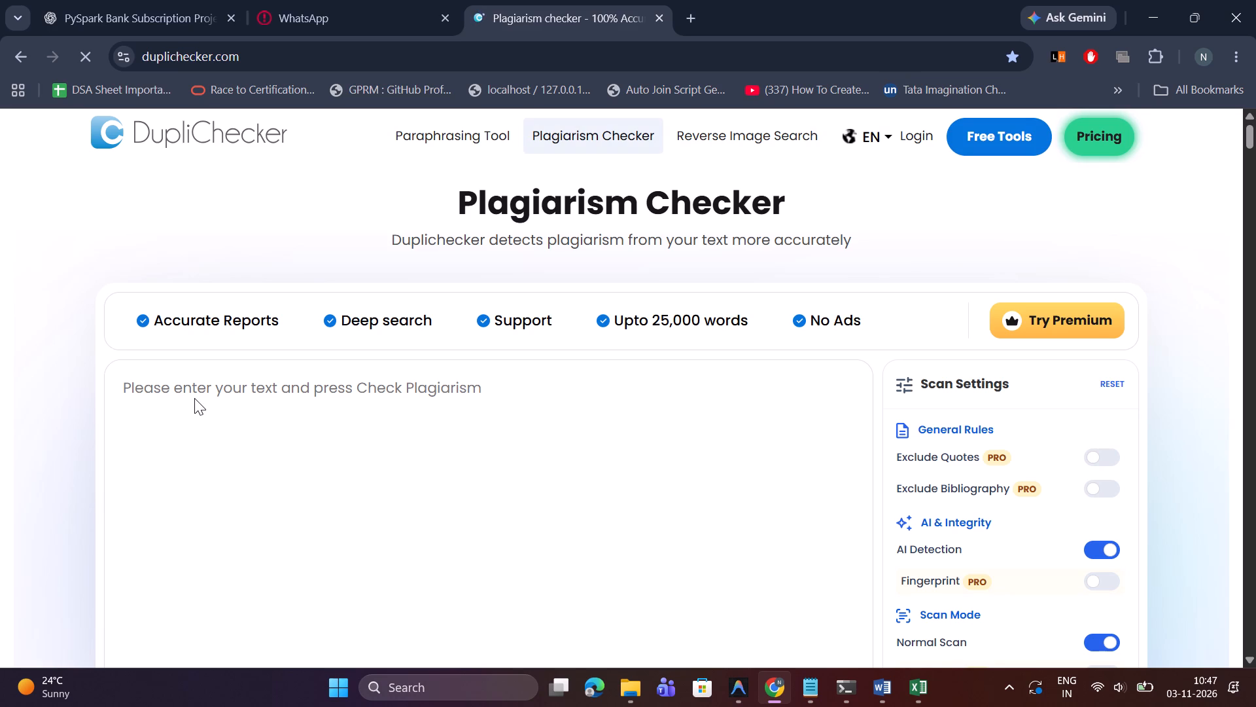
Try to upload the Word document BANK CUSTOMER SUBSCRIPTION PREDICTION USING PYSPARK MLlib from the Desktop to the plagiarism checker.
scroll(419, 504, "down", 5)
left_click(527, 333)
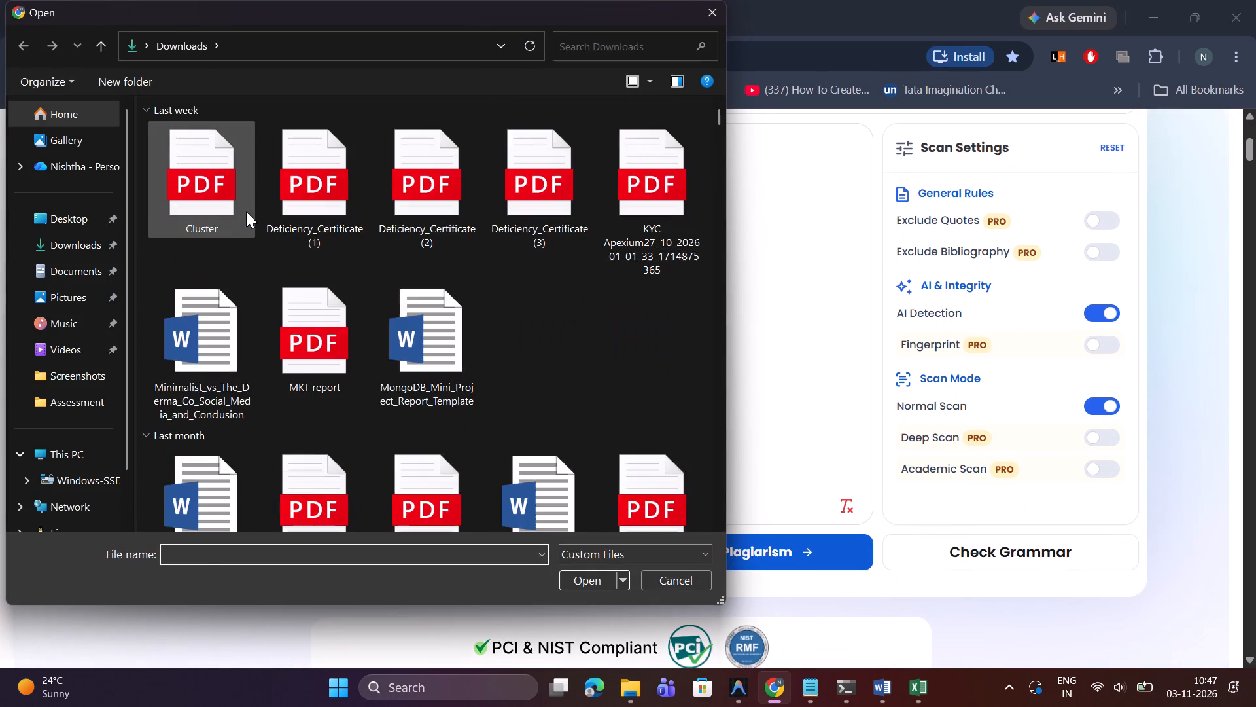
left_click(56, 213)
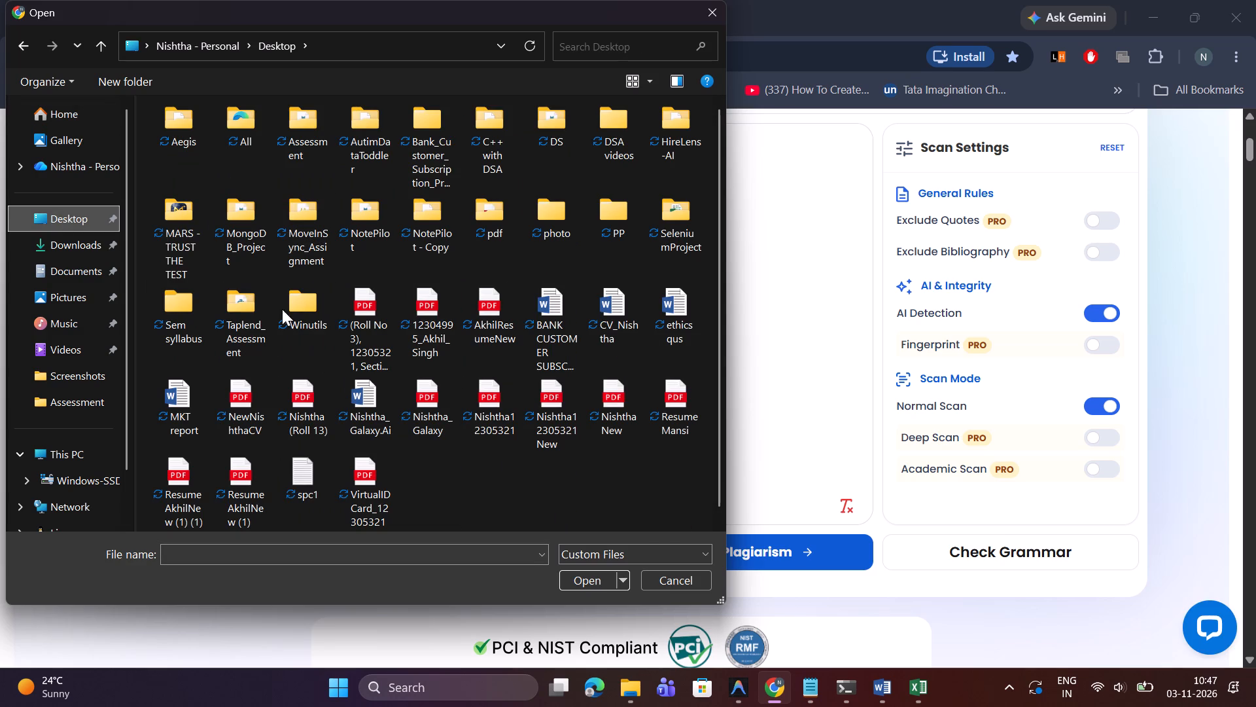
left_click(538, 305)
double_click(538, 305)
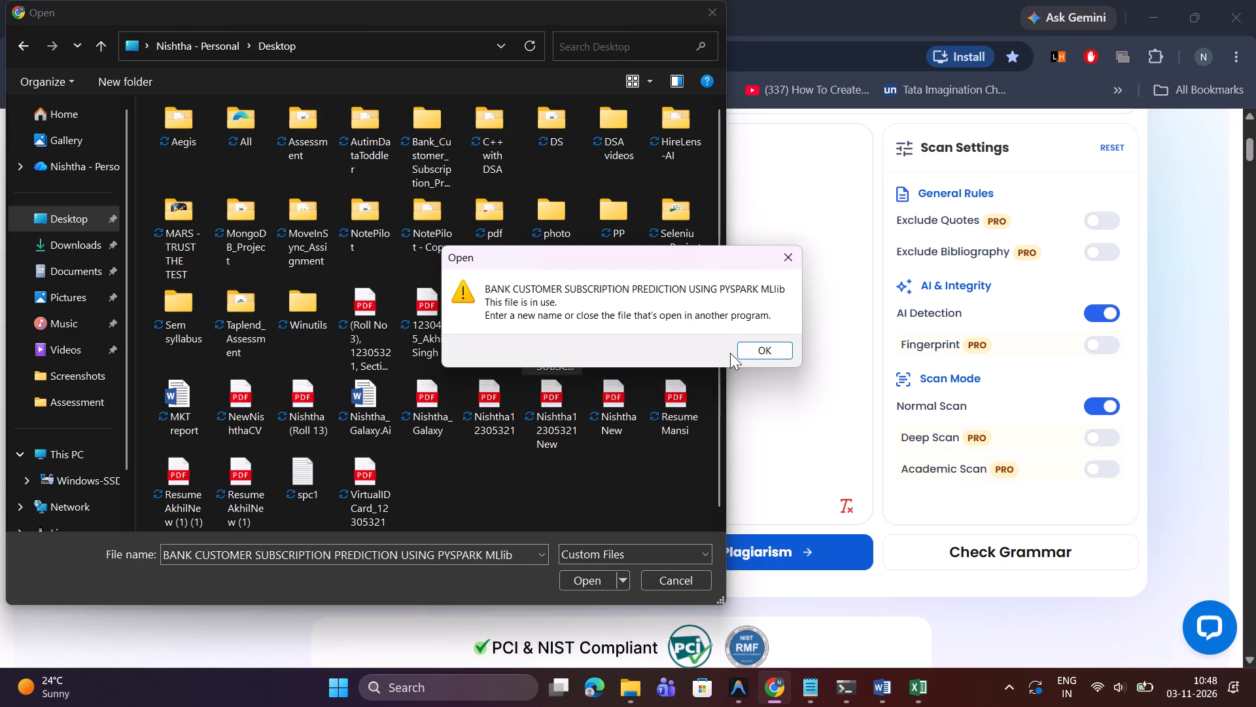
left_click(788, 255)
Switch to Word and close the BANK CUSTOMER SUBSCRIPTION PREDICTION USING PYSPARK MLlib report.
left_click(879, 687)
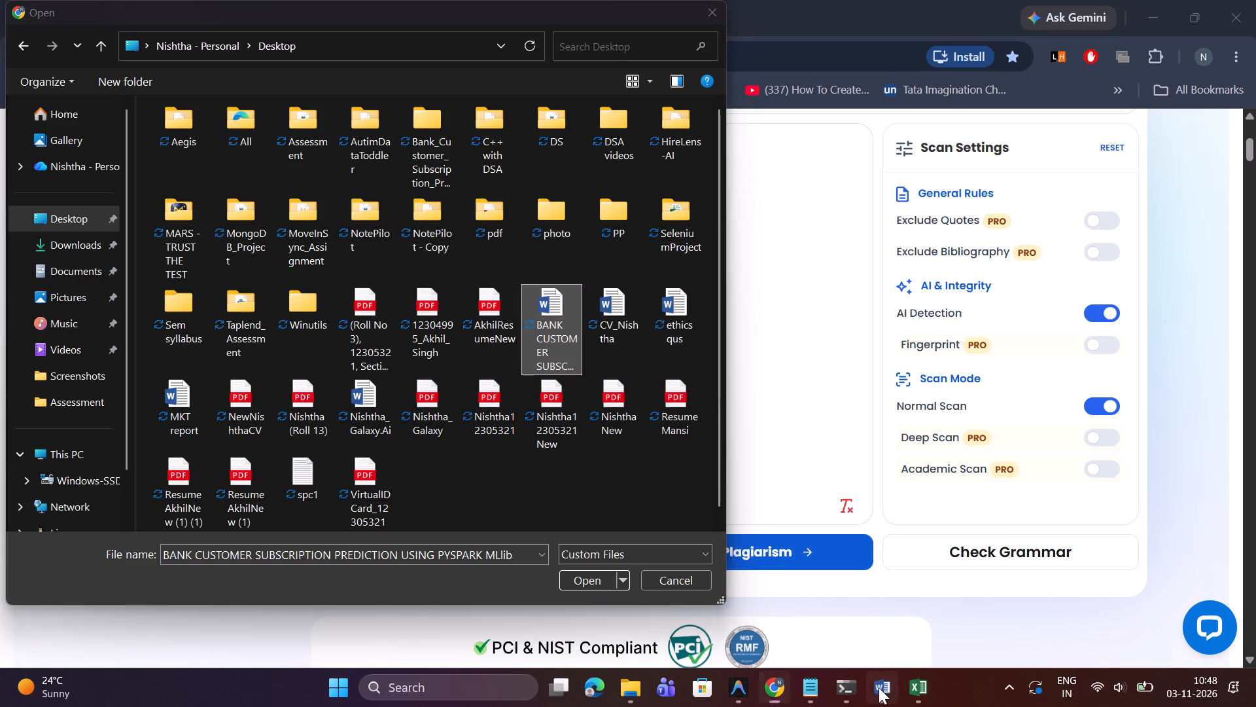
left_click(1253, 5)
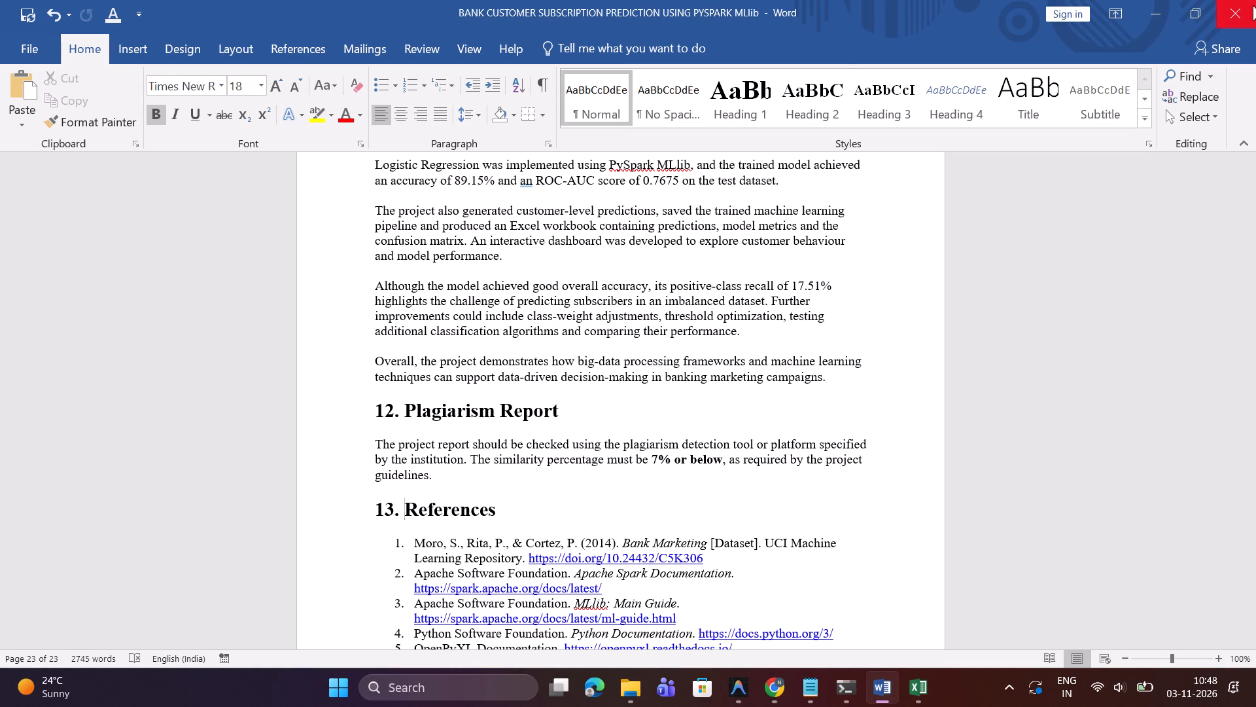
Upload the BANK CUSTOMER SUBSCRIPTION PREDICTION USING PYSPARK MLlib document from the open file dialog to Duplichecker.
double_click(557, 300)
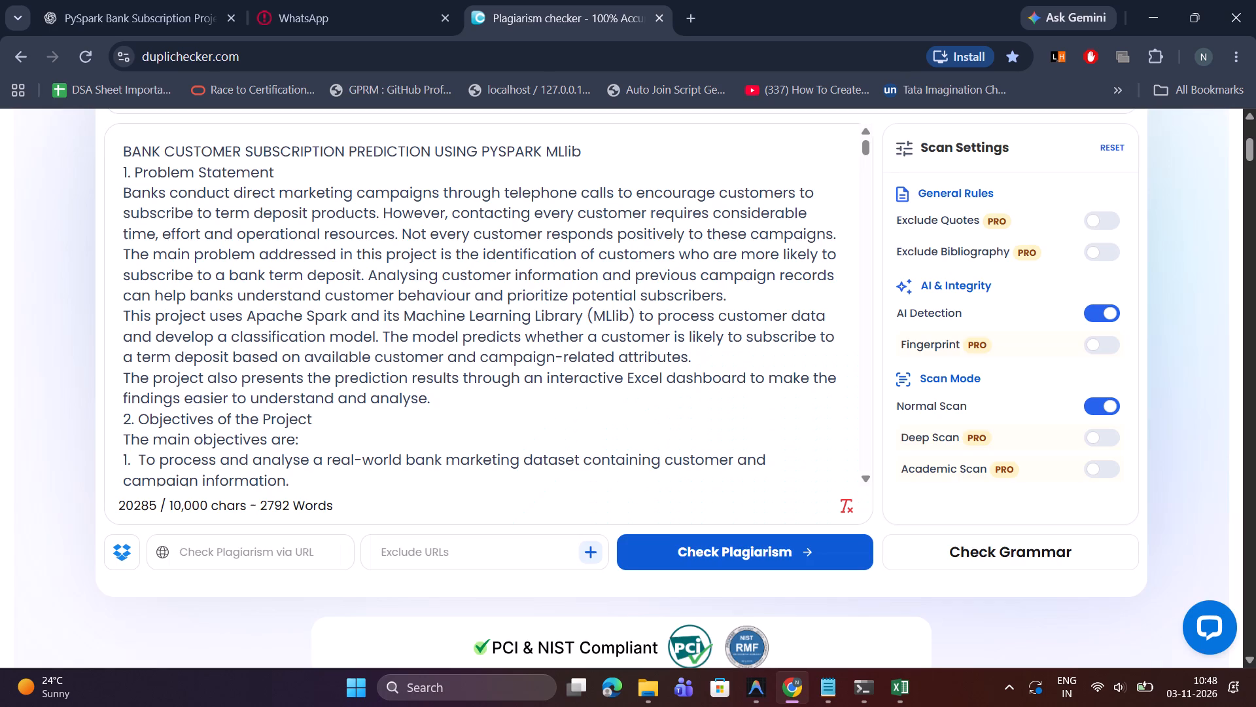
Start the plagiarism check on the uploaded report text and complete the human verification.
scroll(501, 444, "down", 4)
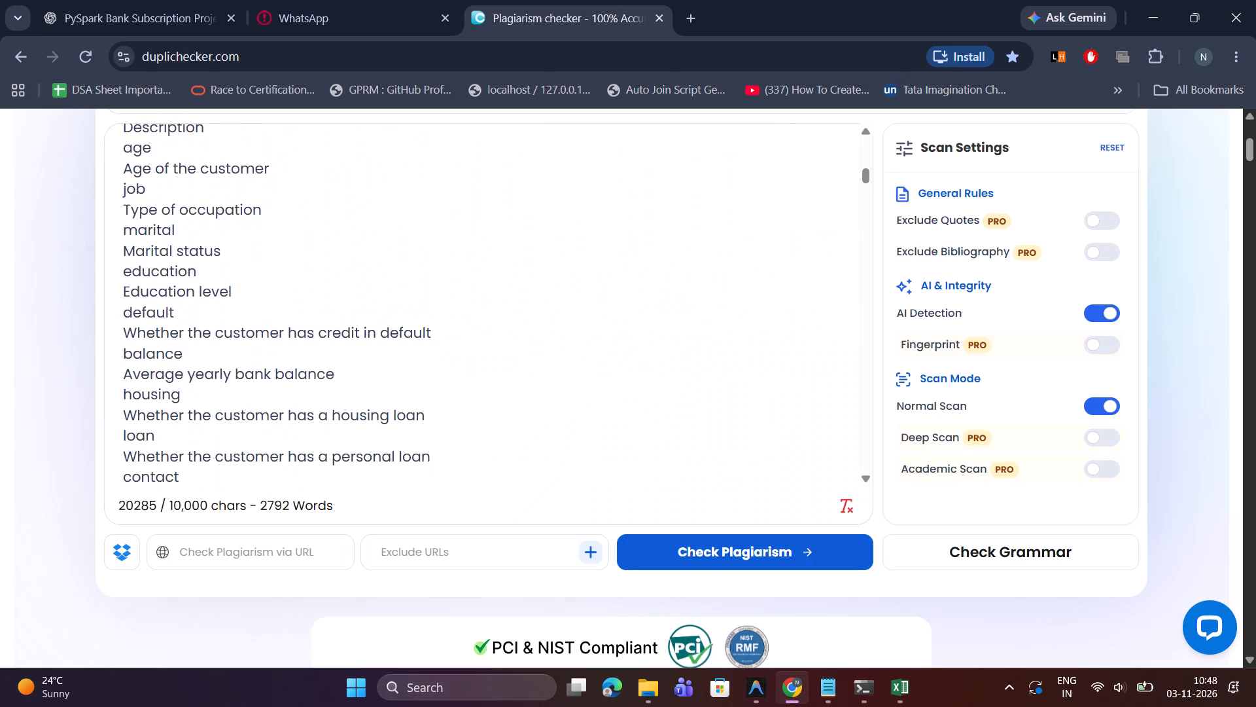
left_click(714, 556)
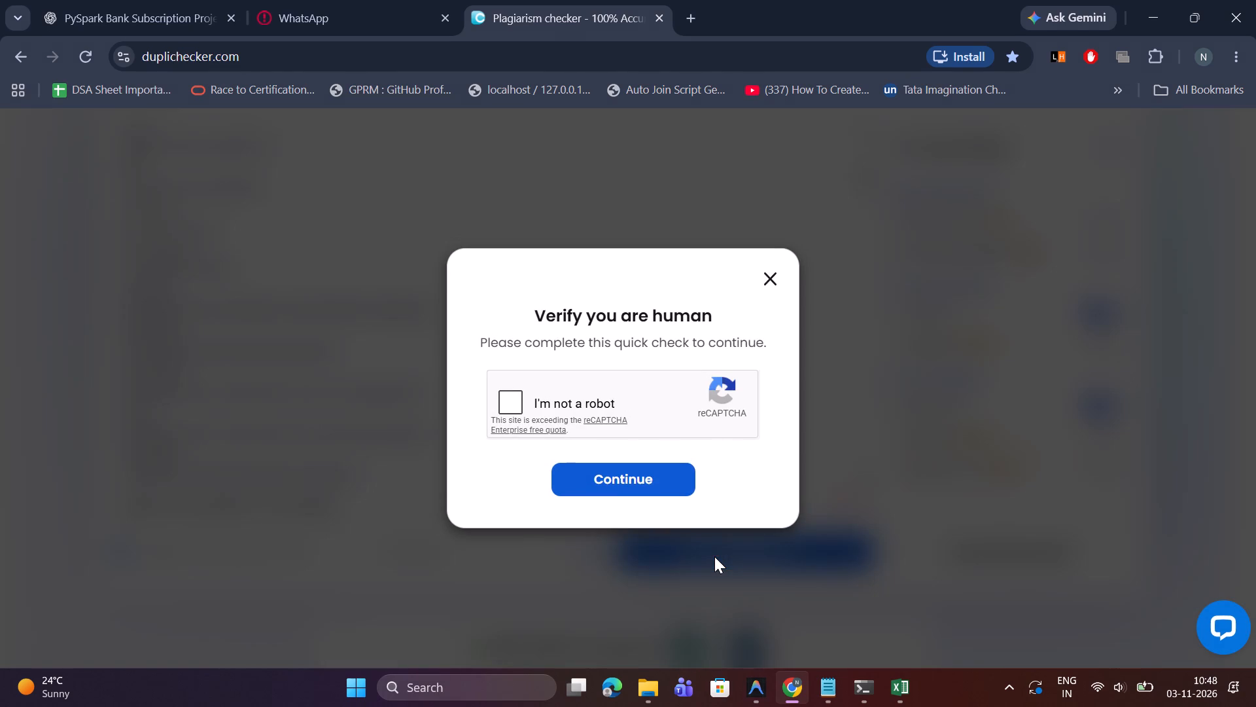
left_click(506, 408)
left_click(646, 469)
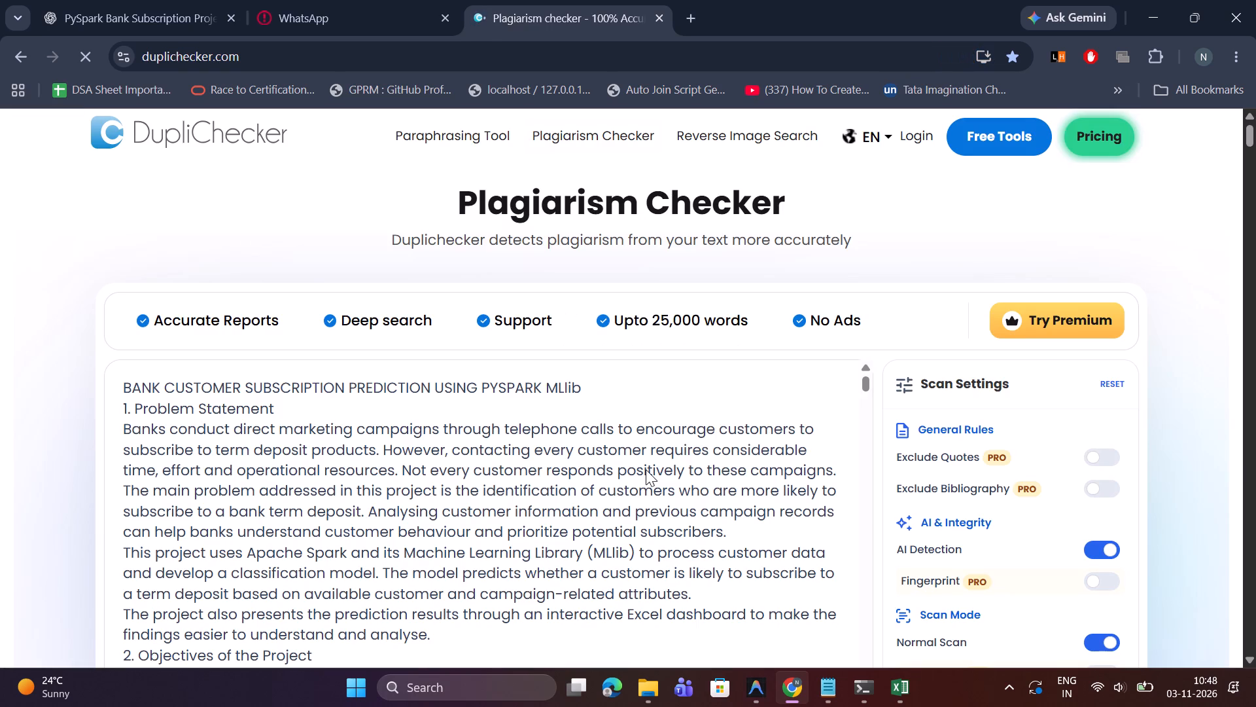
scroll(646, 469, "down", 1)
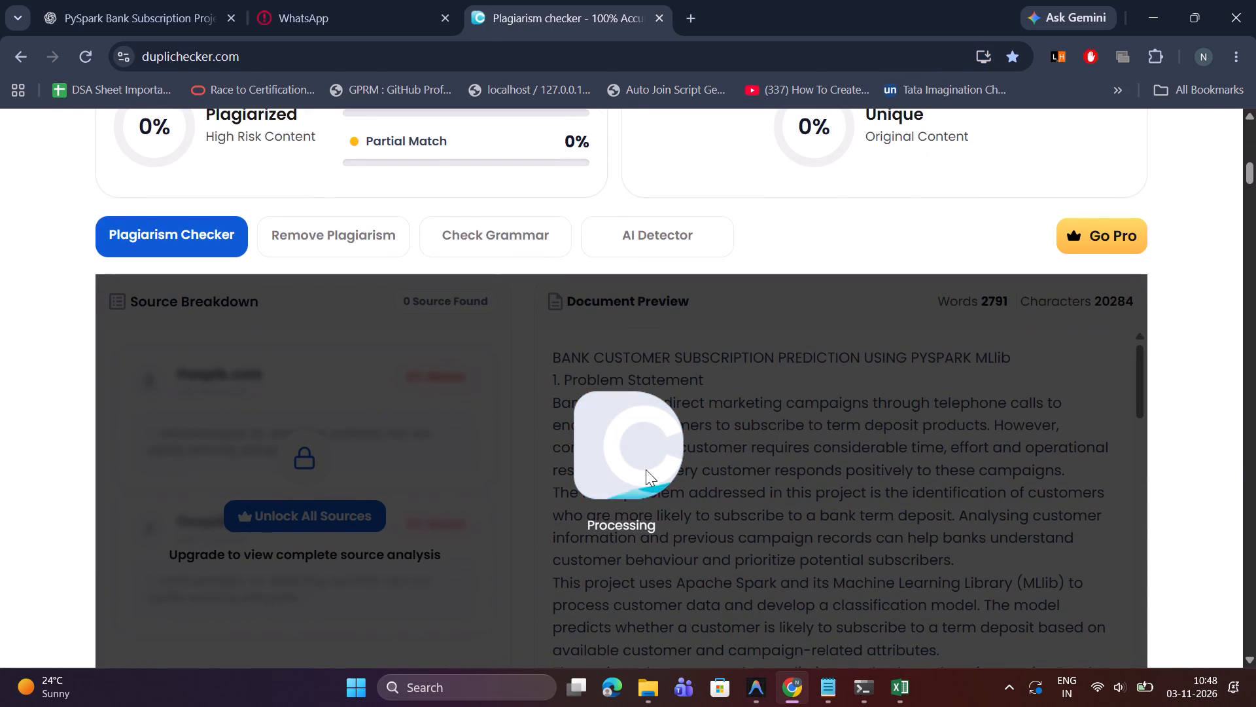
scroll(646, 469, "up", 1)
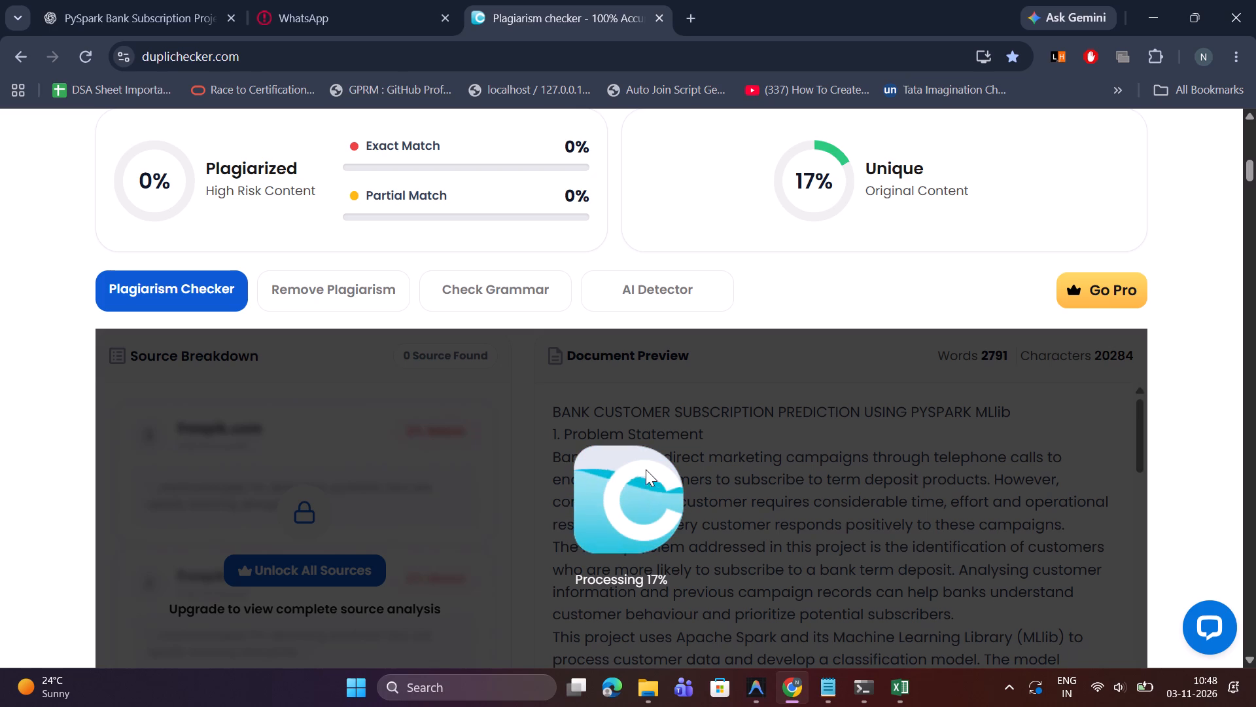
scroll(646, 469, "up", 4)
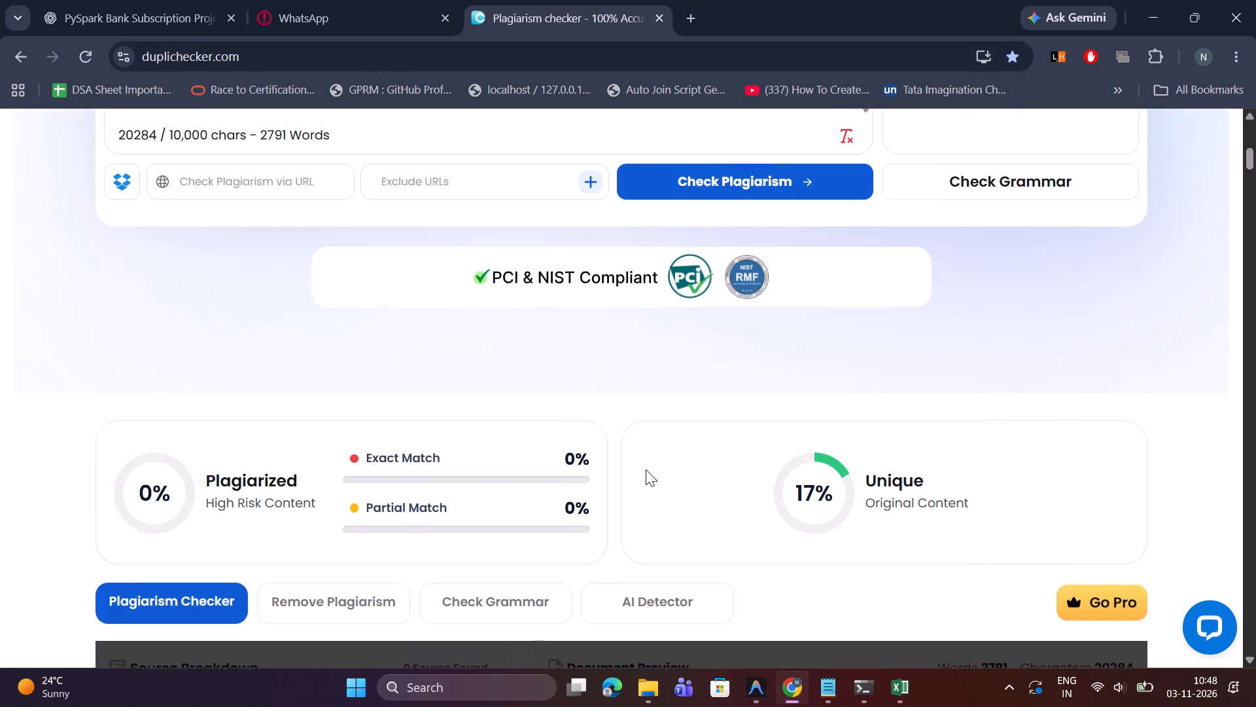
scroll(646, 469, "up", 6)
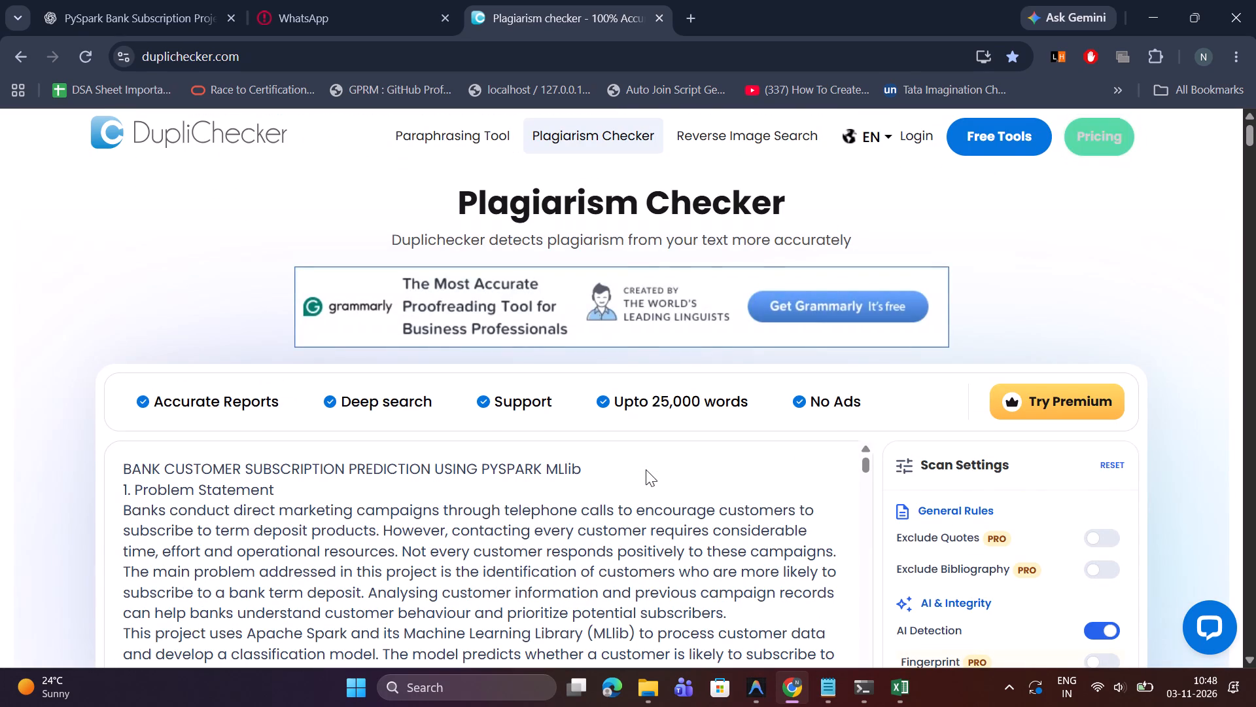
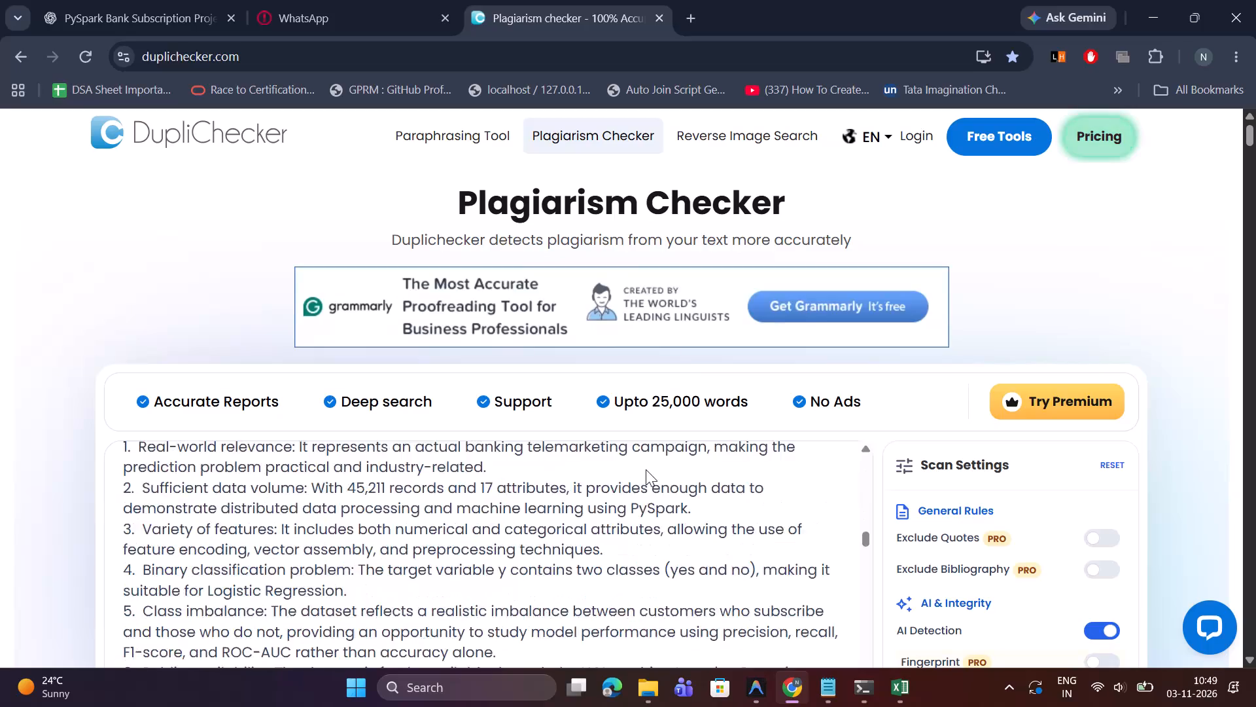
Examine the Duplichecker scan results for the report, including the plagiarized and unique scores, source breakdown and document preview.
scroll(646, 469, "down", 10)
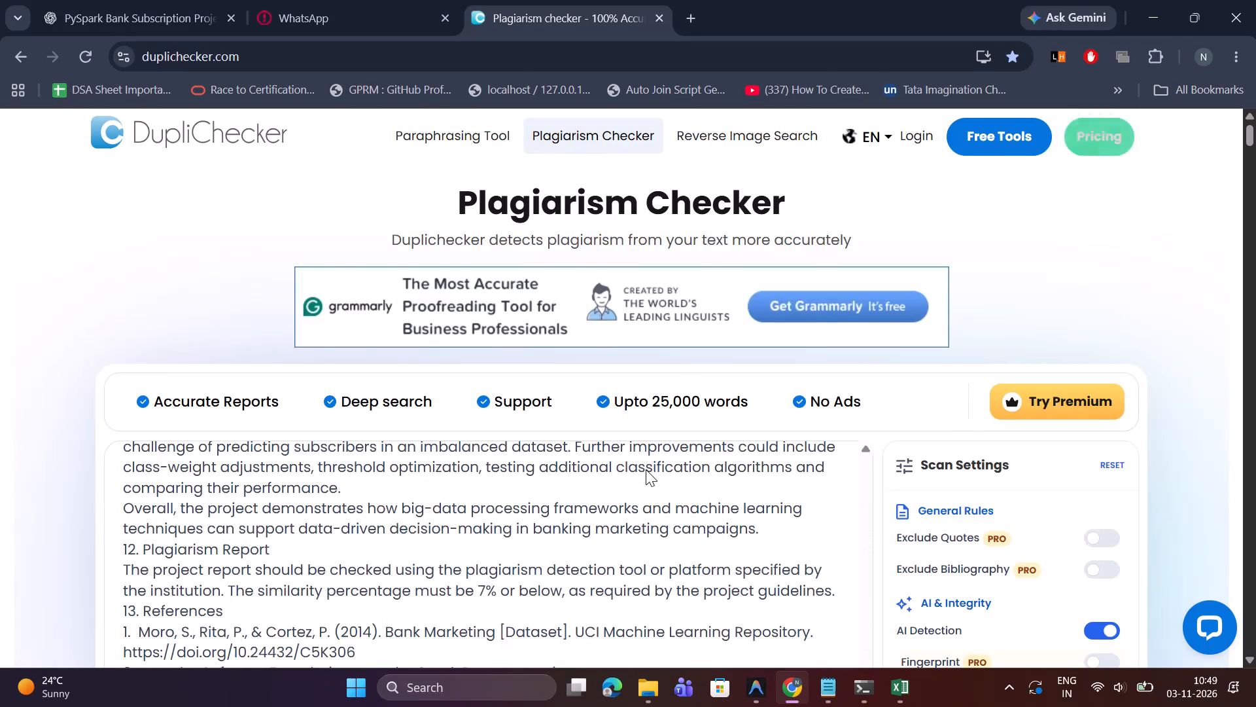
scroll(646, 469, "down", 4)
scroll(646, 469, "up", 3)
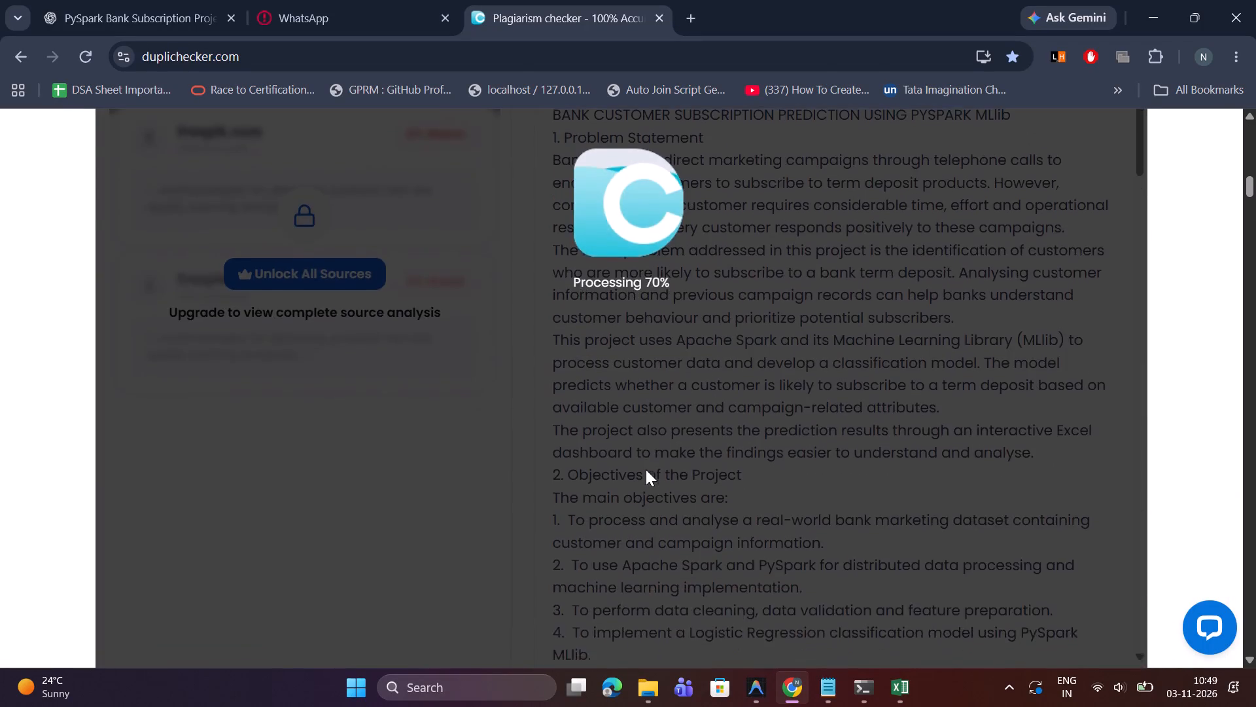
scroll(646, 469, "up", 3)
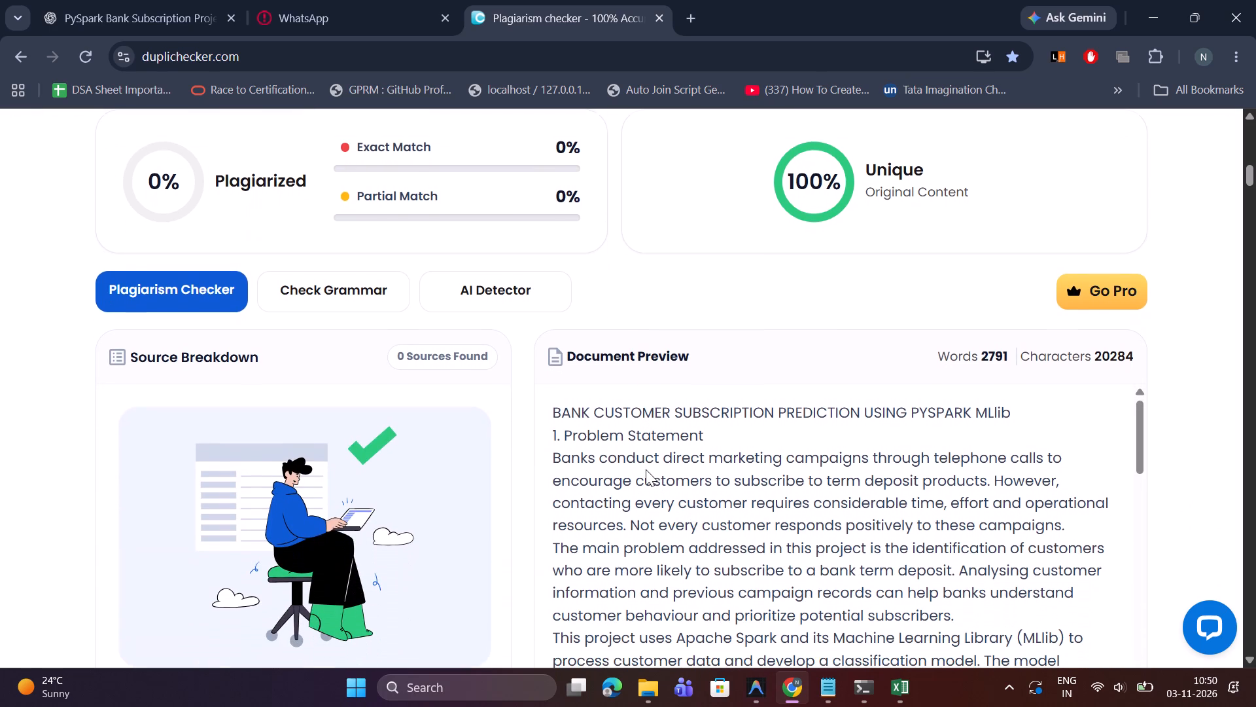
scroll(646, 469, "up", 1)
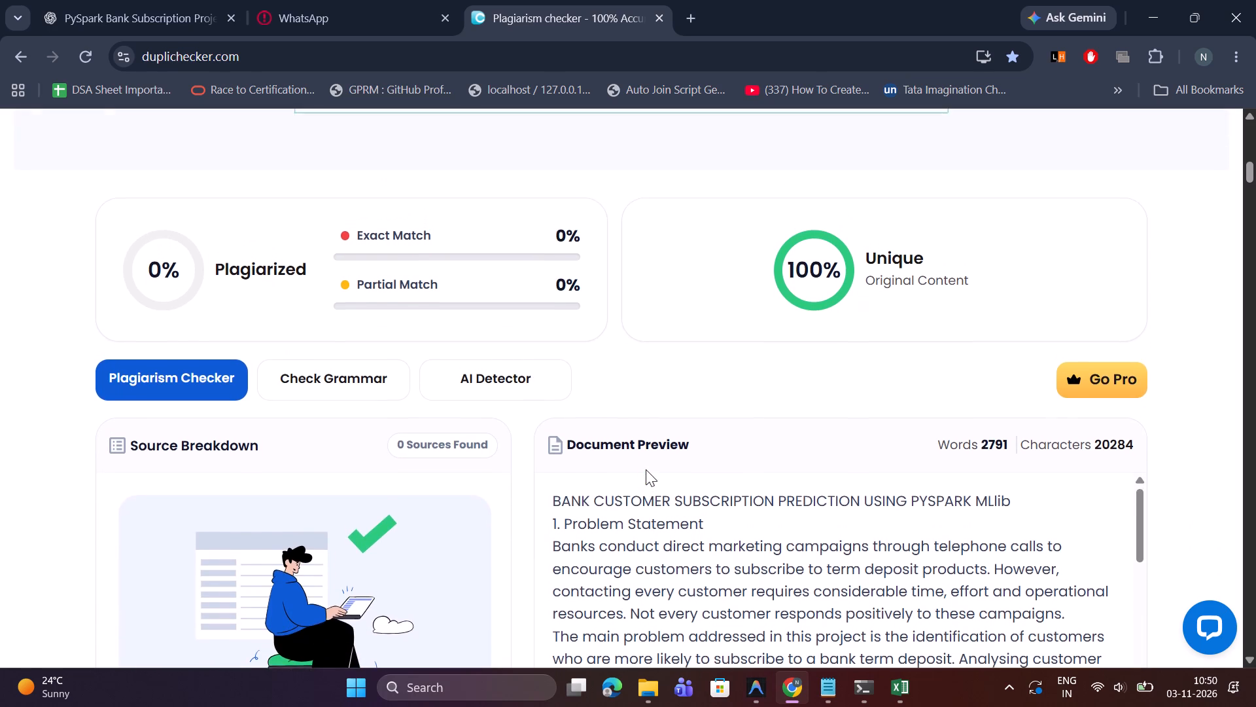
scroll(646, 469, "up", 1)
key("ctrl+minus")
key("ctrl+minus")
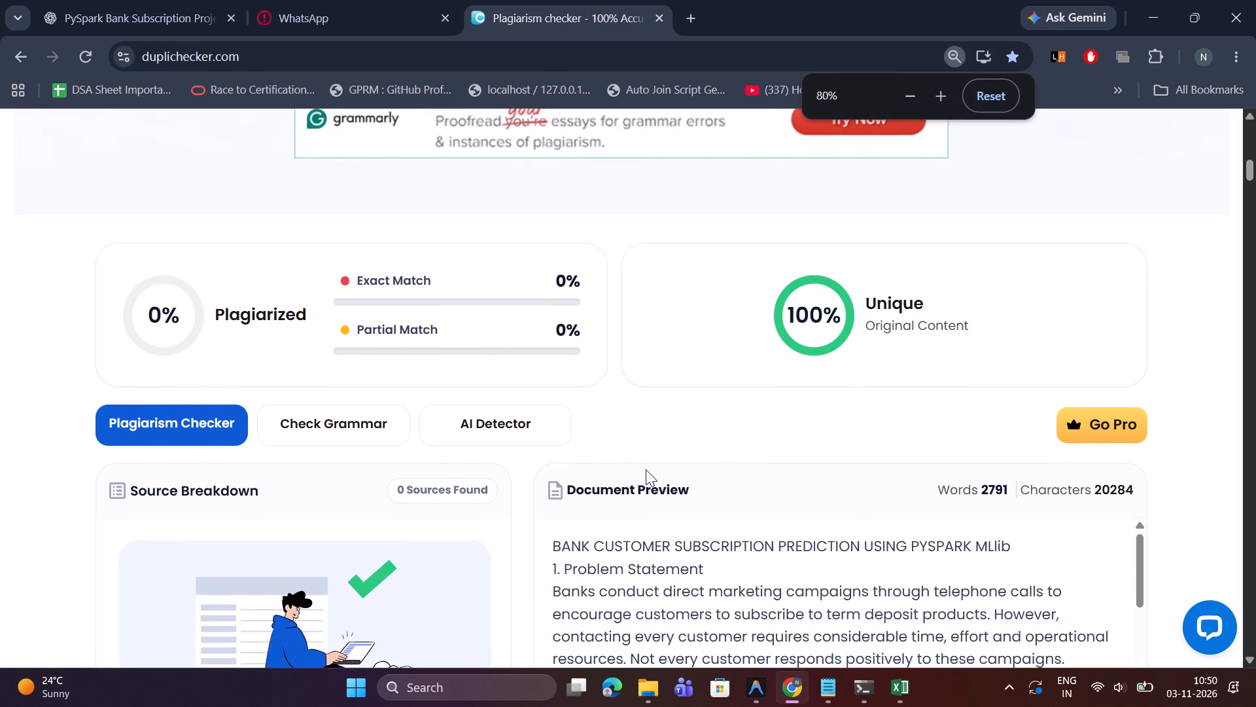
scroll(646, 469, "right", 1)
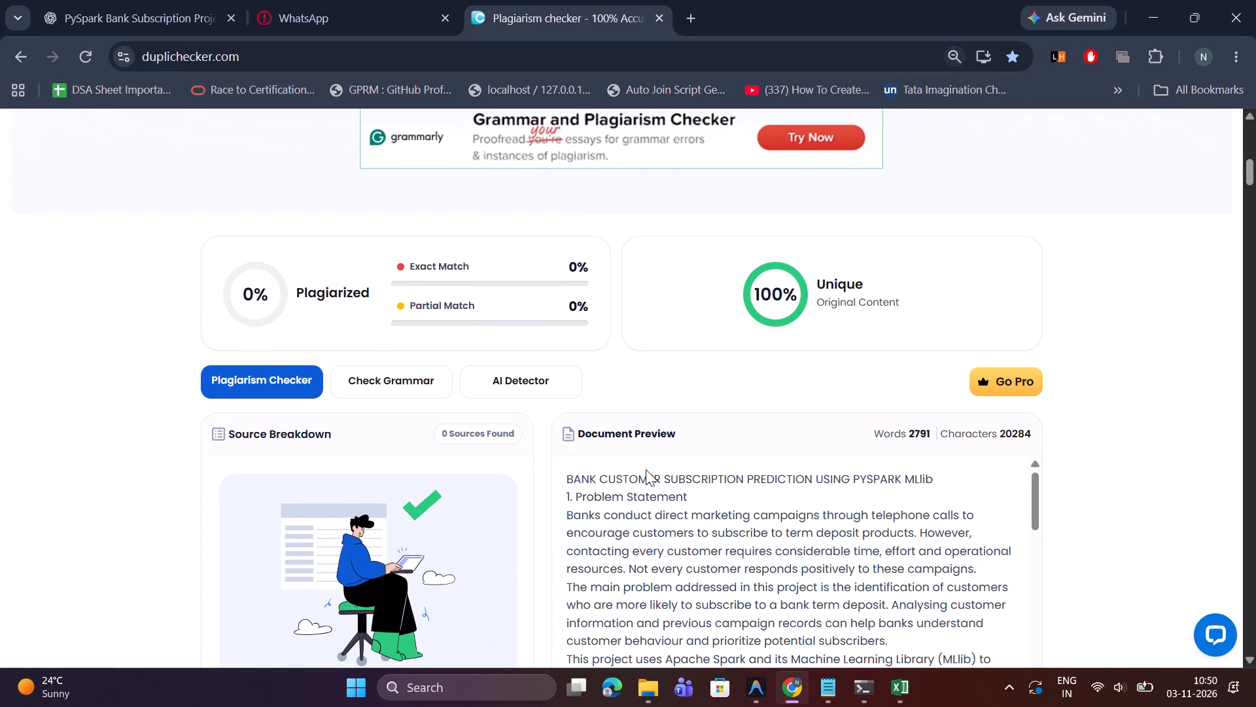
scroll(646, 469, "right", 1)
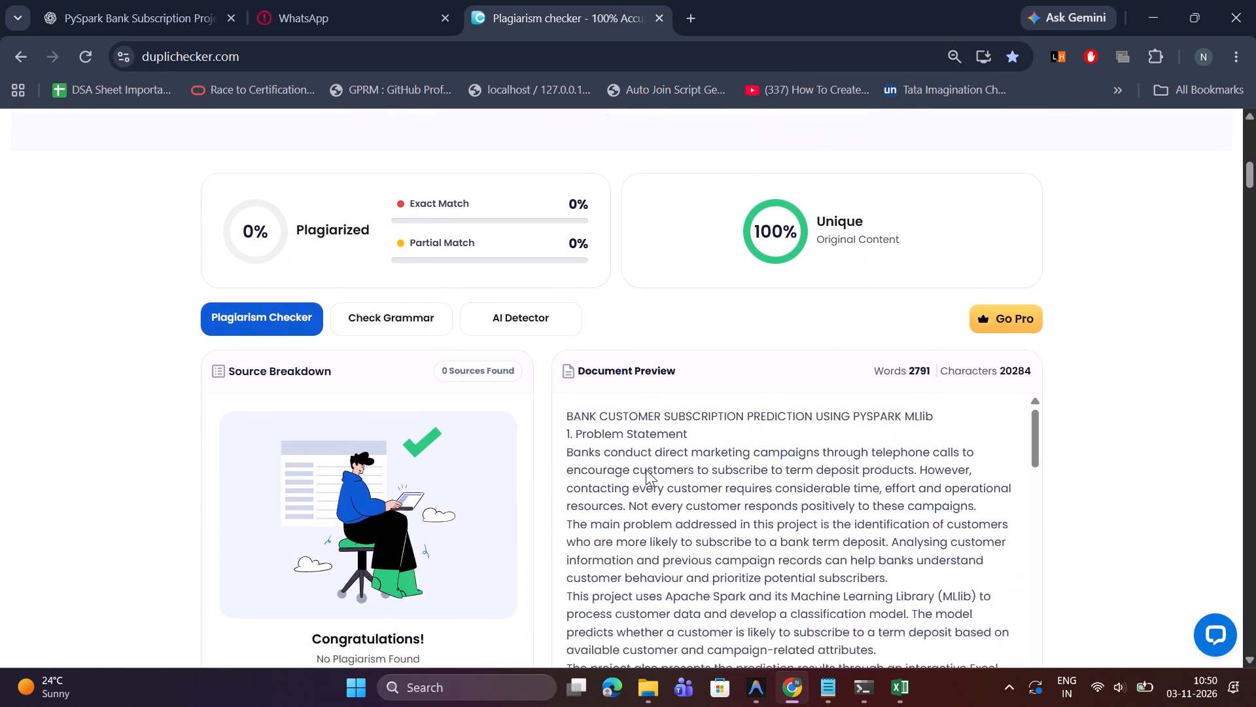
scroll(646, 469, "right", 1)
scroll(646, 469, "down", 13)
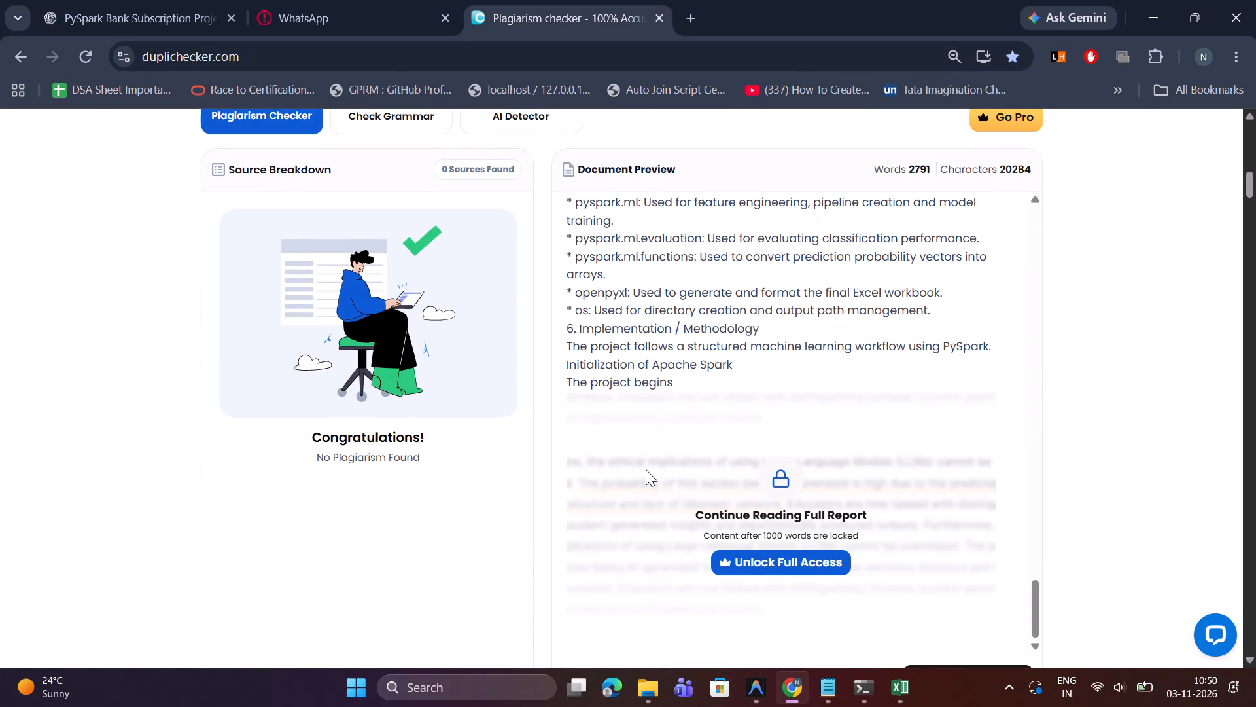
Request the plagiarism results as a DOC report and convert the uploaded Duplichecker report PDF to Word.
scroll(500, 477, "down", 1)
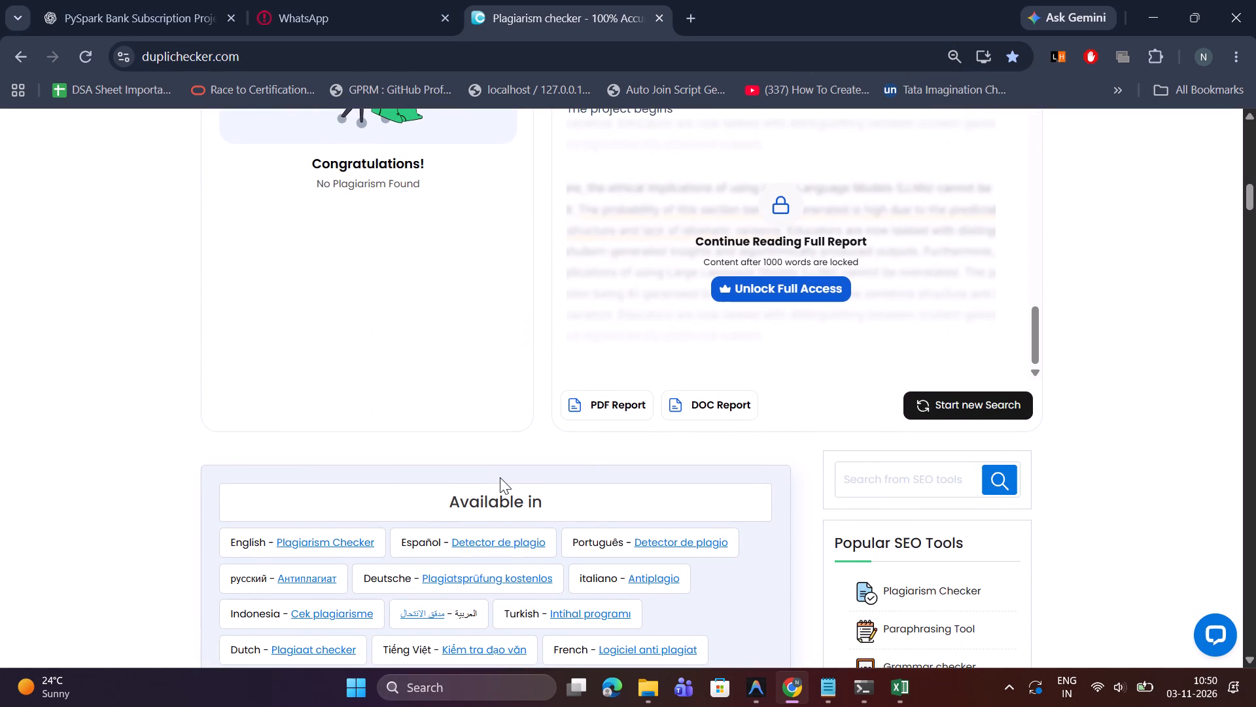
scroll(500, 477, "down", 1)
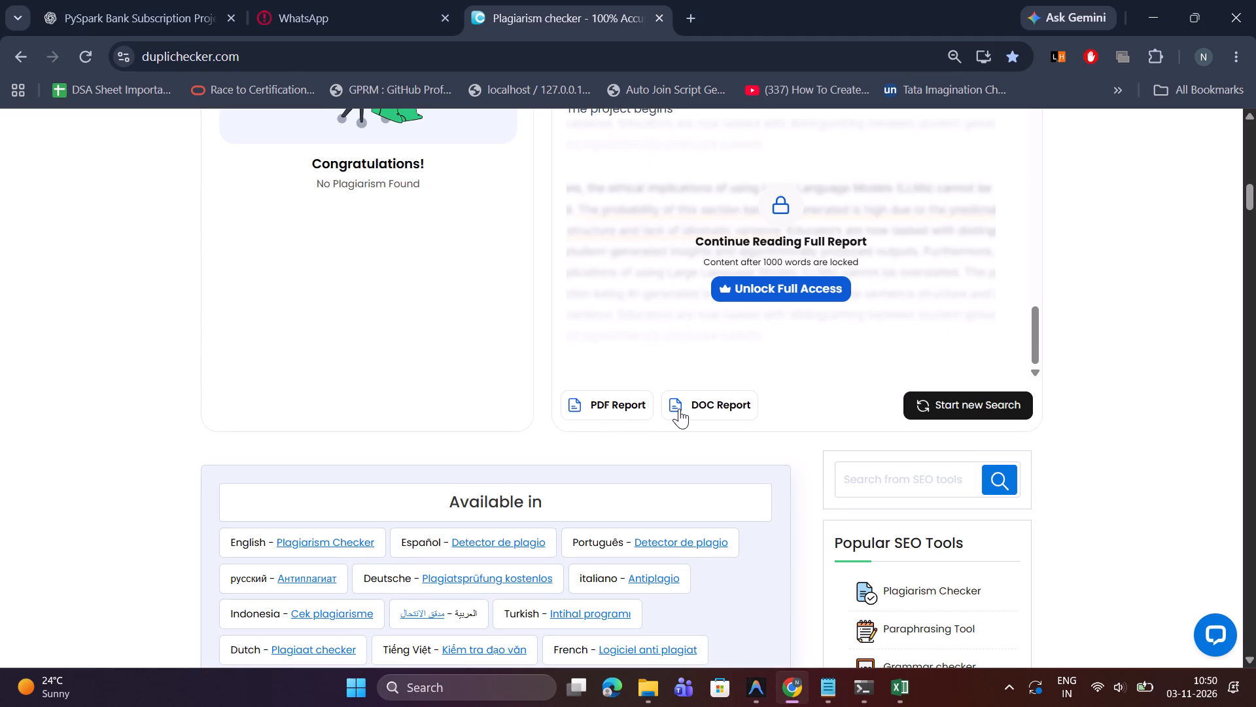
left_click(679, 408)
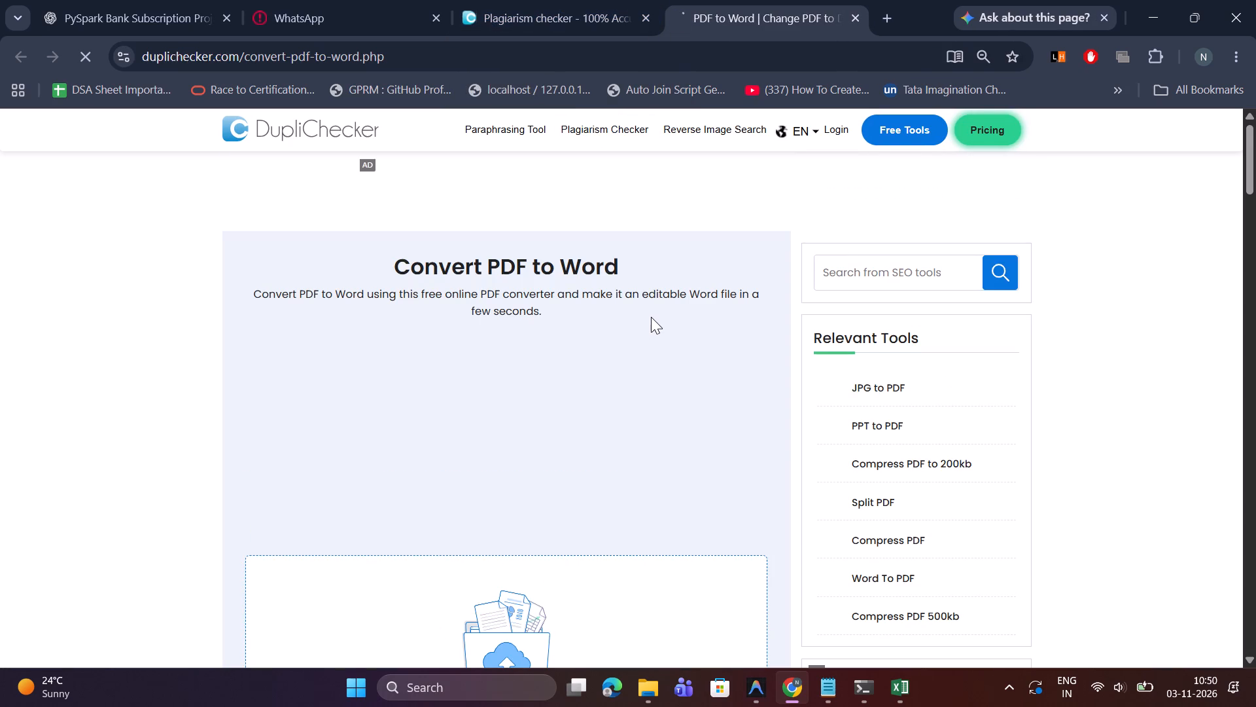
scroll(651, 317, "right", 1)
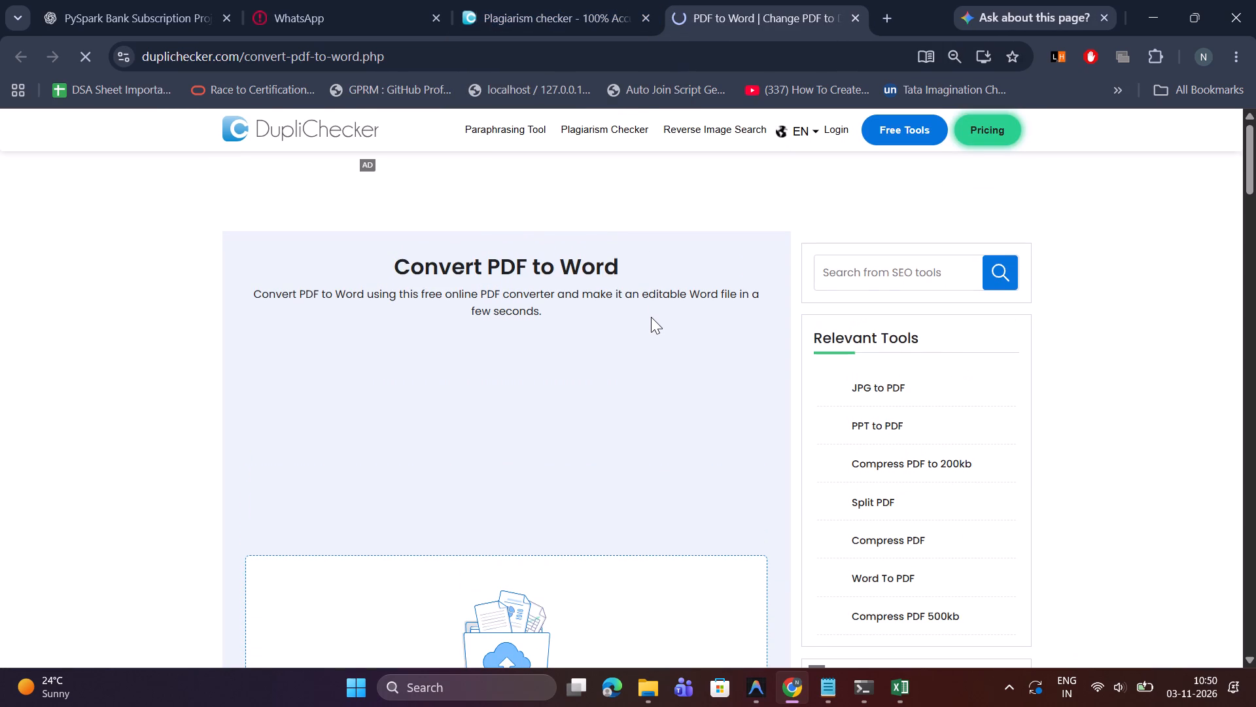
scroll(651, 317, "down", 1)
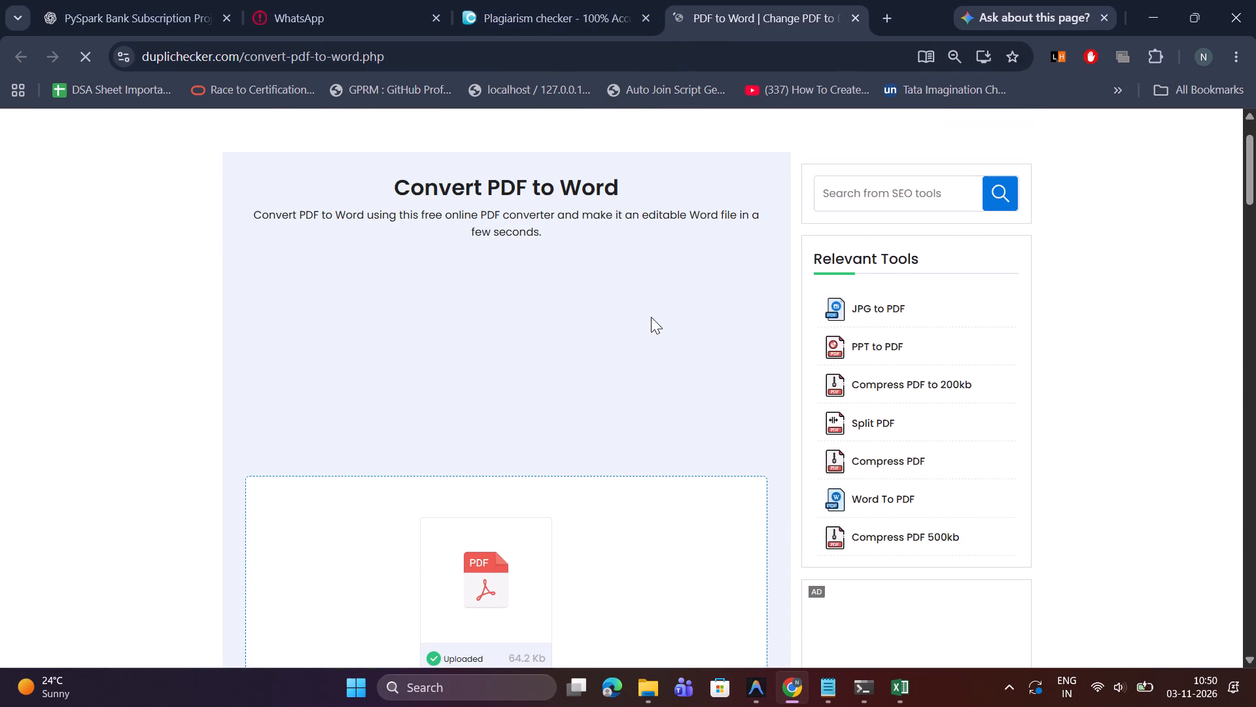
scroll(651, 317, "down", 2)
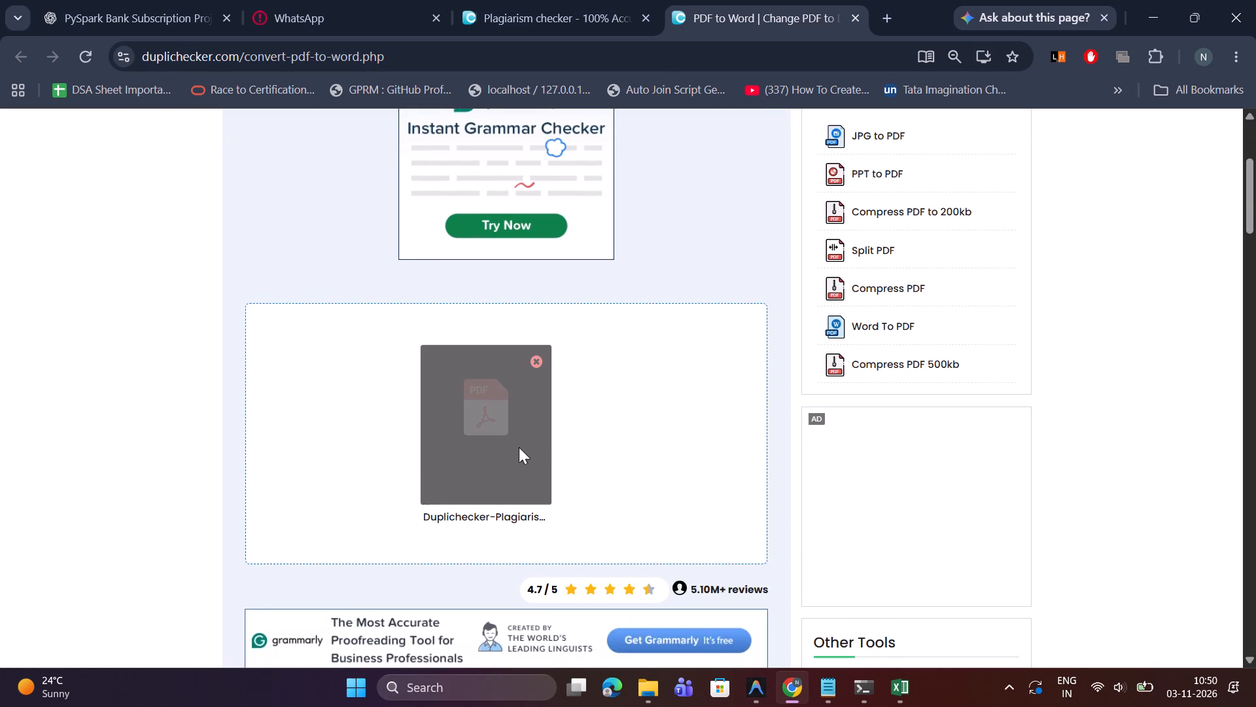
scroll(493, 465, "down", 1)
left_click(481, 346)
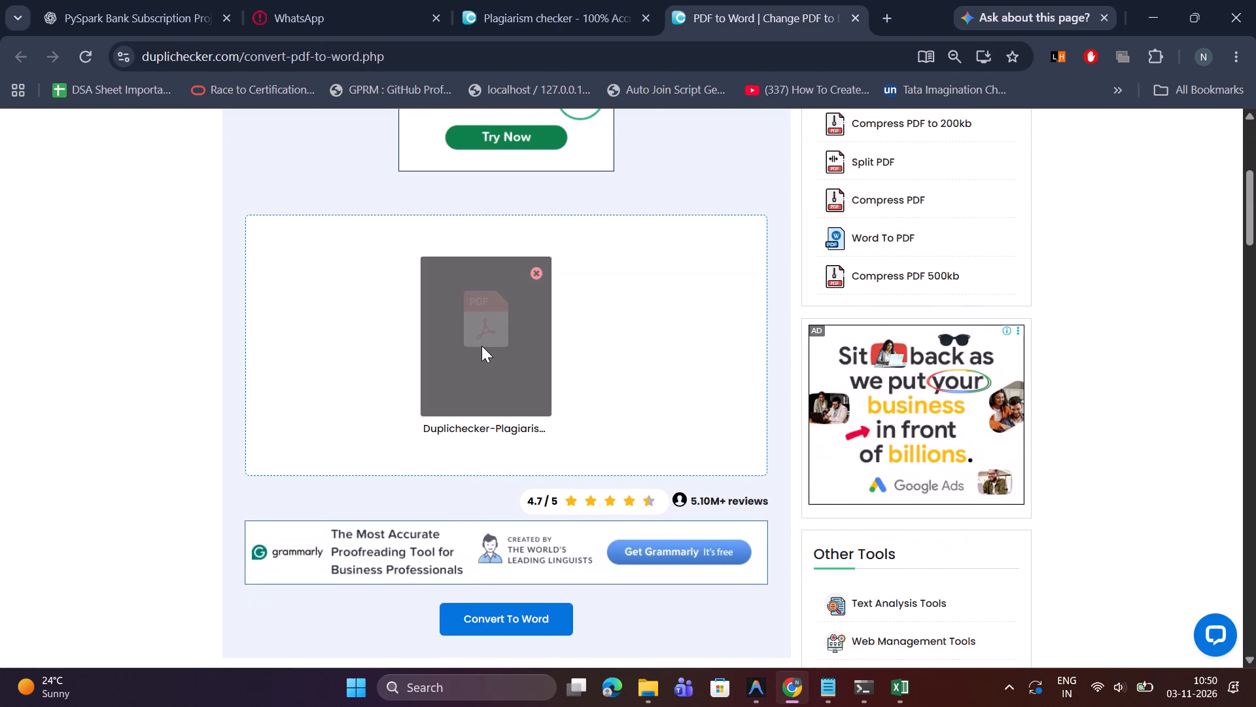
scroll(689, 368, "down", 1)
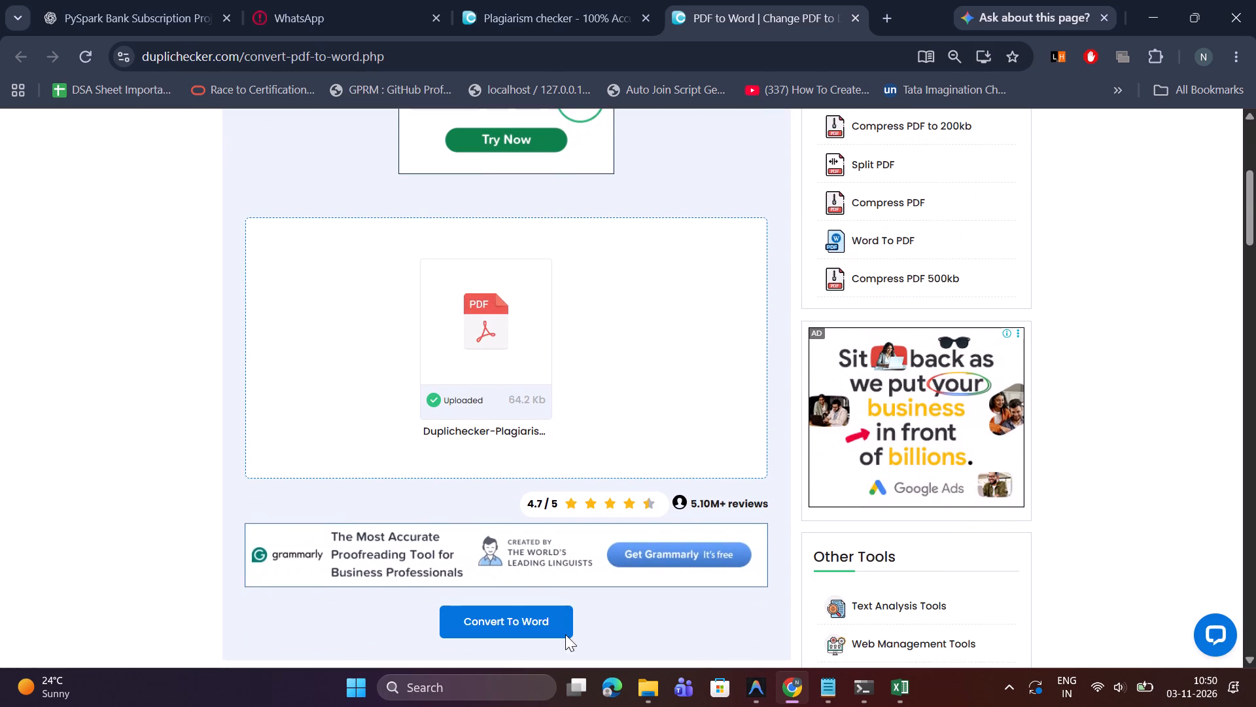
left_click(551, 621)
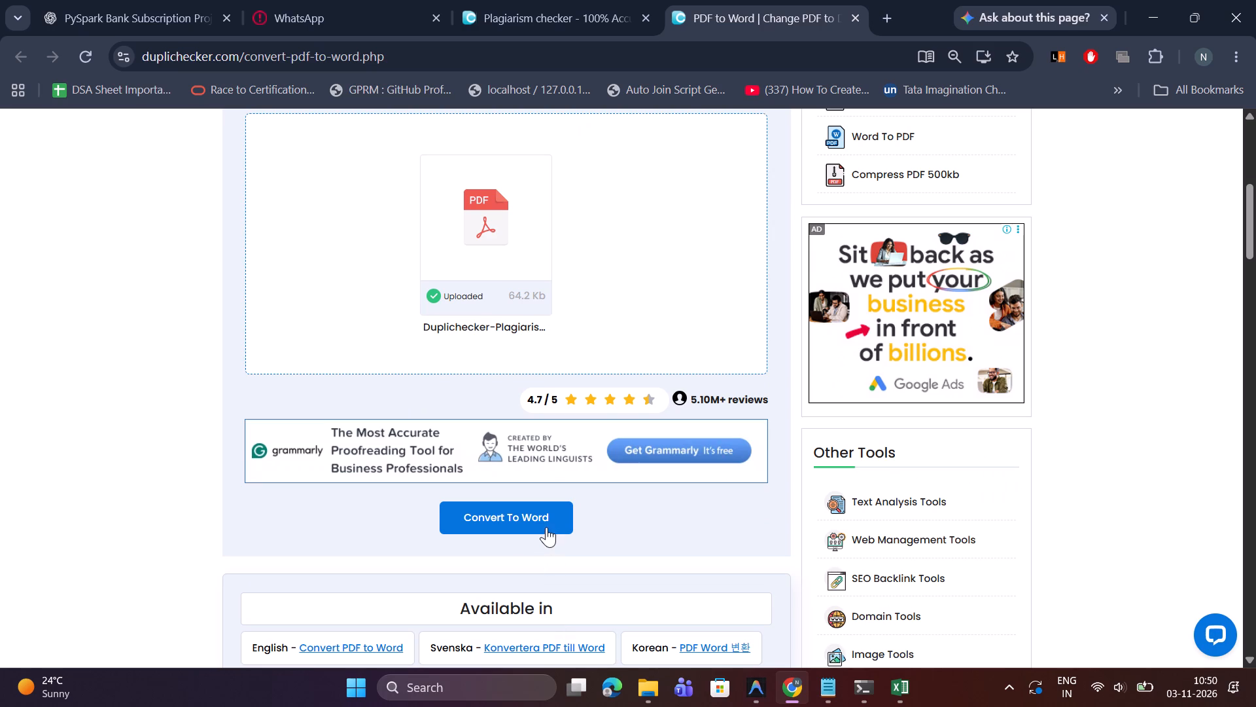
left_click(549, 512)
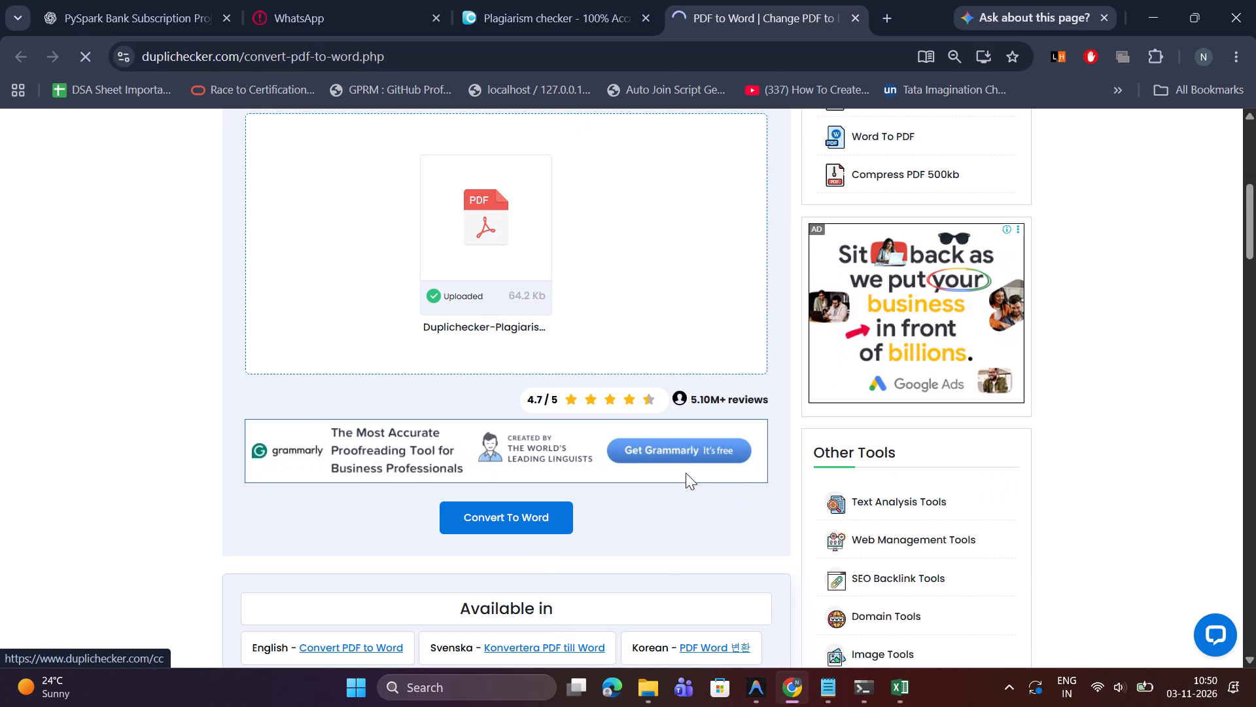
Download the converted Word file of the Duplichecker plagiarism report once the conversion is ready.
scroll(686, 473, "down", 1)
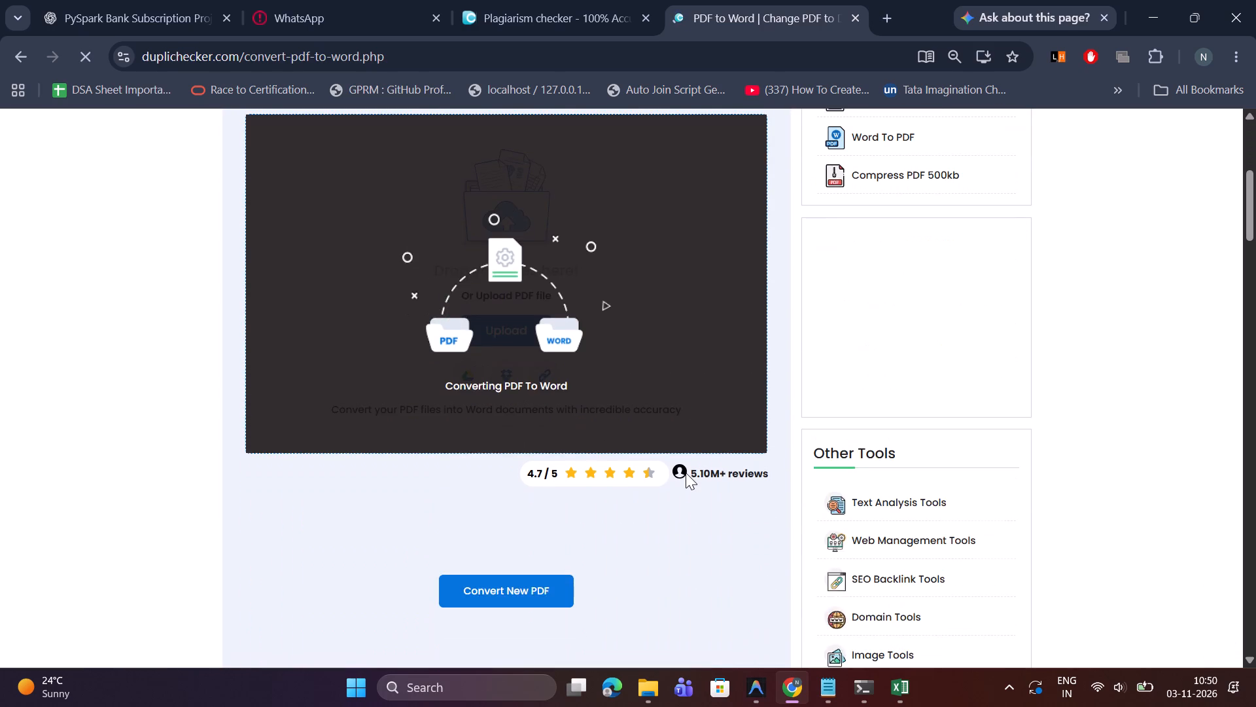
scroll(686, 473, "down", 1)
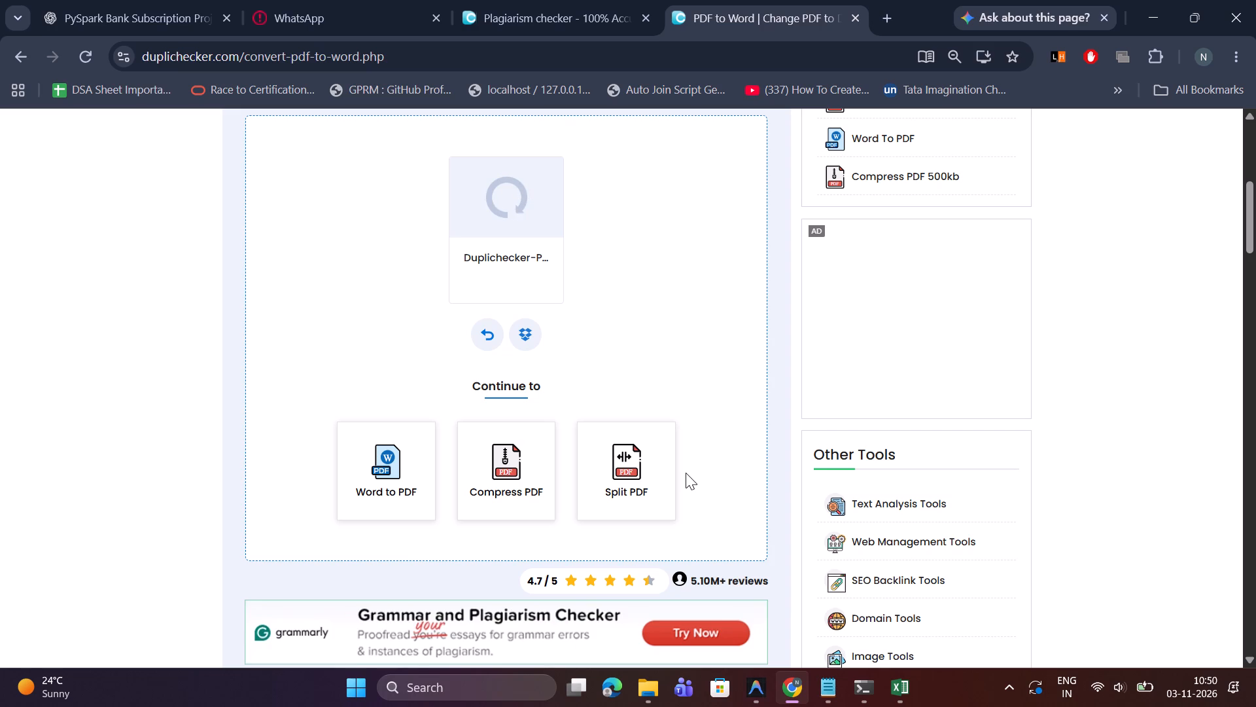
scroll(686, 473, "down", 2)
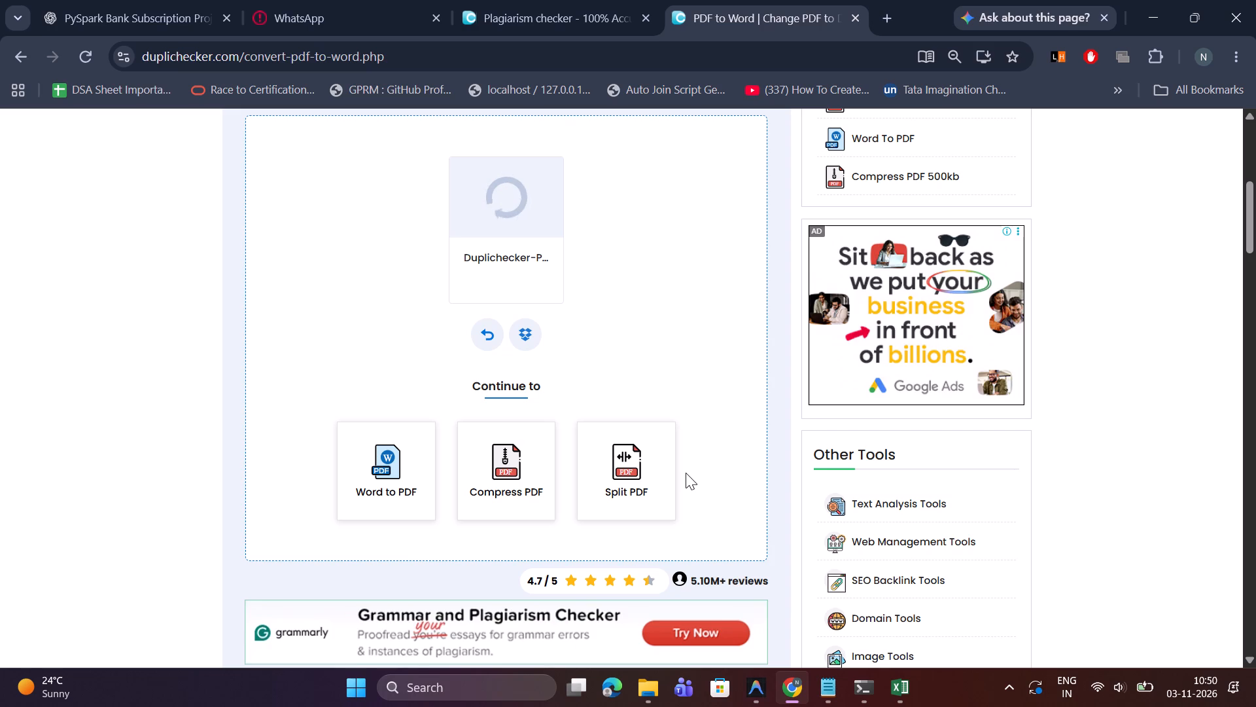
scroll(686, 473, "down", 1)
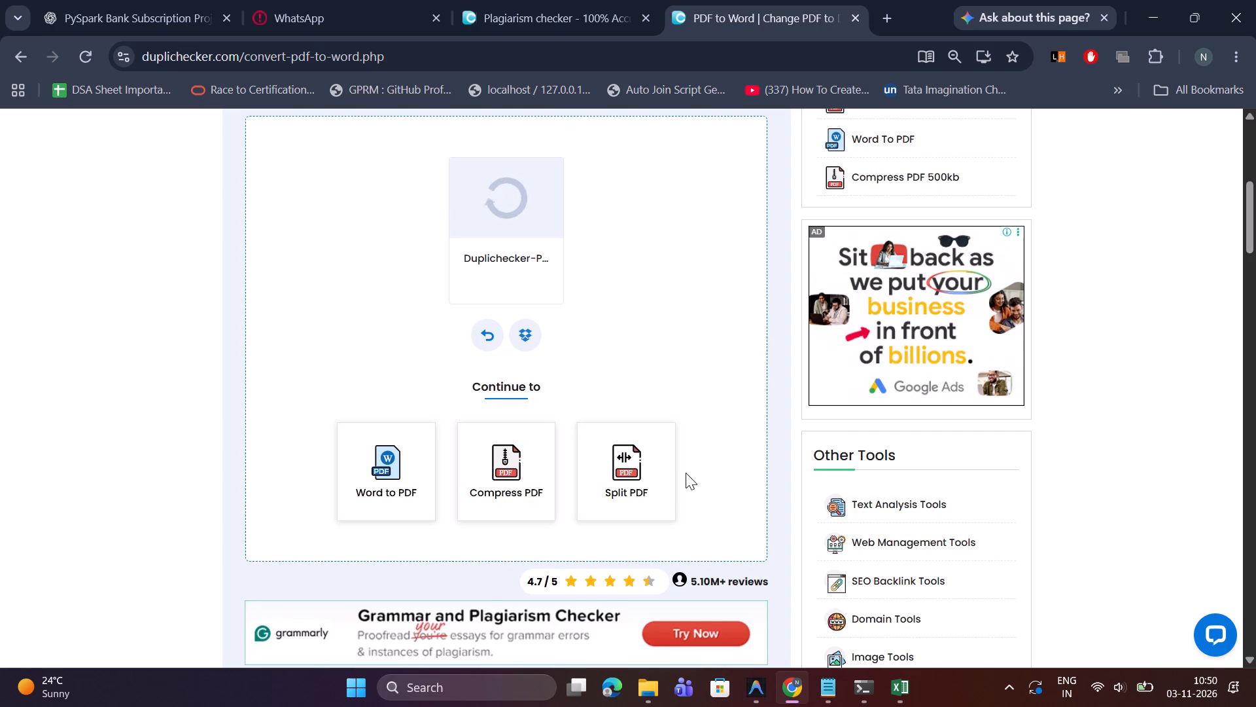
scroll(686, 473, "down", 4)
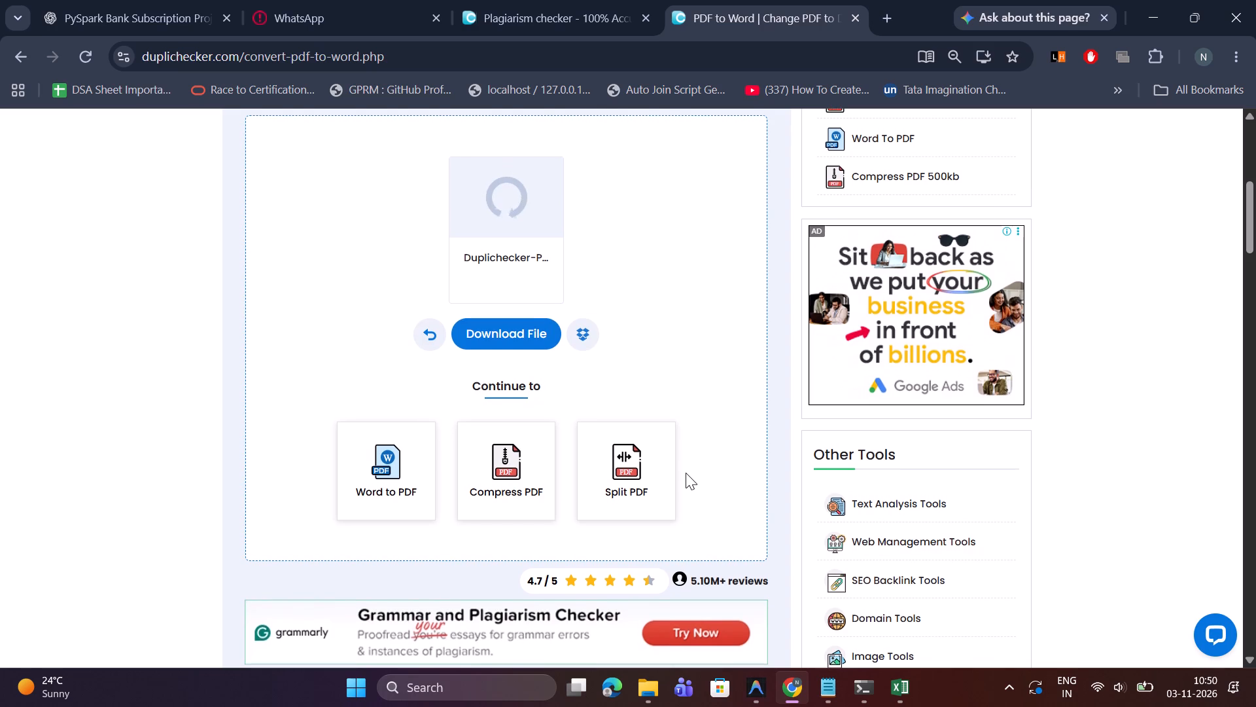
scroll(686, 473, "down", 2)
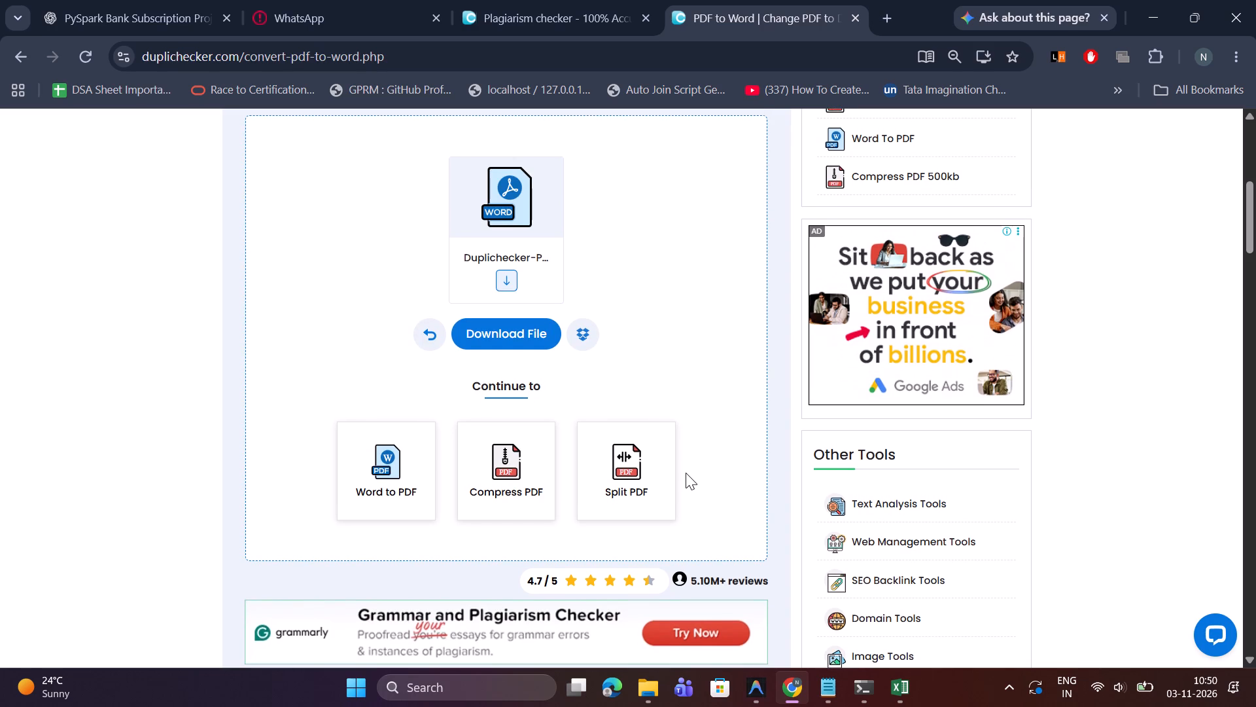
scroll(686, 473, "down", 1)
left_click(514, 327)
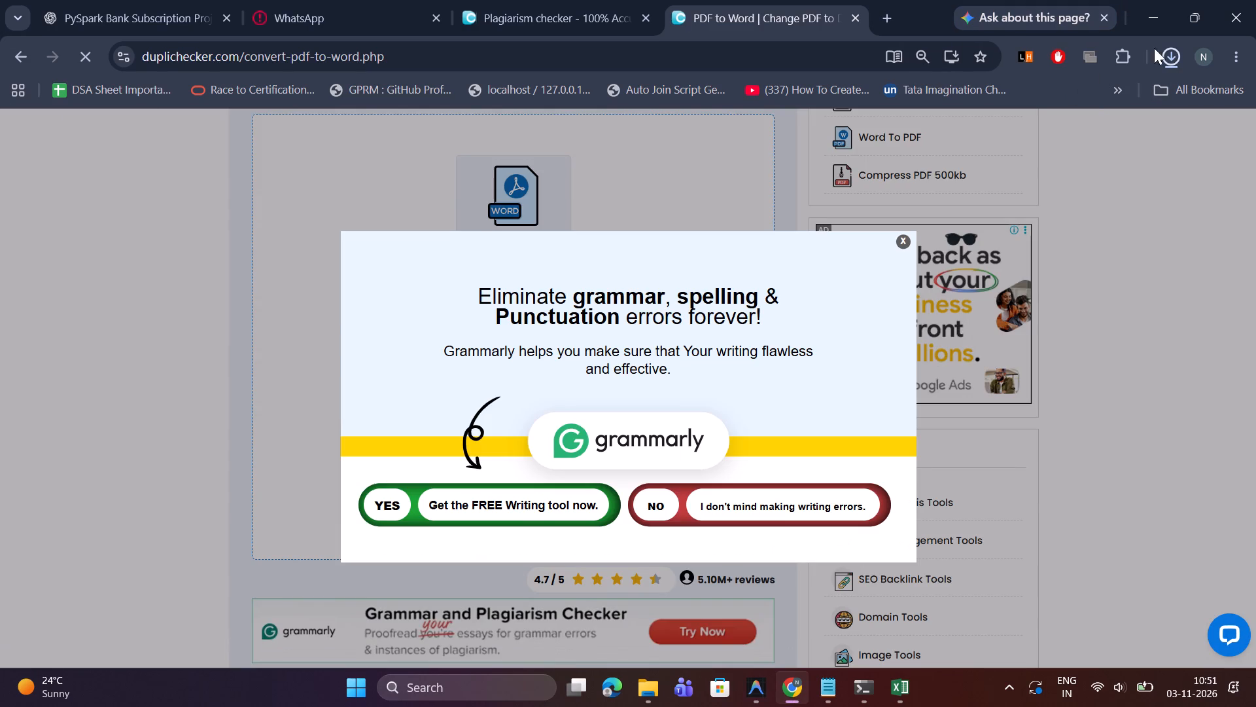
Open the downloaded Duplichecker plagiarism report in Word.
left_click(1162, 48)
double_click(977, 146)
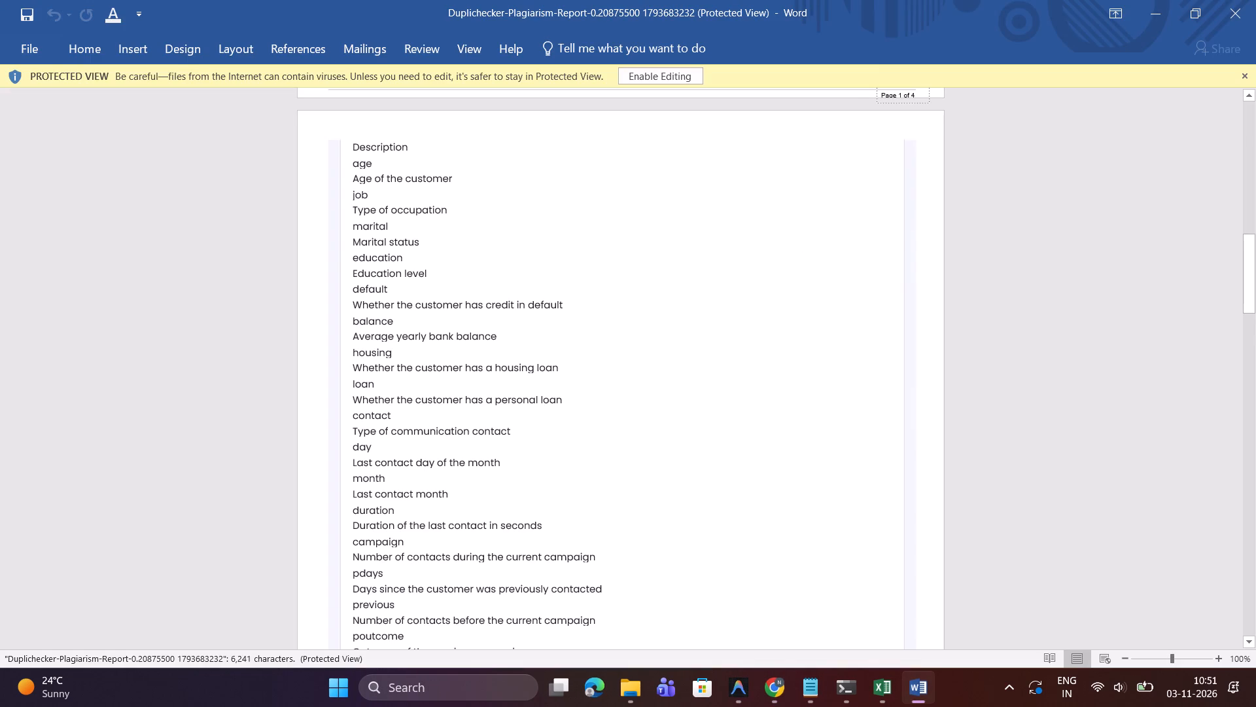
Review the plagiarism scan report's pages, checking the score summary, the checked content and the Matched Source section.
scroll(803, 234, "down", 7)
scroll(803, 234, "down", 20)
scroll(803, 234, "down", 3)
scroll(803, 234, "up", 5)
scroll(803, 234, "down", 20)
scroll(803, 234, "down", 20)
scroll(803, 234, "down", 6)
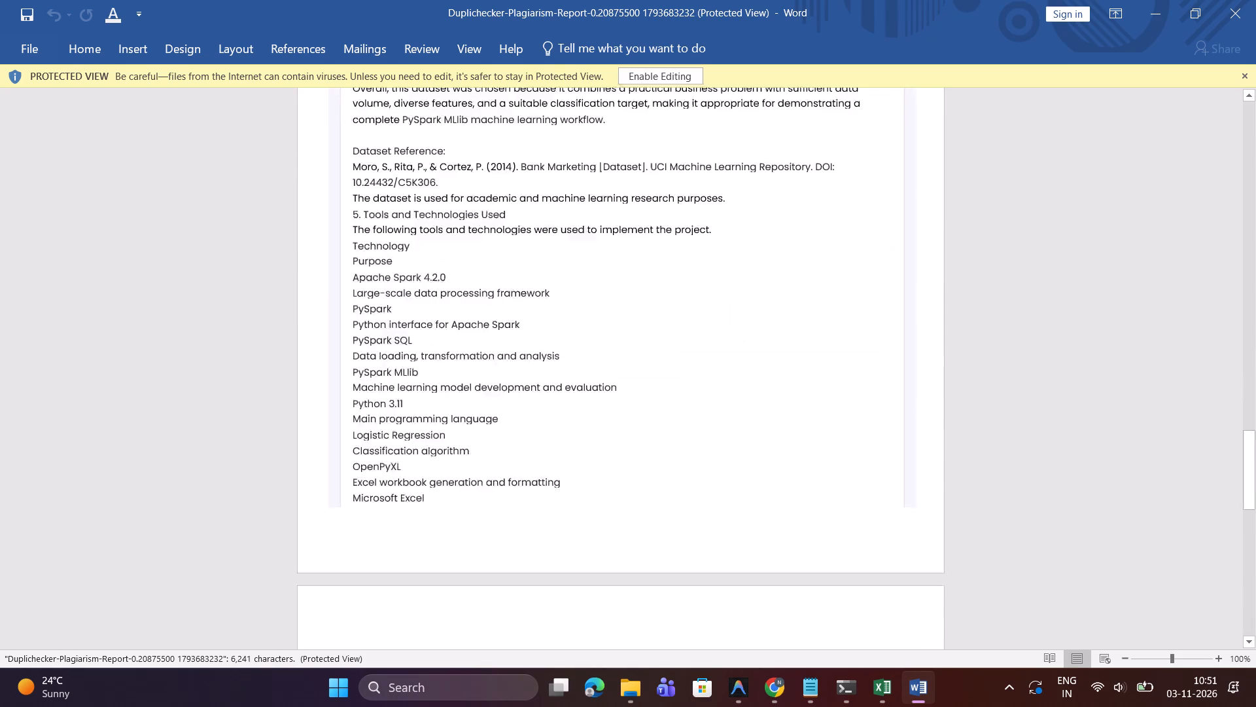
scroll(803, 234, "down", 1)
scroll(803, 234, "down", 4, "ctrl")
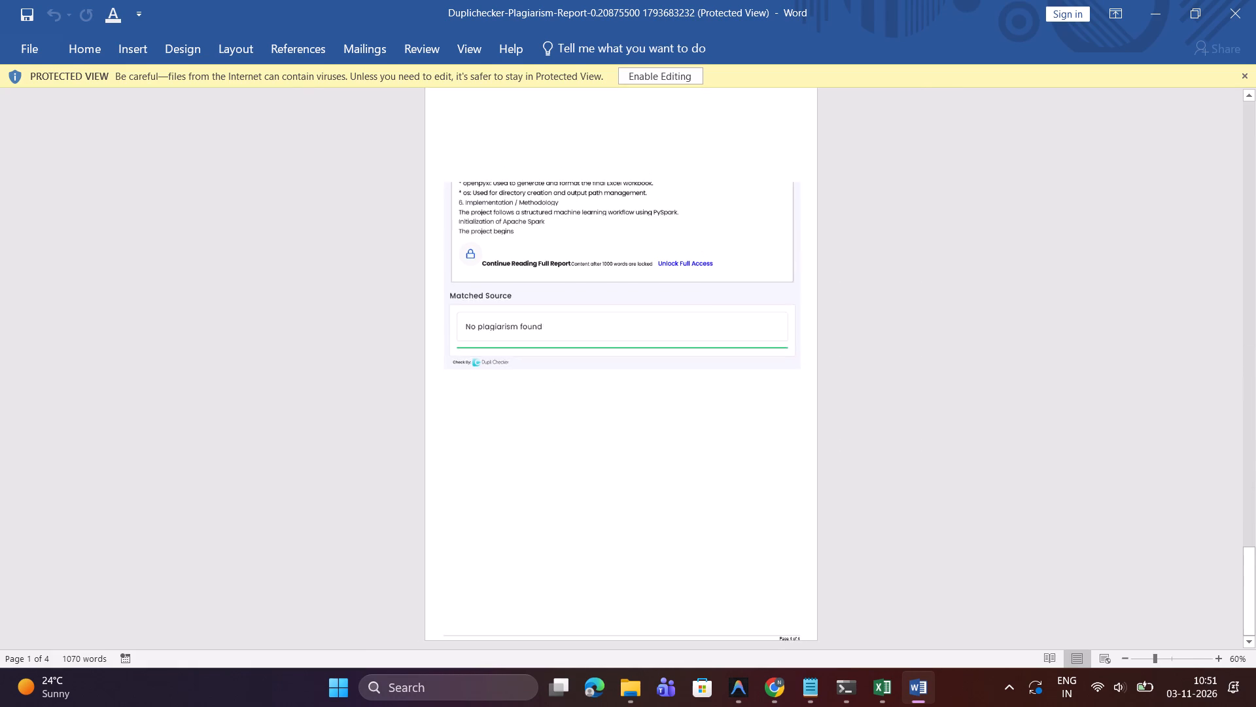
scroll(803, 234, "up", 13)
scroll(803, 234, "up", 17)
scroll(803, 234, "up", 9)
scroll(803, 234, "up", 11, "ctrl")
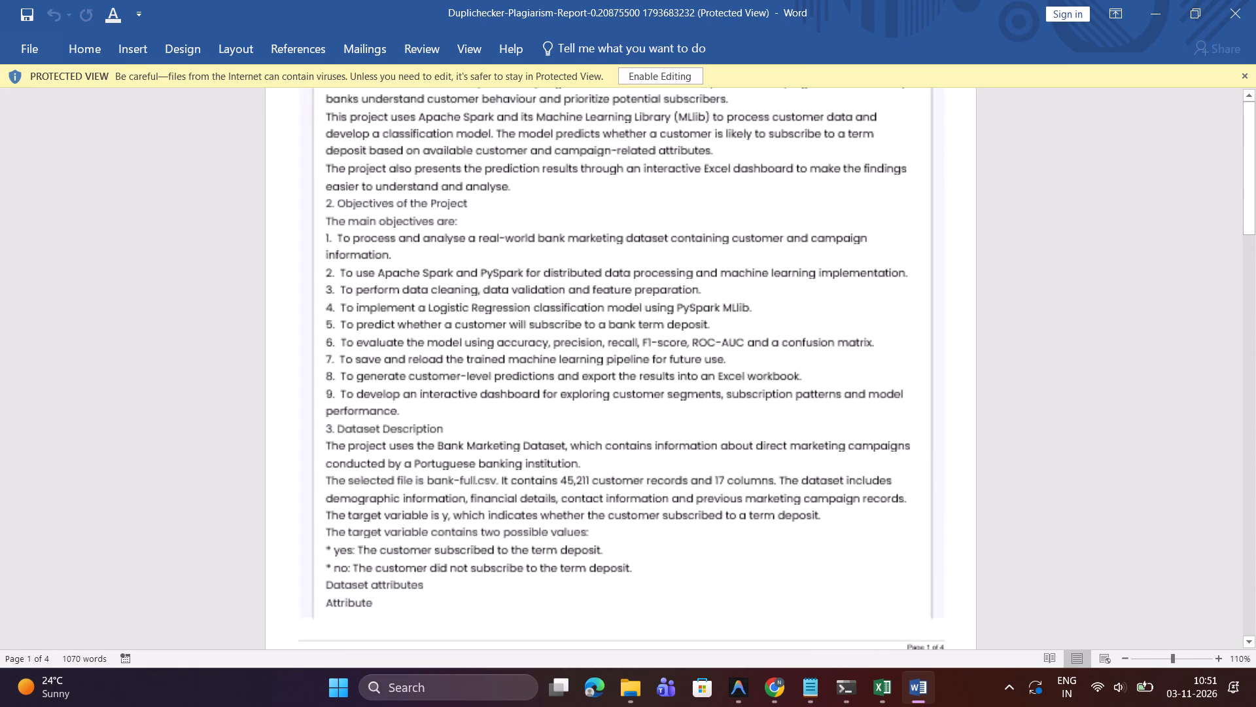
scroll(803, 234, "up", 14, "ctrl")
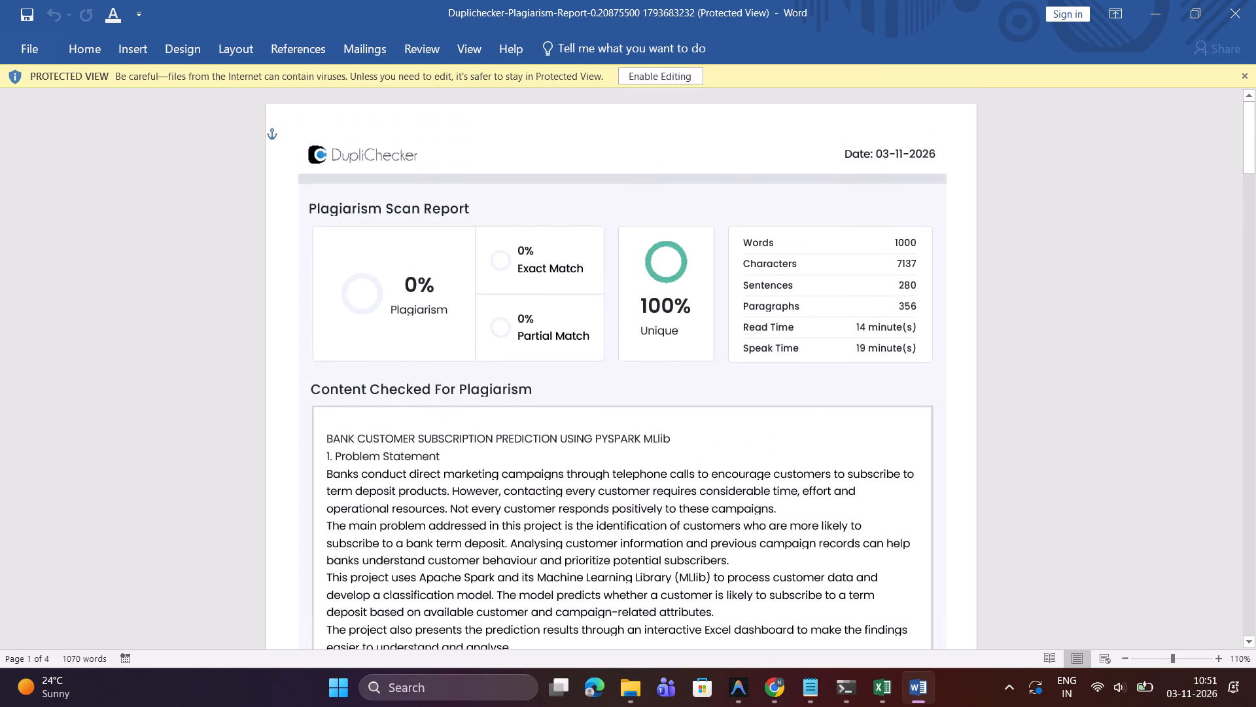
scroll(803, 234, "down", 2, "ctrl")
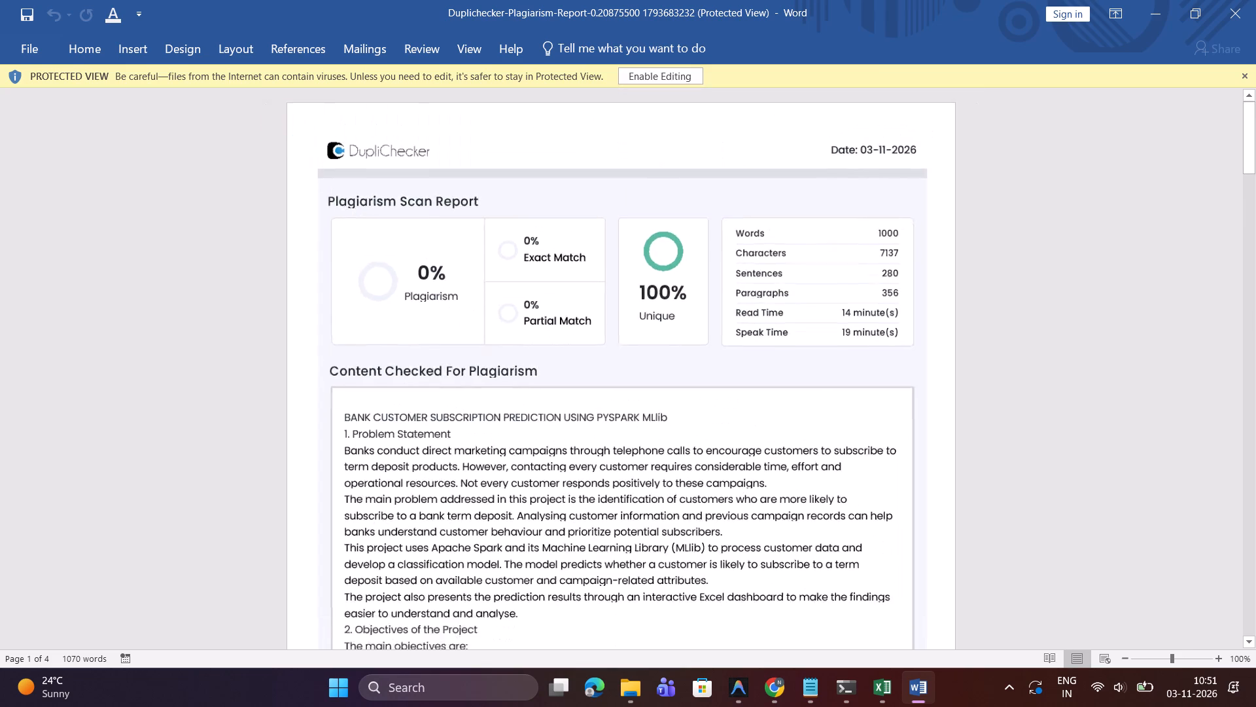
scroll(803, 234, "down", 2, "ctrl")
scroll(803, 234, "down", 3)
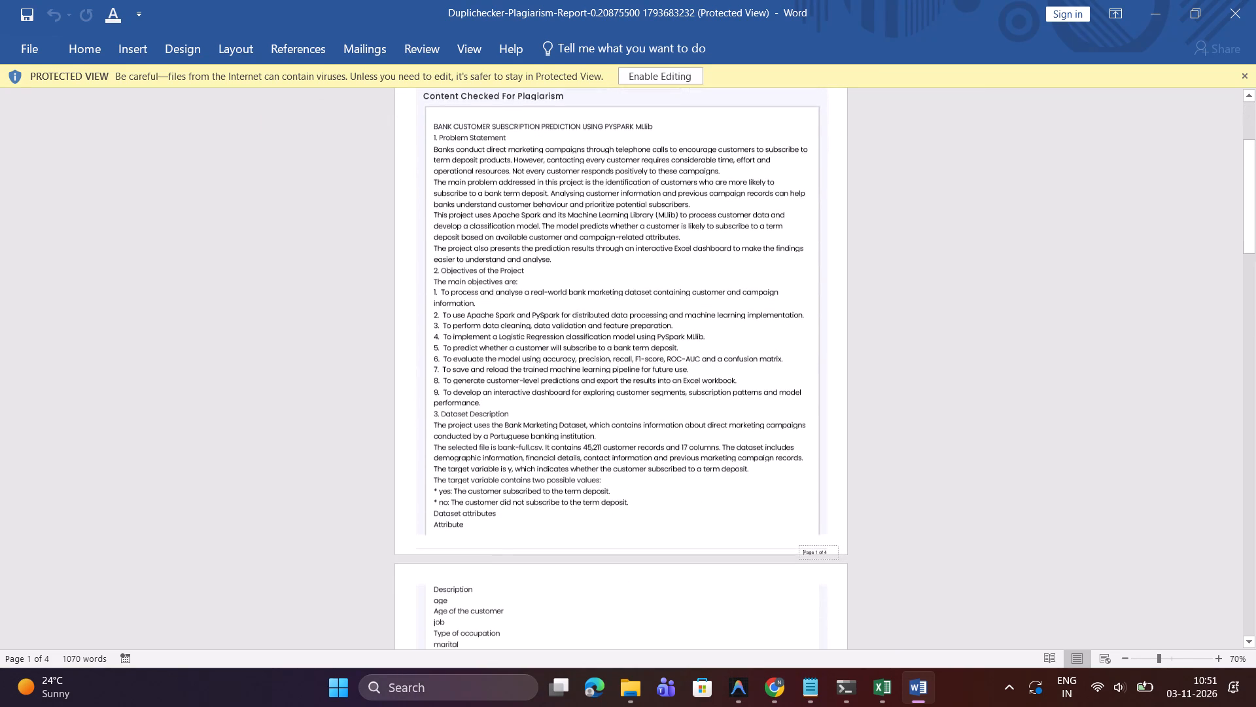
scroll(803, 234, "down", 6)
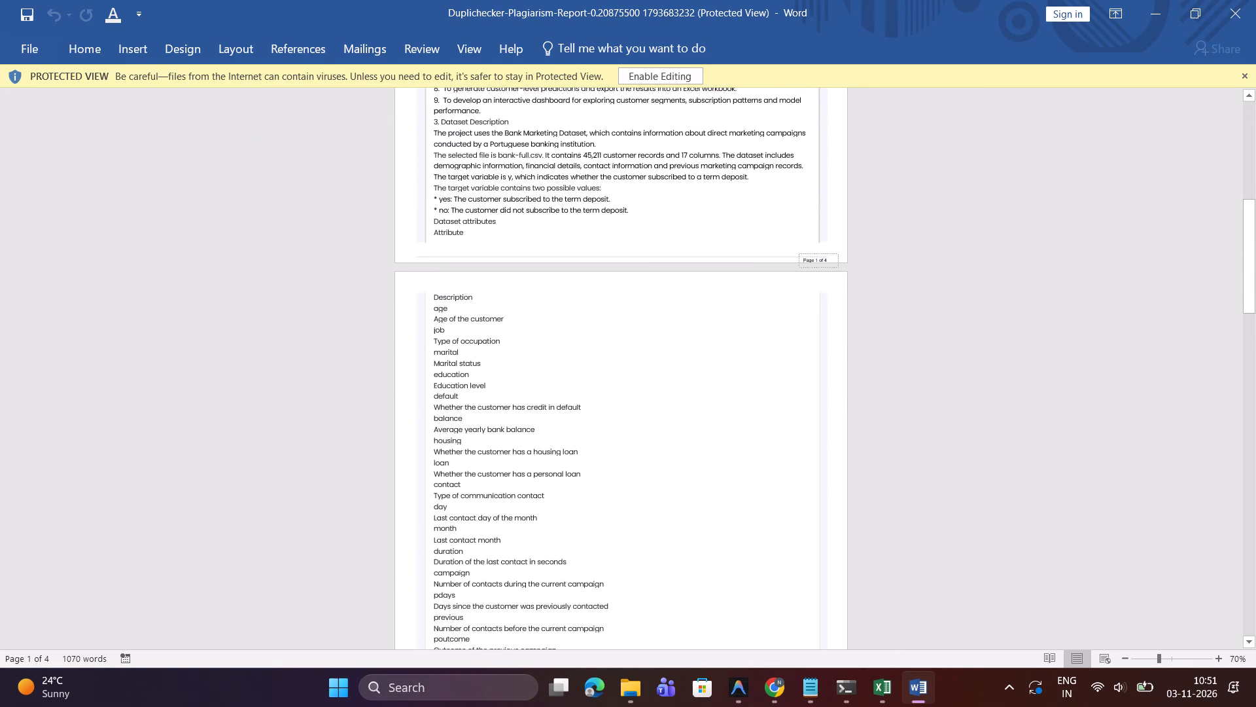
Look over the remaining pages of the plagiarism scan report, return to its score summary, and close the document.
scroll(803, 234, "down", 6)
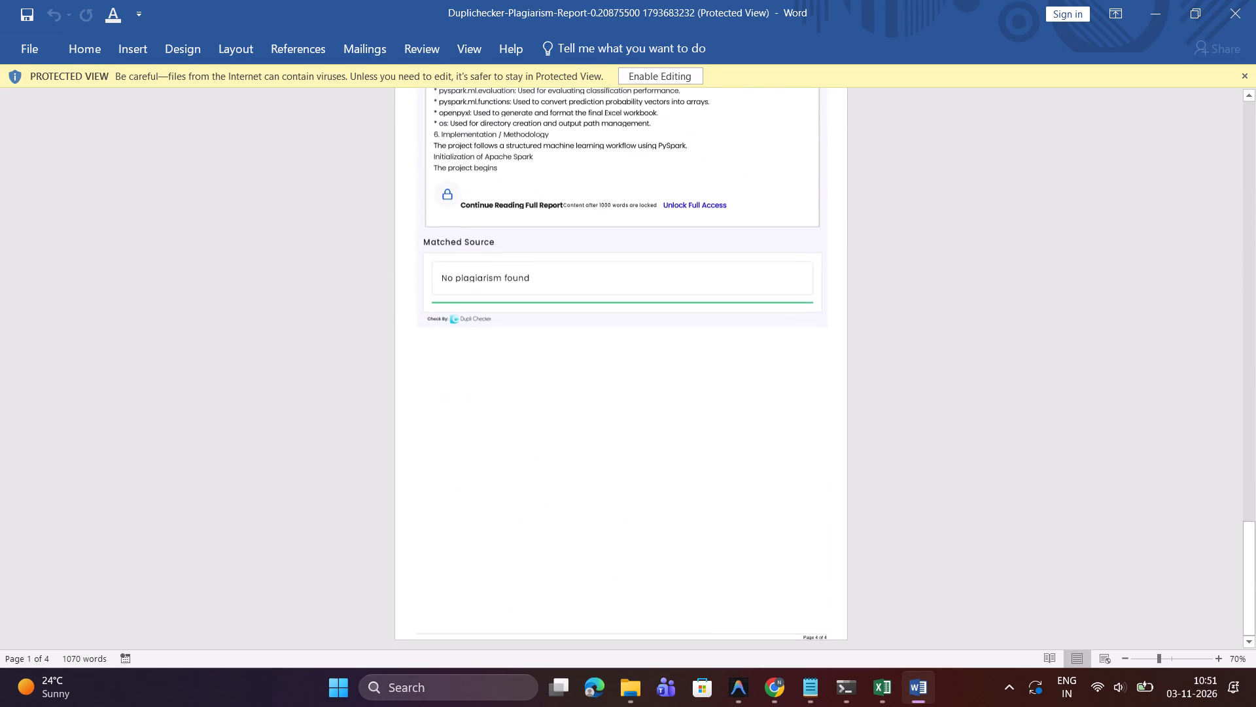
scroll(803, 234, "down", 1)
scroll(803, 234, "up", 17)
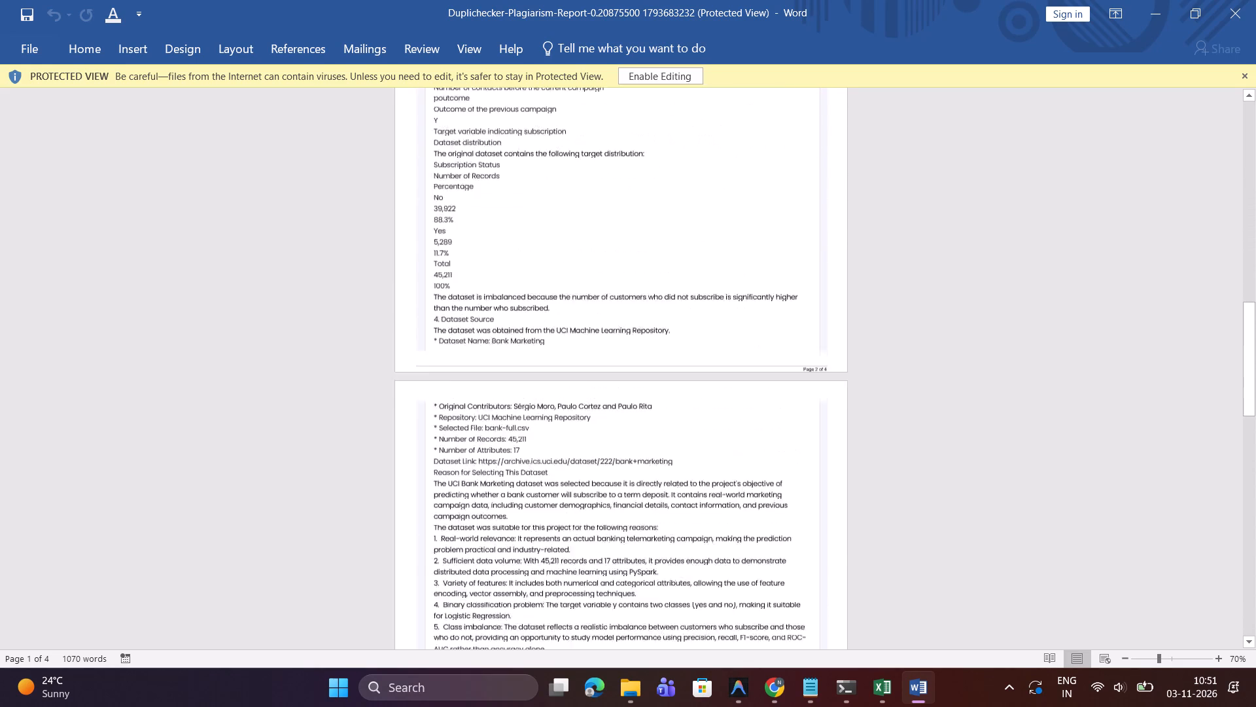
scroll(803, 234, "up", 2)
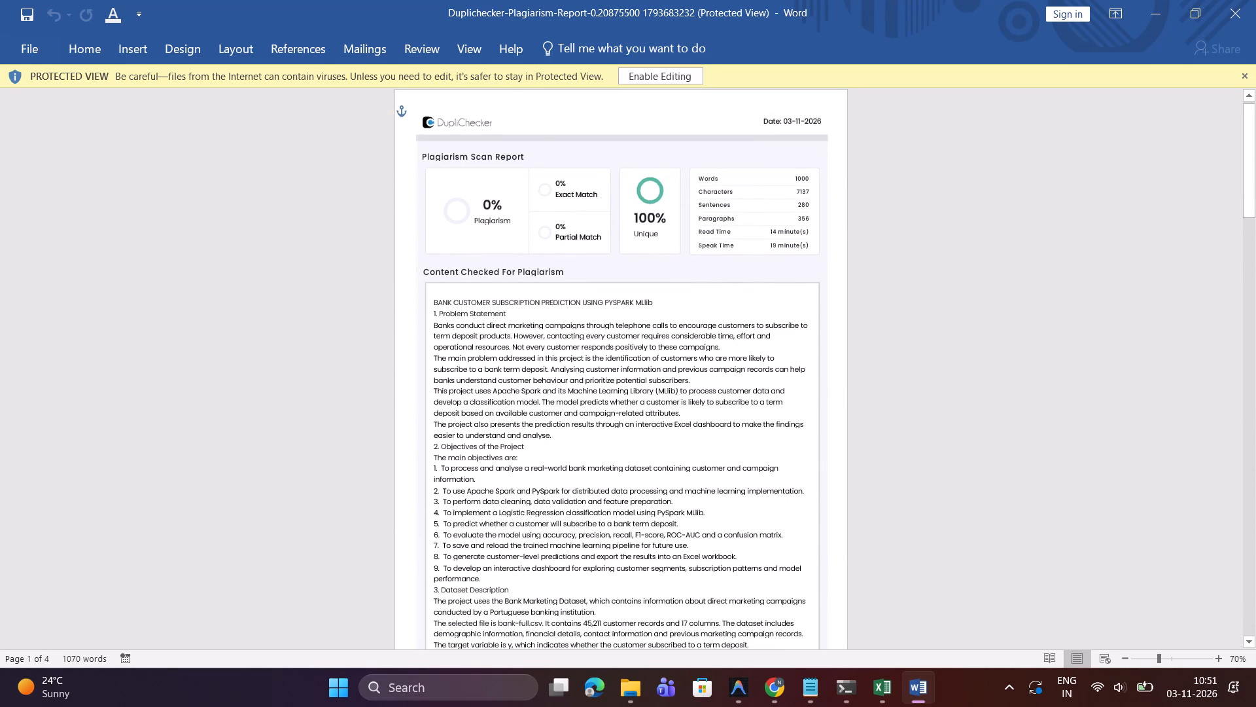
scroll(803, 234, "up", 4)
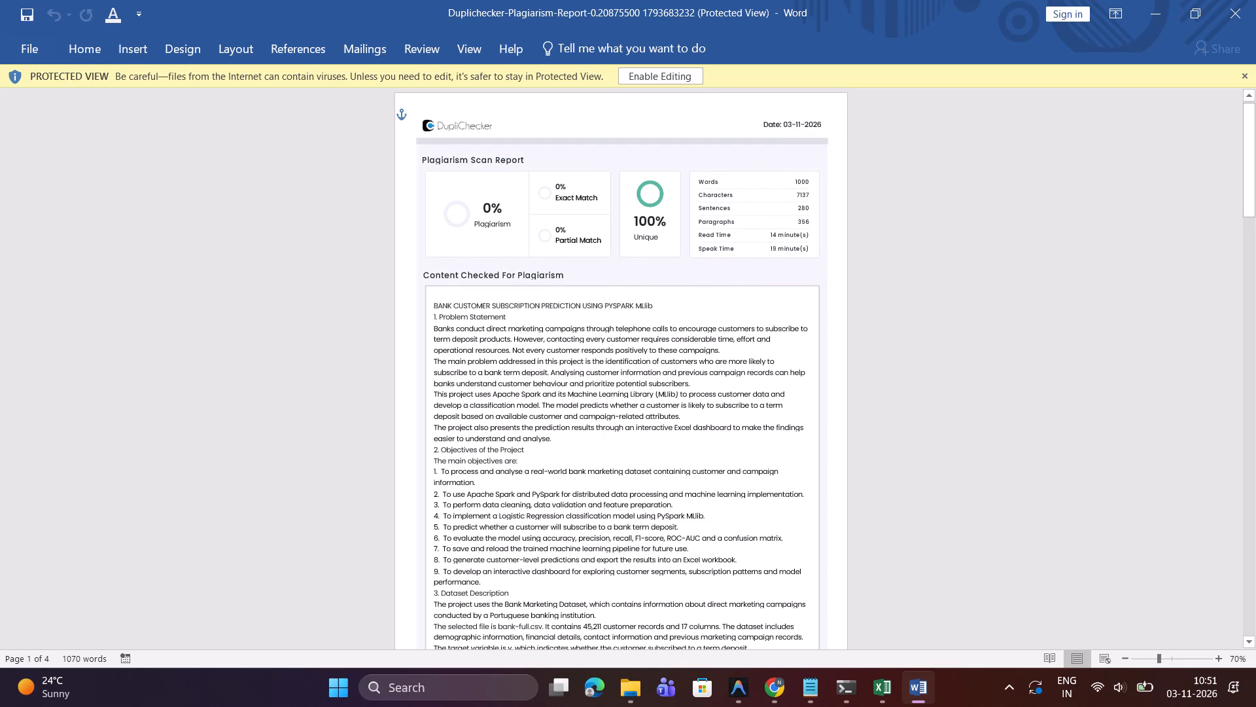
scroll(803, 234, "up", 1)
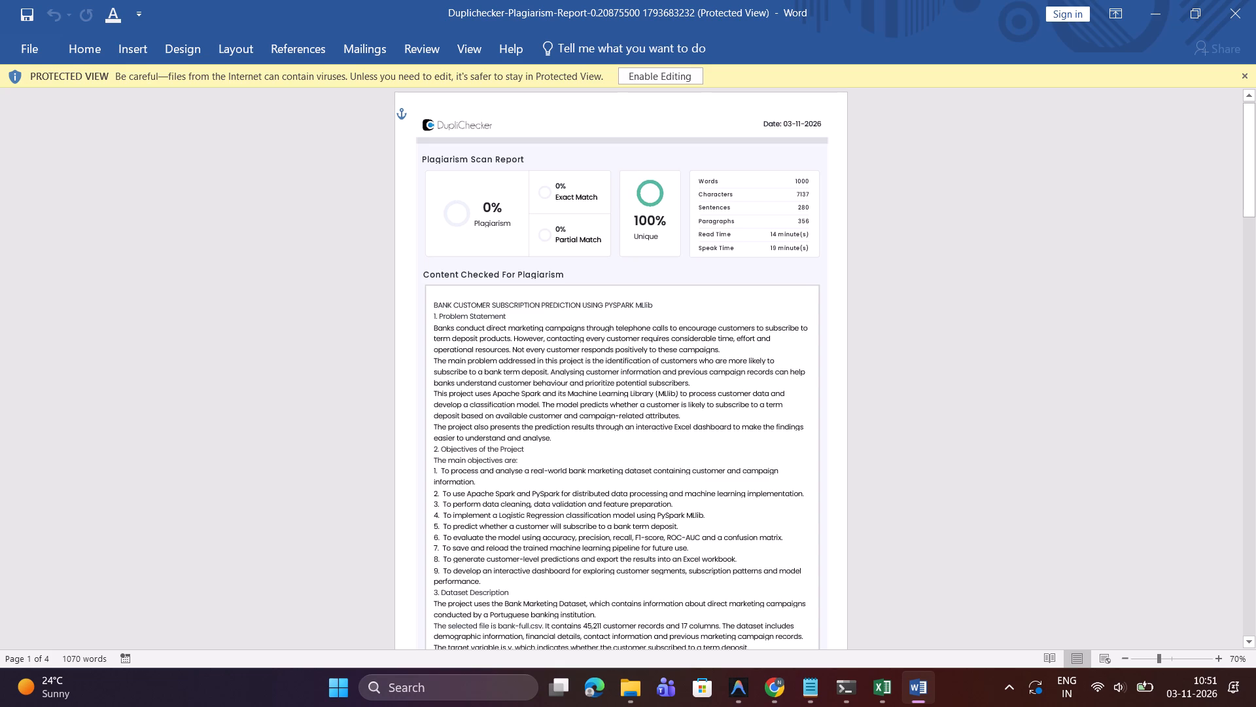
left_click(1255, 0)
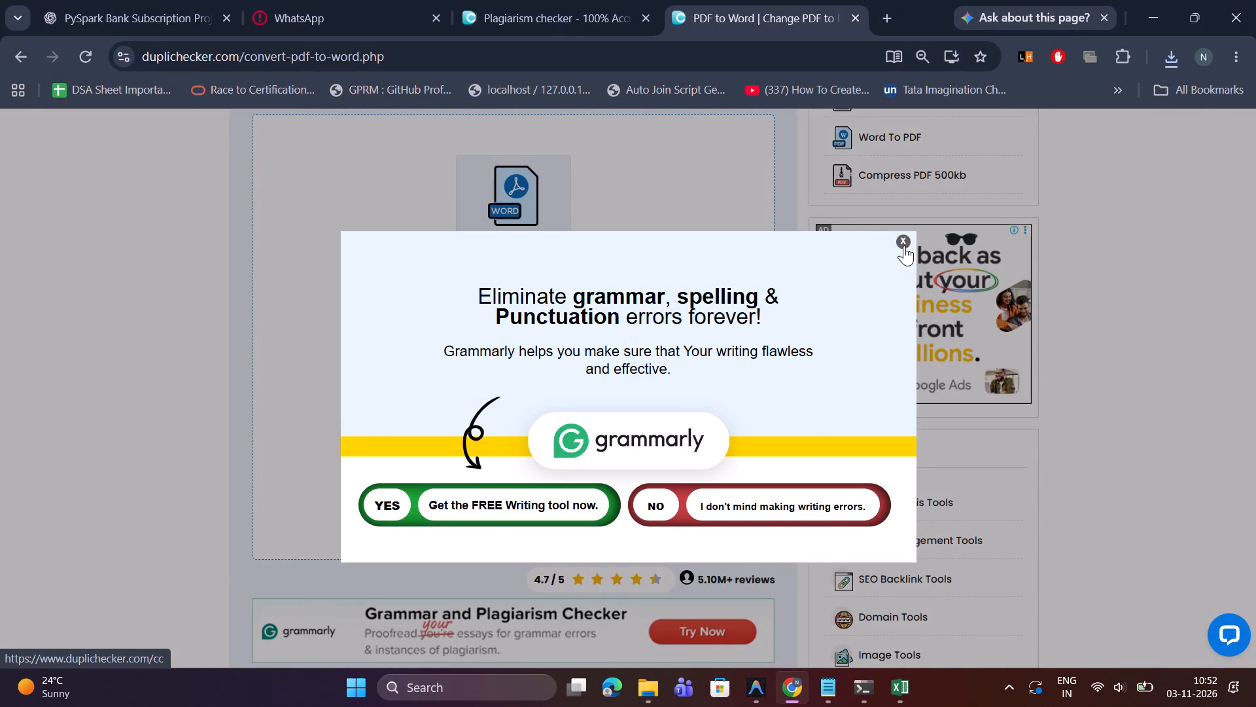
Capture a screenshot of the Duplichecker results page, including the address bar, plagiarism scores, Source Breakdown and Document Preview.
left_click(904, 245)
left_click(560, 30)
scroll(630, 428, "up", 4)
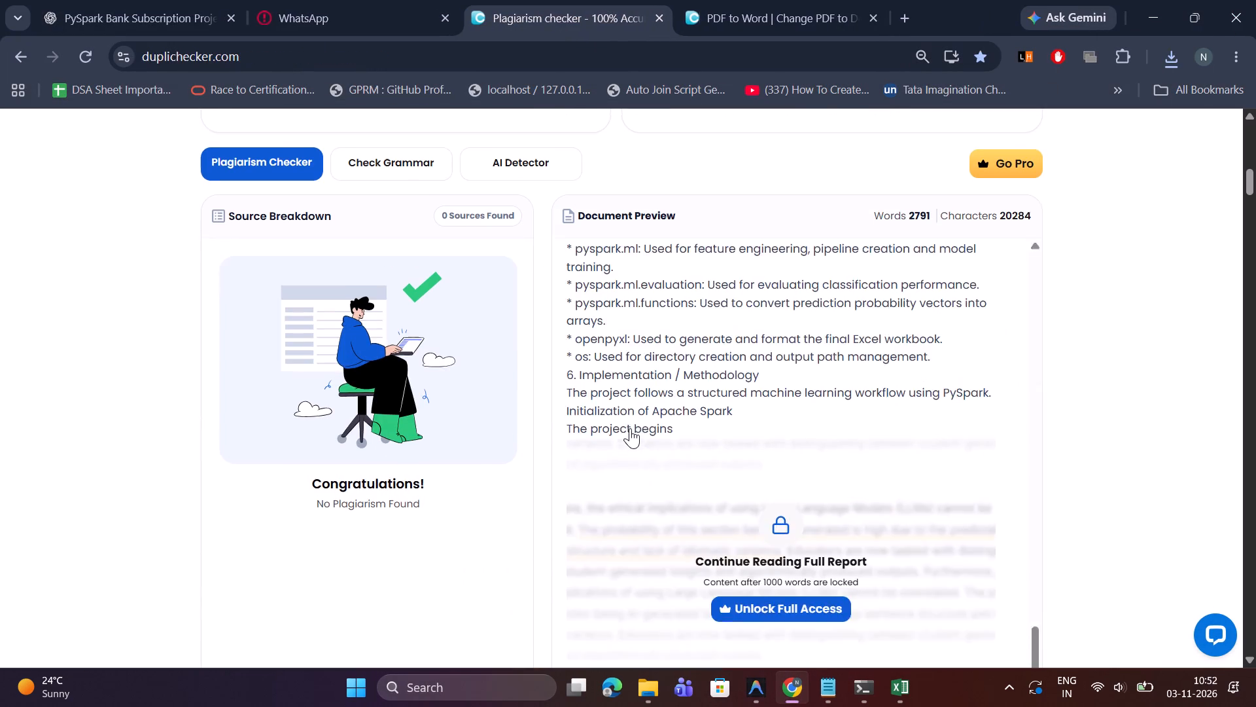
scroll(630, 428, "up", 16)
scroll(630, 428, "right", 1)
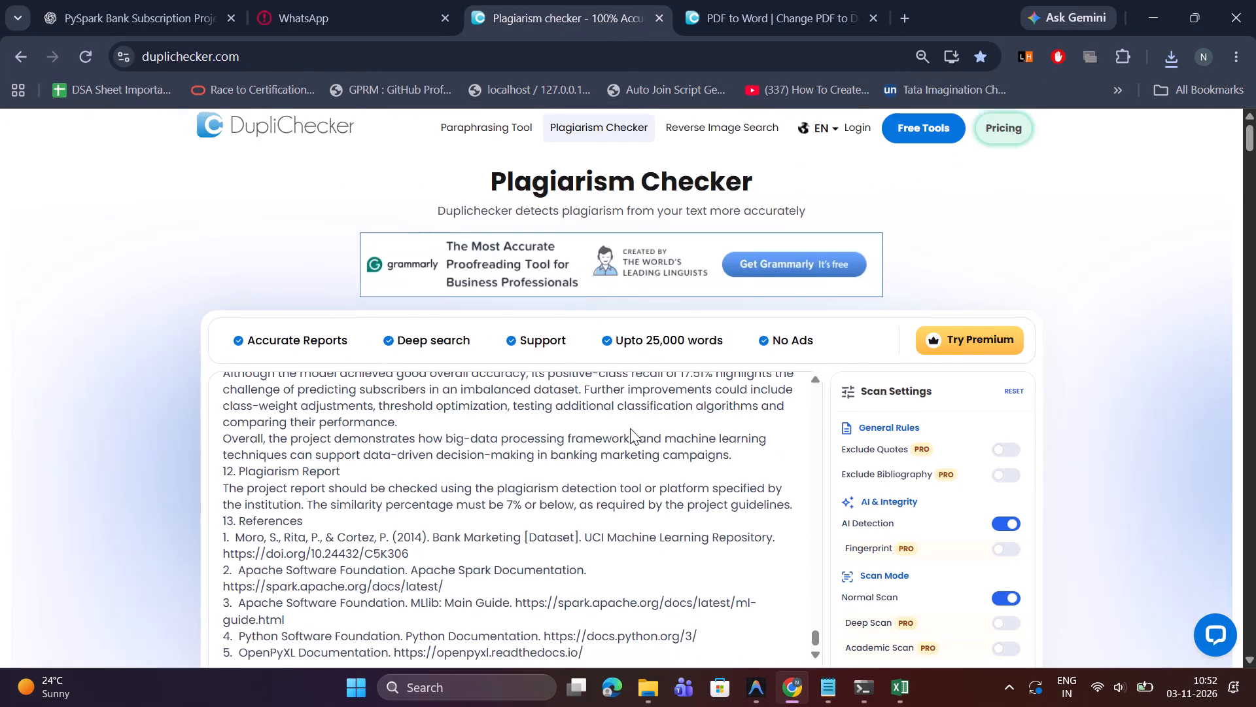
scroll(630, 428, "right", 1)
scroll(630, 428, "up", 10)
scroll(631, 549, "down", 1)
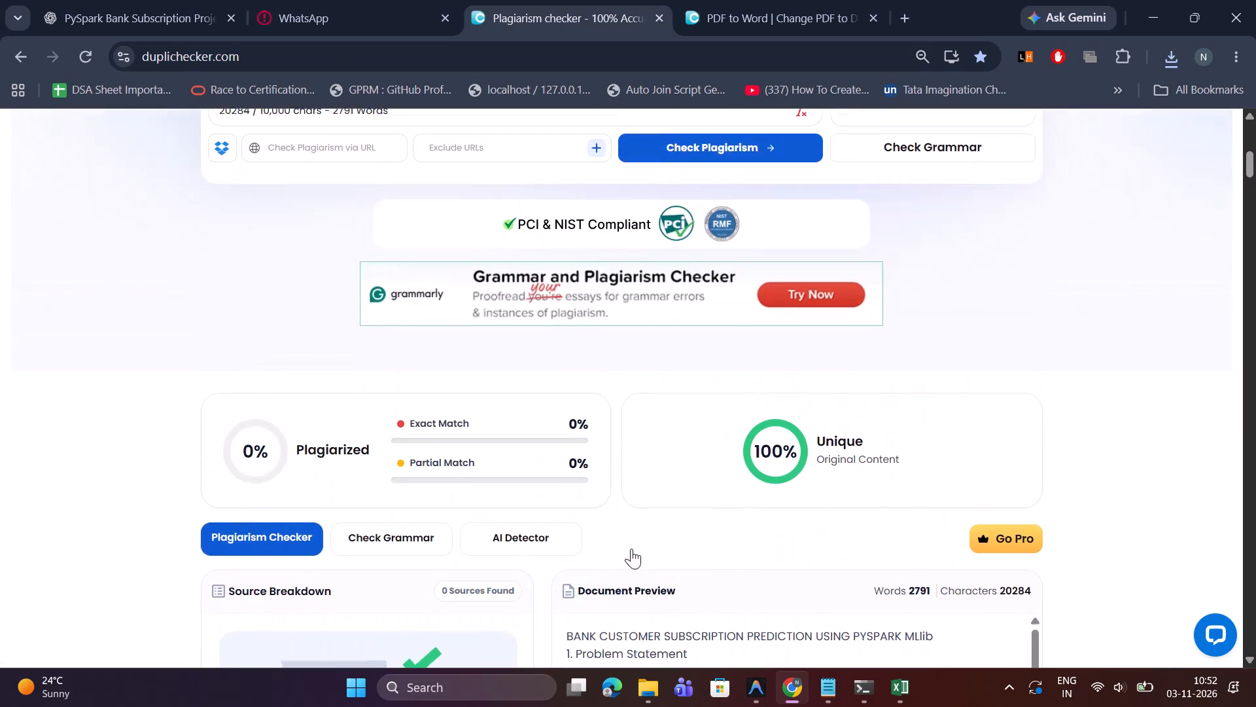
scroll(631, 549, "down", 1)
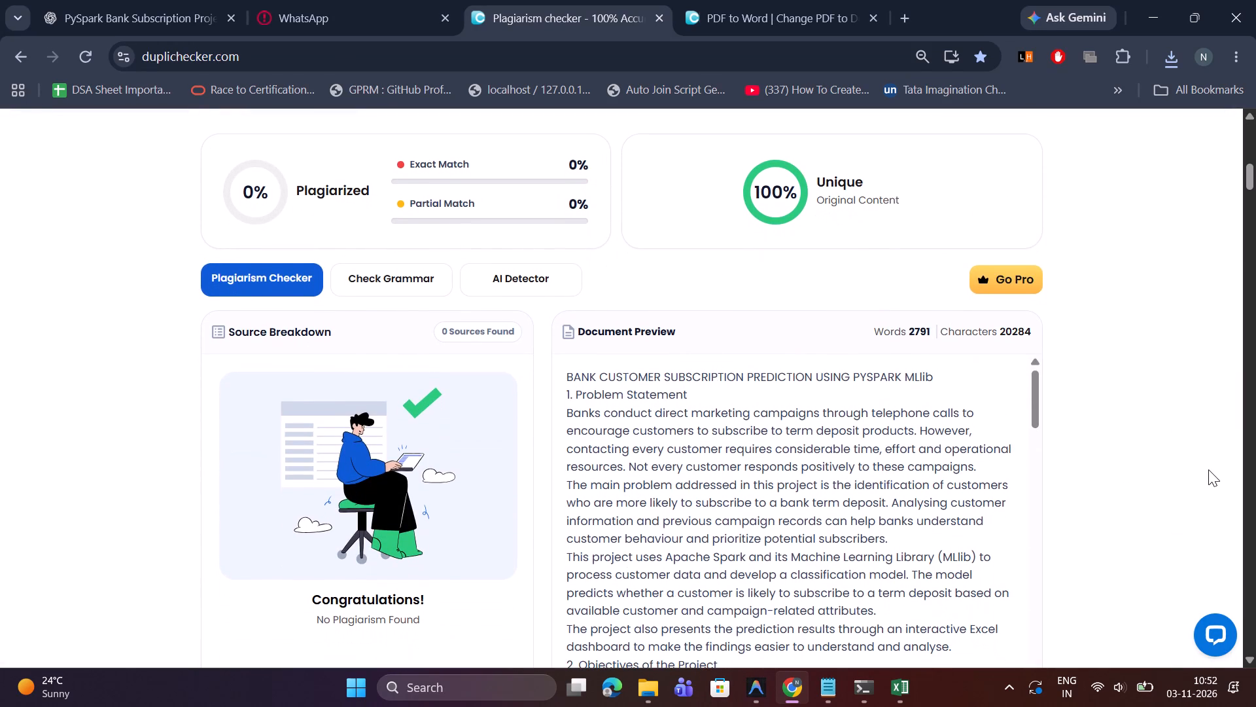
key("ctrl+minus")
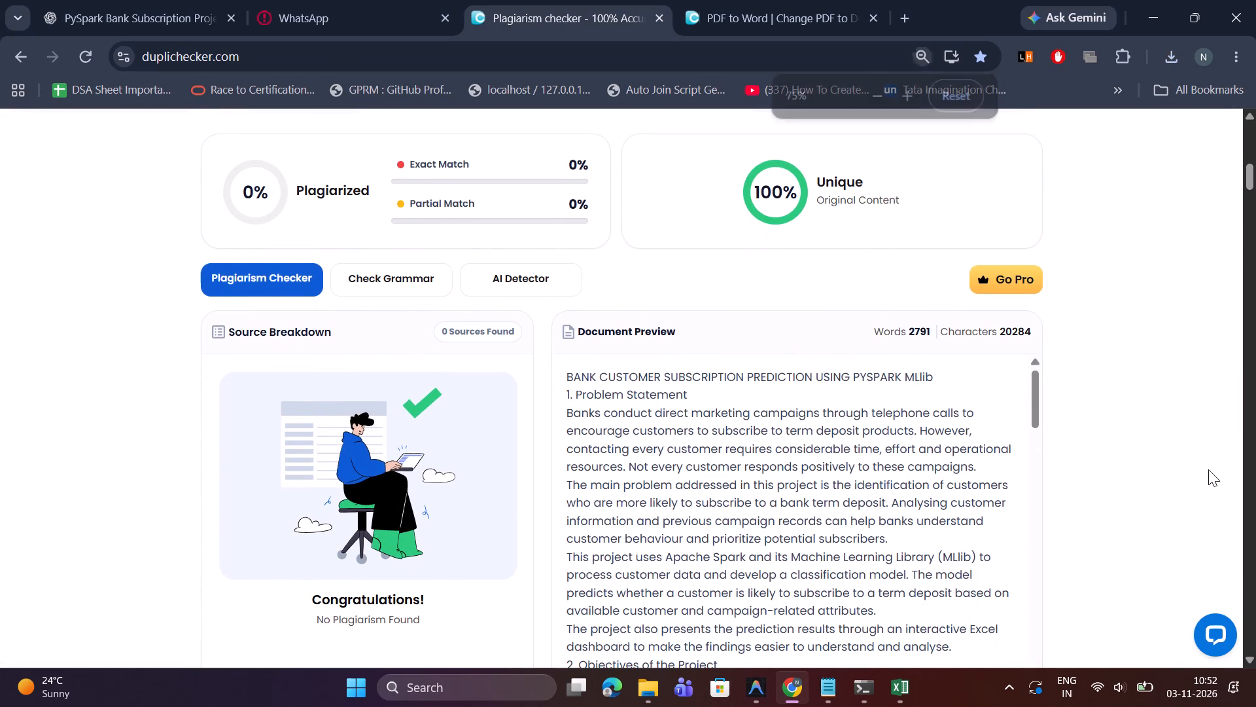
scroll(1208, 469, "right", 1)
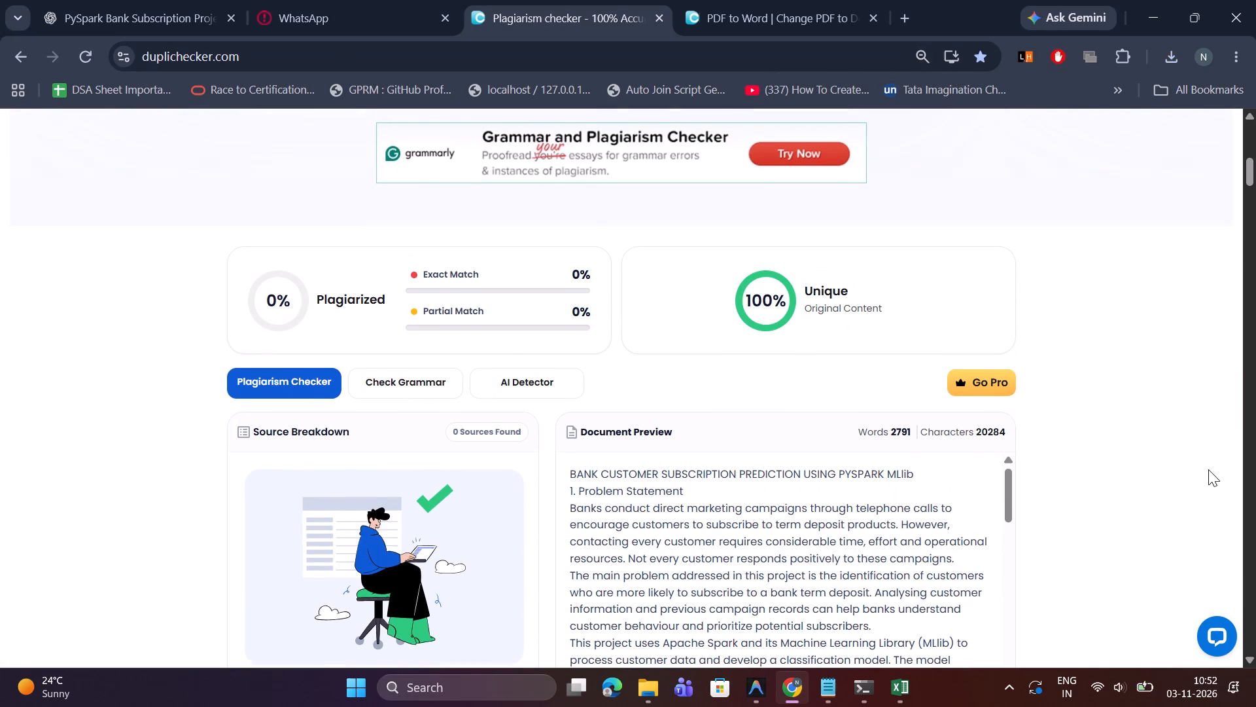
scroll(1208, 469, "right", 1)
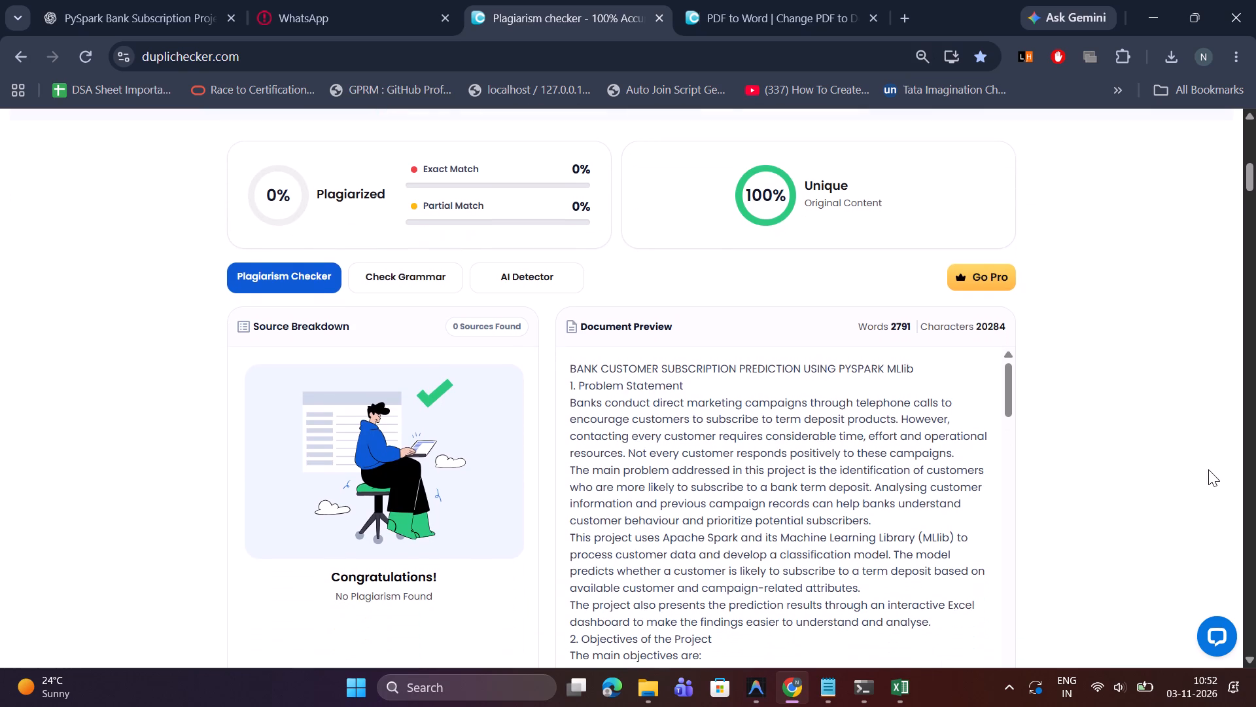
key("shift+super+s")
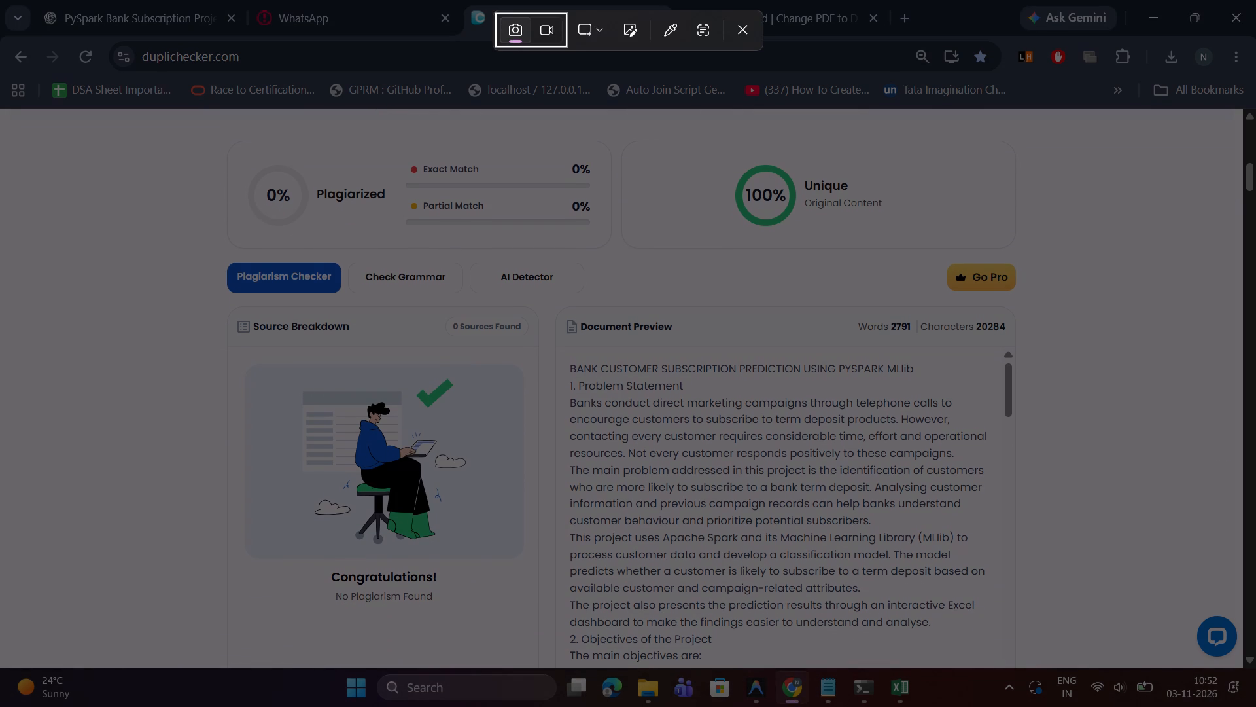
left_click_drag(12, 39, 1070, 609)
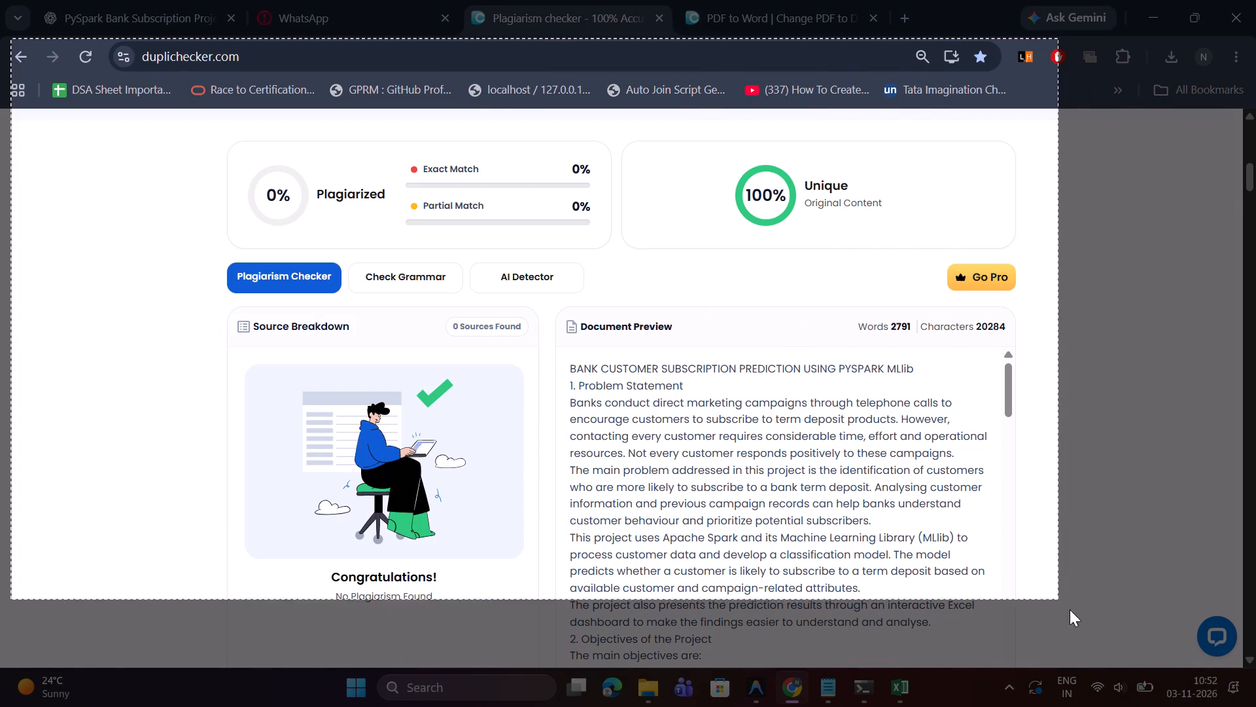
left_click_drag(1070, 609, 1159, 668)
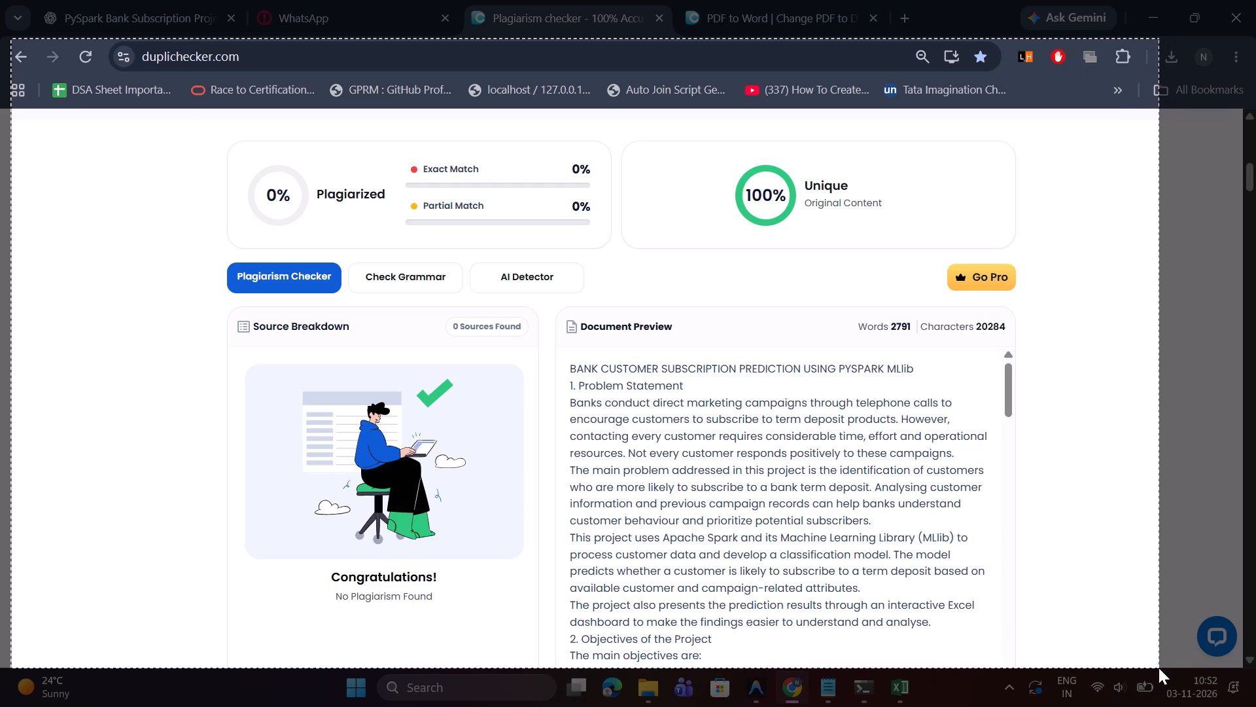
left_click_drag(1159, 668, 1220, 663)
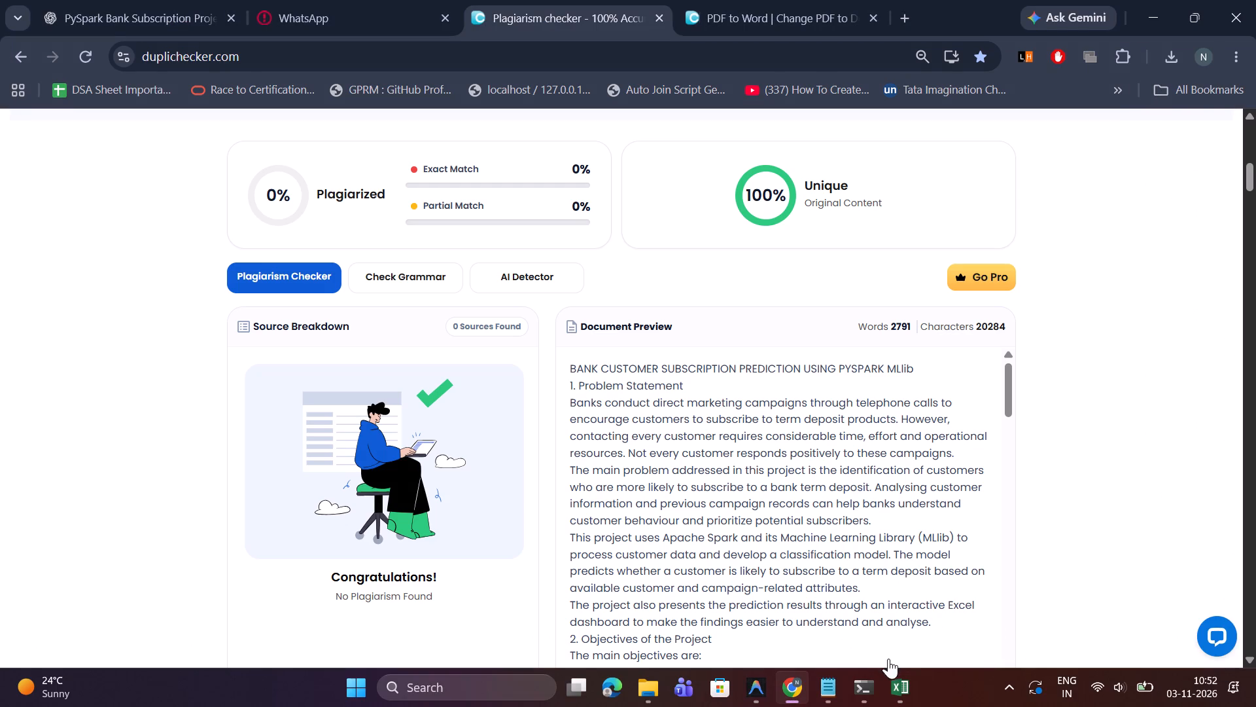
Open the recent document BANK CUSTOMER SUBSCRIPTION PREDICTION USING PYSPARK MLlib in Word.
left_click(517, 685)
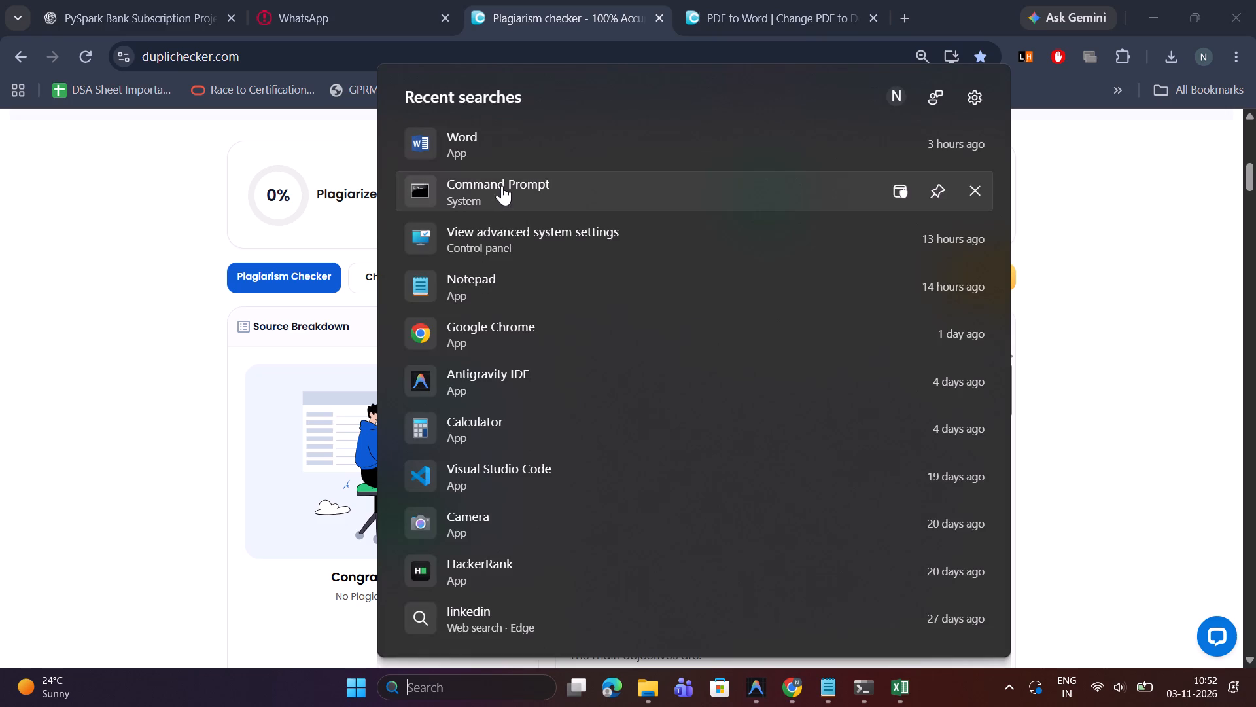
left_click(529, 134)
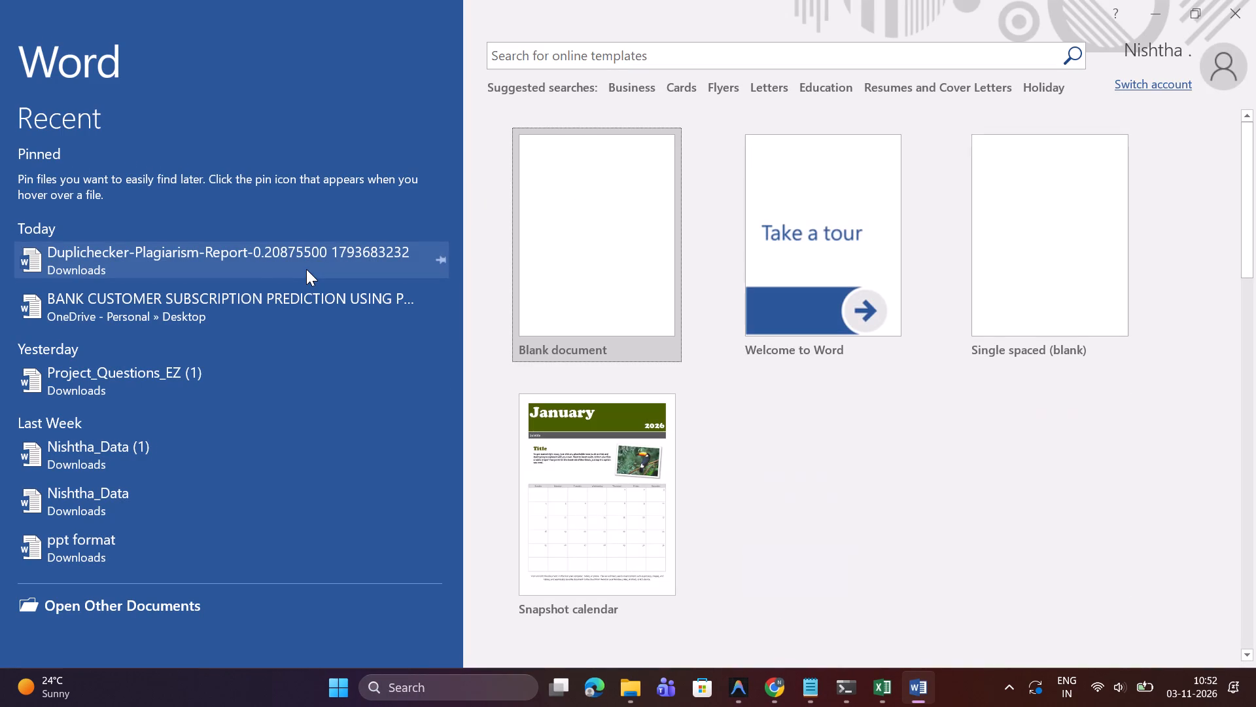
double_click(240, 307)
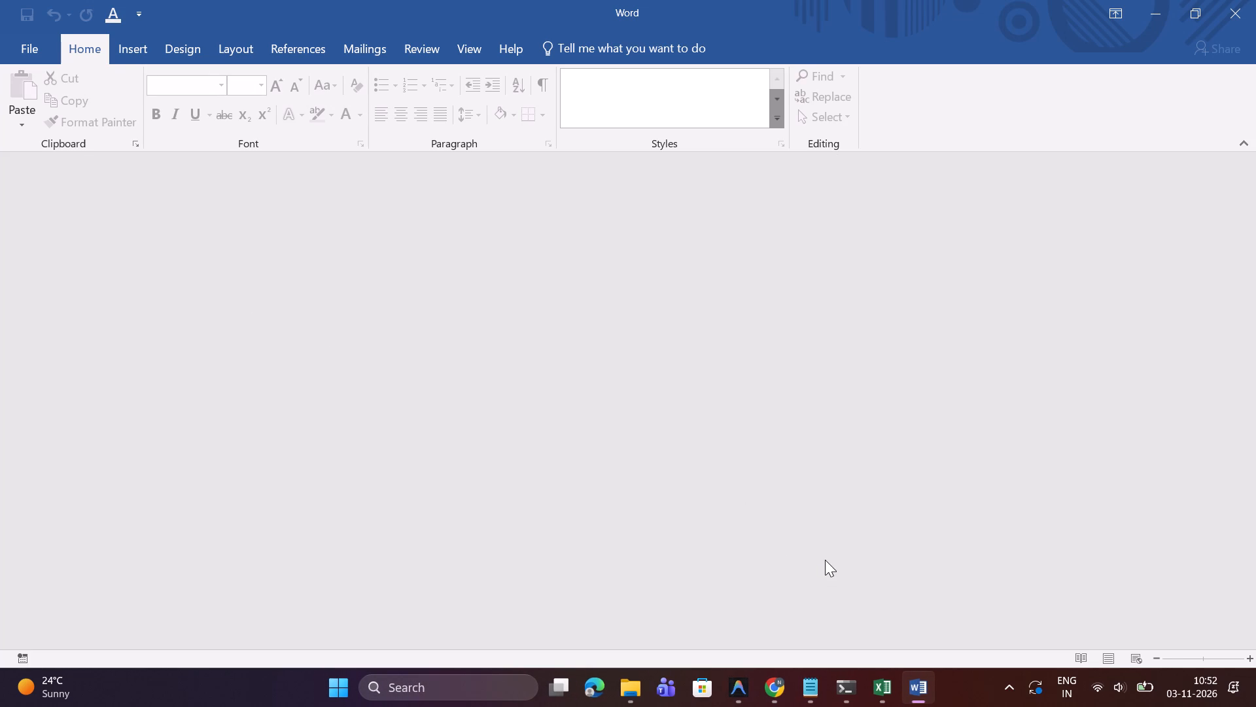
Paste the captured results screenshot into a new paragraph below the text of section 12. Plagiarism Report.
scroll(826, 497, "up", 3, "ctrl")
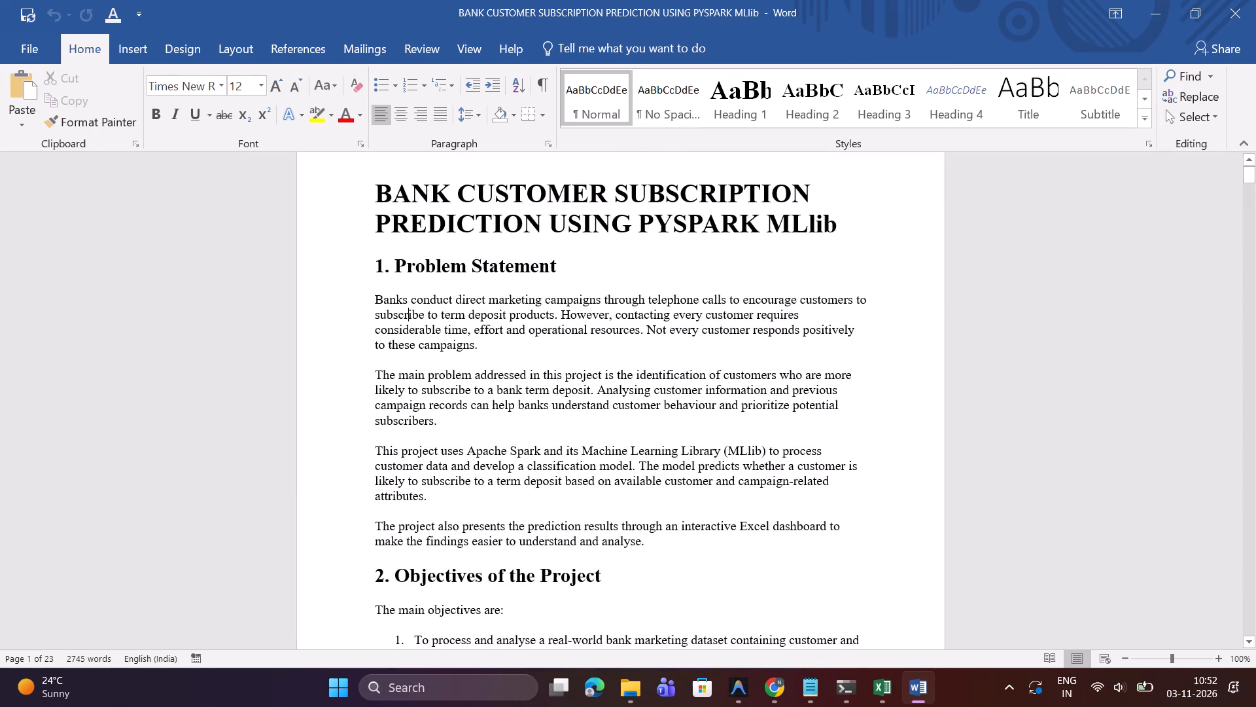
scroll(826, 497, "down", 20)
scroll(826, 497, "down", 20)
scroll(826, 497, "down", 20)
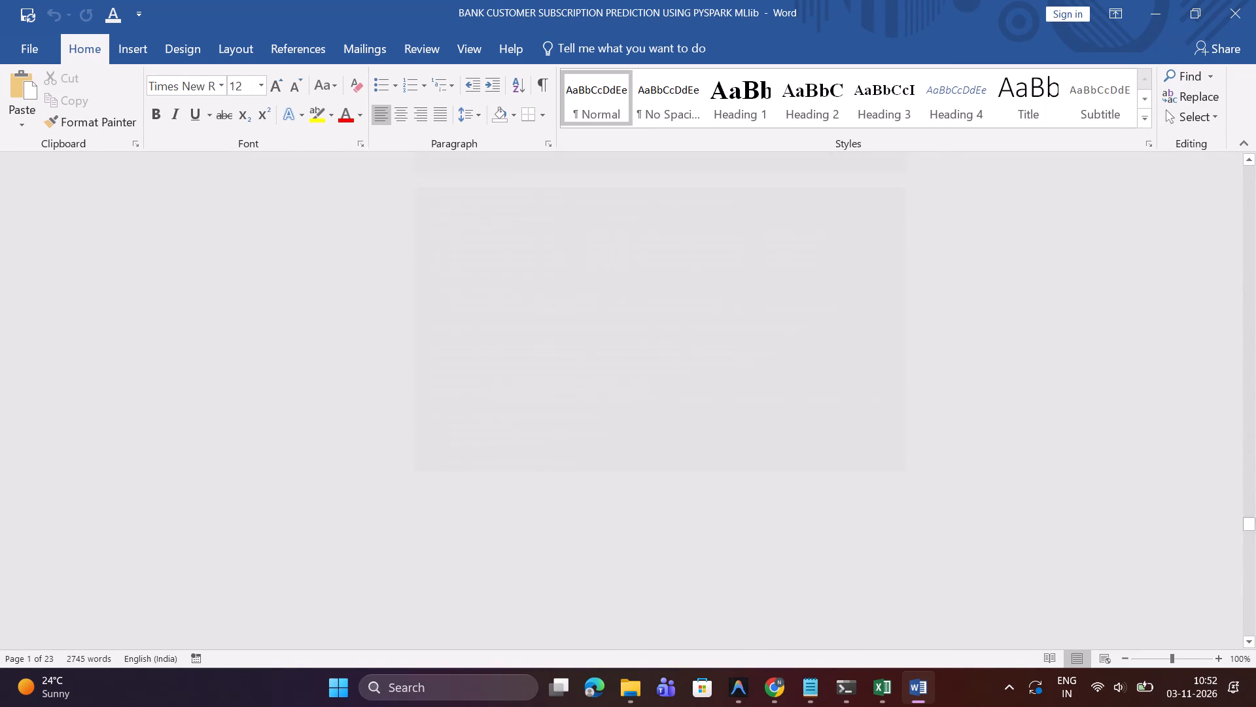
scroll(826, 497, "down", 6)
scroll(854, 418, "up", 8)
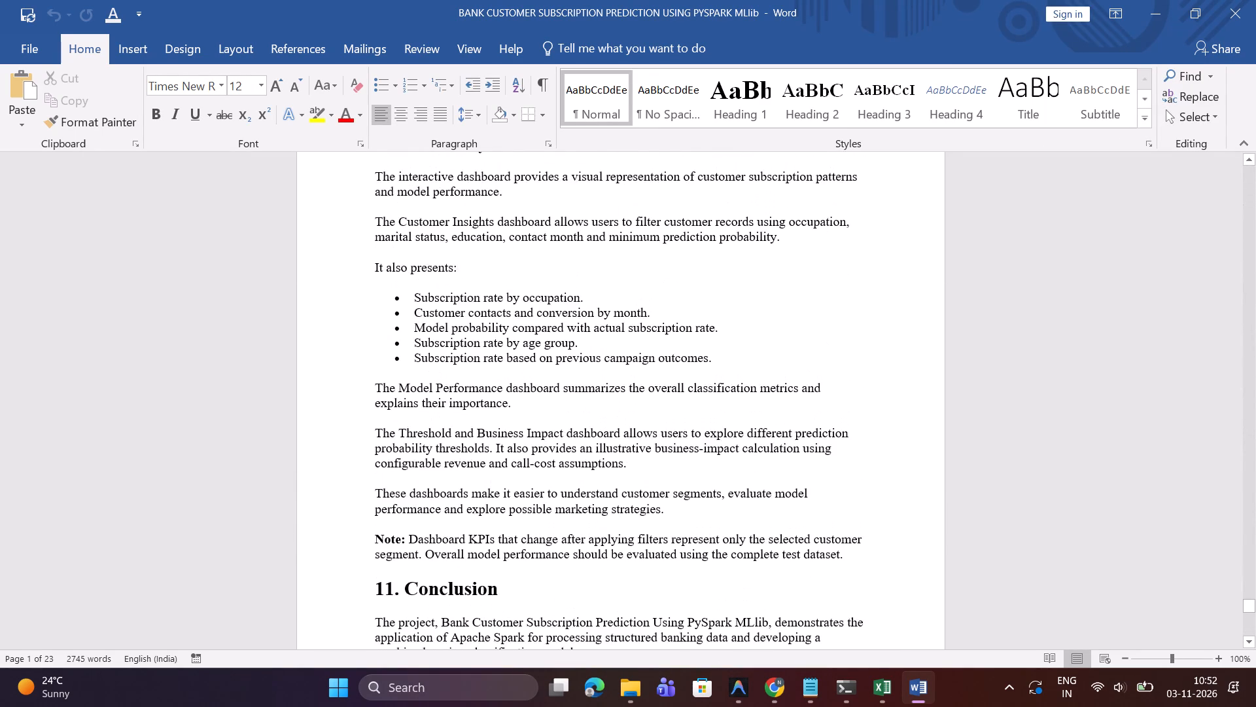
scroll(854, 418, "up", 5)
scroll(854, 418, "down", 2)
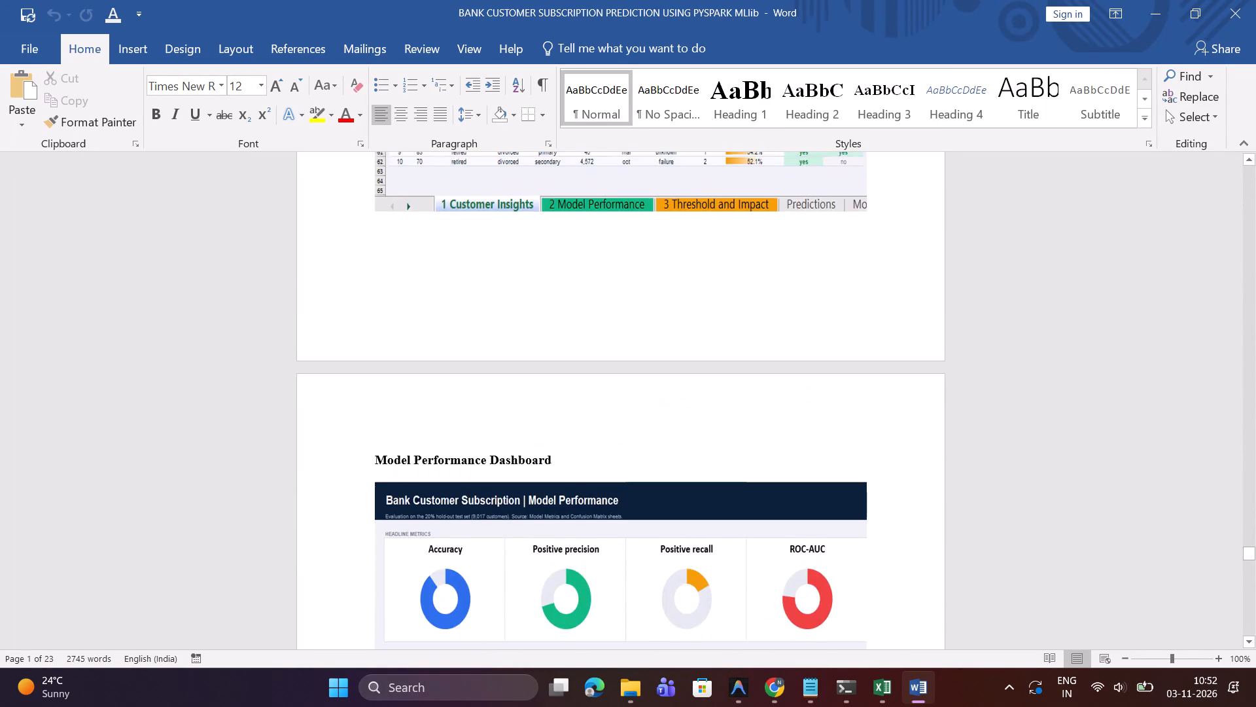
scroll(854, 418, "down", 5)
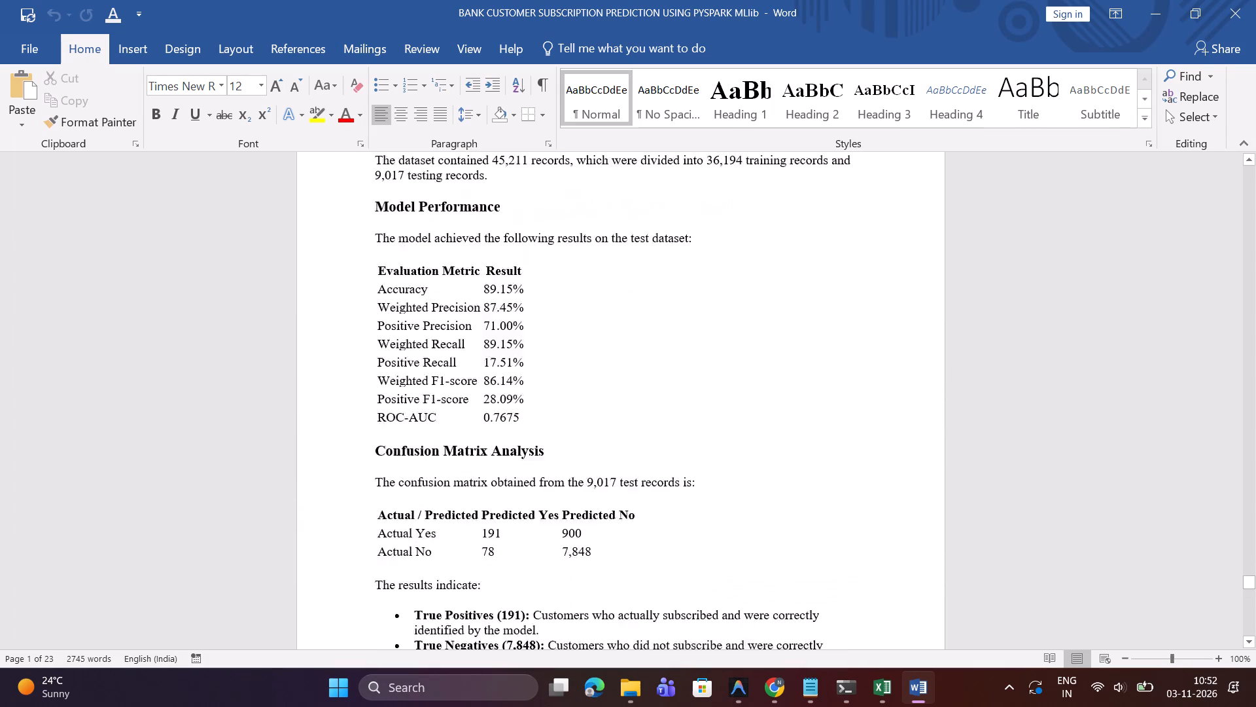
scroll(854, 418, "down", 6)
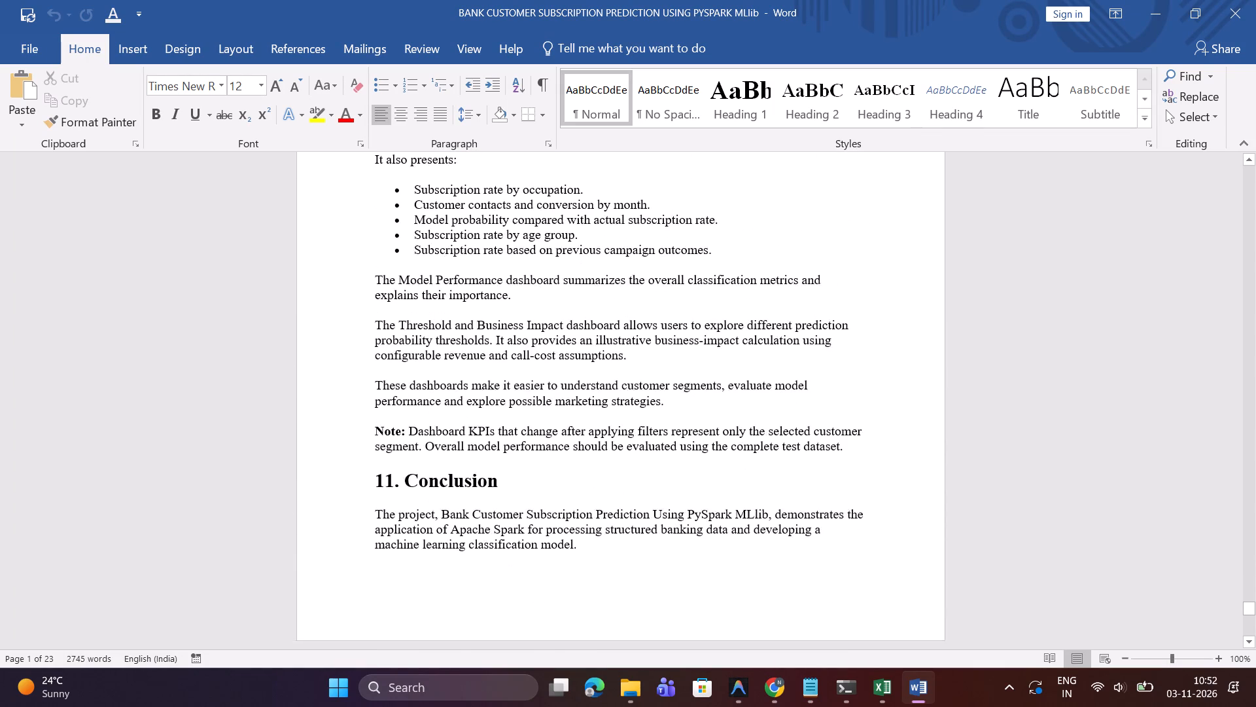
scroll(854, 418, "down", 4)
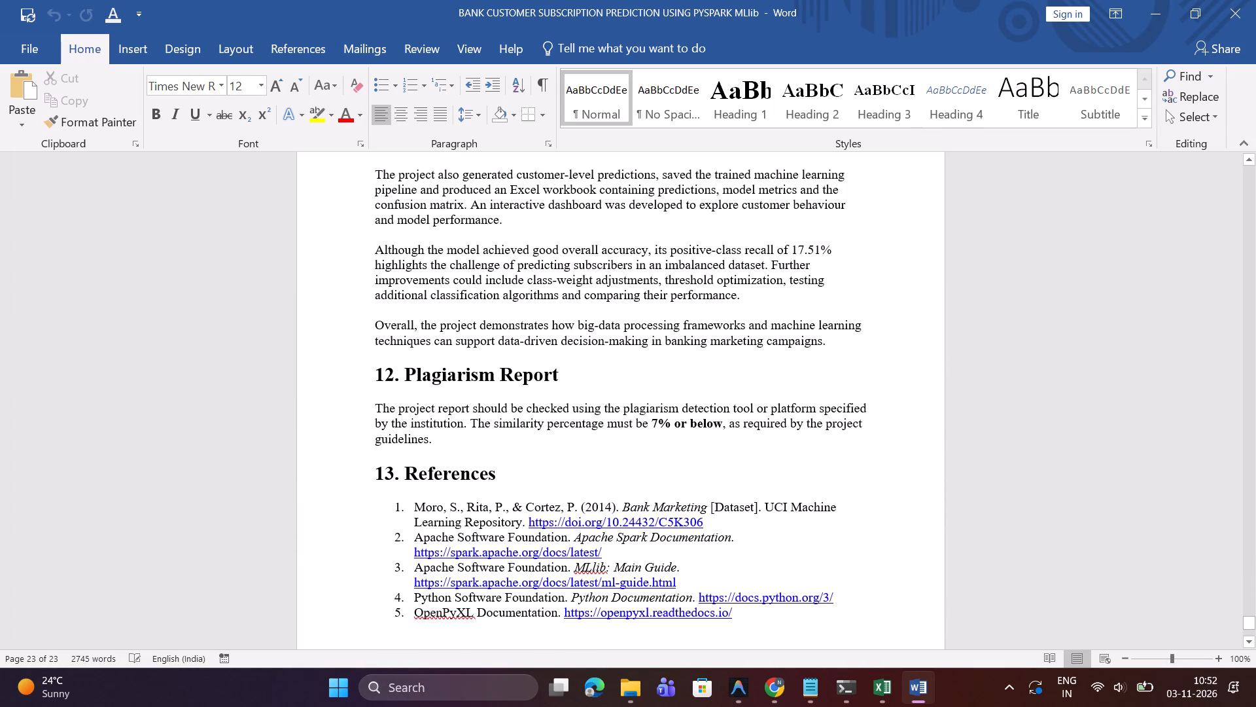
left_click(538, 431)
key("Return")
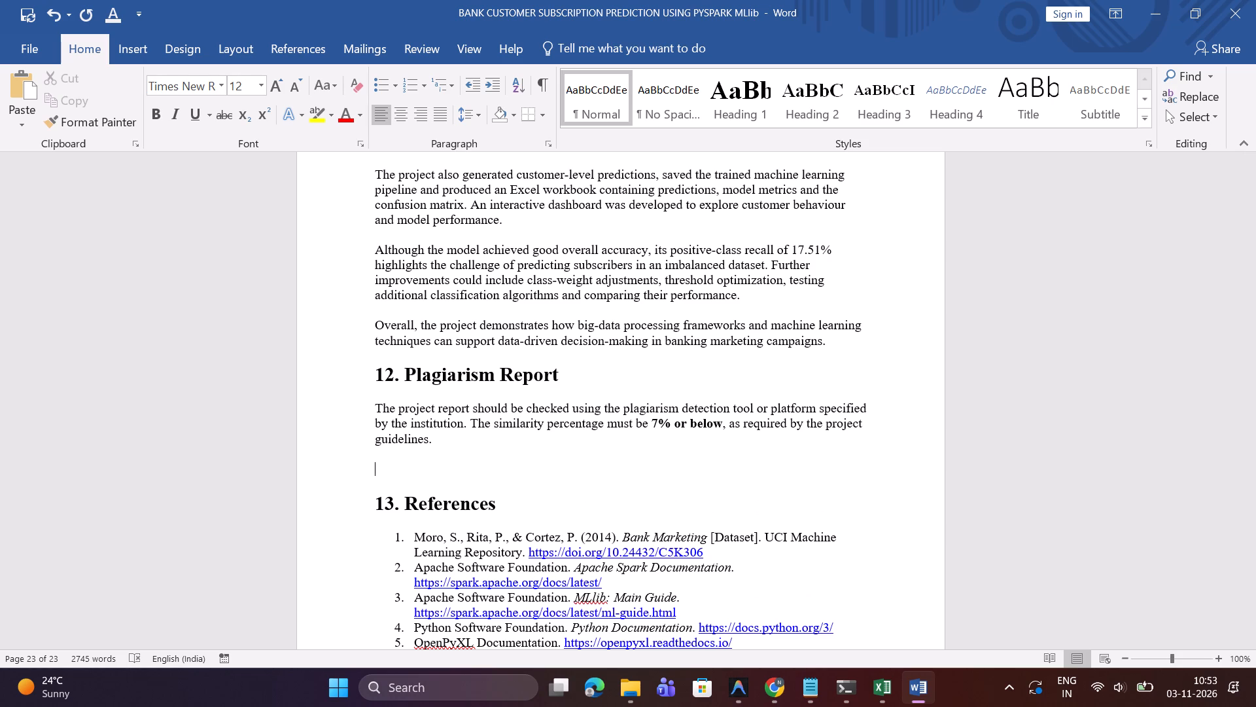
key("ctrl+v")
Delete the words "or platform specified by the institution" from the 12. Plagiarism Report paragraph.
scroll(538, 431, "down", 1)
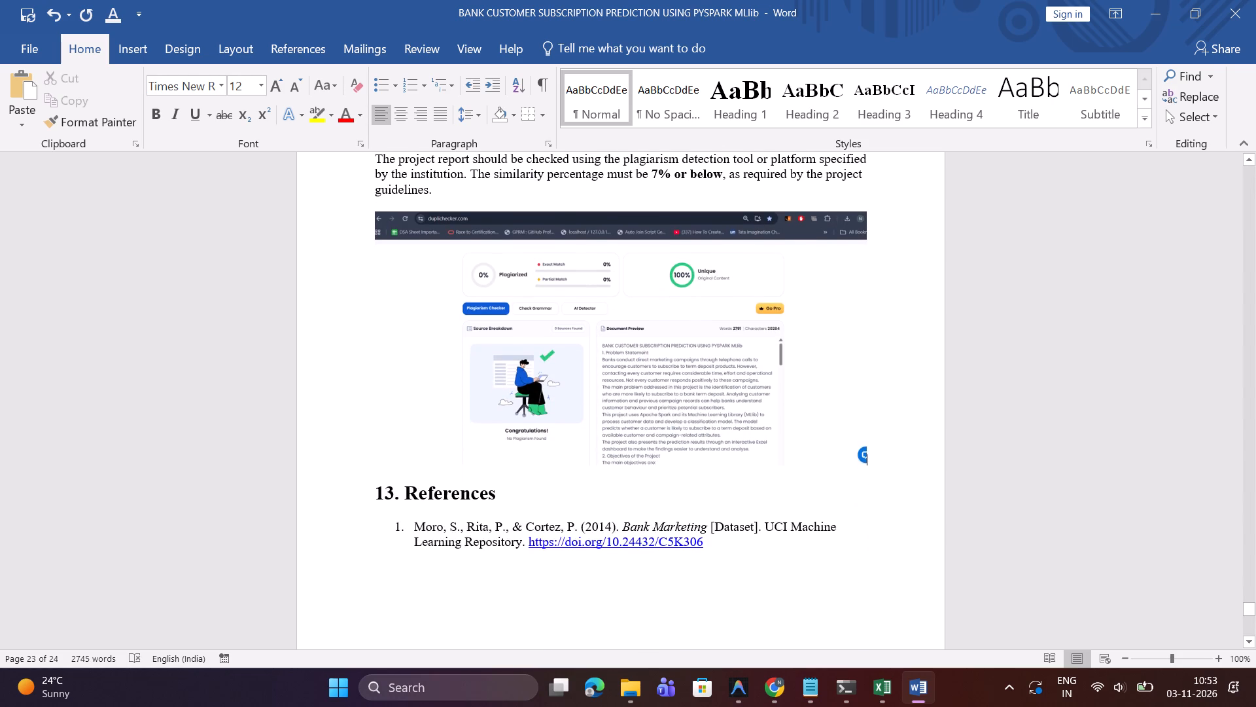
scroll(538, 431, "down", 1)
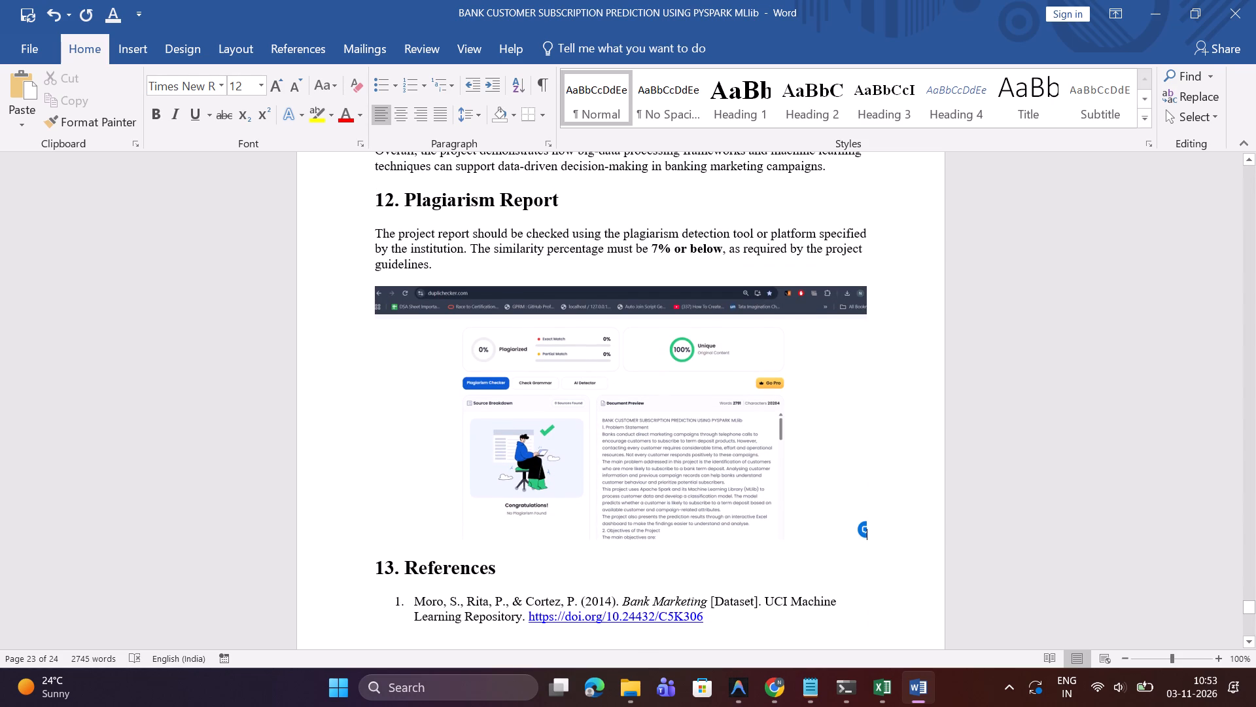
left_click_drag(758, 234, 465, 252)
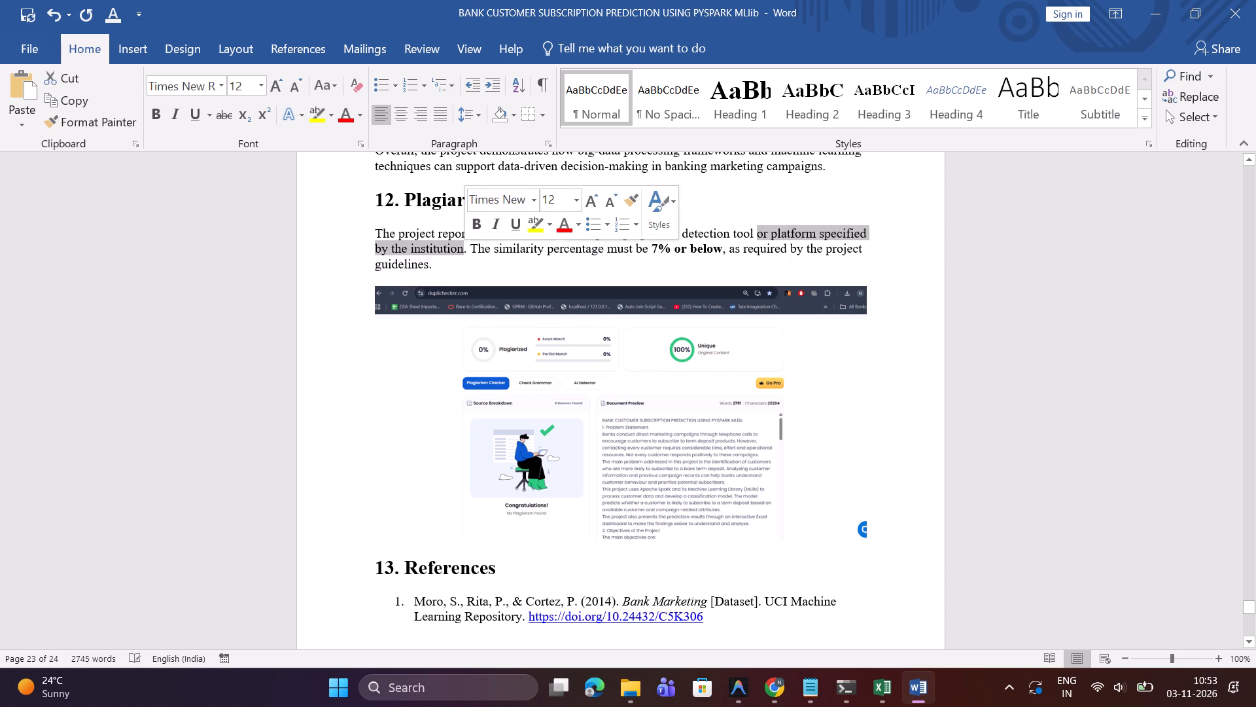
key("BackSpace")
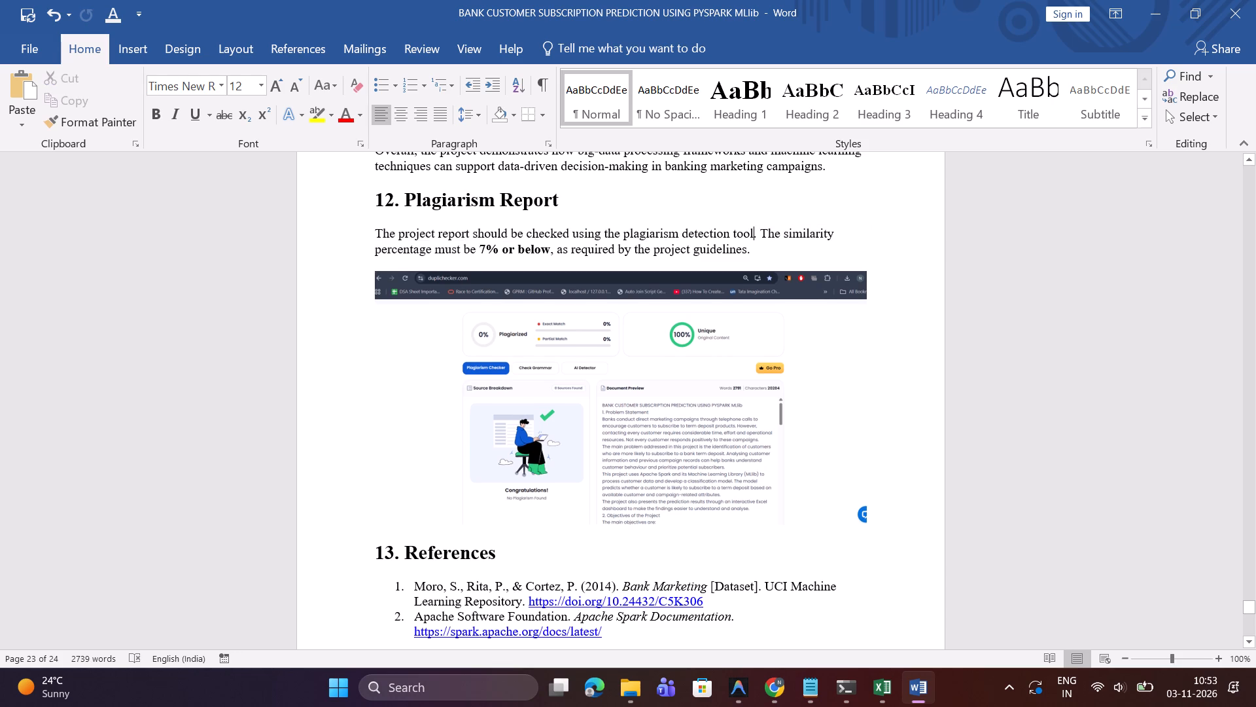
Stretch the plagiarism results screenshot slightly taller from its bottom edge, keeping its width.
scroll(650, 372, "up", 1)
scroll(650, 372, "down", 1)
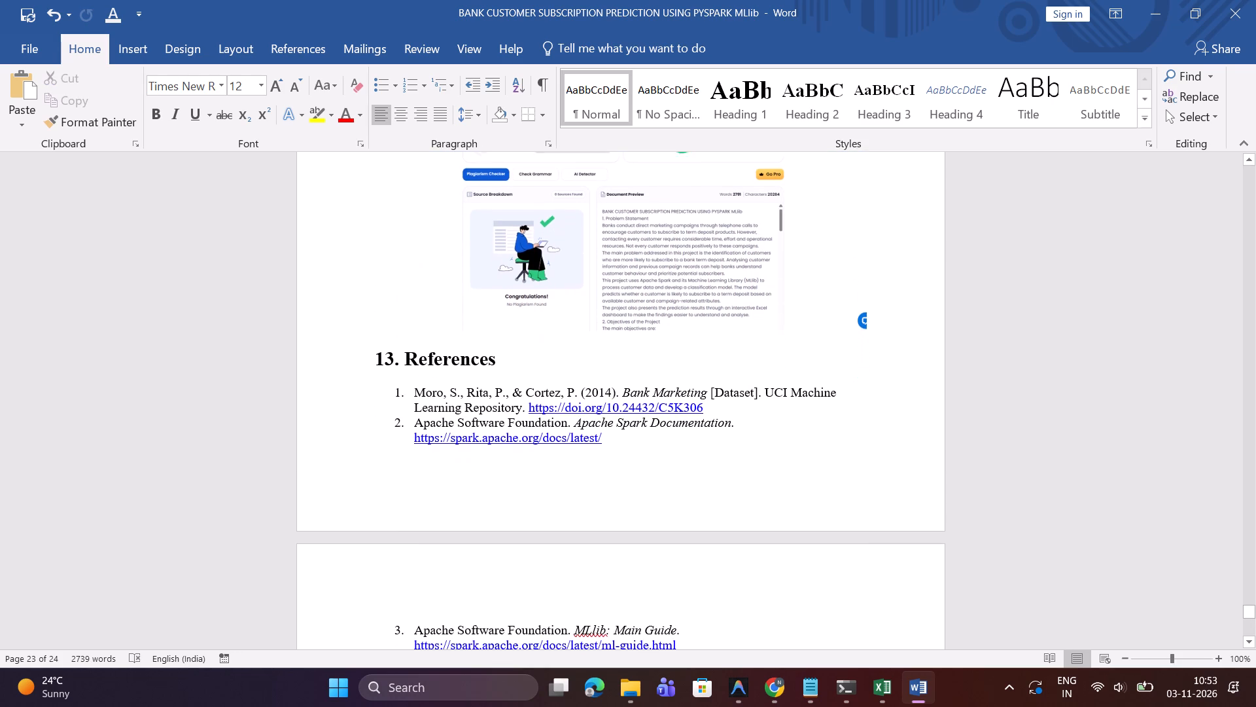
scroll(650, 372, "down", 1)
left_click(615, 304)
left_click_drag(622, 332, 632, 372)
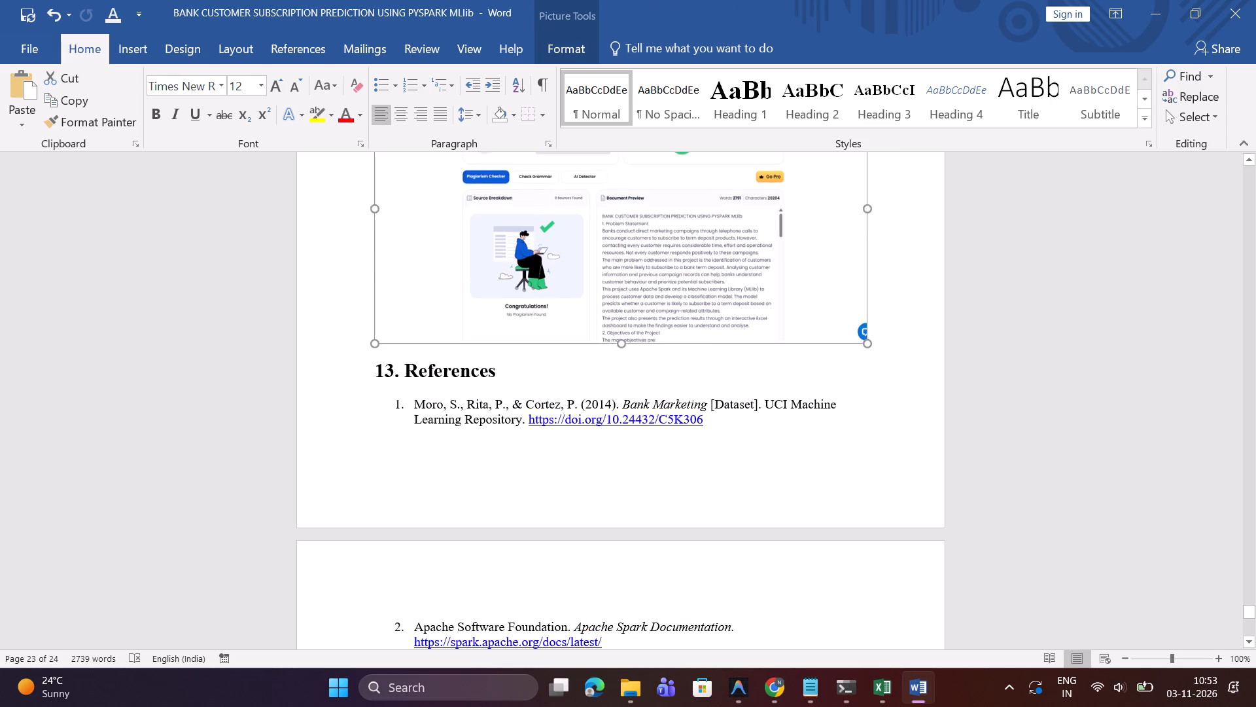
Stretch the plagiarism results screenshot in section 12 further taller from its bottom edge, keeping its width.
left_click_drag(632, 372, 635, 414)
Apply All Borders to the whole Attribute/Description table under Dataset attributes in section 3.
scroll(635, 414, "up", 3)
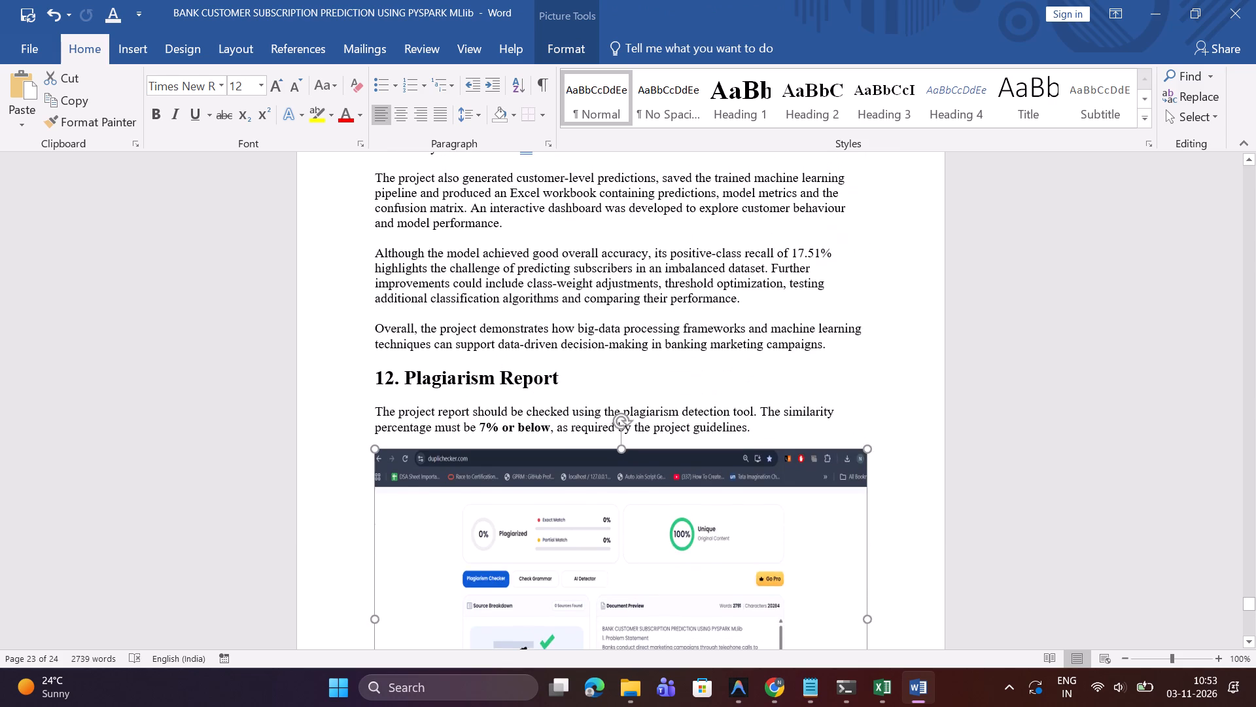
scroll(635, 414, "up", 2)
scroll(635, 414, "up", 19)
scroll(635, 414, "down", 20)
scroll(635, 414, "down", 19)
scroll(635, 414, "up", 20)
scroll(635, 414, "up", 20)
scroll(635, 414, "up", 2)
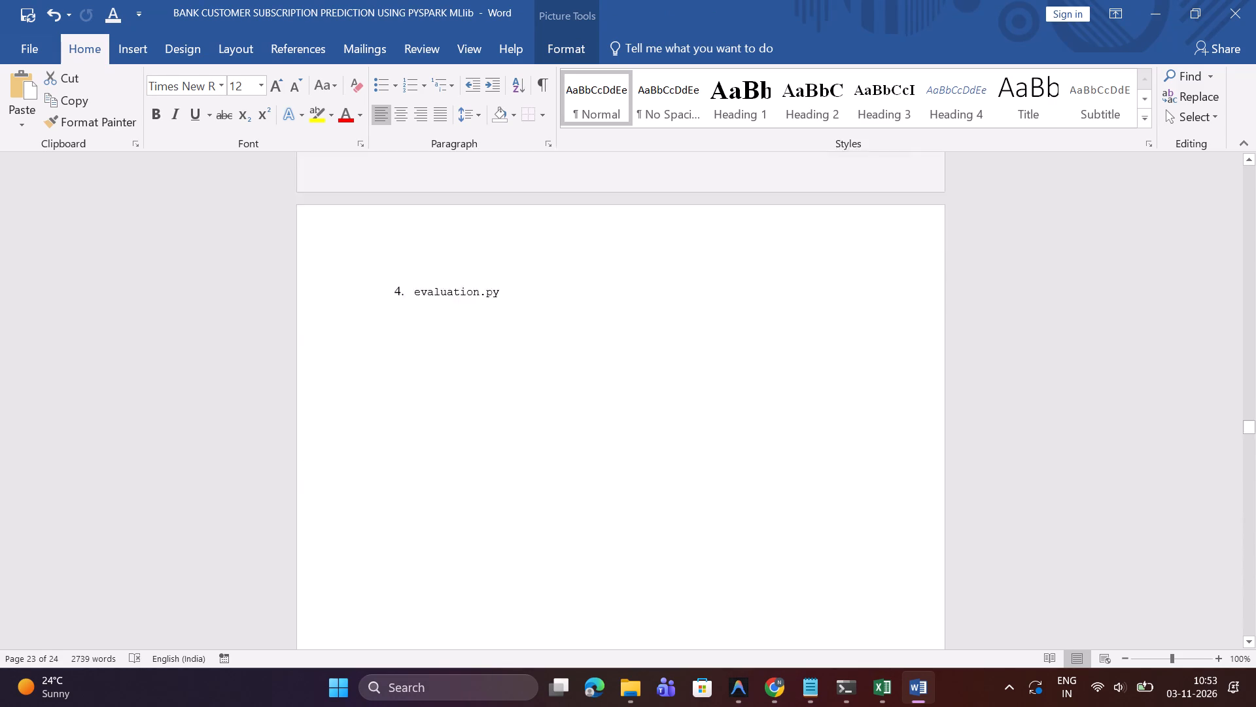
scroll(635, 414, "up", 20)
scroll(635, 414, "up", 20)
scroll(635, 414, "up", 20)
scroll(635, 414, "up", 6)
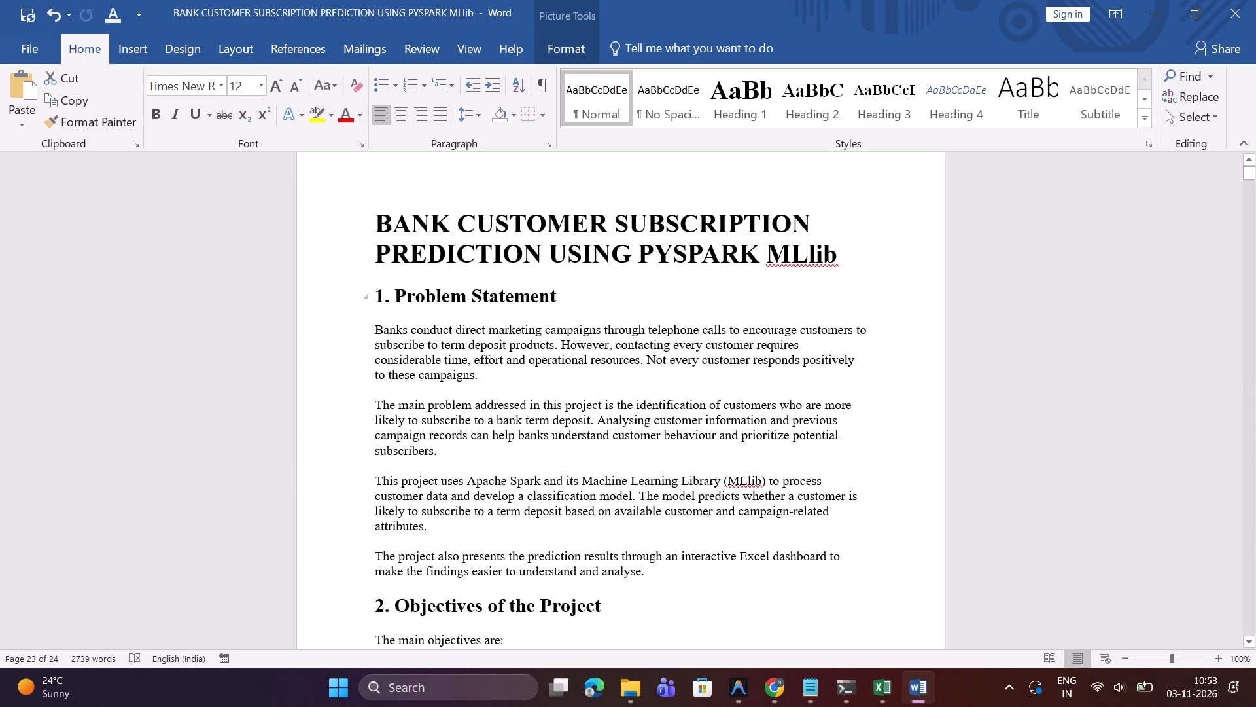
scroll(504, 317, "down", 3)
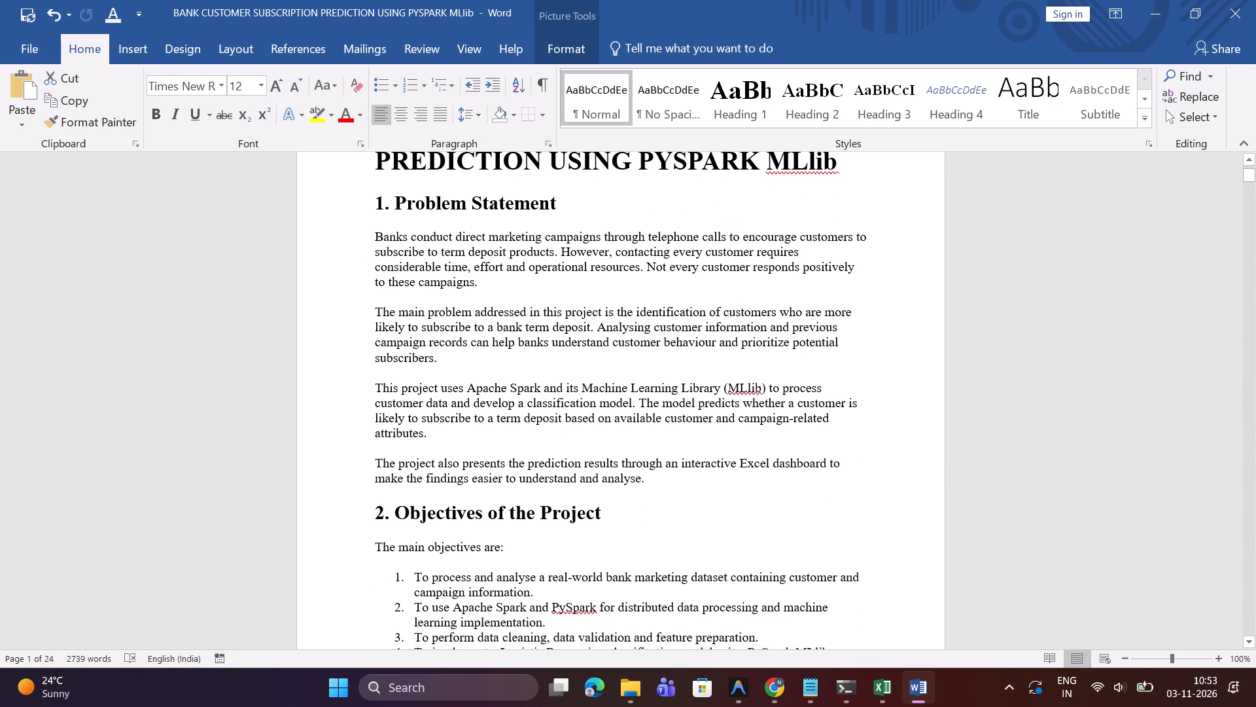
scroll(504, 317, "down", 4)
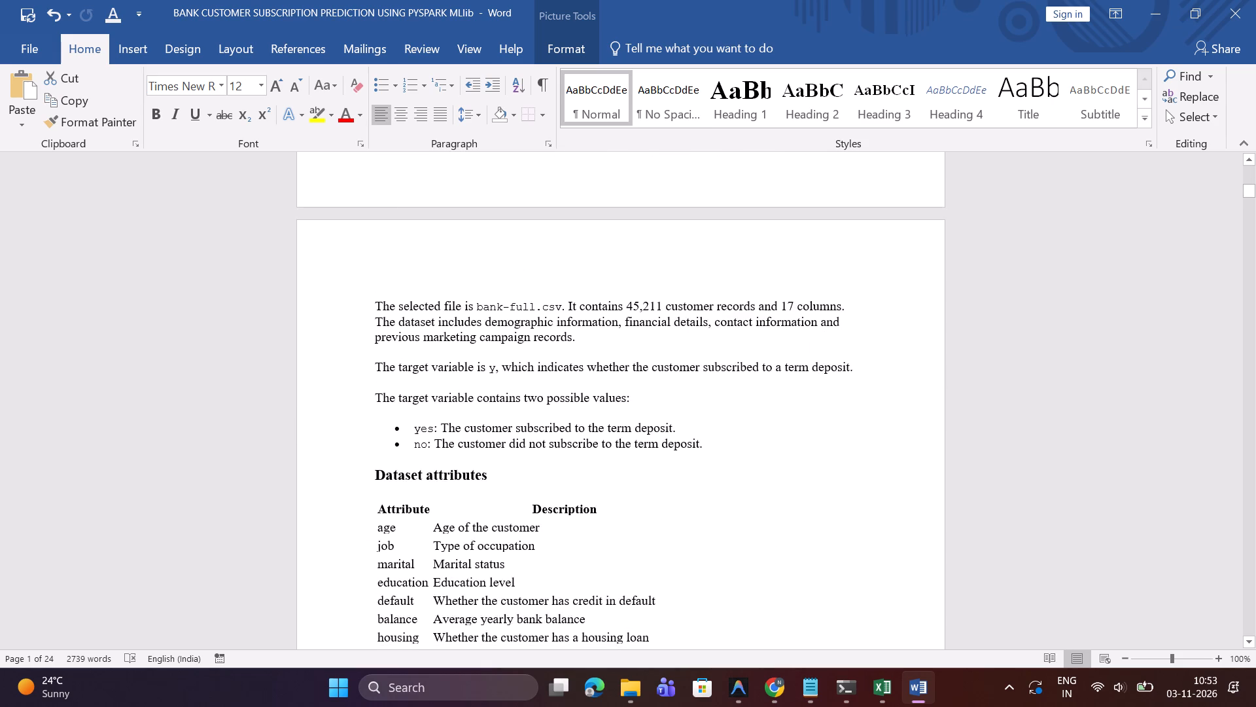
scroll(504, 317, "down", 1)
left_click(367, 245)
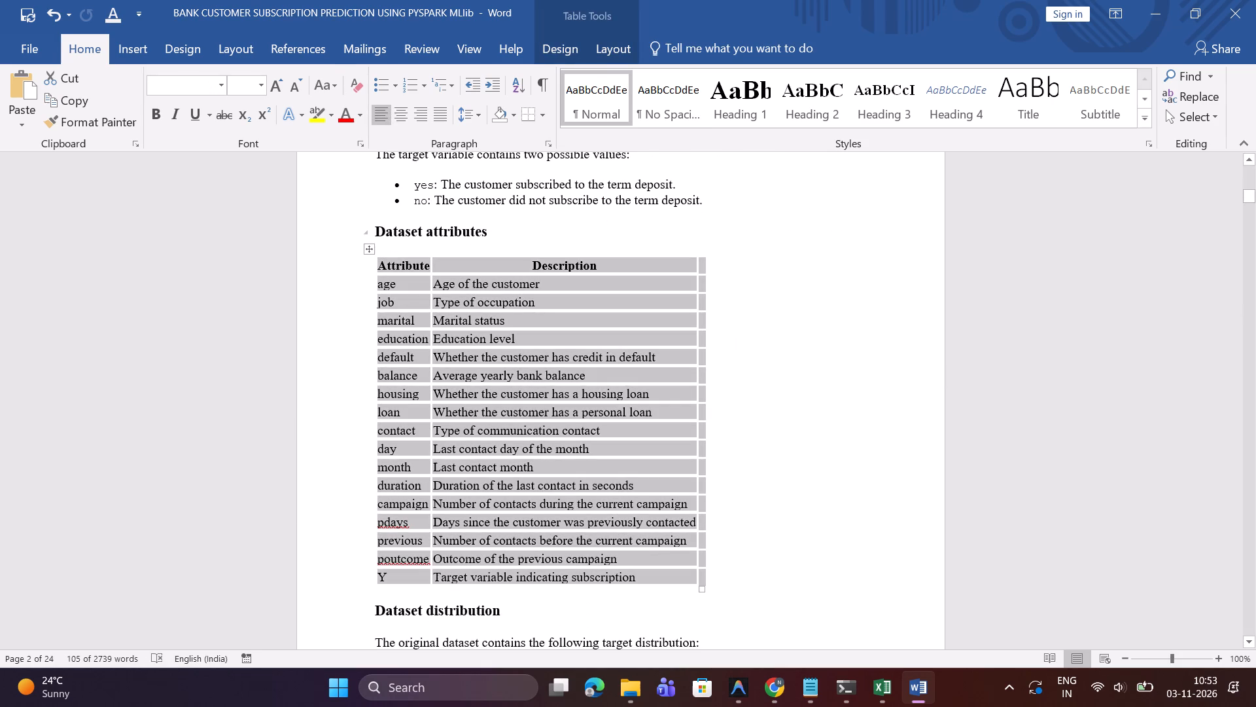
right_click(368, 249)
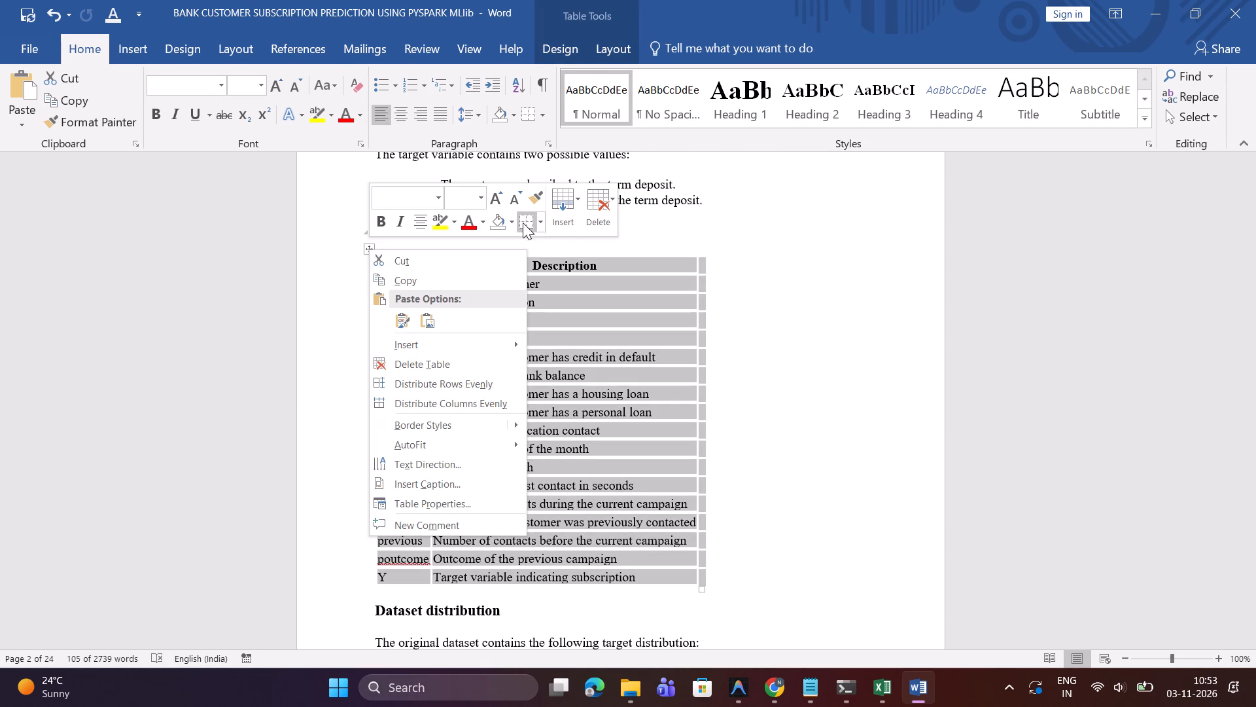
left_click(539, 223)
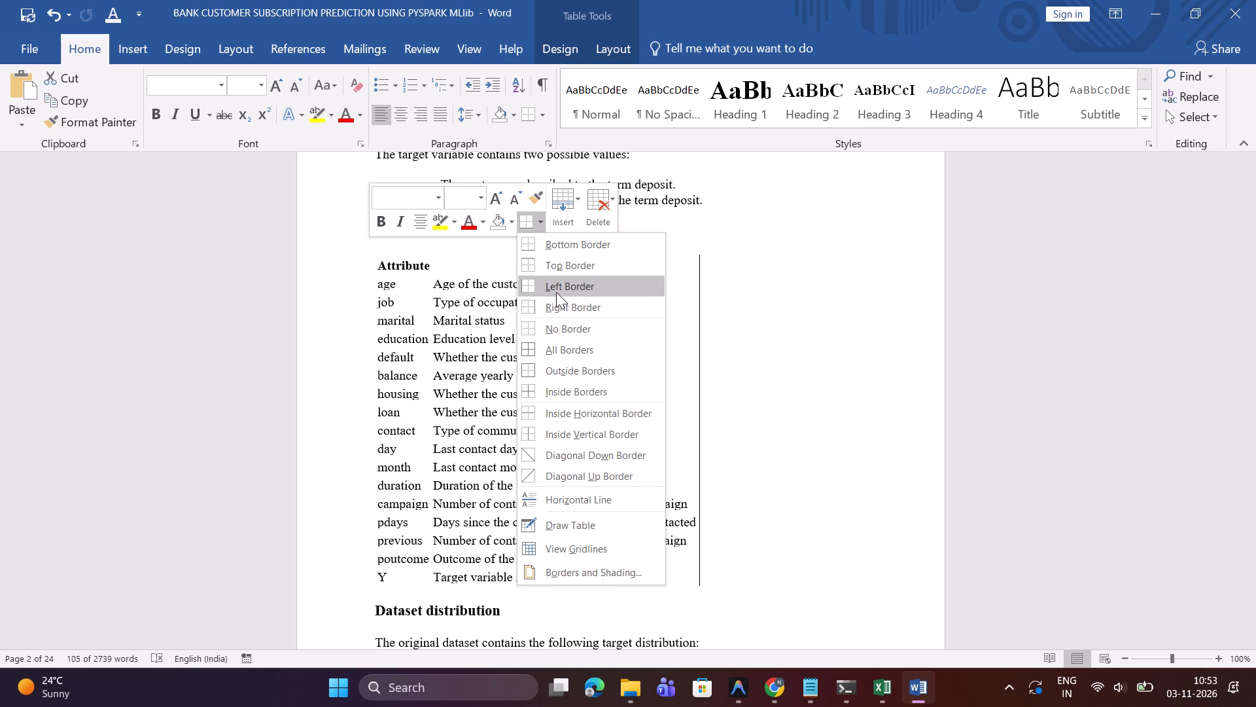
left_click(561, 345)
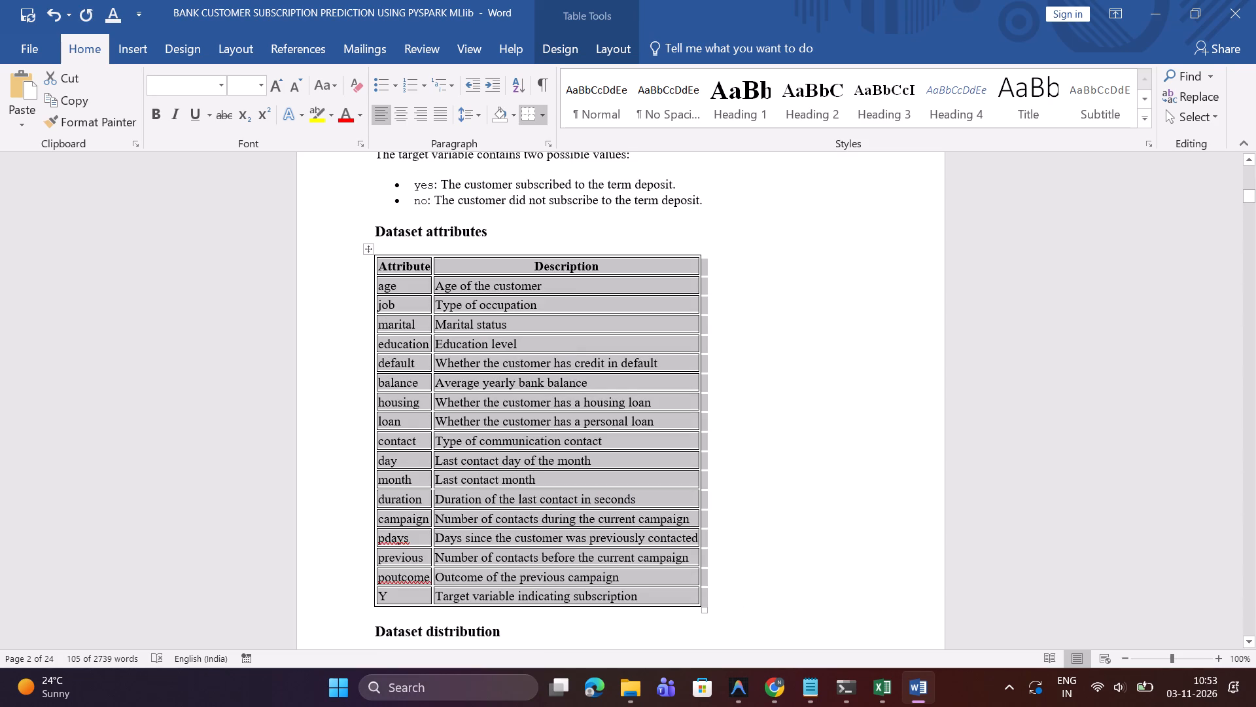
Enlarge the bordered Dataset attributes table from its corner, making its columns wider and rows slightly taller.
left_click_drag(702, 607, 797, 659)
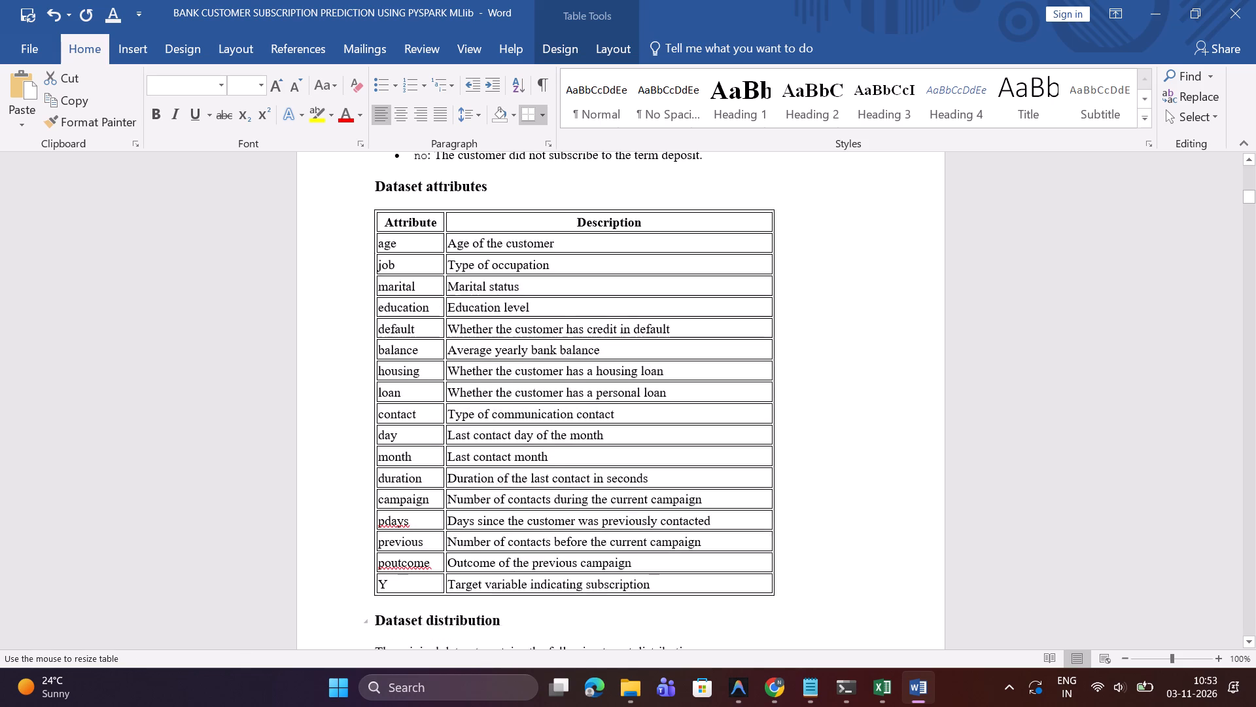
left_click_drag(797, 659, 803, 541)
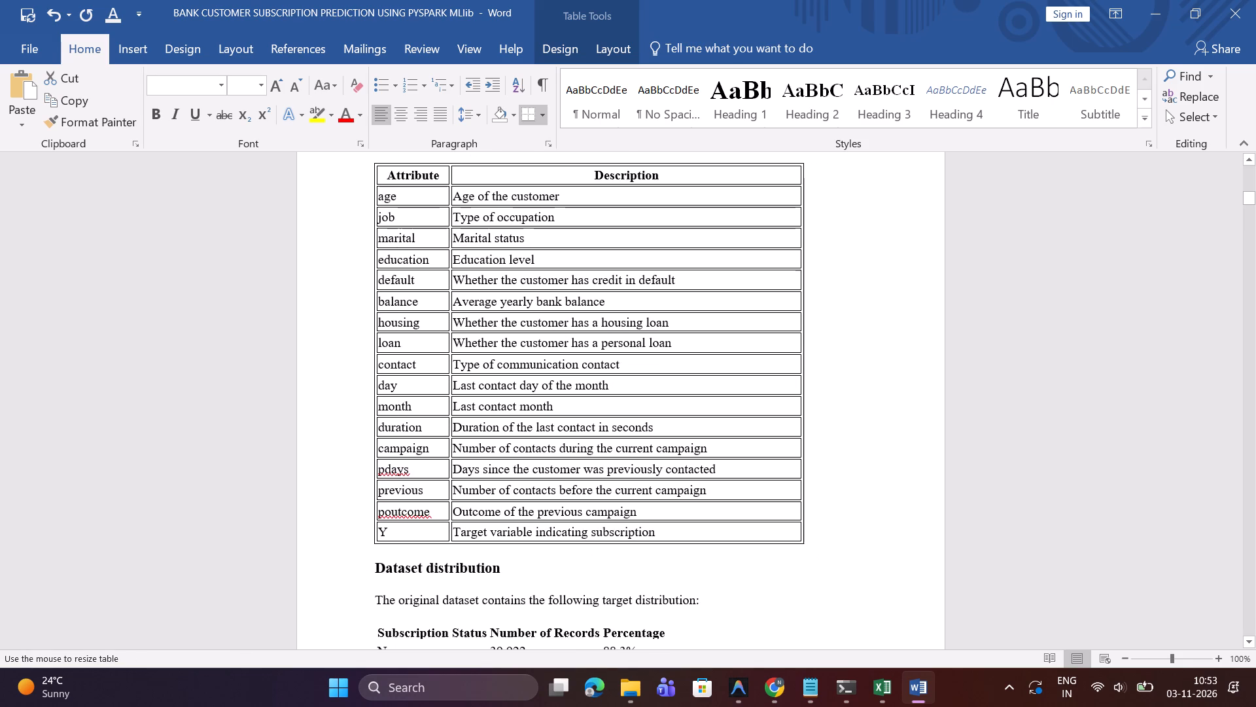
left_click_drag(803, 541, 799, 539)
Insert blank lines before the 1. Problem Statement heading until it starts on page 2, leaving only the report title on page 1.
scroll(799, 539, "up", 8)
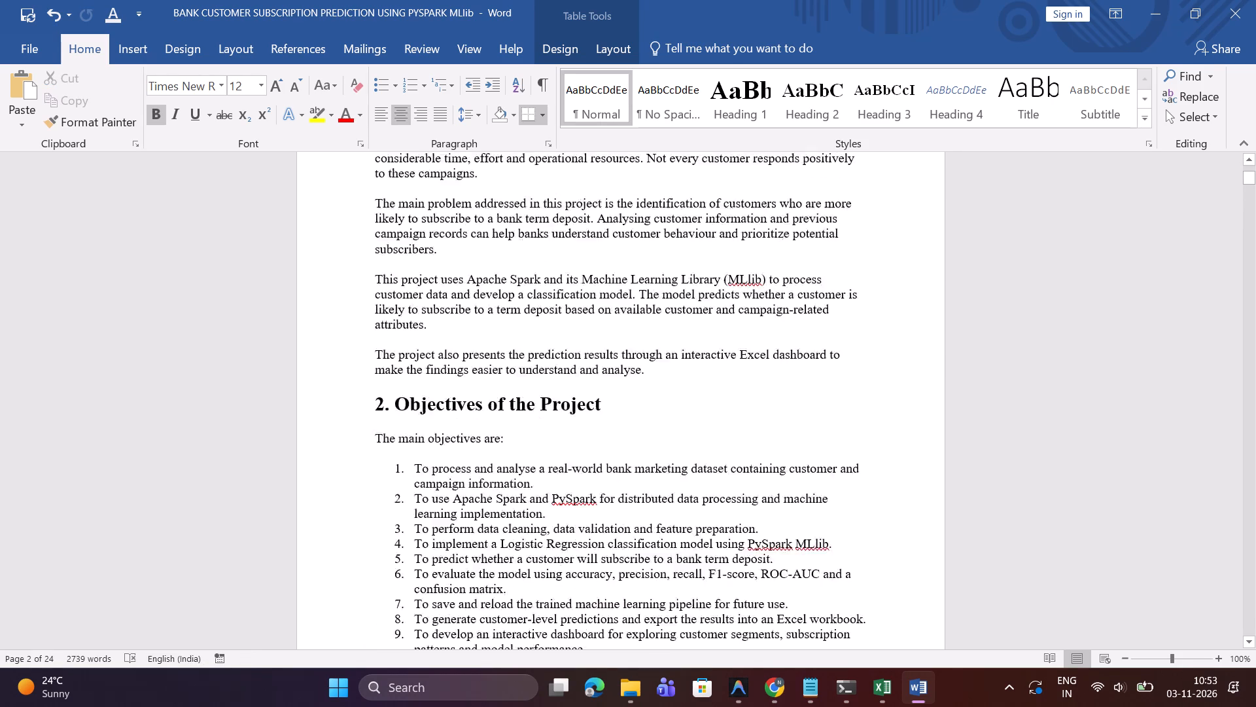
scroll(799, 539, "up", 3)
left_click(390, 317)
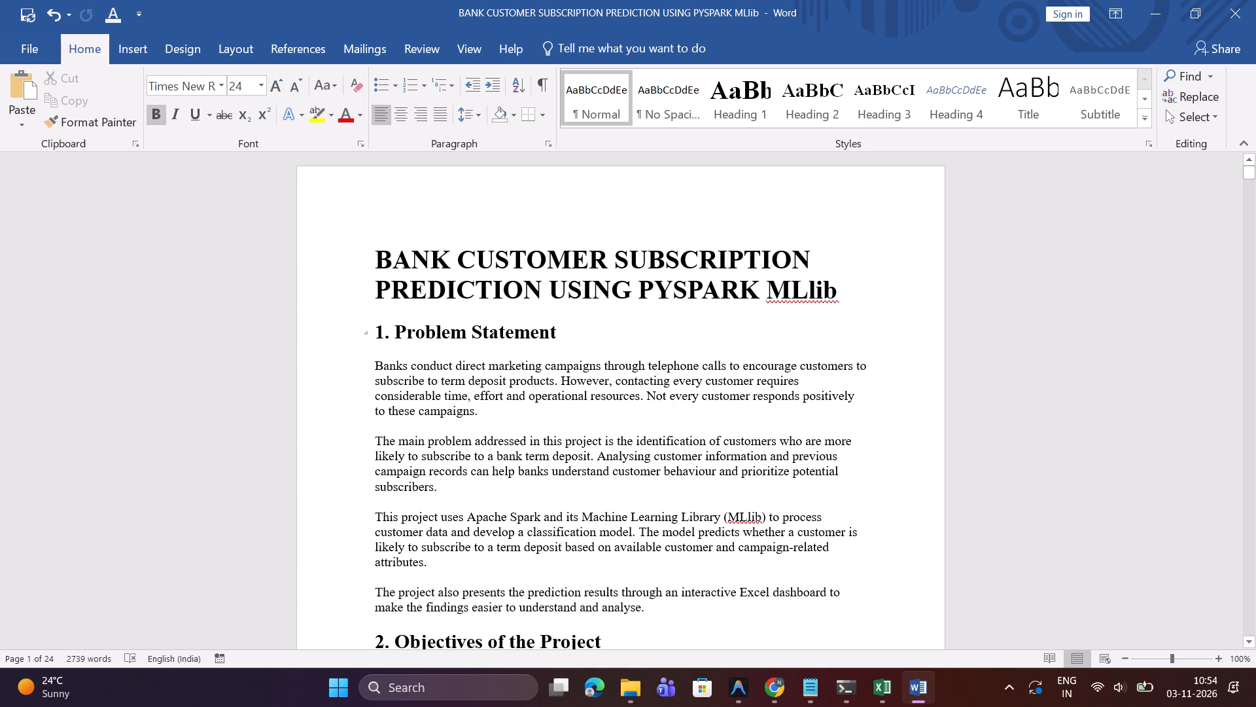
left_click(375, 327)
key("Return")
key("Return")
key("Return")
key("Return")
key("Return")
key("Return")
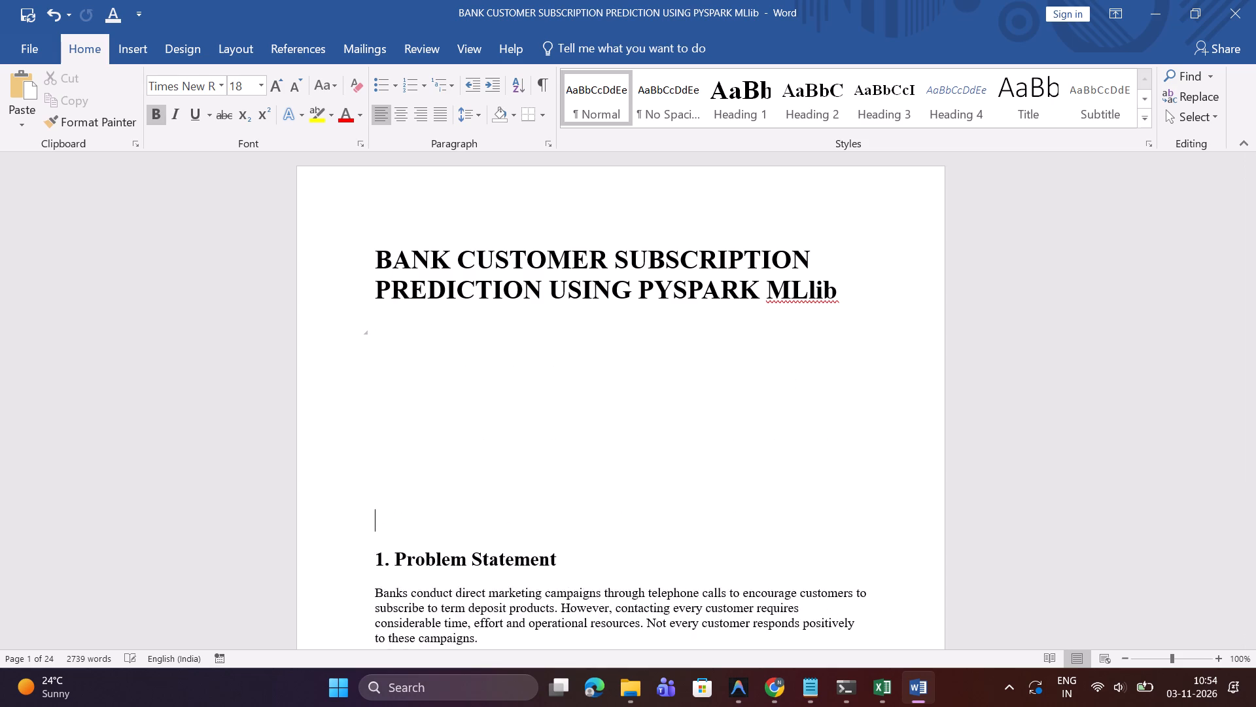
key("Return")
key("Return")
key("Return")
key("Return")
scroll(375, 327, "down", 3)
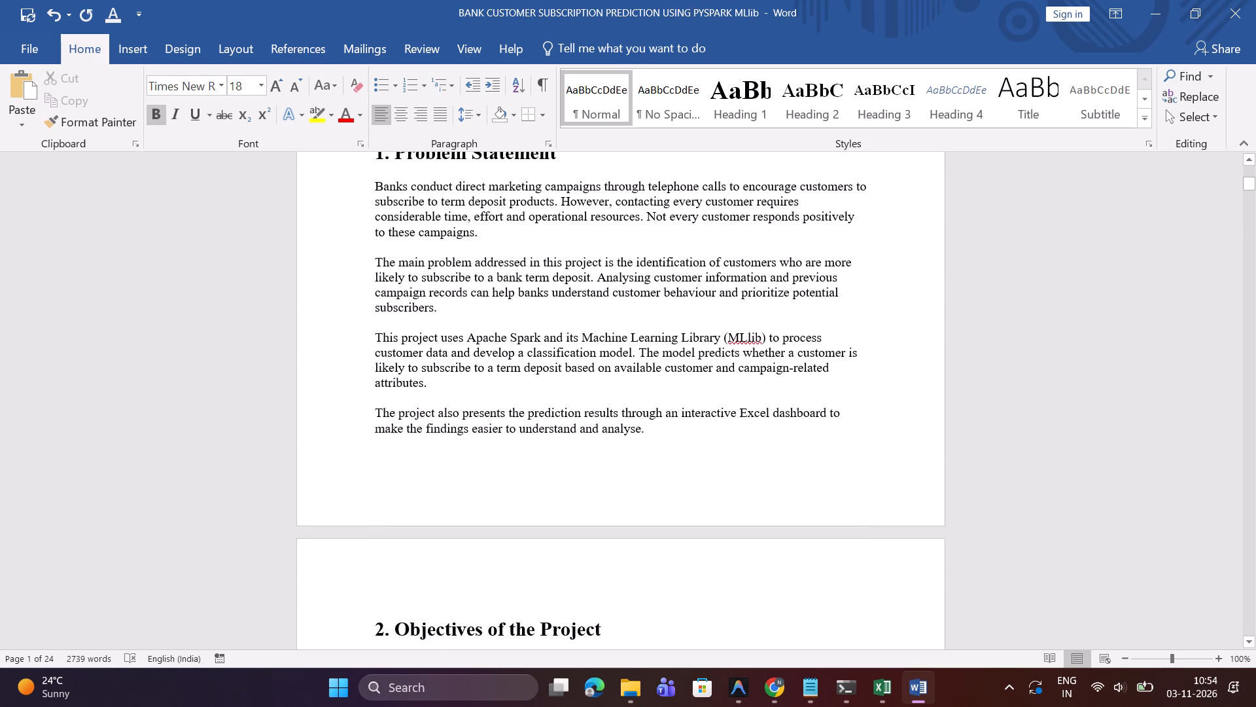
key("Return")
key("Return")
key("Return")
key("Return")
key("Return")
key("Return")
key("Return")
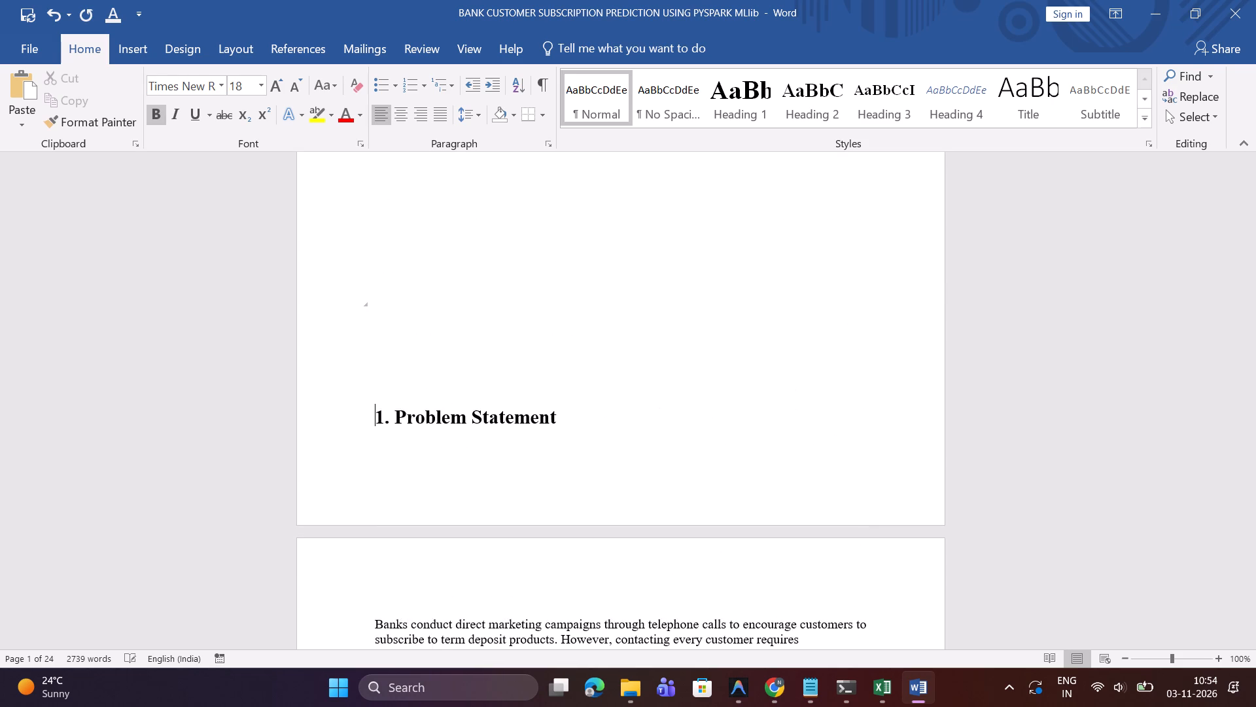
key("Return")
Enlarge the Dataset attributes table further from its corner so it spans nearly the full text width with taller rows.
scroll(375, 327, "down", 7)
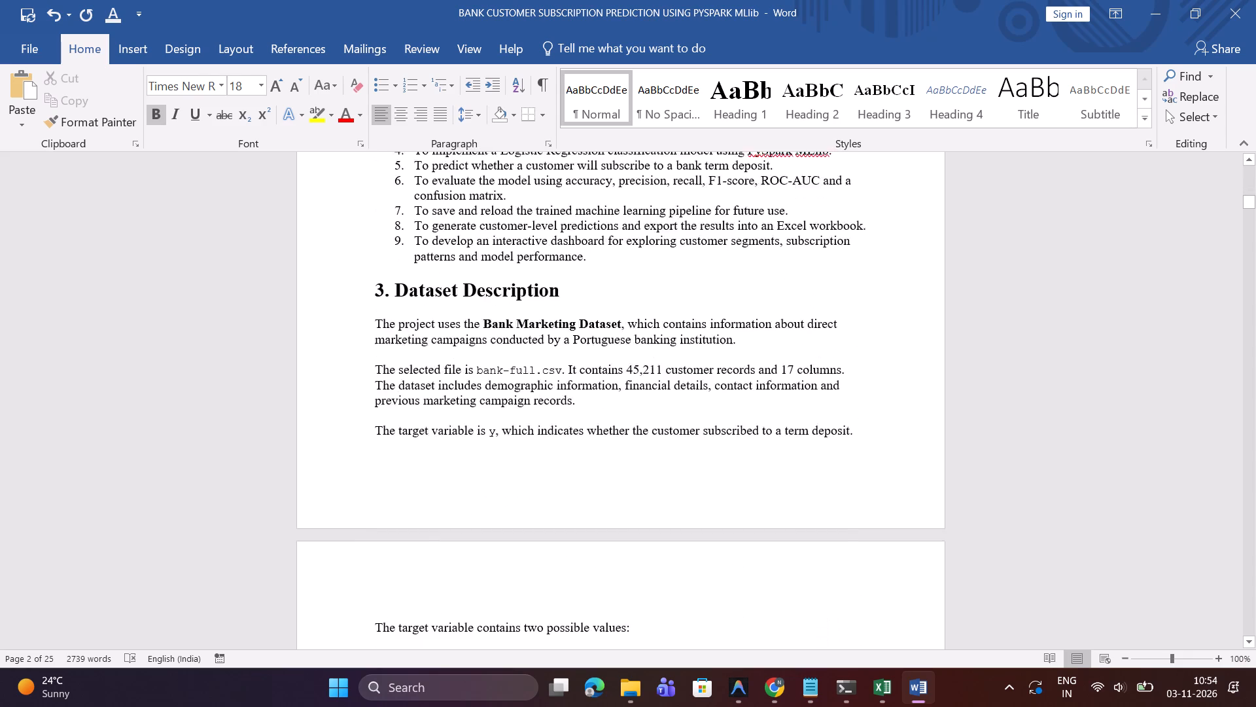
scroll(375, 327, "down", 3)
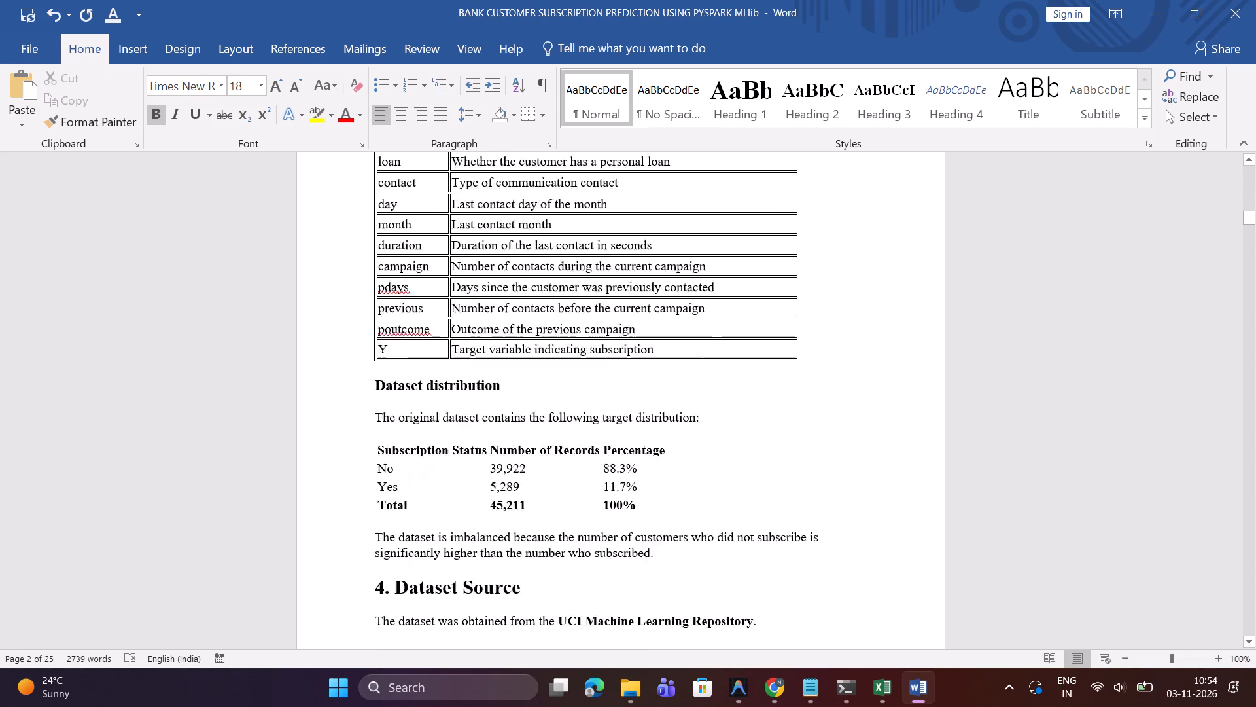
scroll(375, 327, "down", 1)
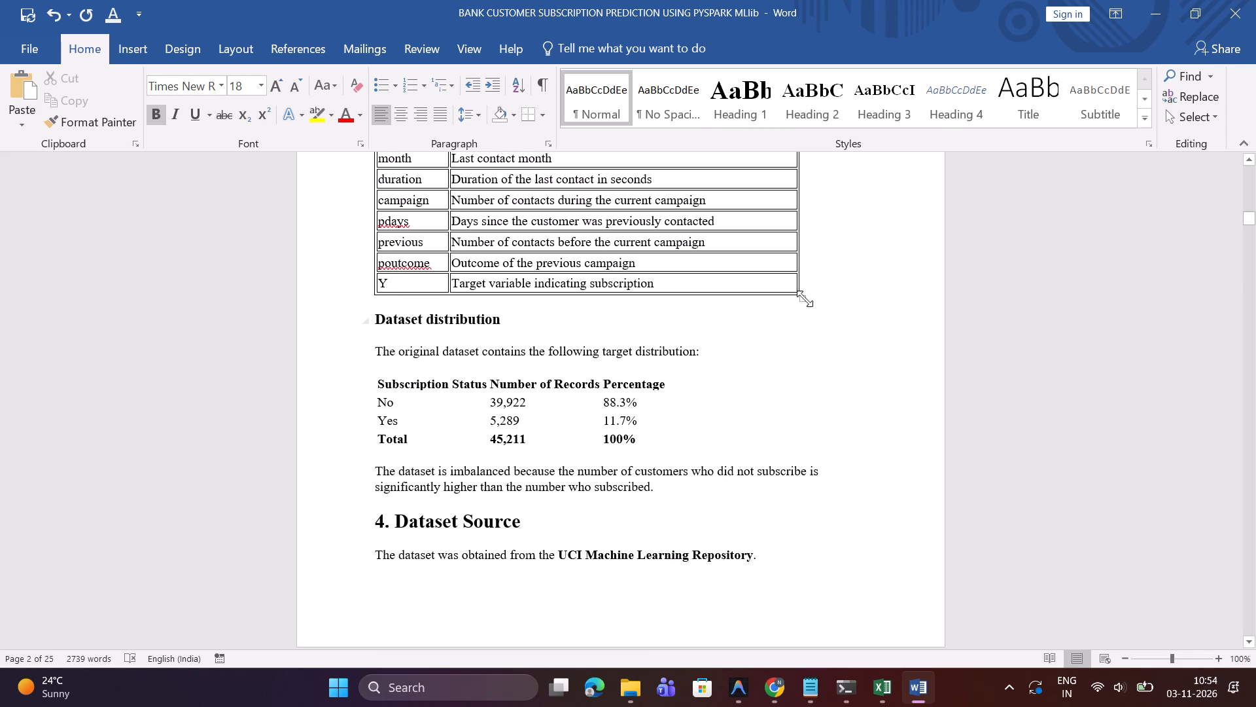
left_click_drag(803, 302, 840, 312)
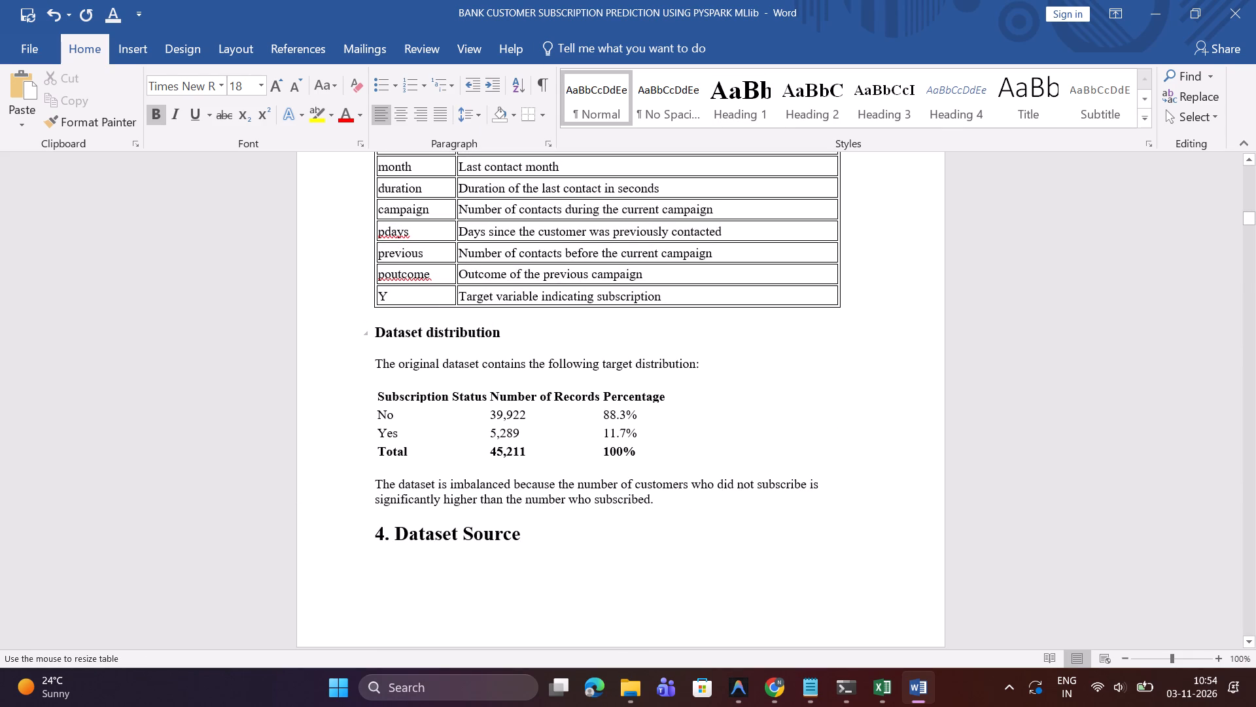
left_click_drag(840, 312, 848, 344)
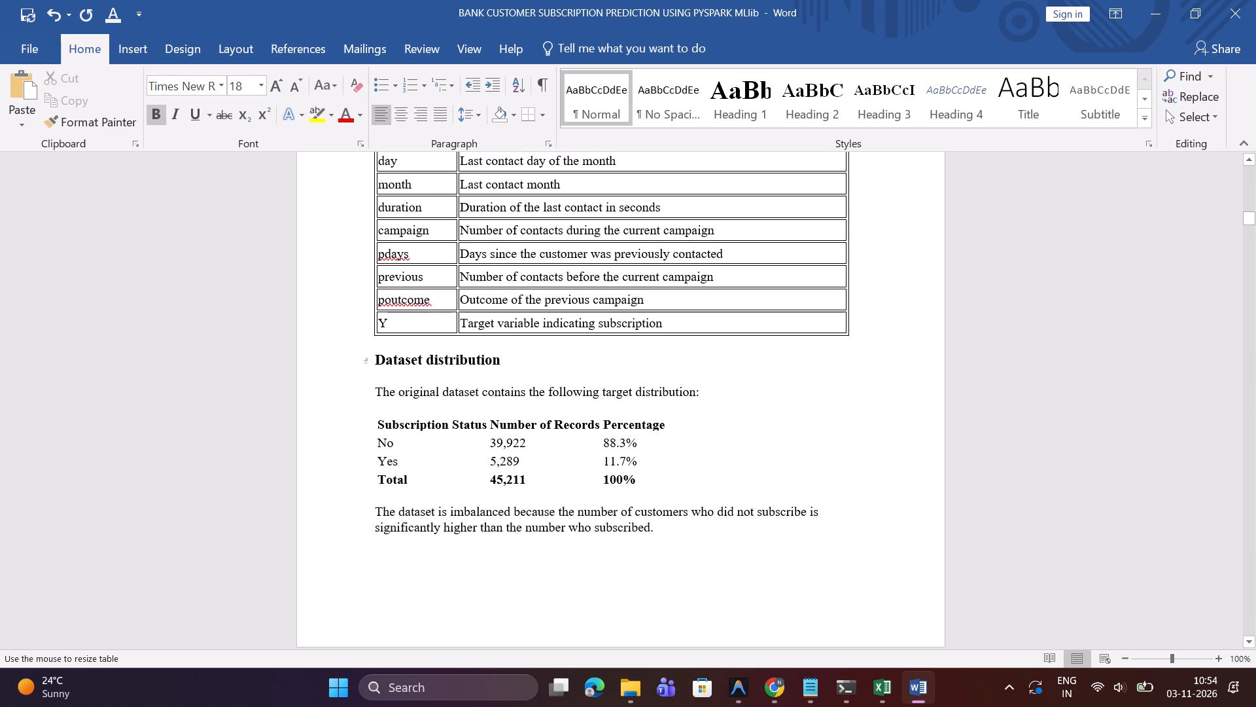
left_click_drag(848, 344, 848, 342)
Apply All Borders to the Subscription Status table under Dataset distribution.
scroll(612, 562, "down", 1)
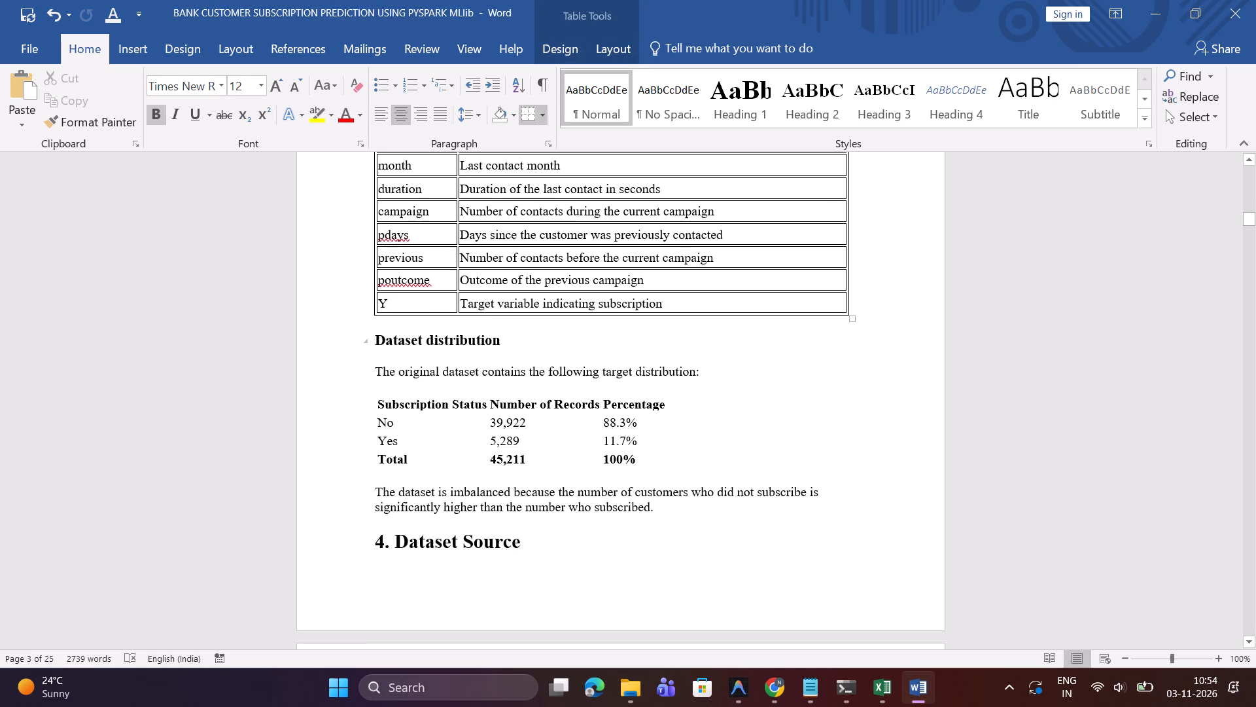
scroll(612, 562, "down", 1)
left_click(382, 352)
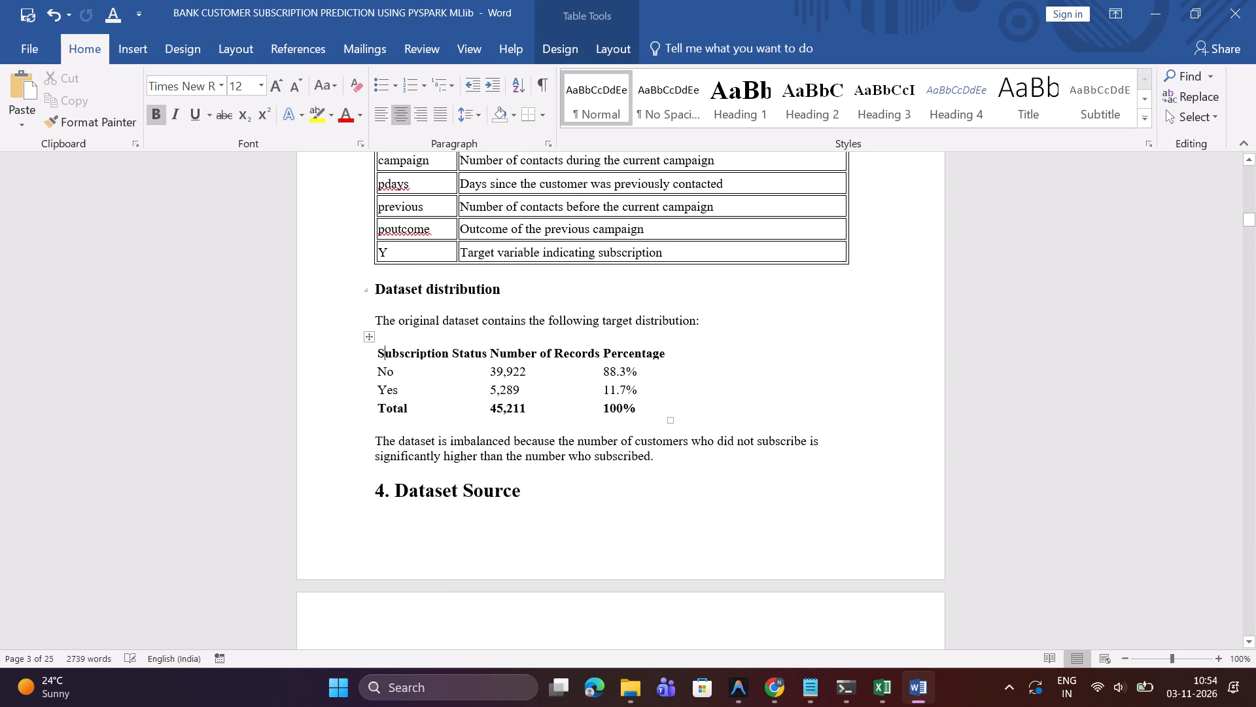
left_click(366, 335)
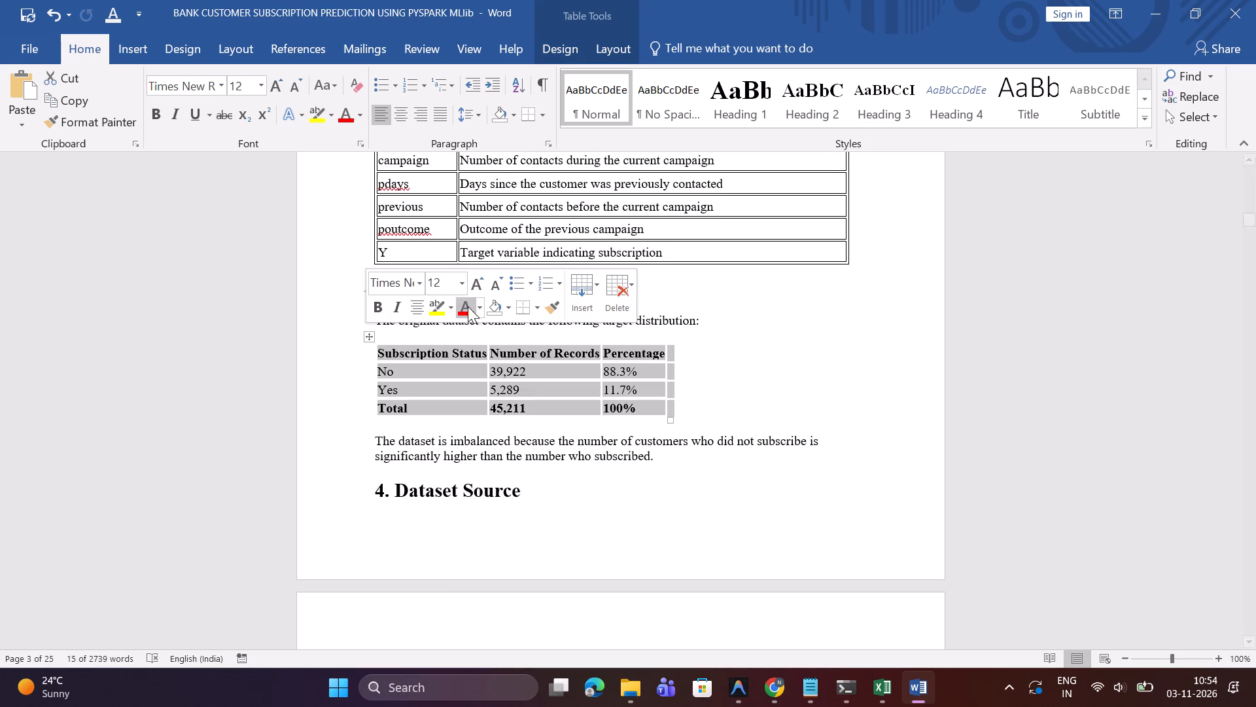
left_click(536, 306)
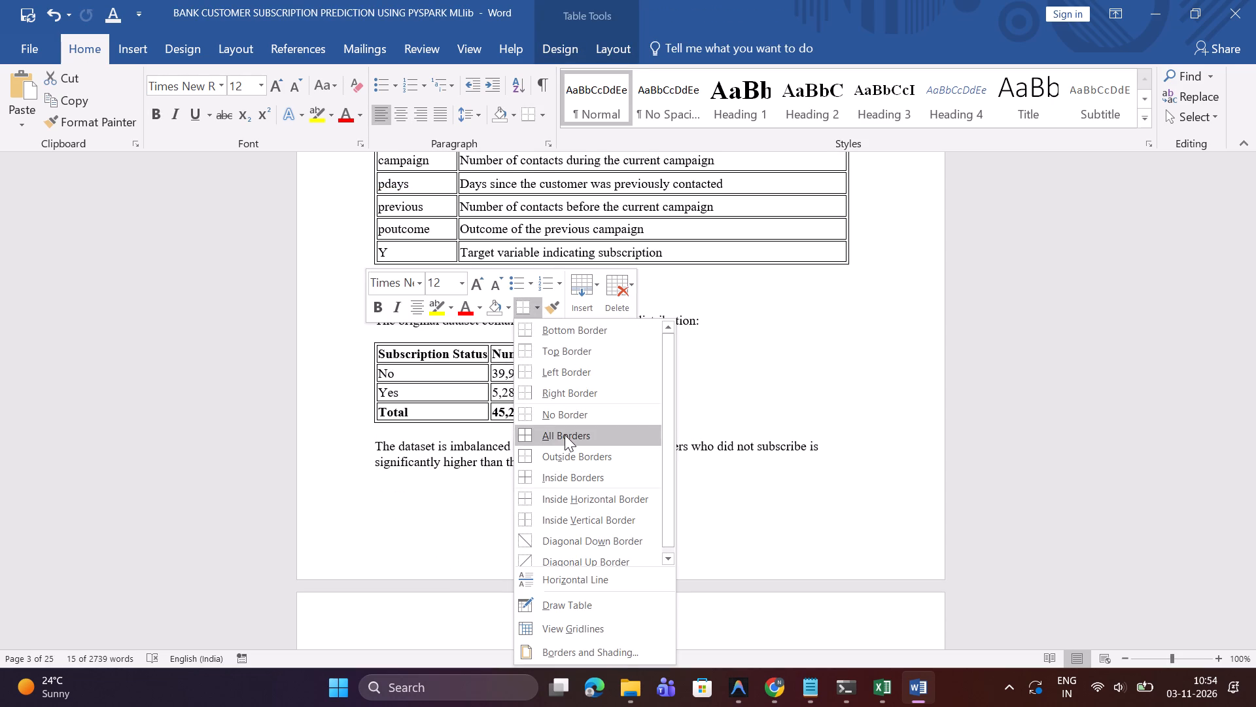
left_click(565, 435)
Enlarge the Dataset distribution table from its corner to about the width of the attributes table, with taller rows.
left_click_drag(673, 429, 837, 467)
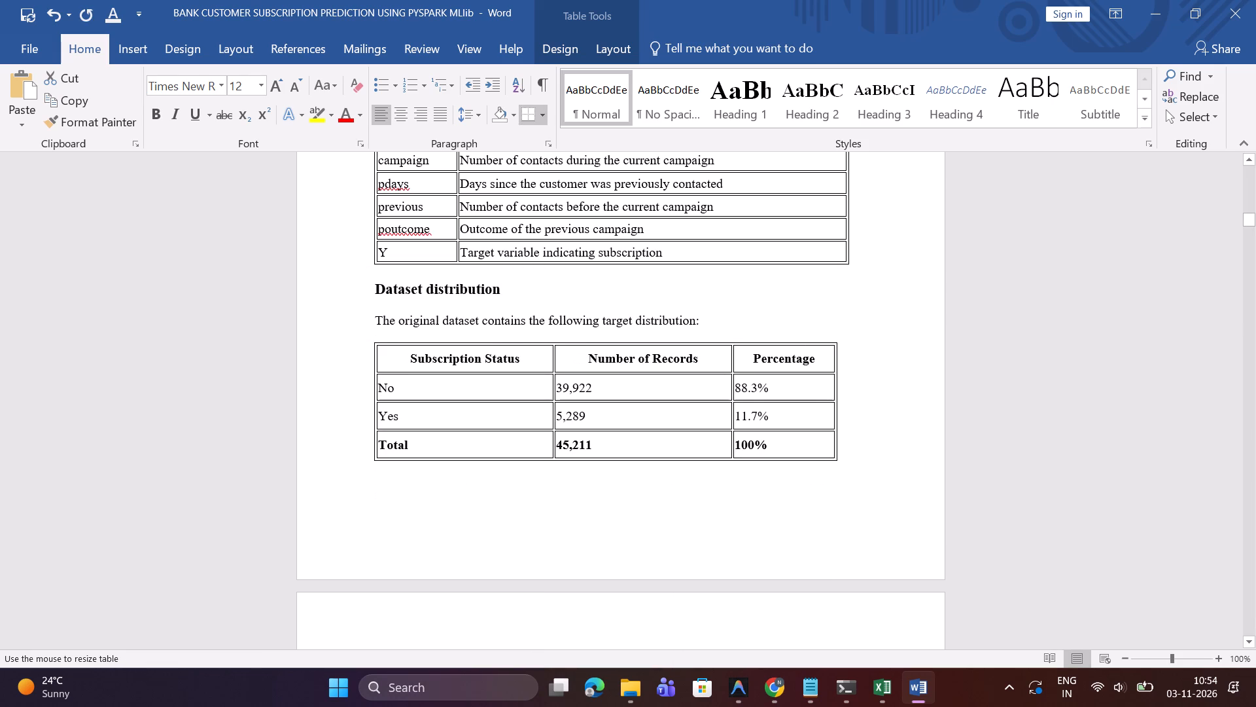
left_click_drag(837, 467, 846, 461)
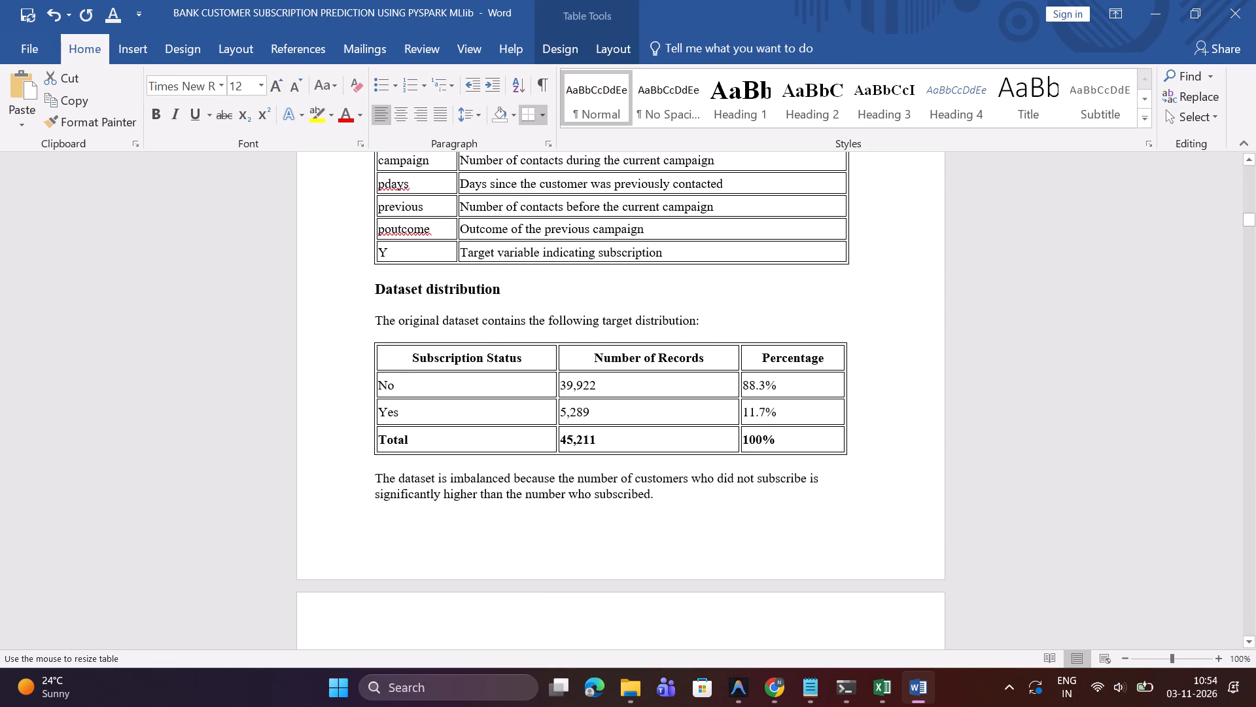
left_click_drag(846, 461, 846, 462)
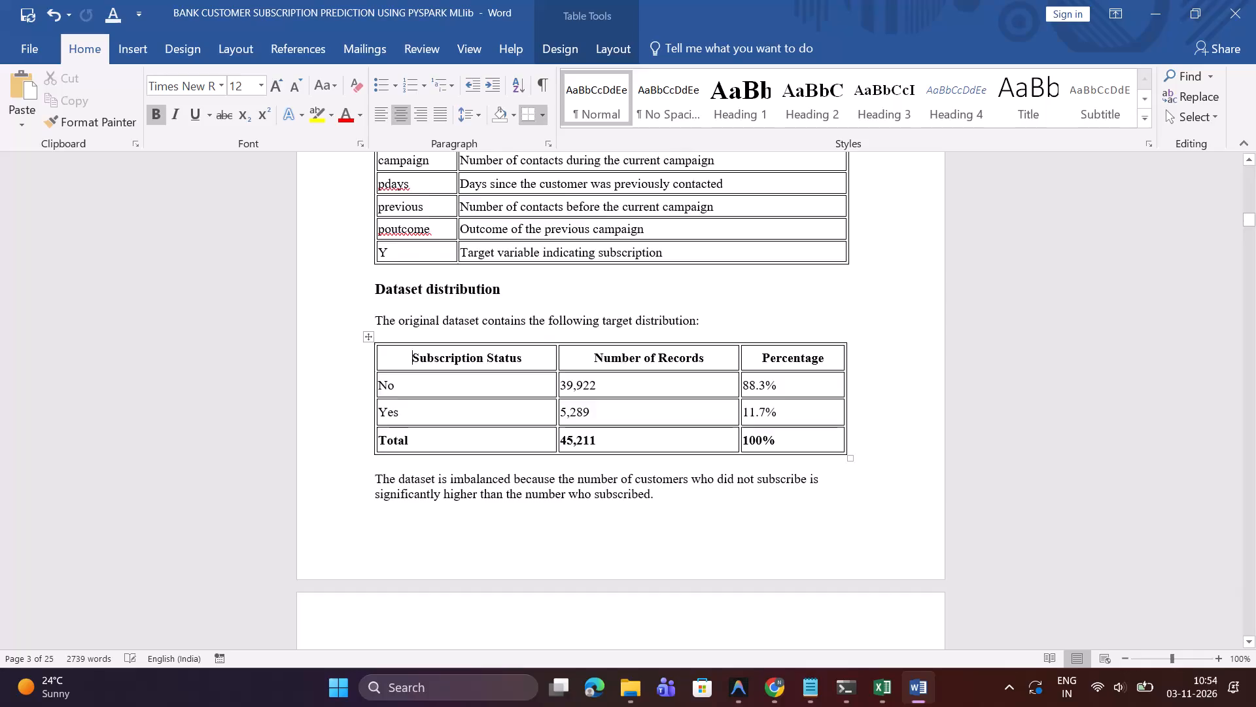
Apply All Borders to the Technology/Purpose table in section 5. Tools and Technologies Used.
scroll(820, 556, "down", 3)
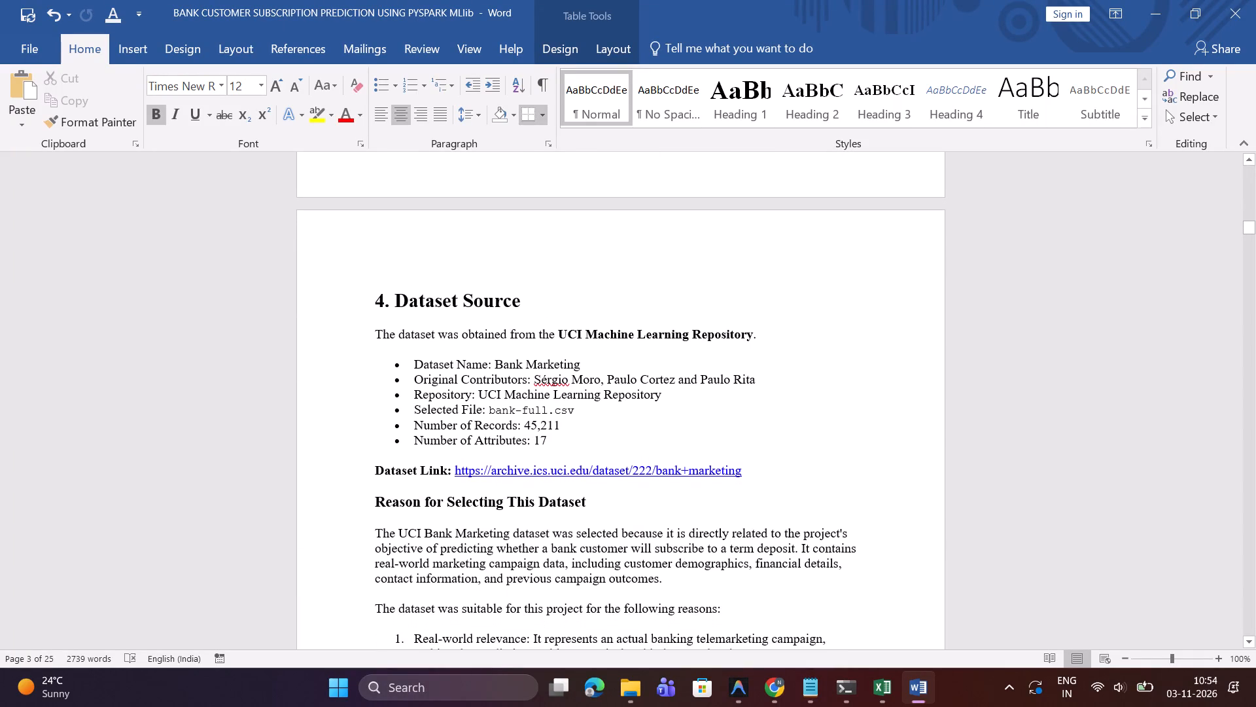
scroll(820, 556, "down", 1)
scroll(731, 458, "down", 4)
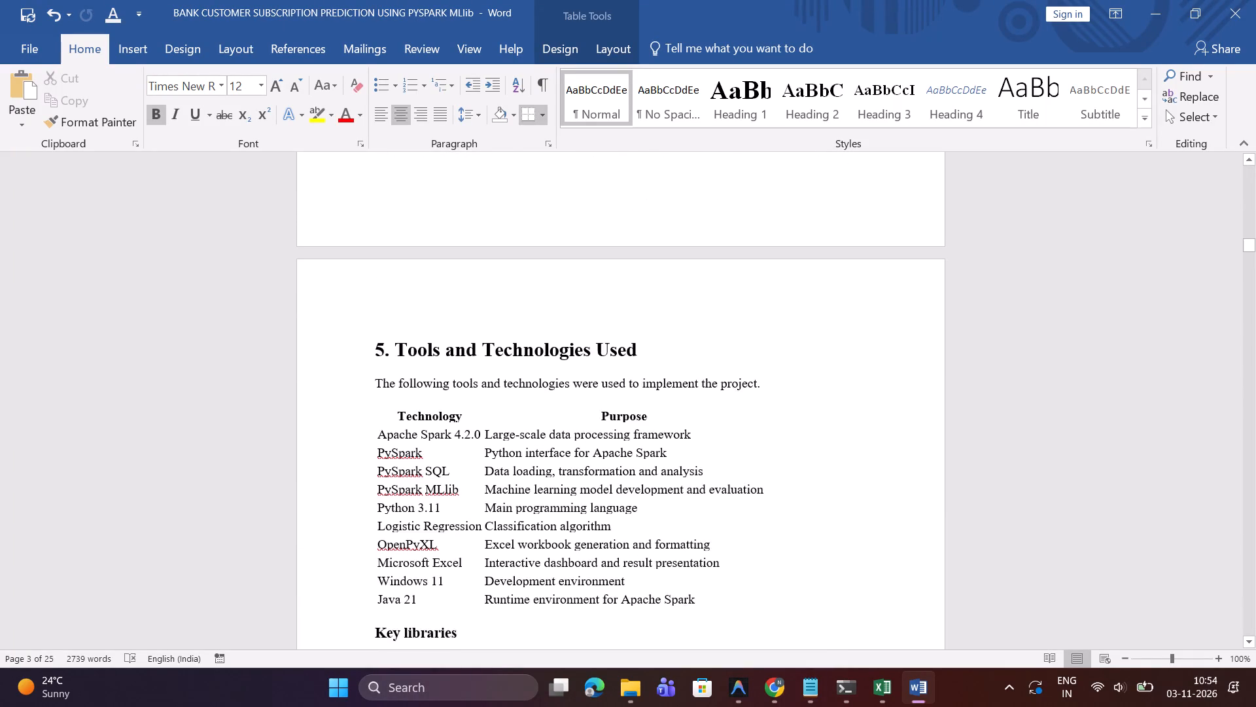
scroll(731, 458, "down", 2)
scroll(731, 458, "up", 2)
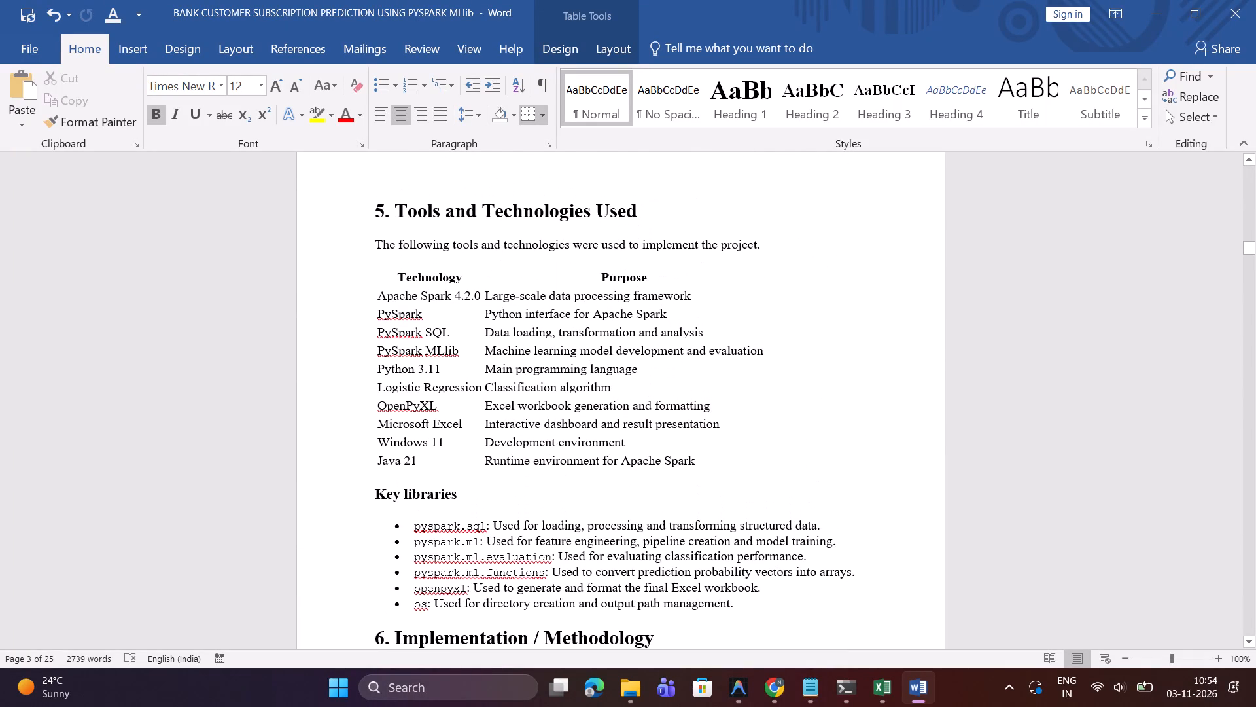
left_click(379, 271)
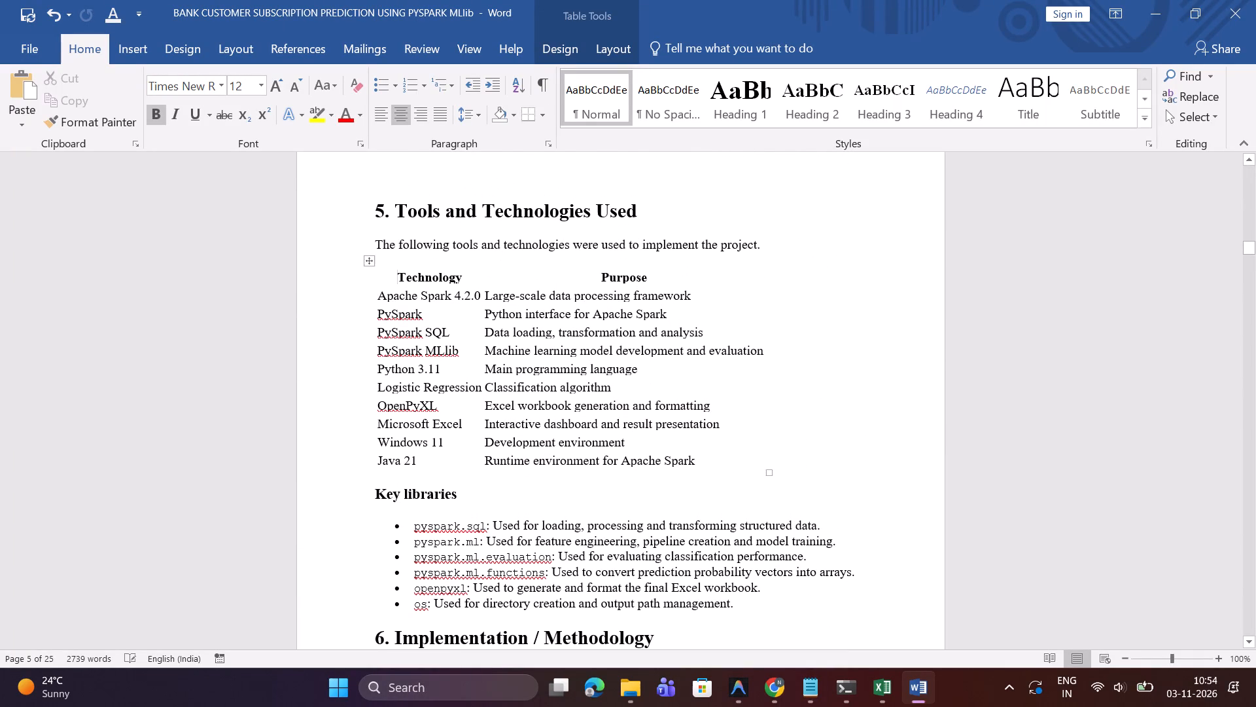
left_click(370, 261)
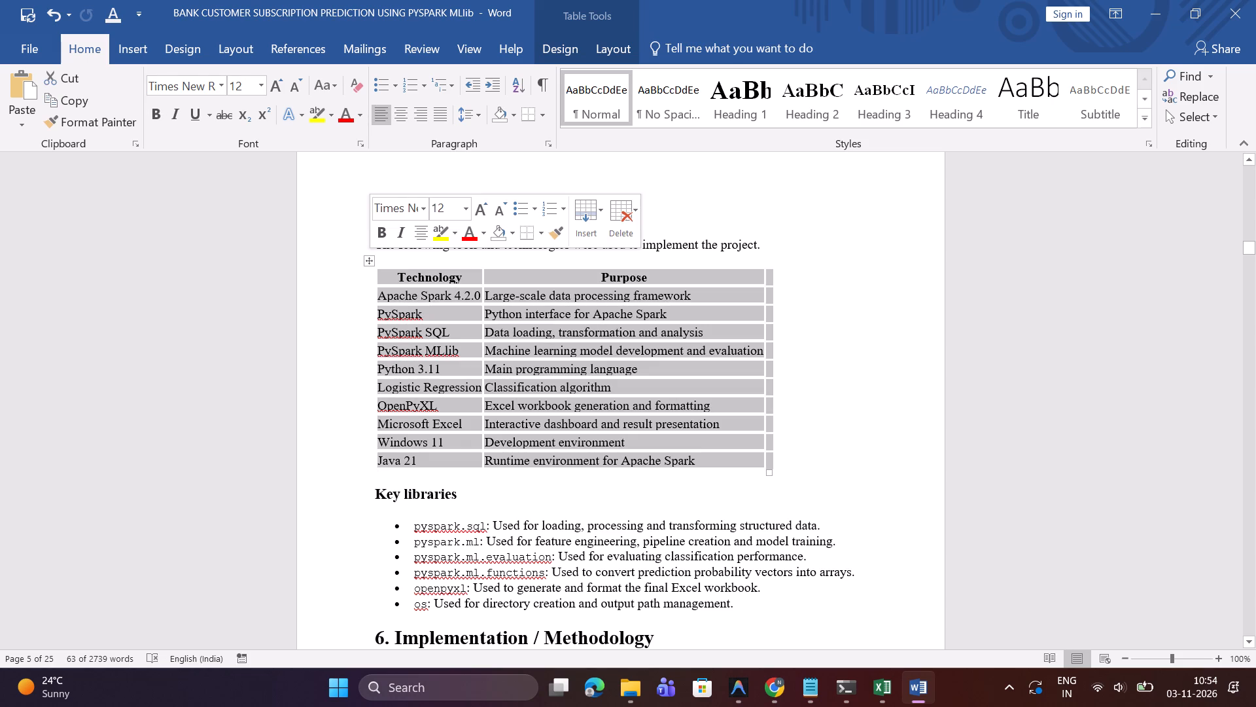
left_click(542, 232)
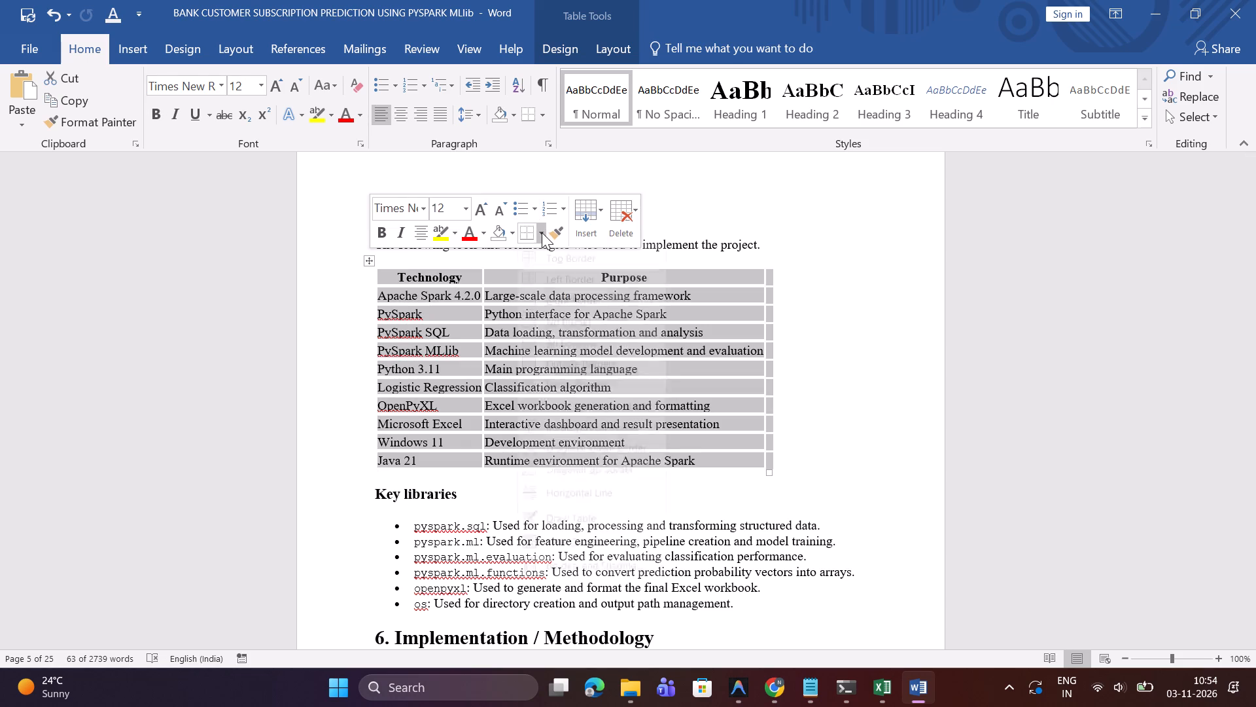
left_click(565, 357)
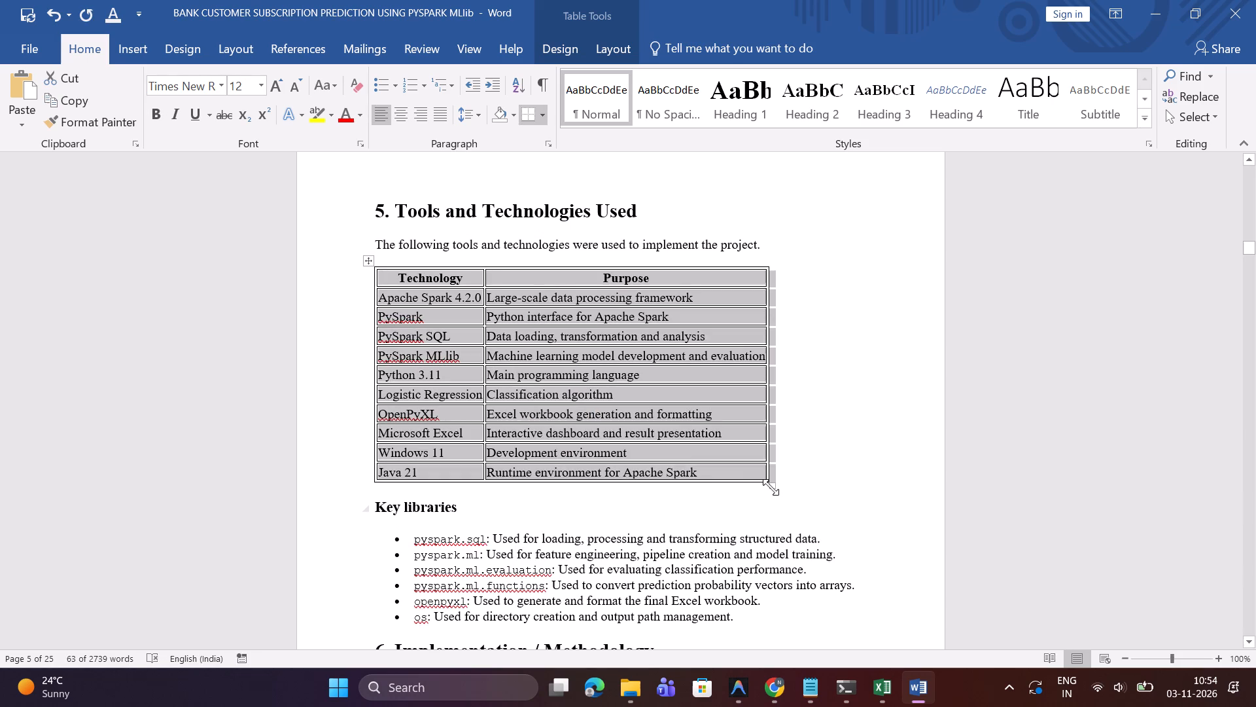
Enlarge the Technology/Purpose table in section 5 from its corner to nearly the full text width, with taller rows.
left_click_drag(771, 486, 848, 570)
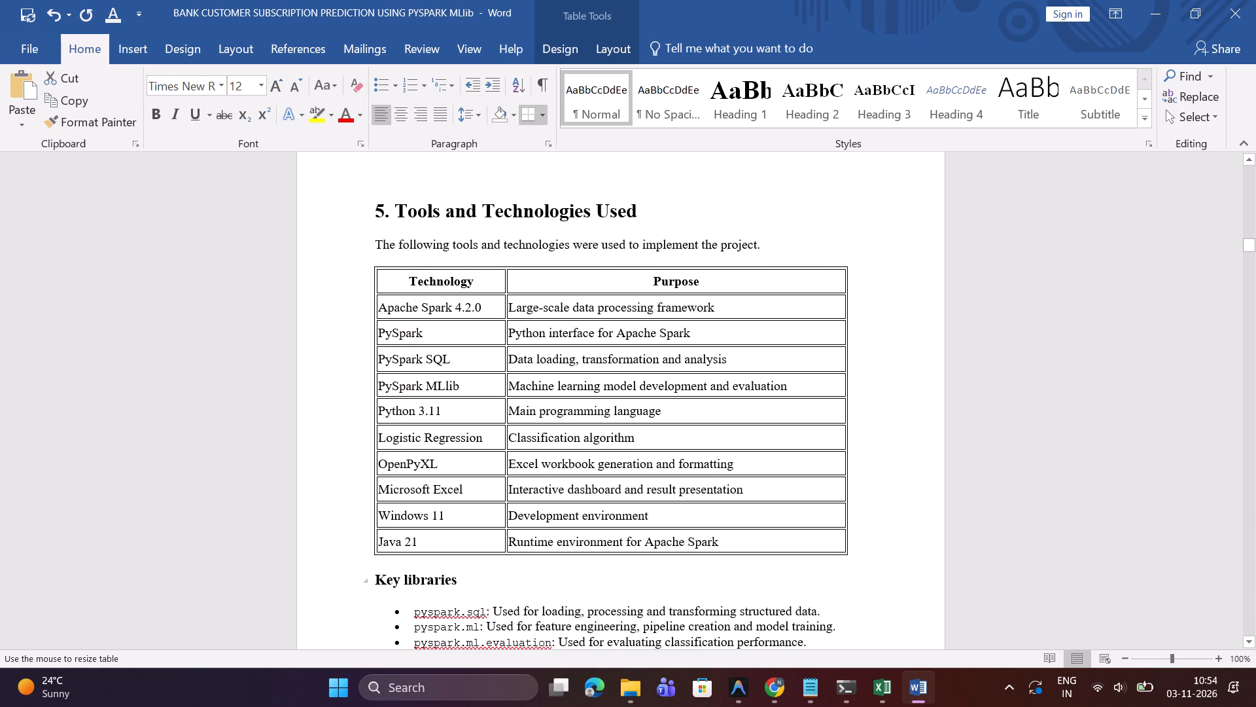
left_click_drag(848, 570, 845, 589)
Apply All Borders to the Dataset/Number of Records/Approximate Percentage table under Training and Testing Split.
scroll(845, 589, "down", 2)
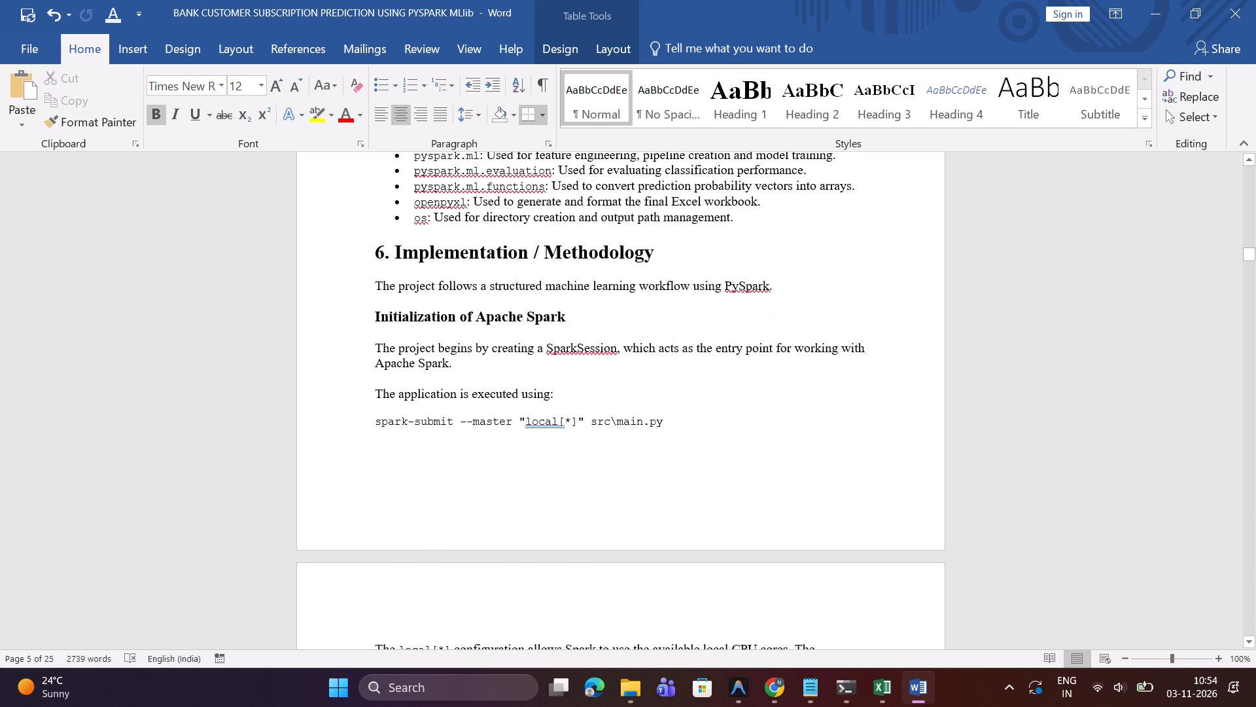
scroll(723, 535, "down", 9)
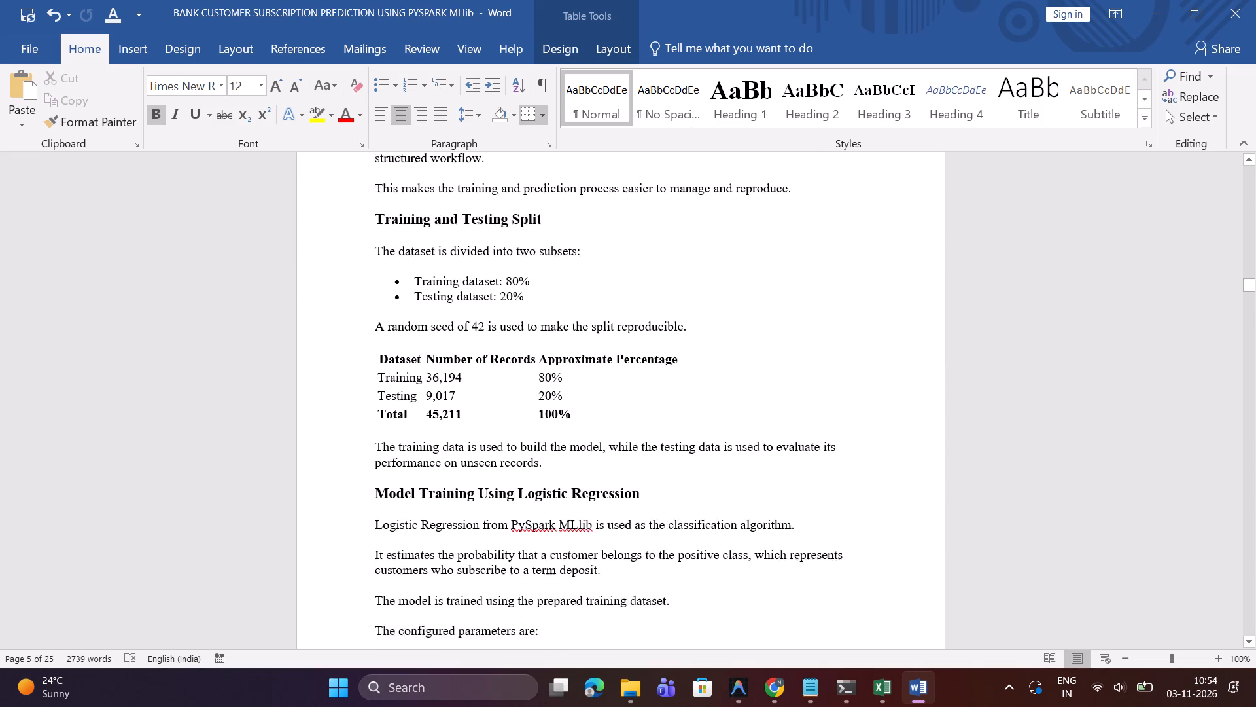
scroll(723, 535, "down", 1)
left_click(379, 294)
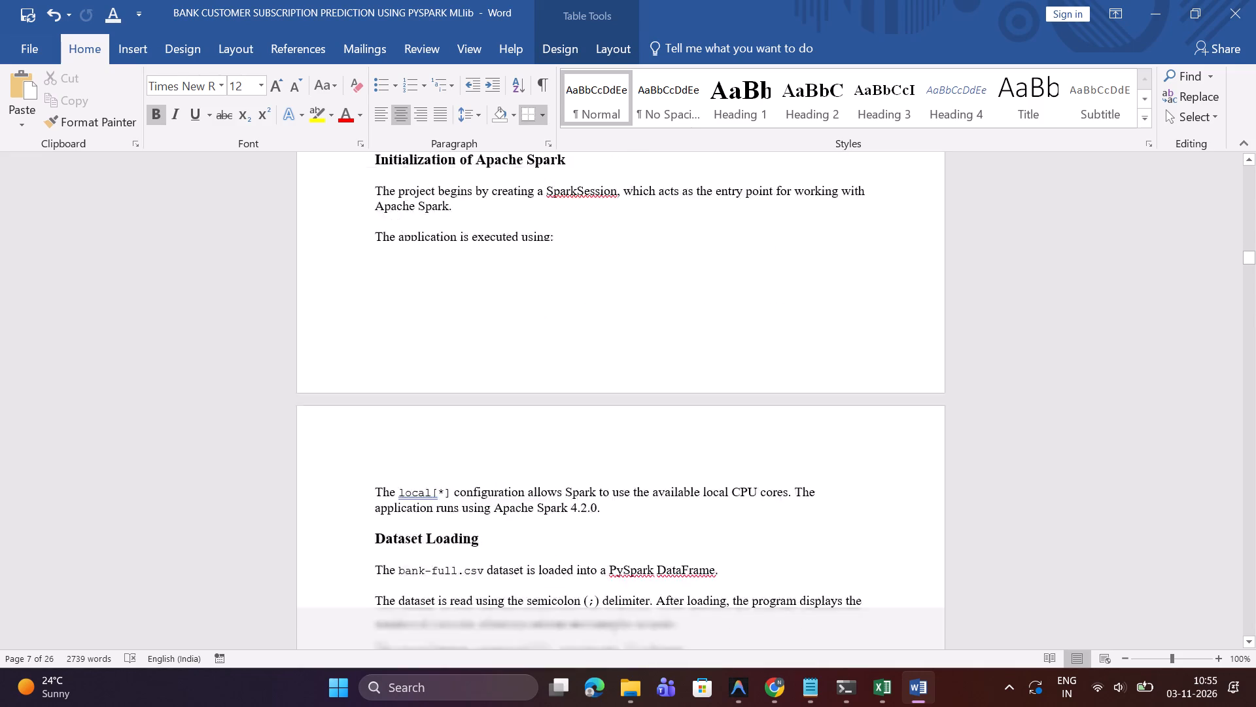
scroll(379, 294, "down", 5)
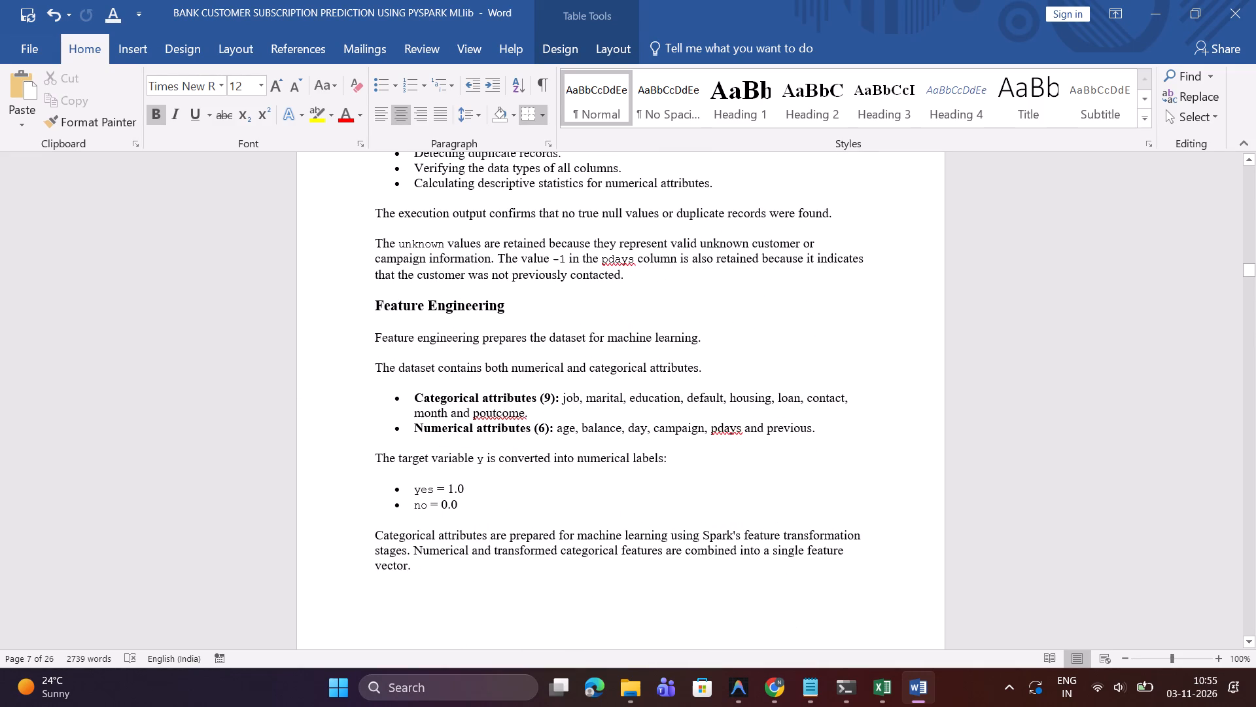
scroll(384, 388, "down", 1)
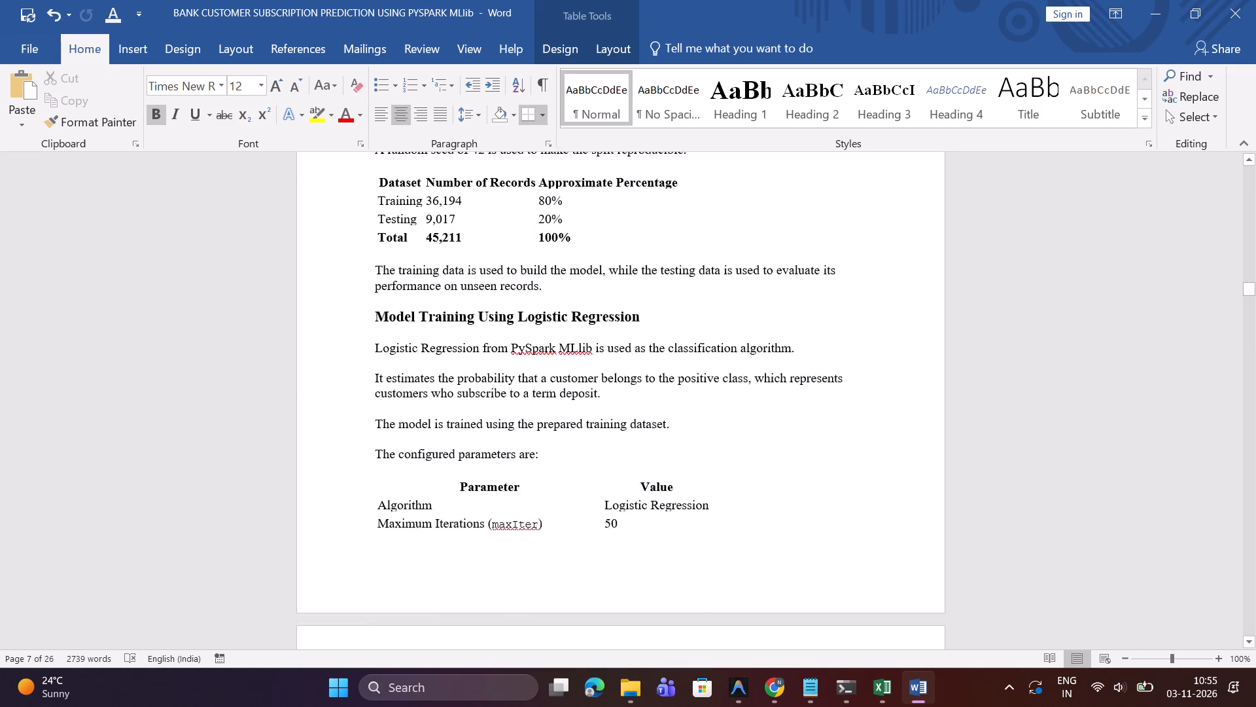
scroll(384, 388, "up", 1)
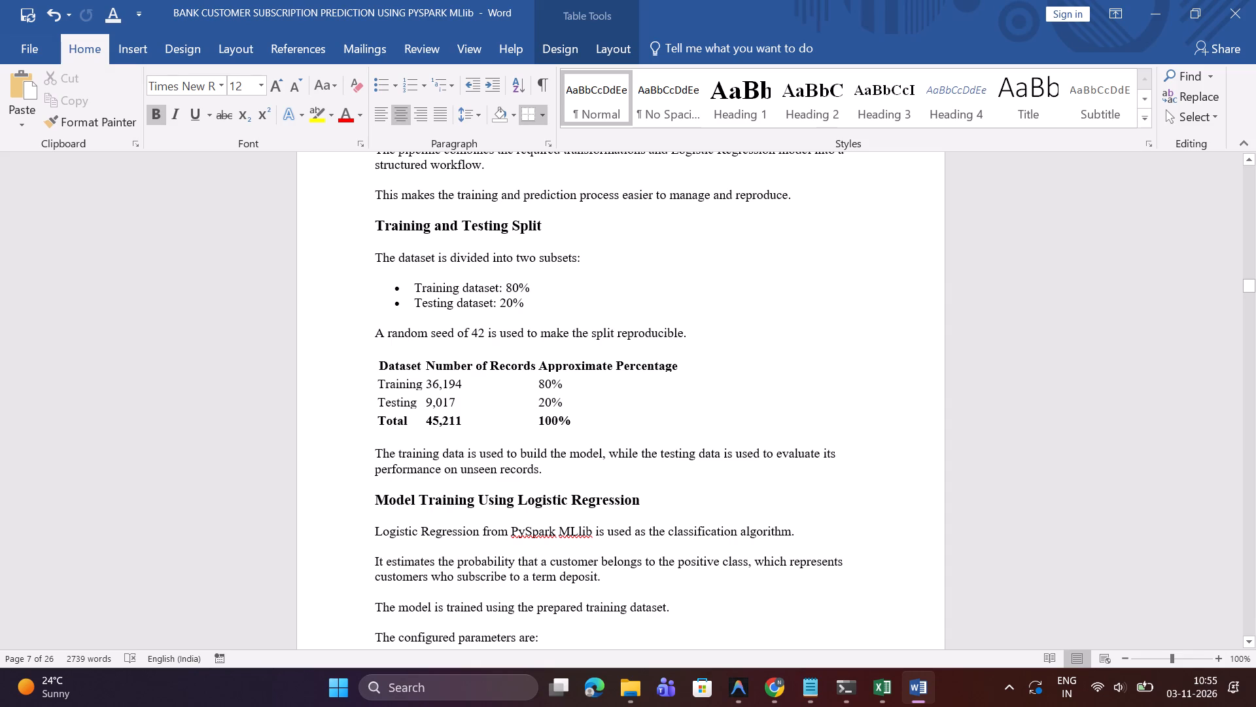
left_click(379, 380)
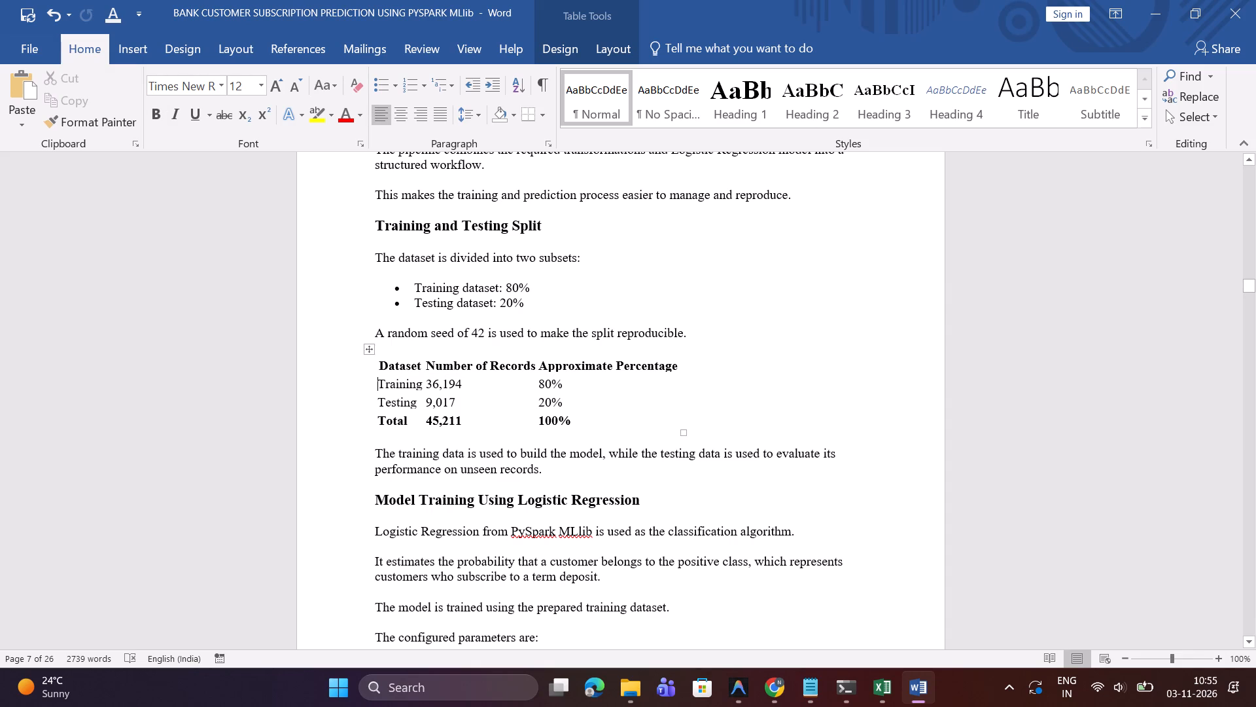
left_click(367, 346)
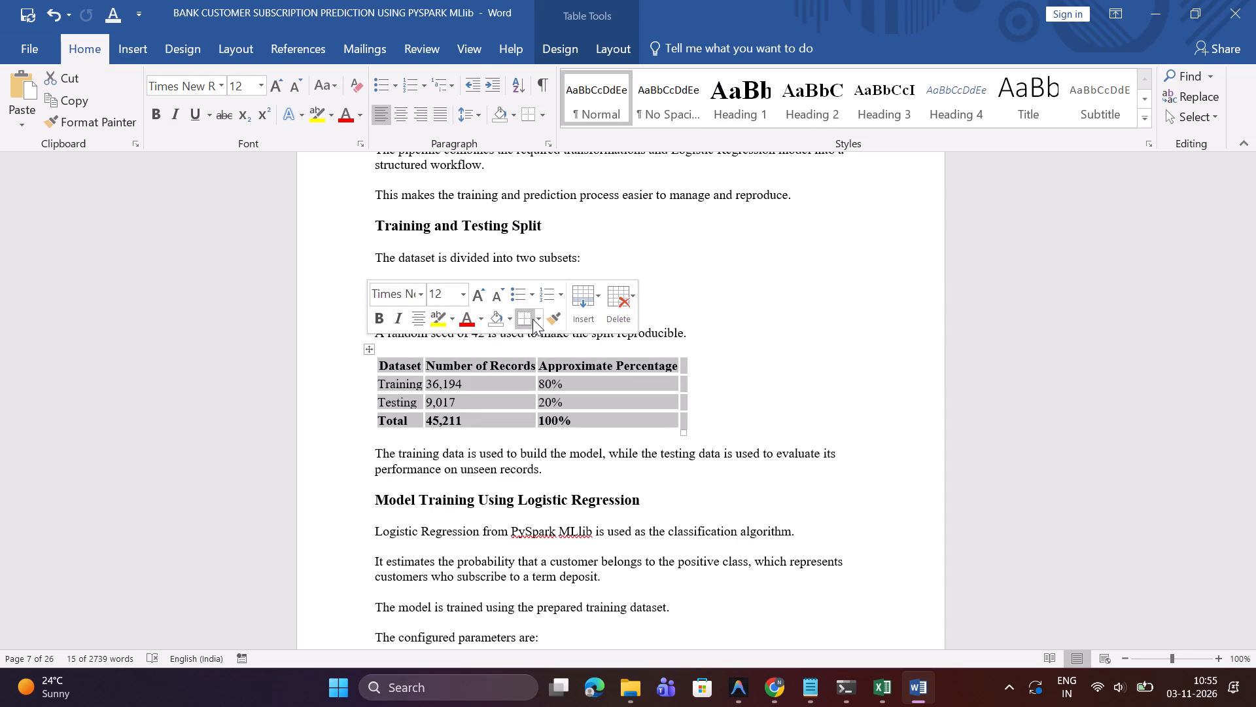
left_click(536, 320)
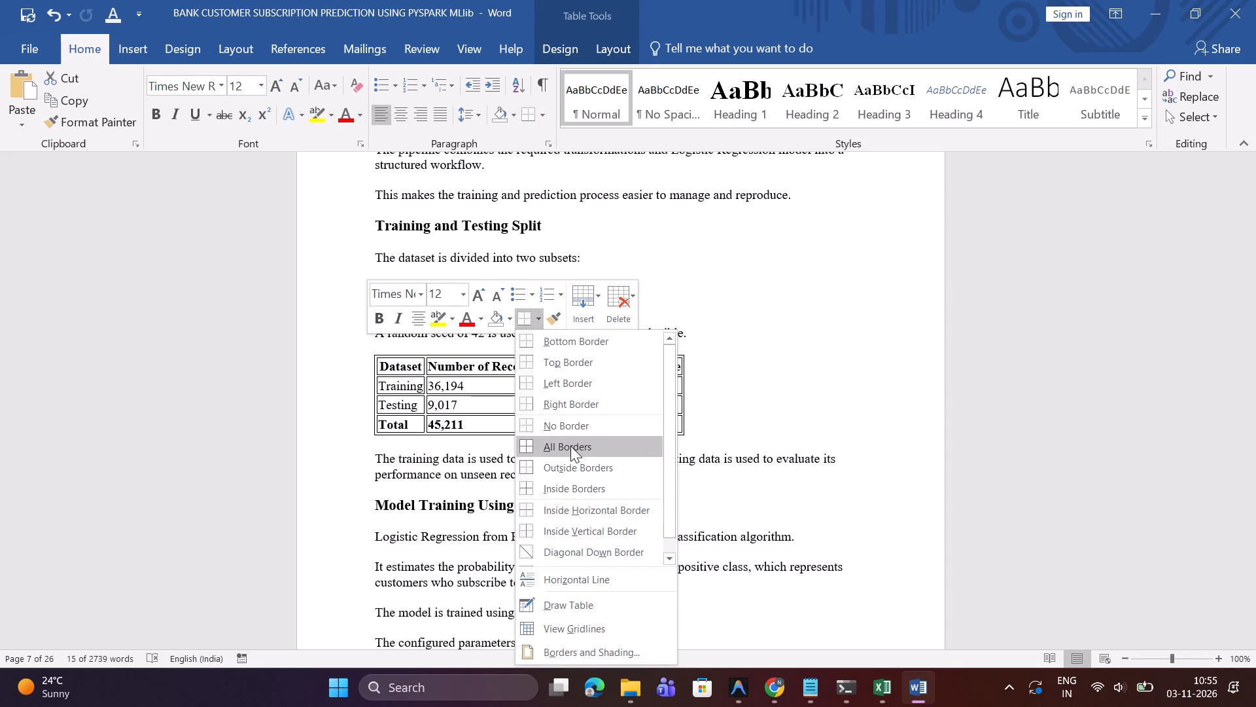
left_click(570, 446)
Enlarge the Training and Testing Split table from its corner to nearly the full text width, with taller rows.
left_click_drag(689, 439, 761, 458)
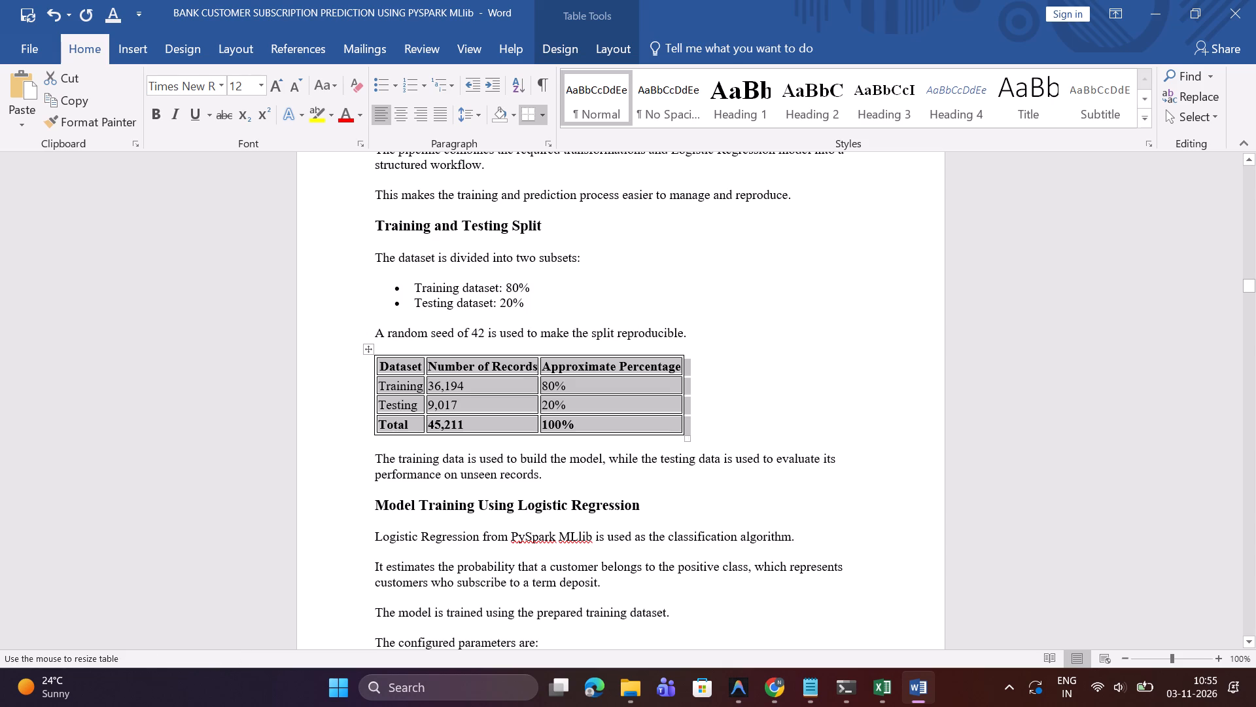
left_click_drag(761, 458, 826, 519)
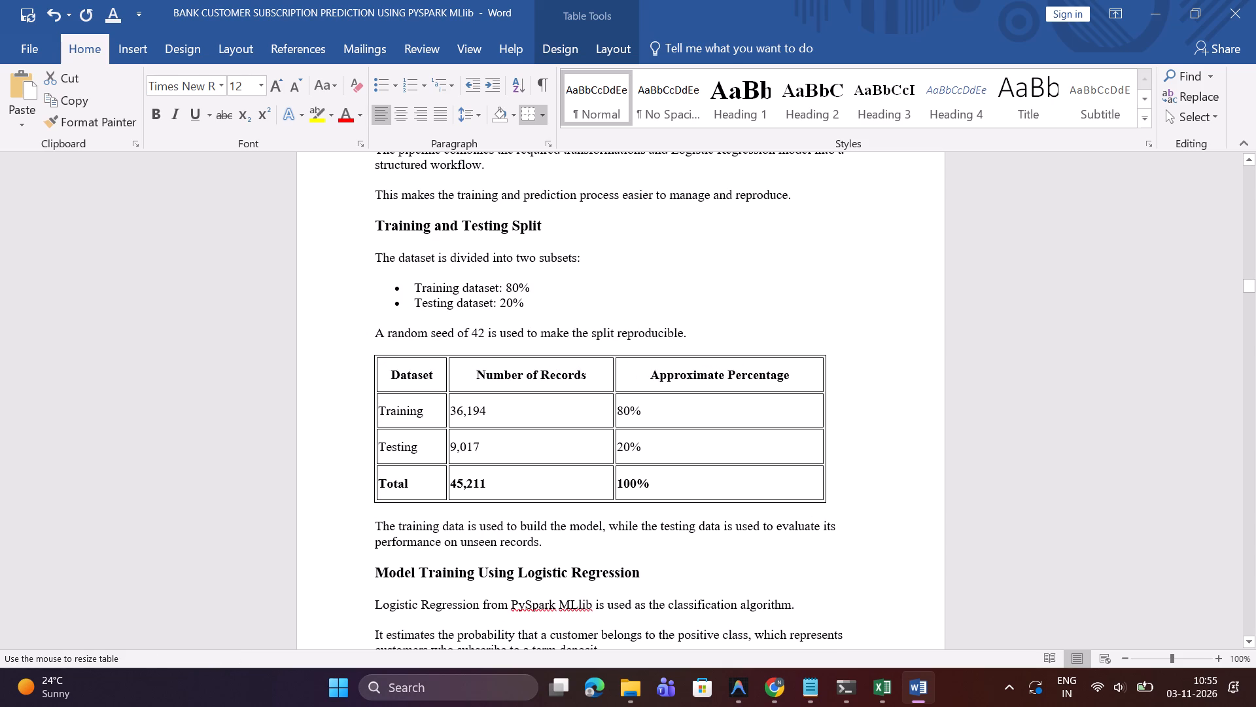
left_click_drag(826, 519, 826, 500)
Apply All Borders to the Parameter/Value table of configured parameters under Model Training Using Logistic Regression.
scroll(826, 500, "down", 1)
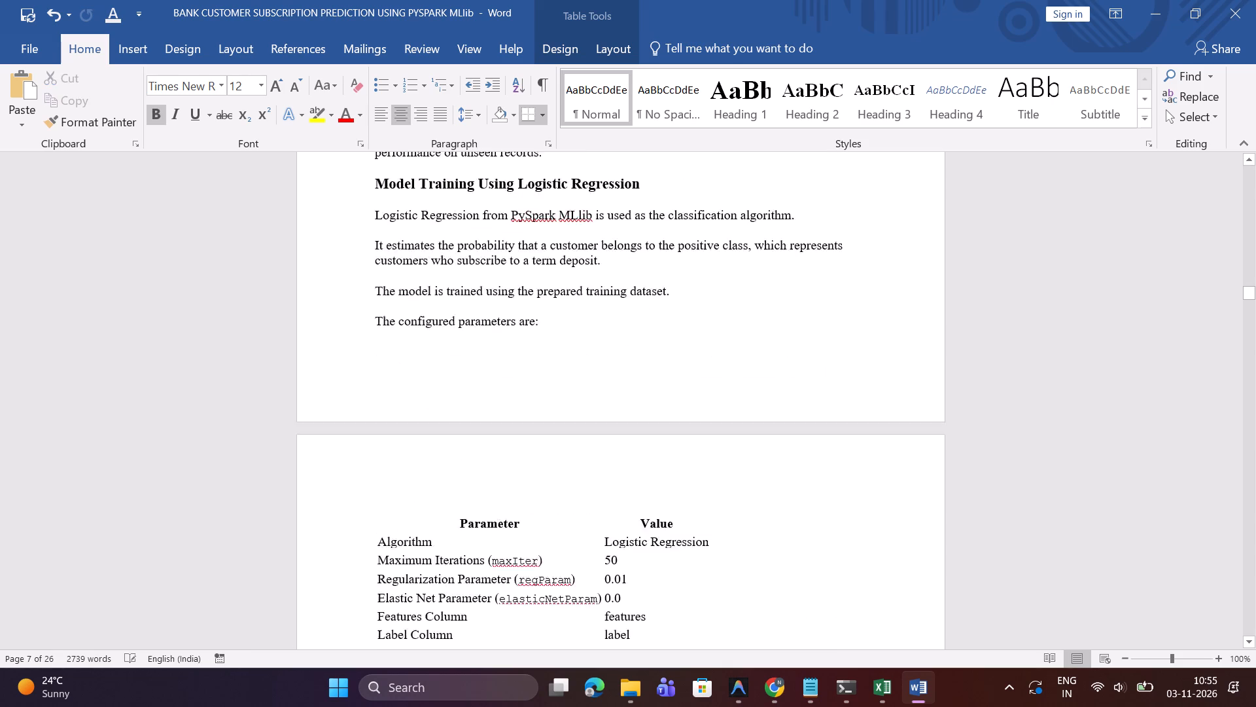
scroll(826, 500, "down", 2)
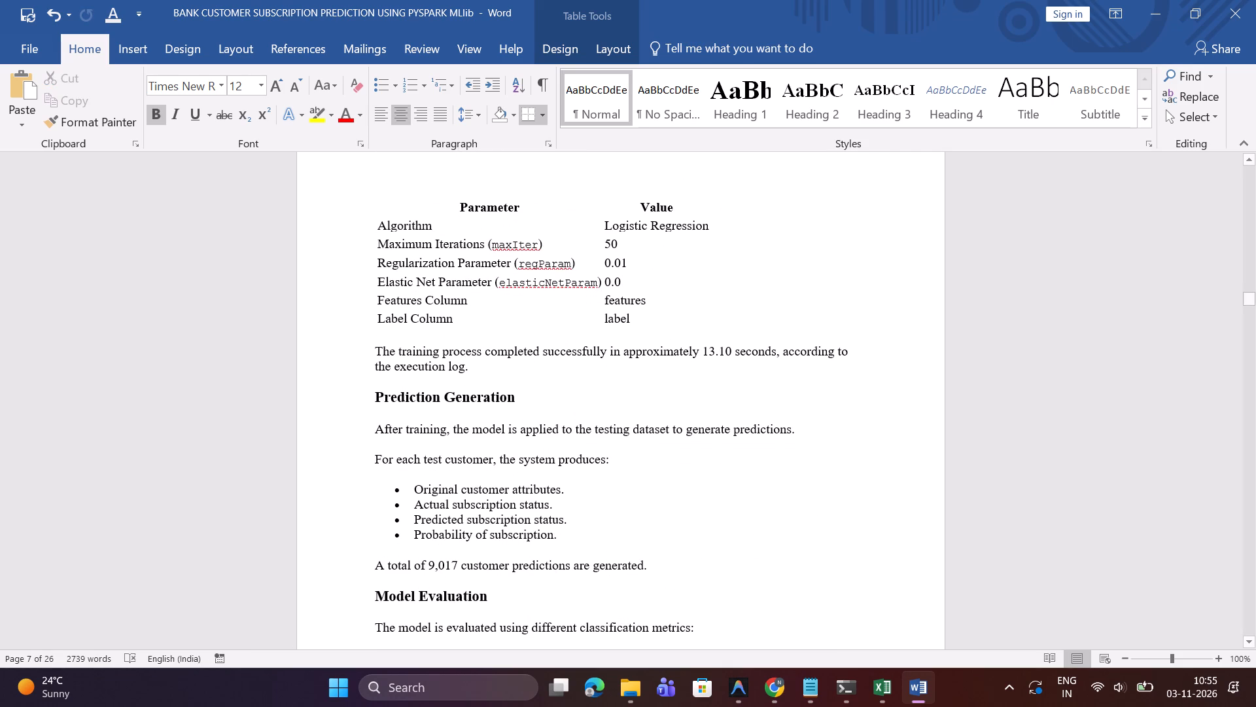
left_click(381, 215)
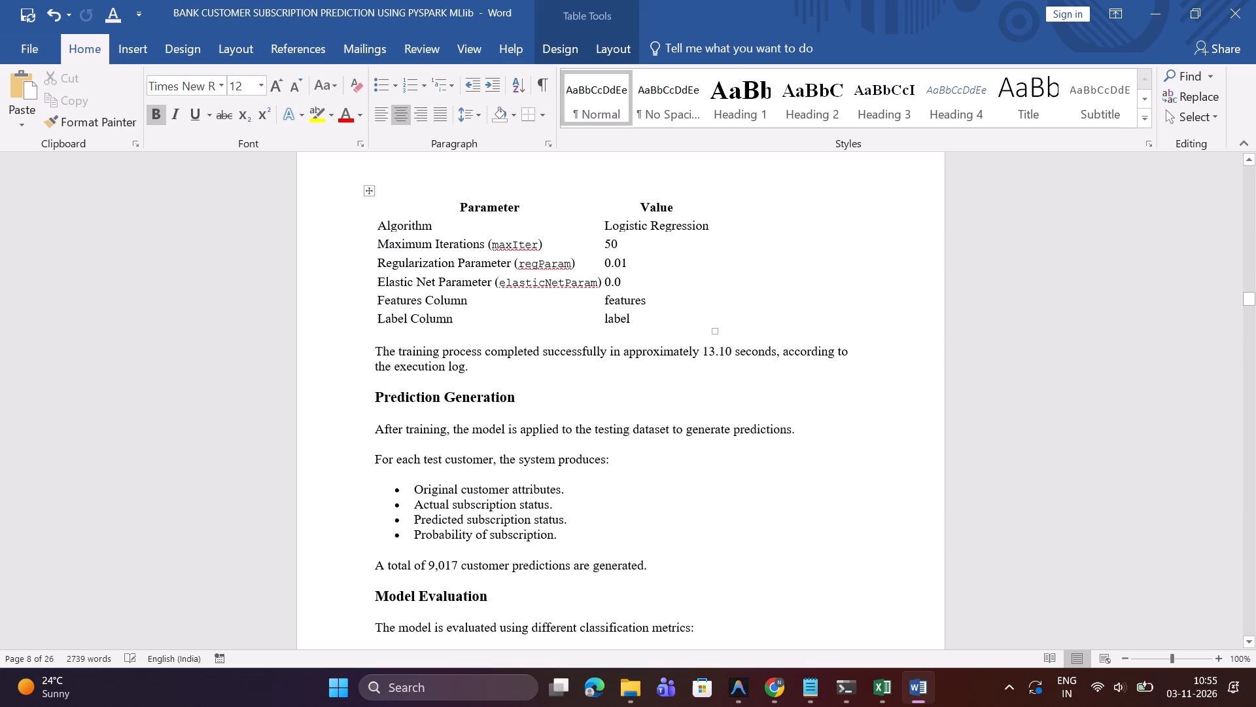
left_click(366, 191)
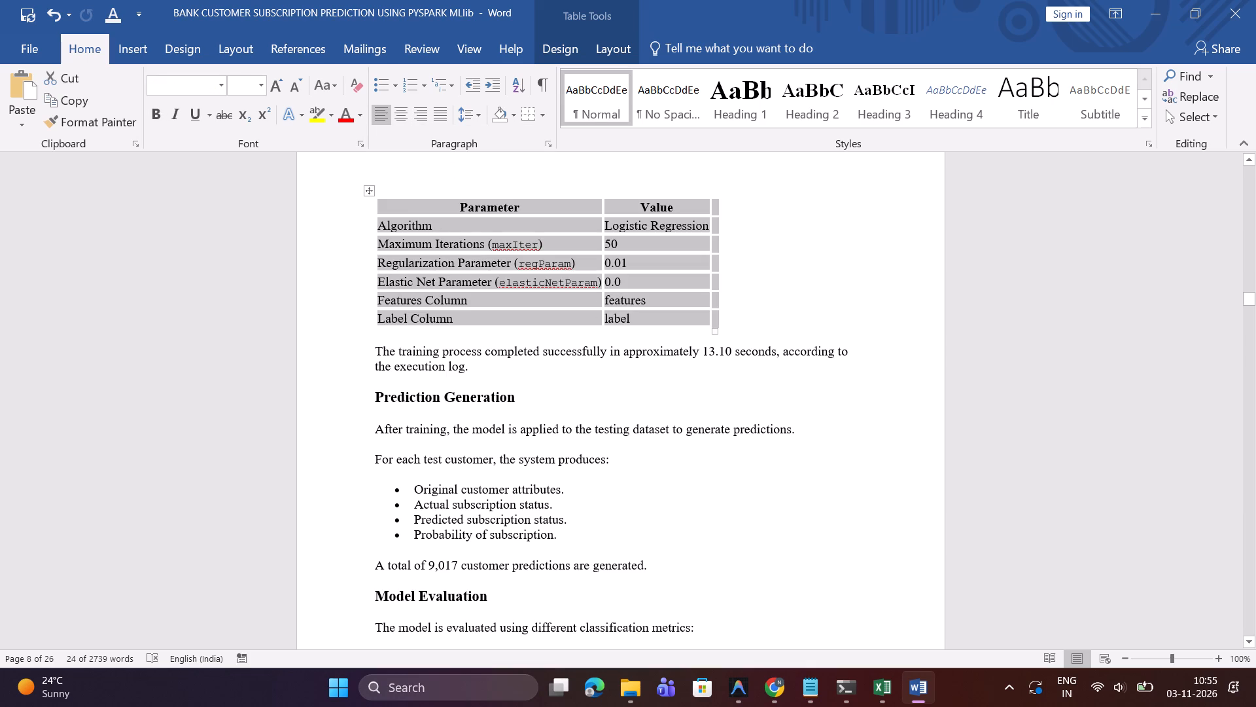
right_click(370, 188)
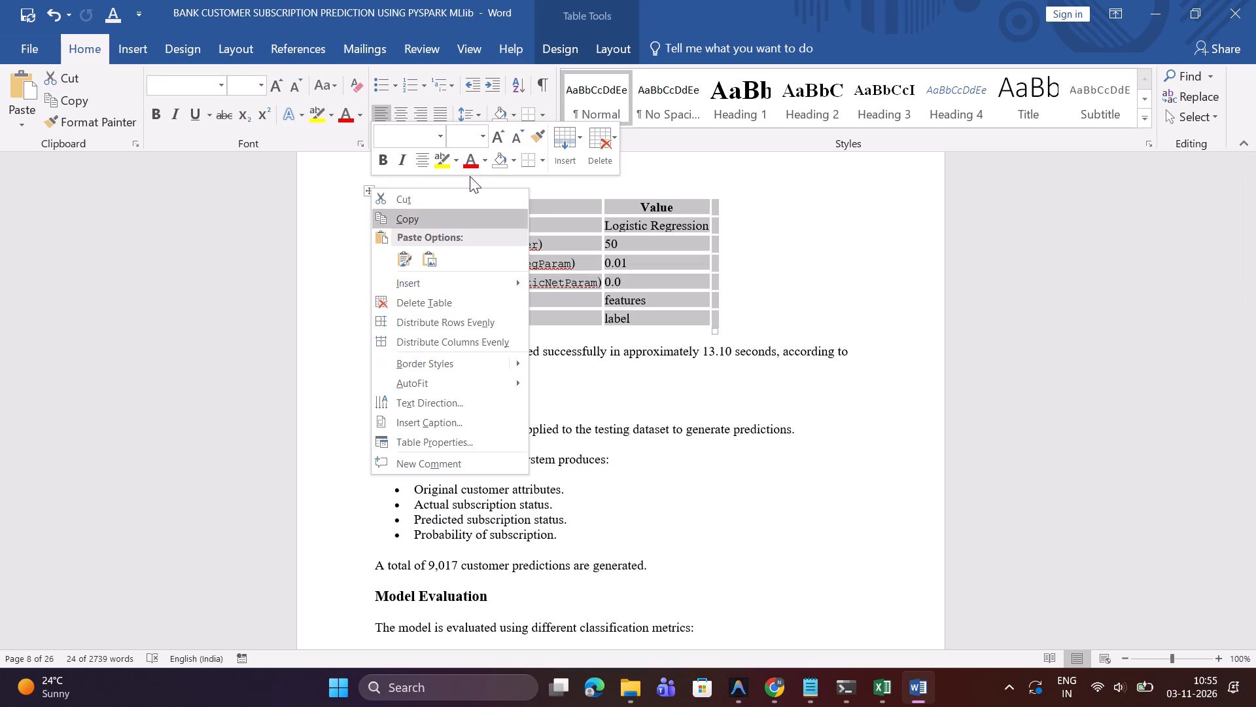
left_click(542, 157)
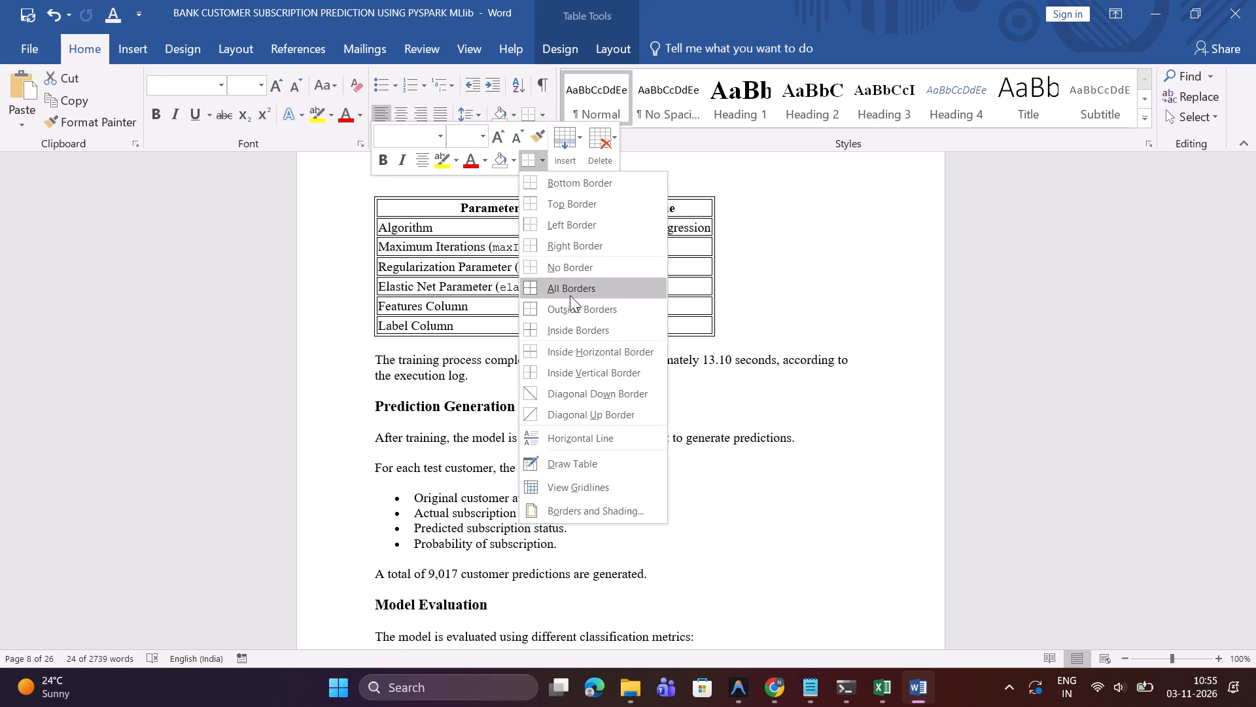
left_click(570, 295)
Enlarge the Parameter/Value table from its corner to nearly the full text width, with taller rows.
left_click_drag(714, 342, 744, 355)
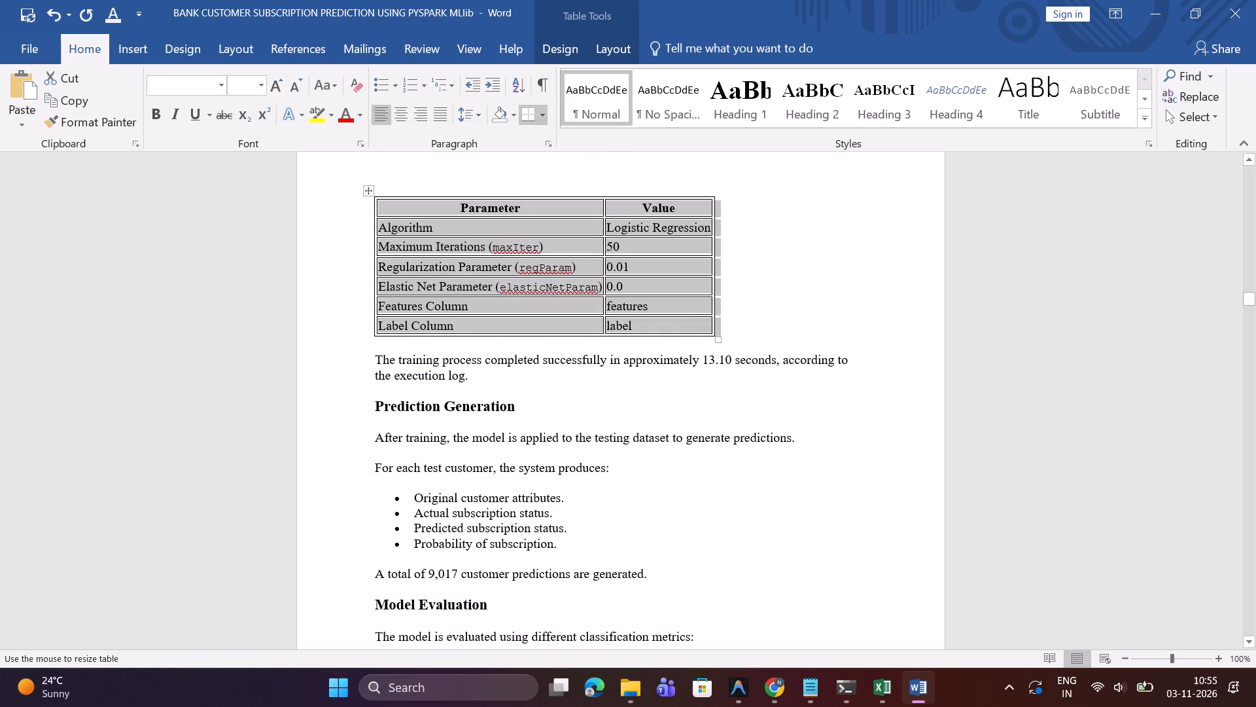
left_click_drag(744, 355, 835, 425)
Insert a blank paragraph after the Model Evaluation text ending in "imbalanced.", above the Model Saving and Verification heading.
scroll(835, 425, "down", 1)
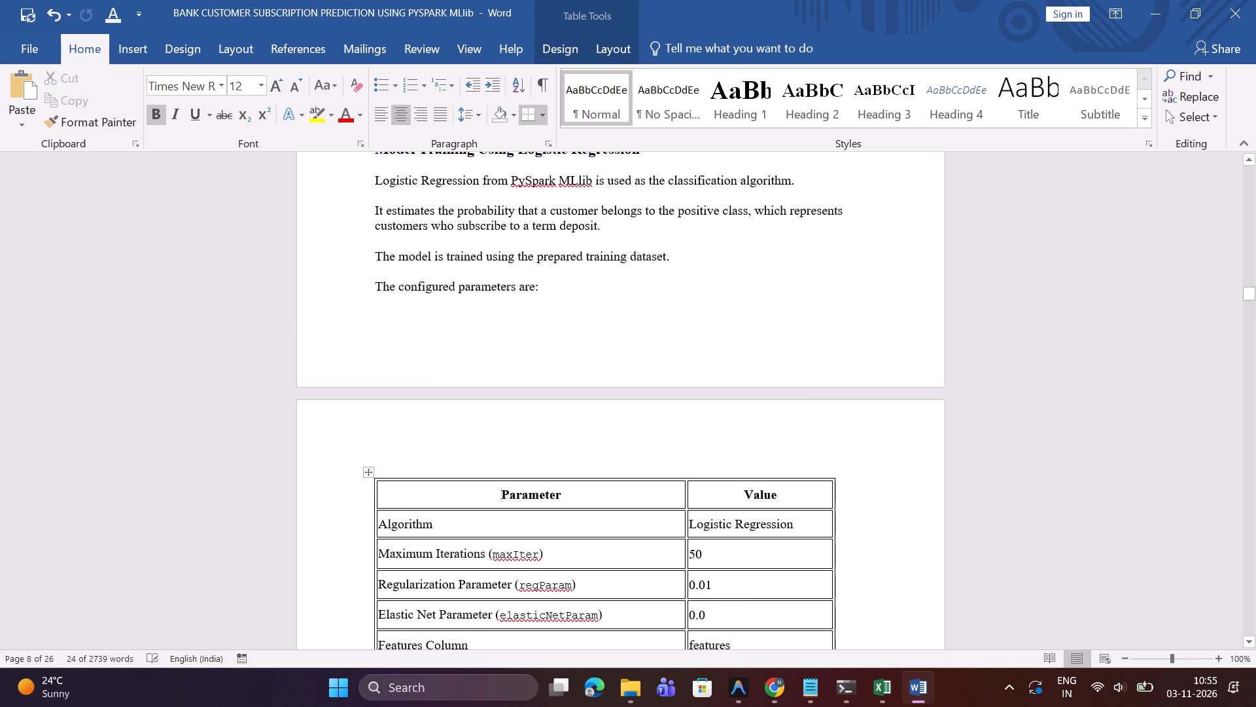
scroll(835, 425, "down", 2)
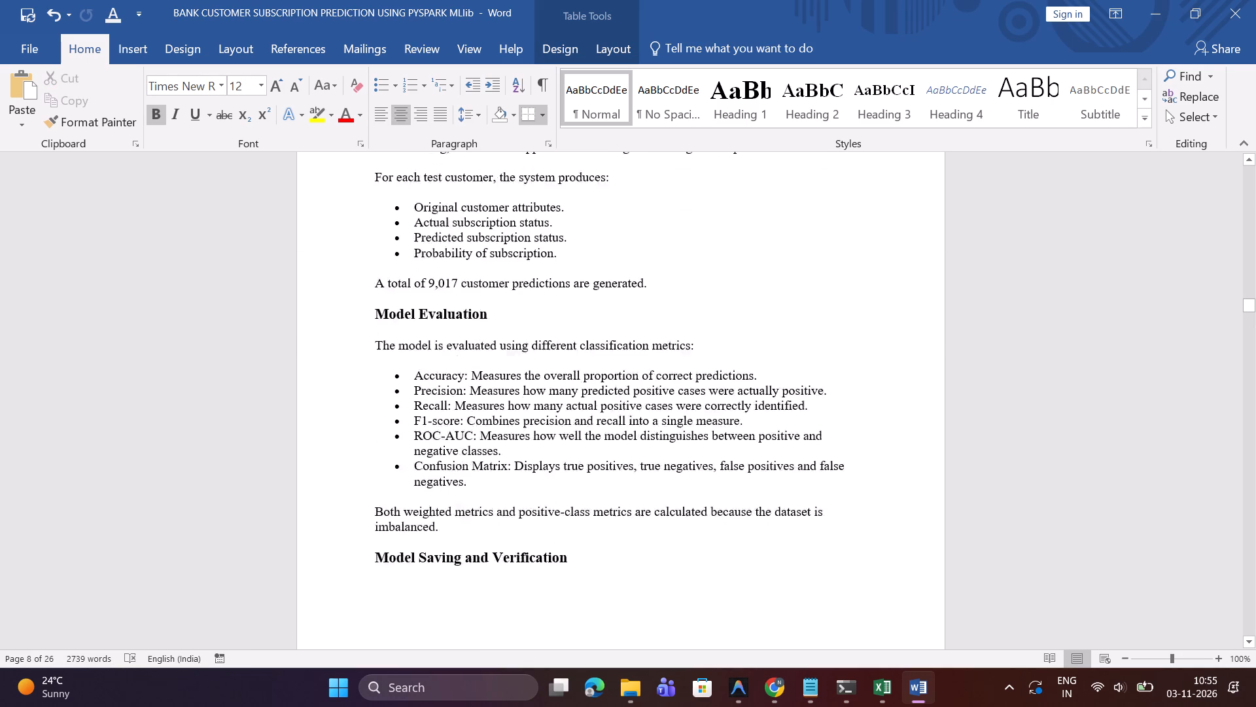
scroll(835, 425, "down", 2)
left_click(486, 266)
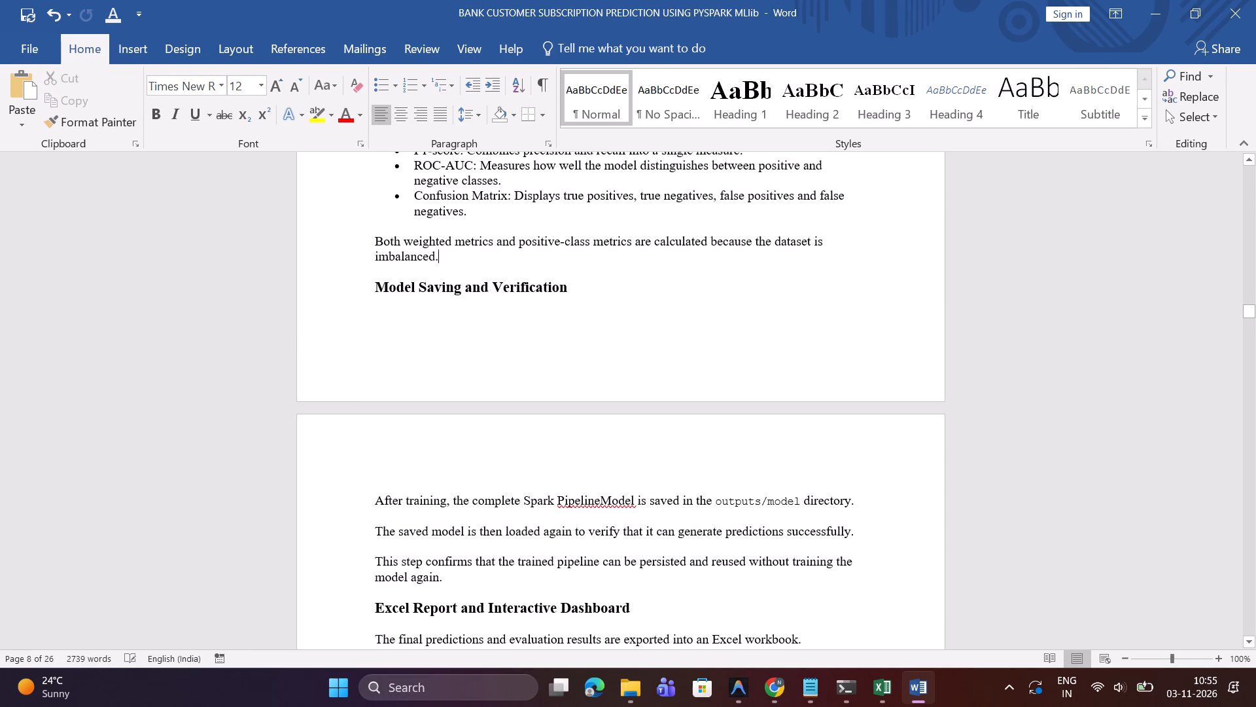
key("Return")
Reduce the height of the Parameter/Value table from its corner so its rows are shorter, keeping roughly the same width.
scroll(486, 266, "down", 5)
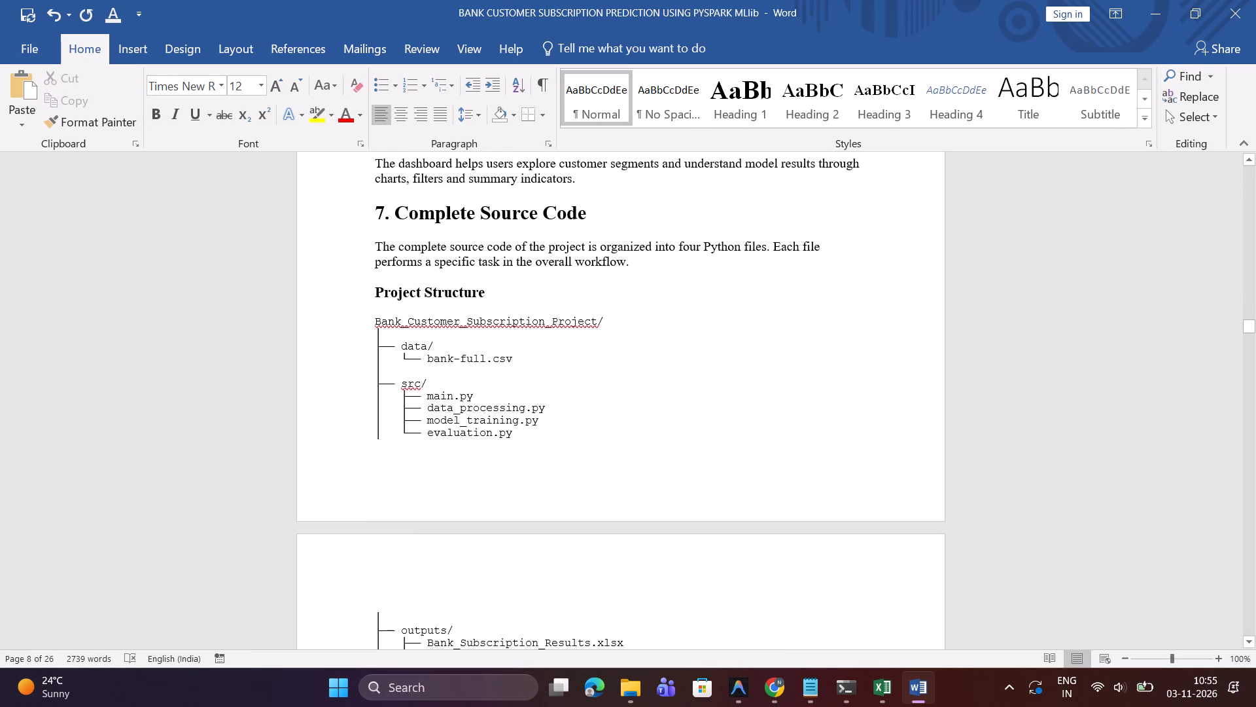
scroll(486, 266, "down", 1)
scroll(486, 266, "up", 3)
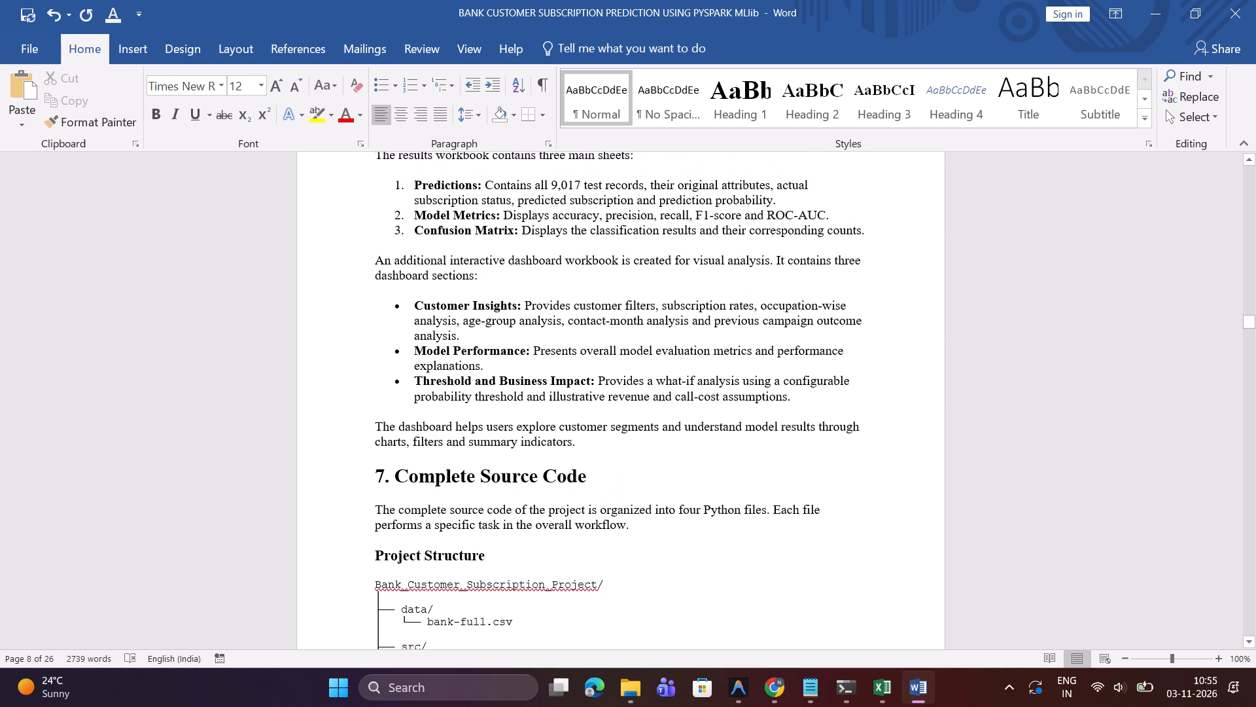
scroll(486, 266, "up", 7)
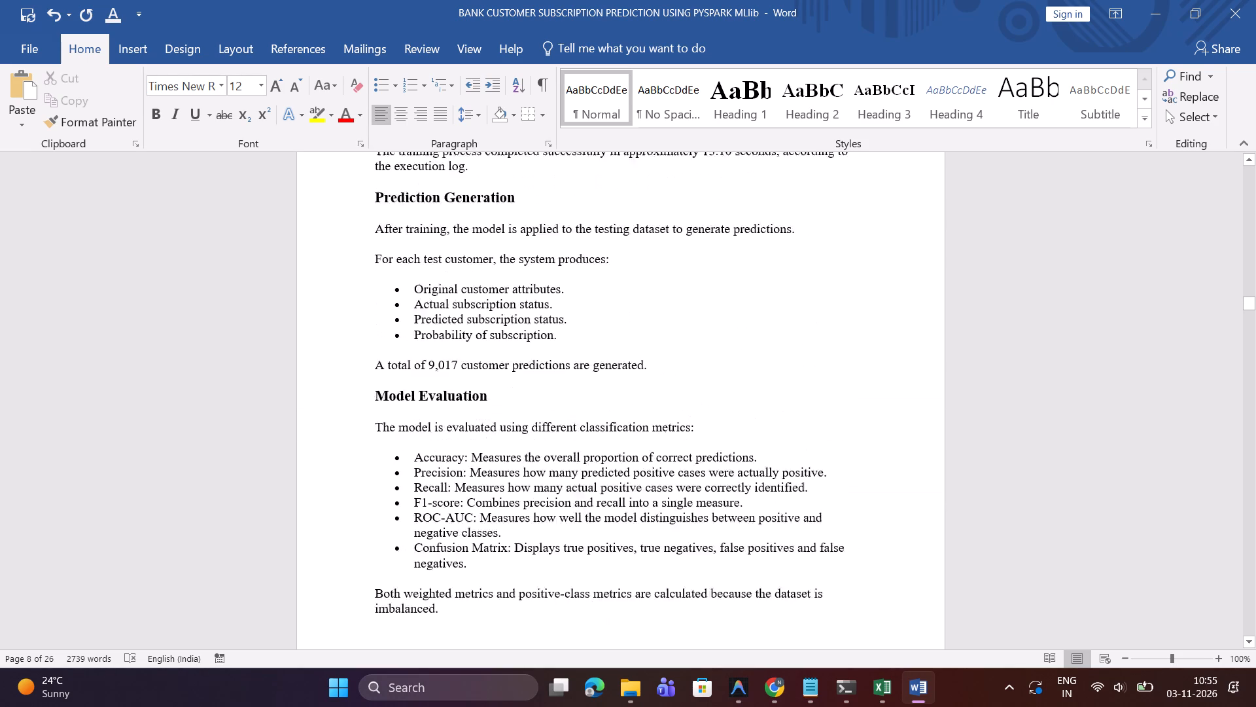
scroll(486, 266, "up", 1)
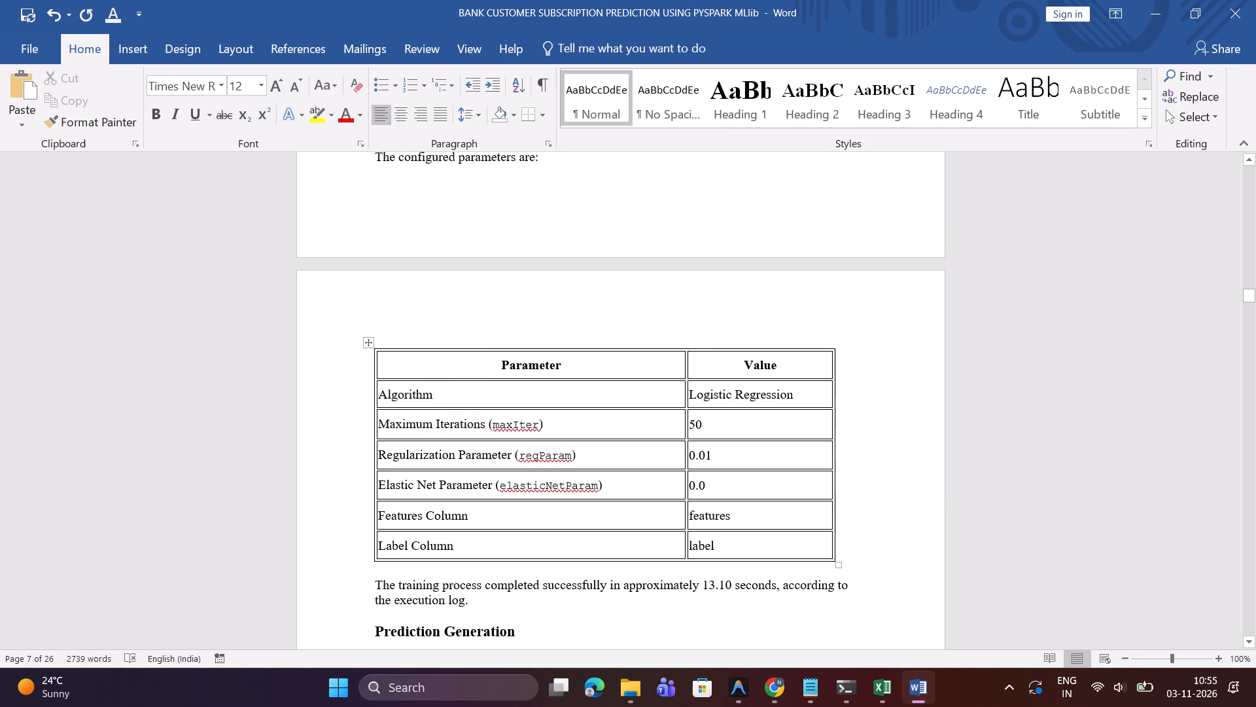
left_click_drag(840, 564, 839, 536)
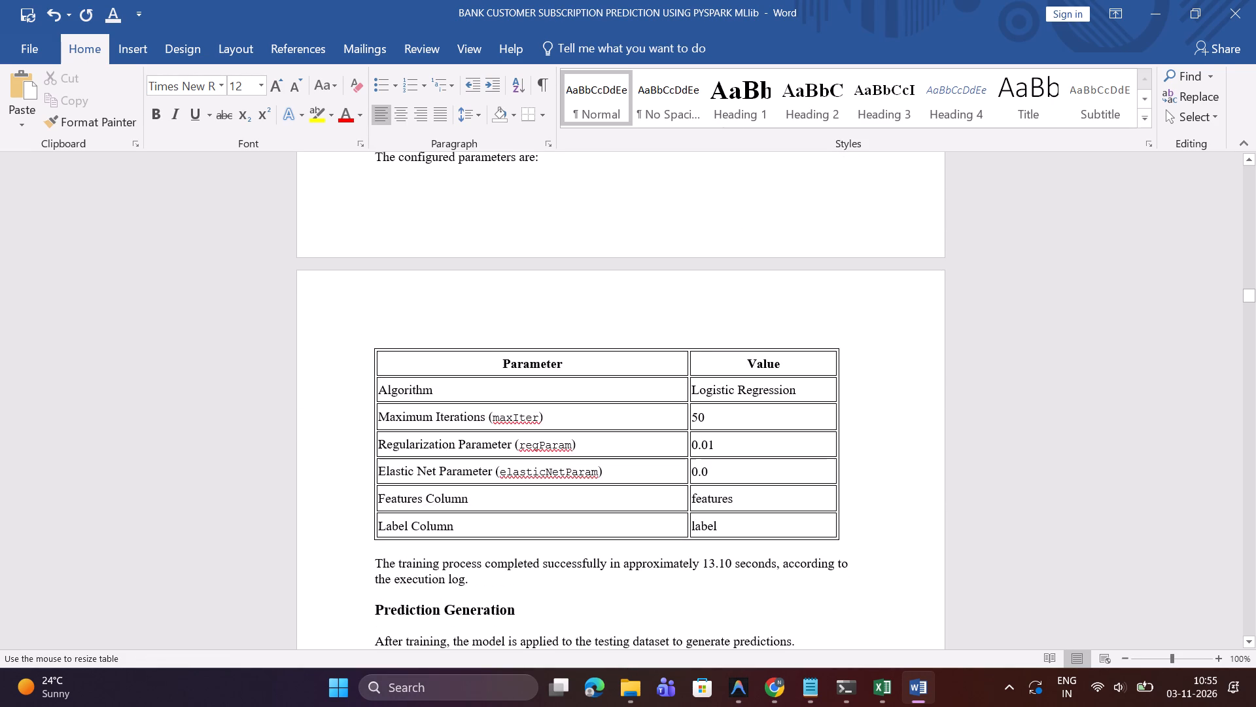
left_click_drag(839, 536, 839, 515)
Apply All Borders to the File/Responsibility table under Description of Python Files.
scroll(839, 515, "down", 2)
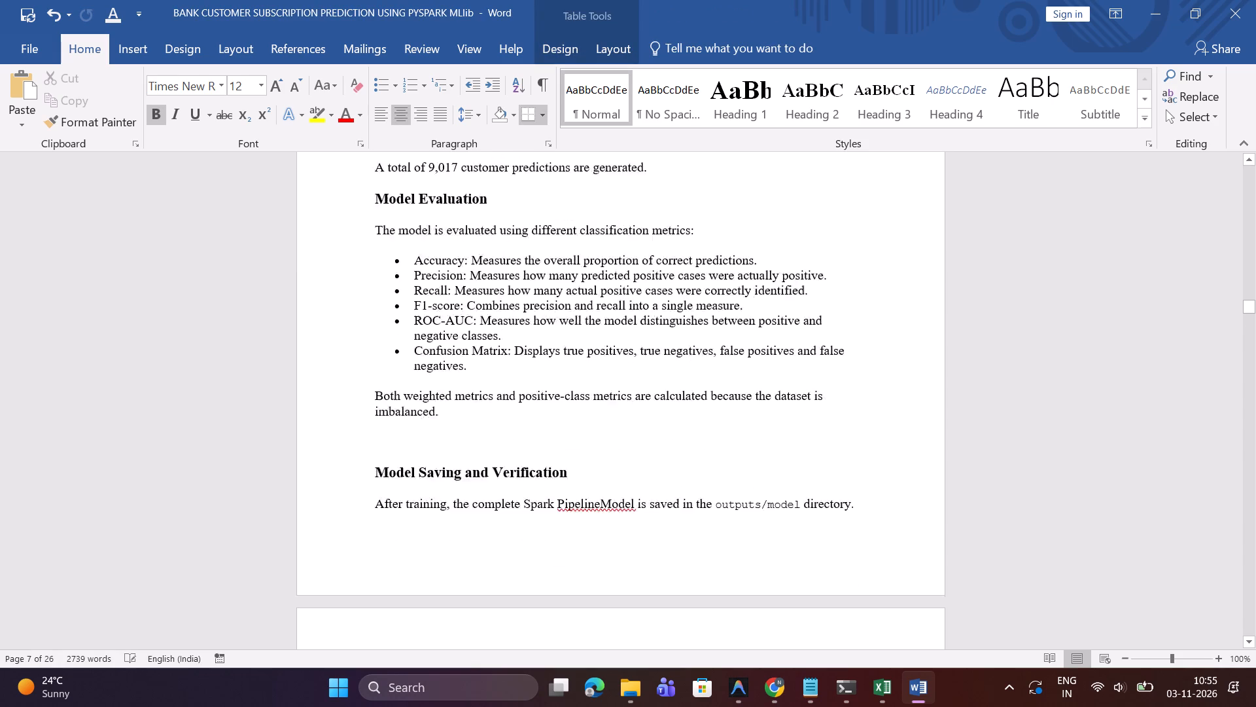
scroll(839, 515, "down", 5)
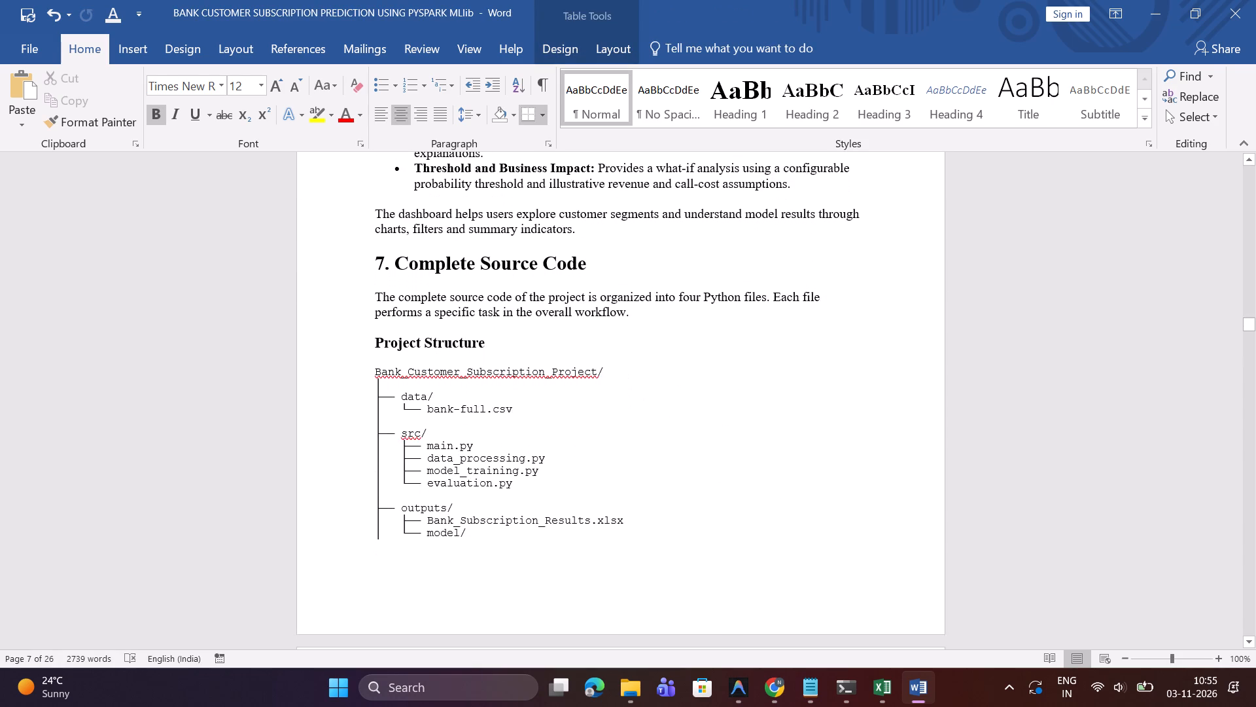
scroll(839, 515, "down", 2)
scroll(839, 515, "up", 3)
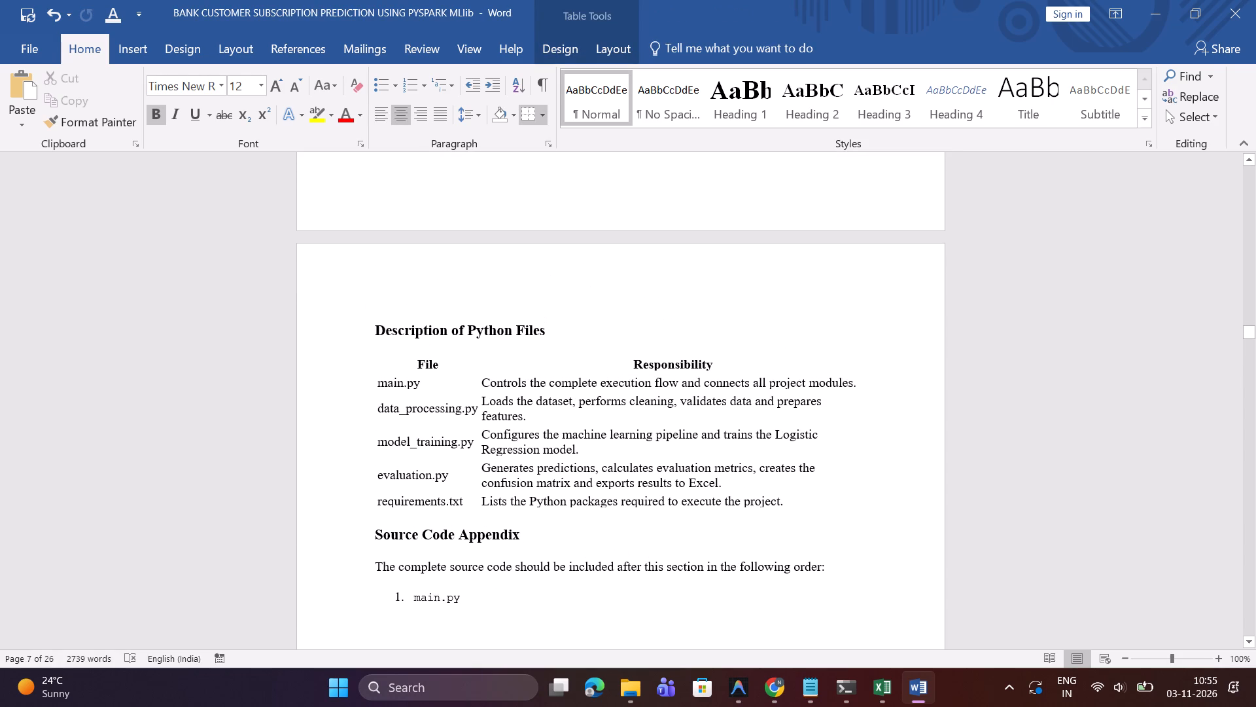
scroll(839, 515, "up", 1)
scroll(839, 515, "down", 1)
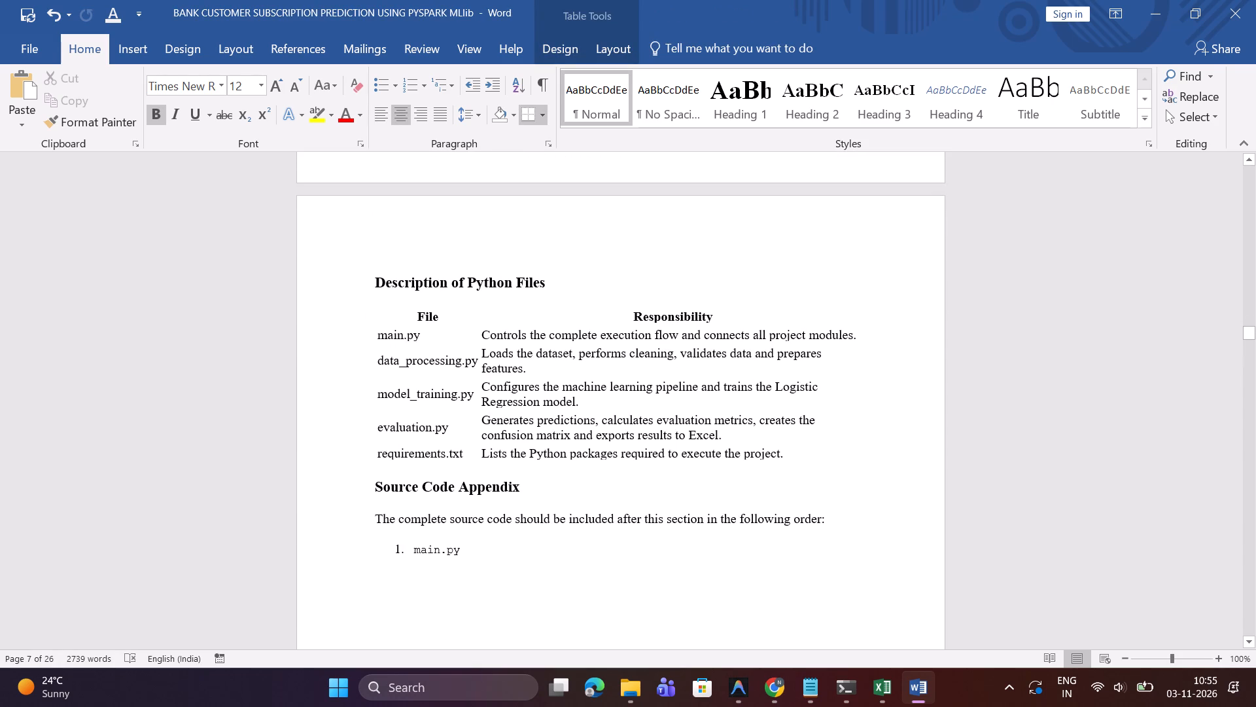
left_click(384, 308)
left_click(364, 299)
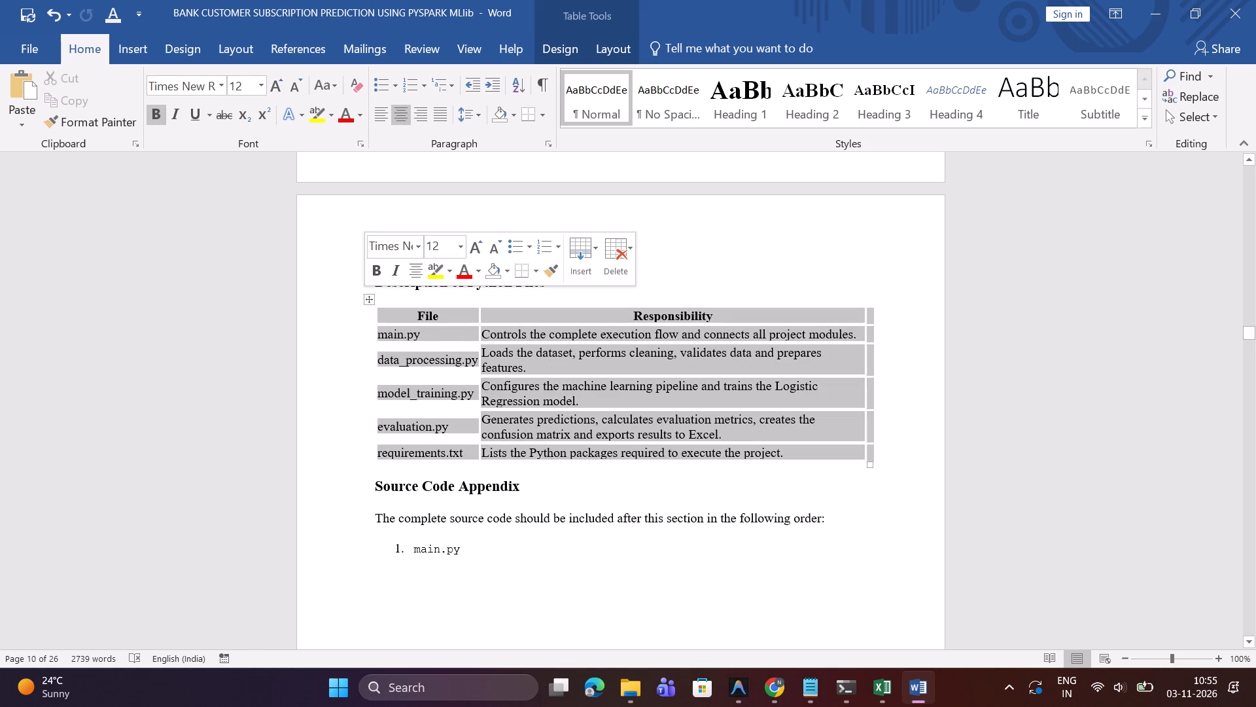
left_click(534, 278)
left_click(578, 397)
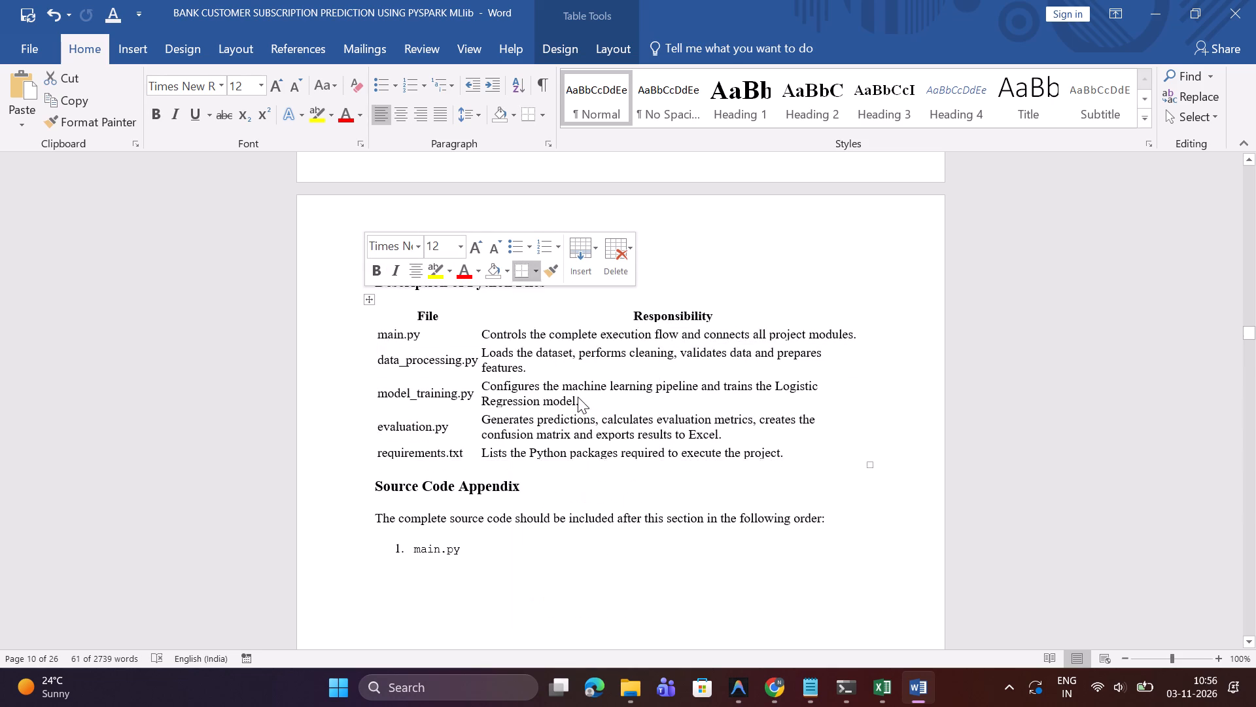
Reduce the height of the first main.py code screenshot under Source Code Appendix so it fits on the page with its list item.
scroll(644, 540, "down", 8)
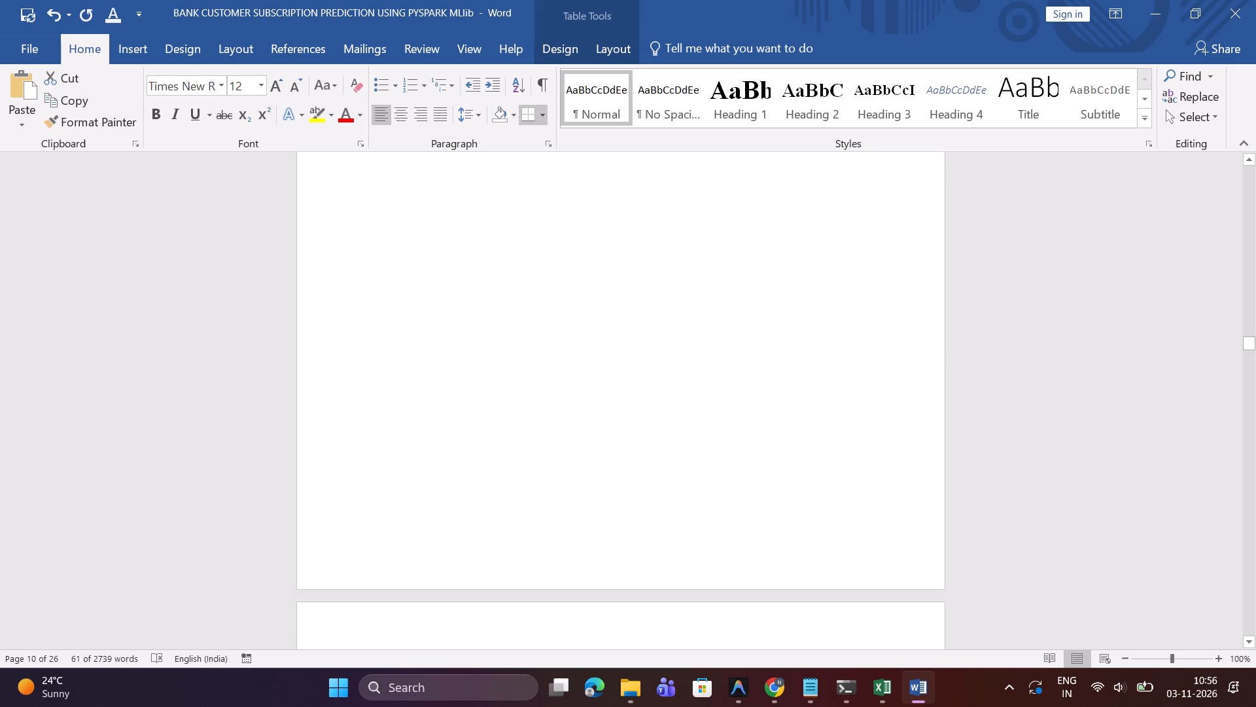
scroll(644, 540, "down", 2)
left_click(640, 435)
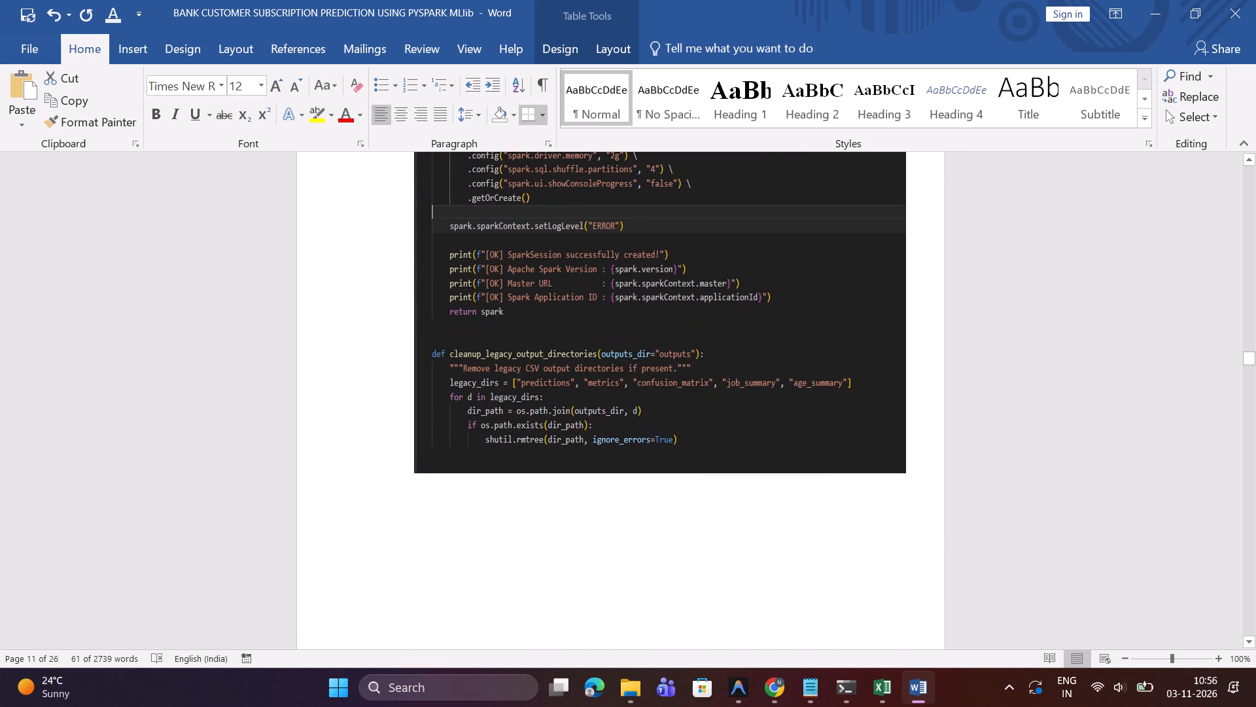
left_click_drag(663, 475, 663, 411)
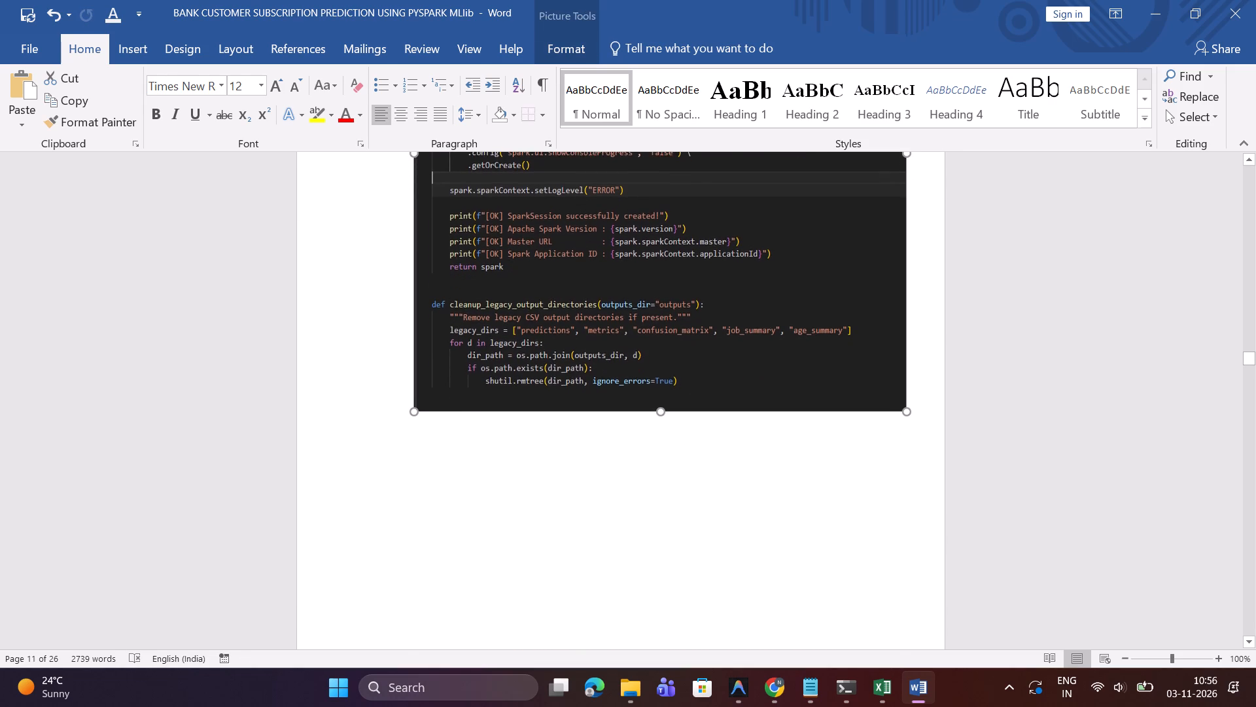
scroll(663, 411, "down", 2)
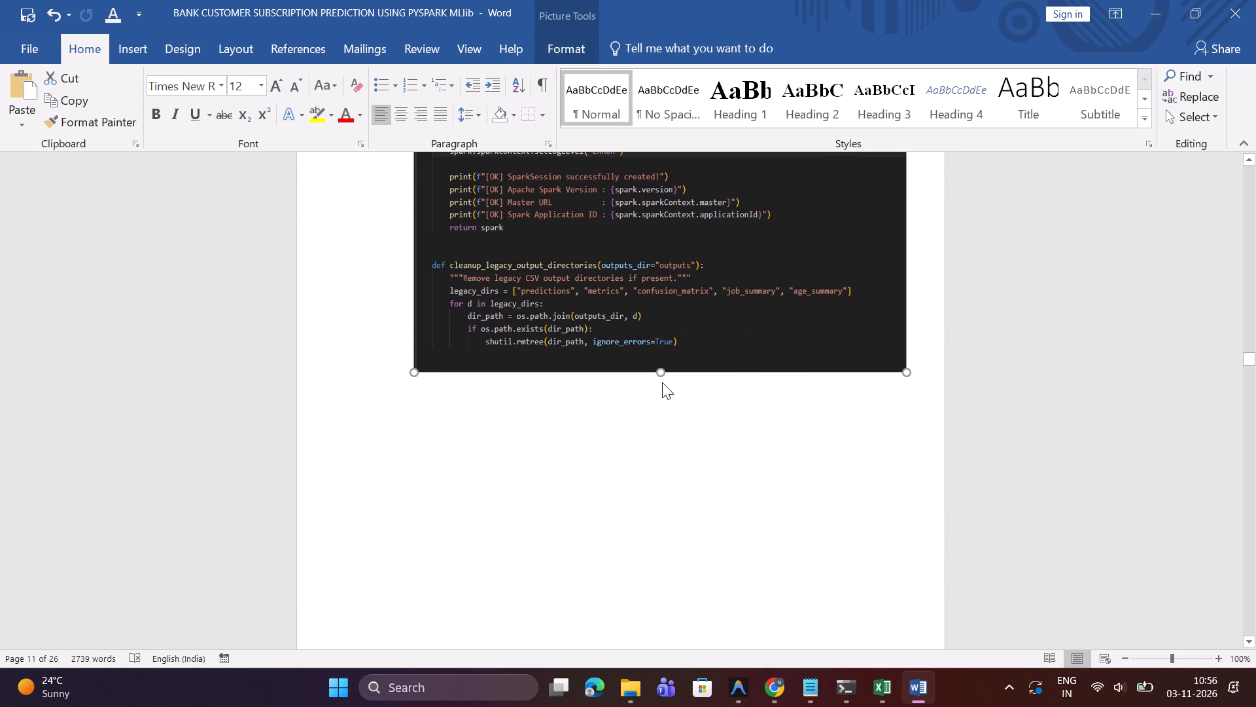
left_click_drag(659, 370, 657, 308)
scroll(657, 308, "down", 1)
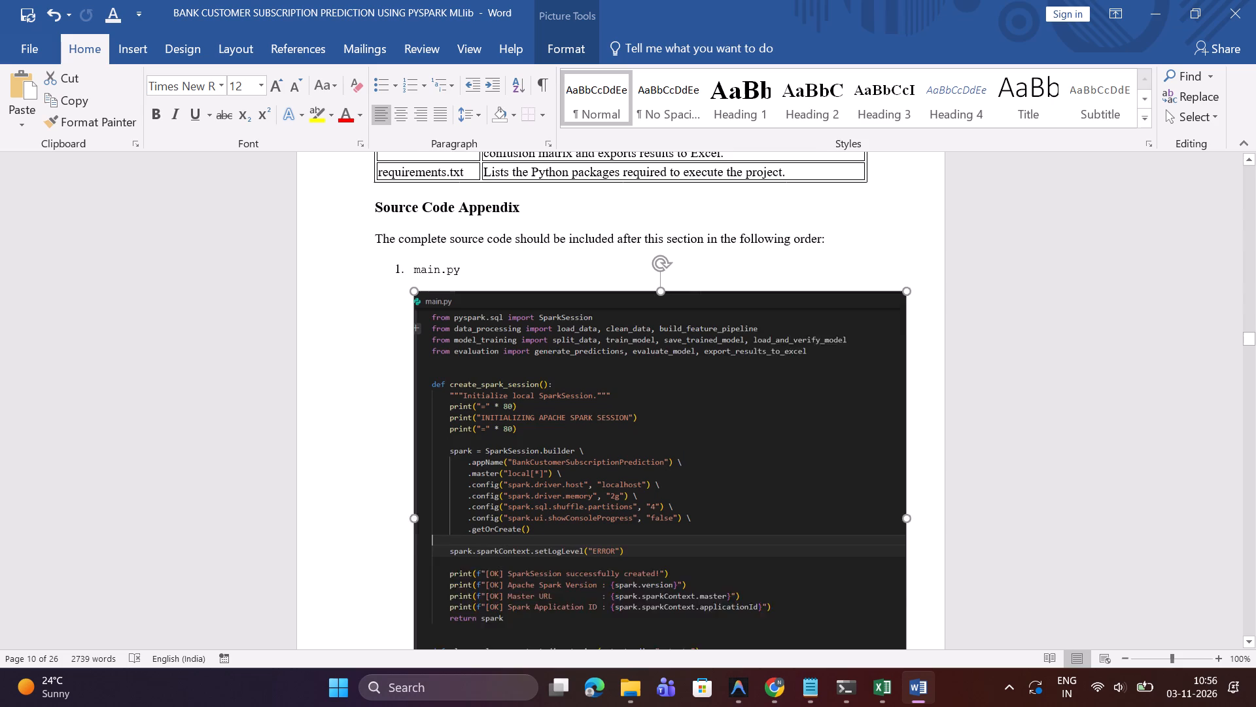
scroll(657, 308, "down", 1)
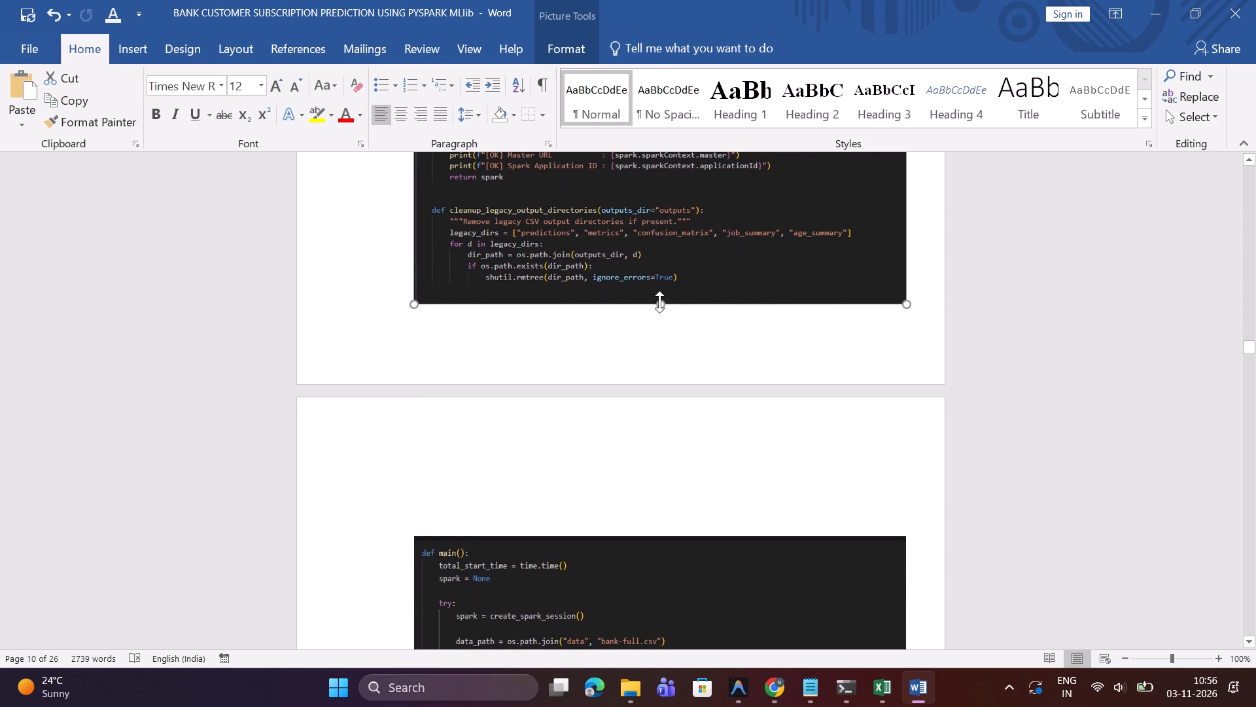
left_click_drag(661, 304, 663, 312)
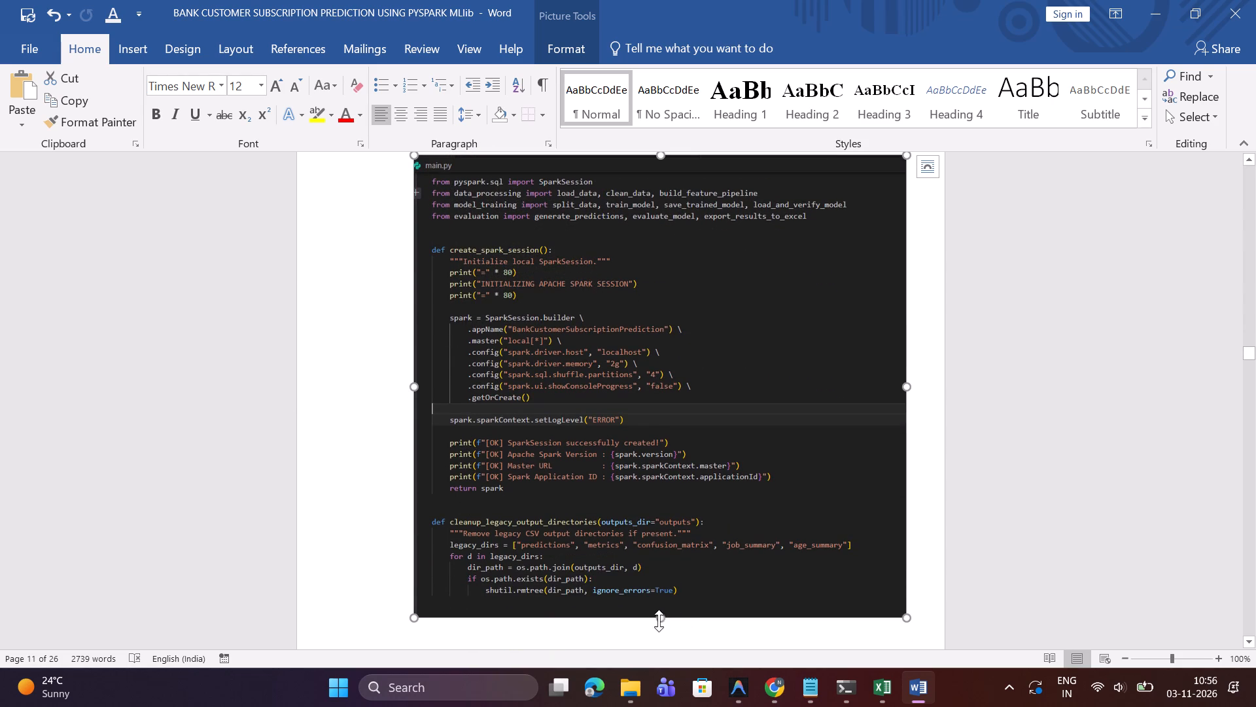
left_click_drag(659, 621, 661, 599)
Delete the blank paragraphs above the "def main():" code screenshot.
scroll(661, 599, "down", 3)
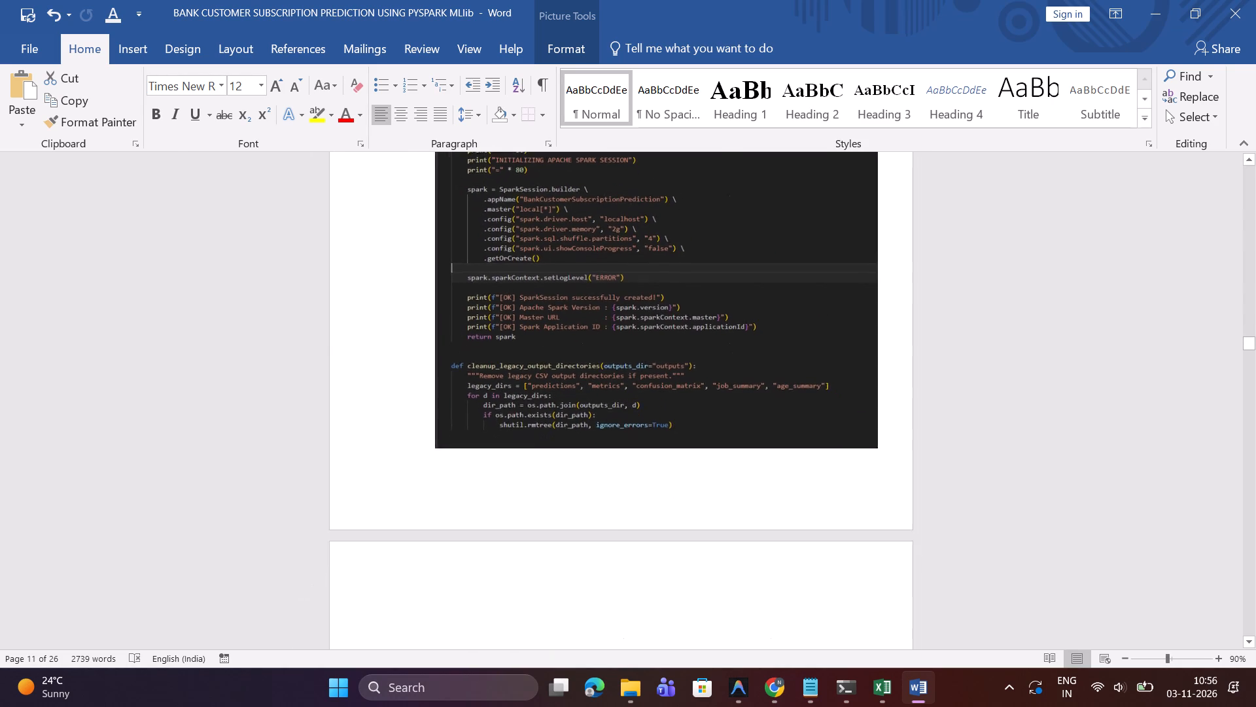
scroll(661, 599, "down", 3)
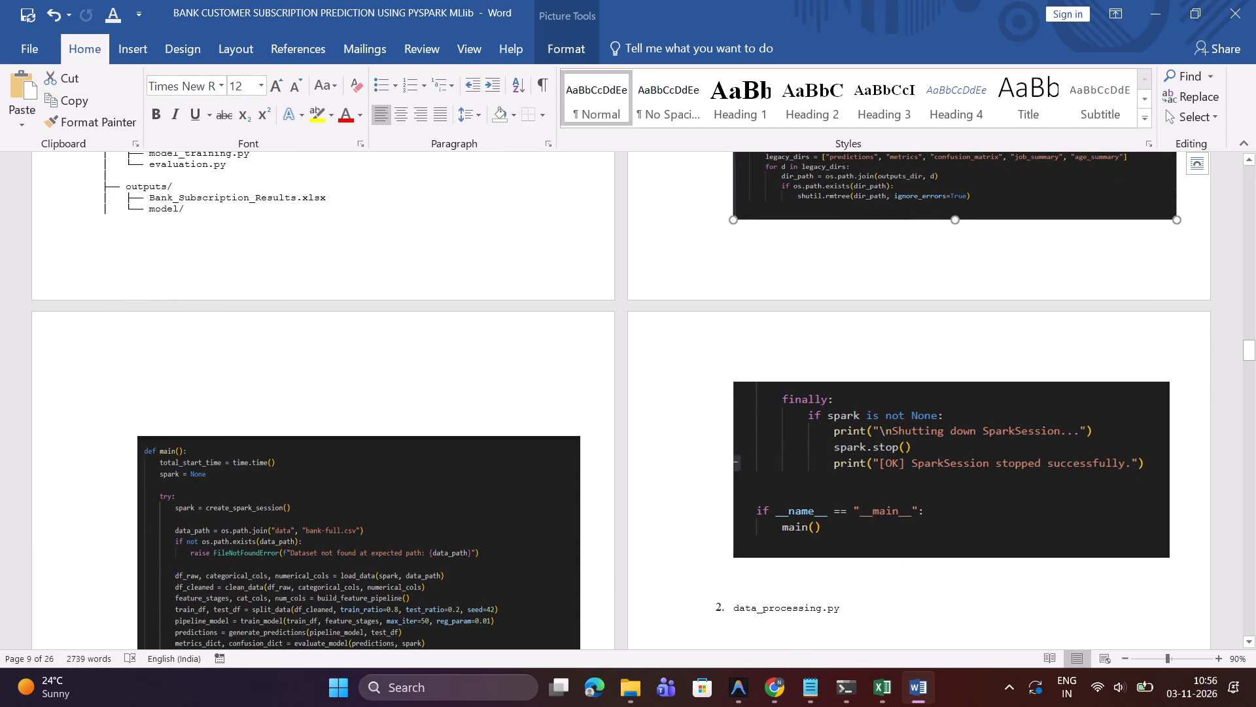
left_click(182, 395)
key("Down")
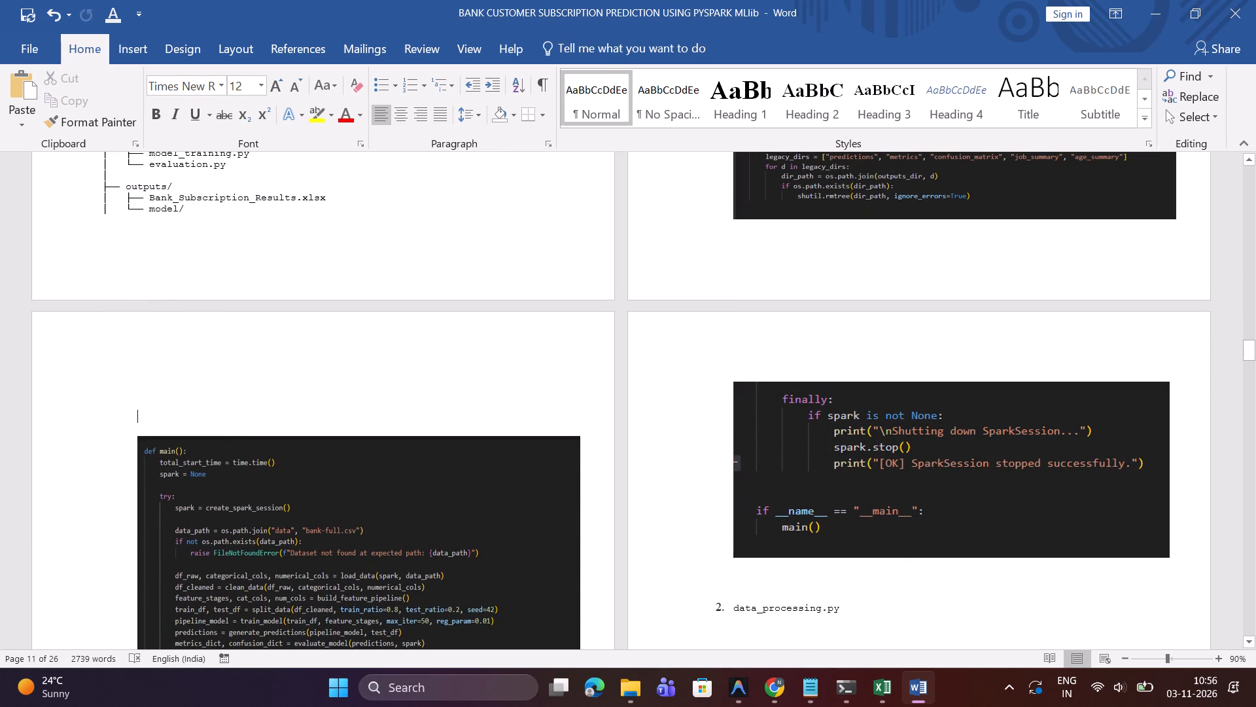
key("BackSpace")
key("BackSpace")
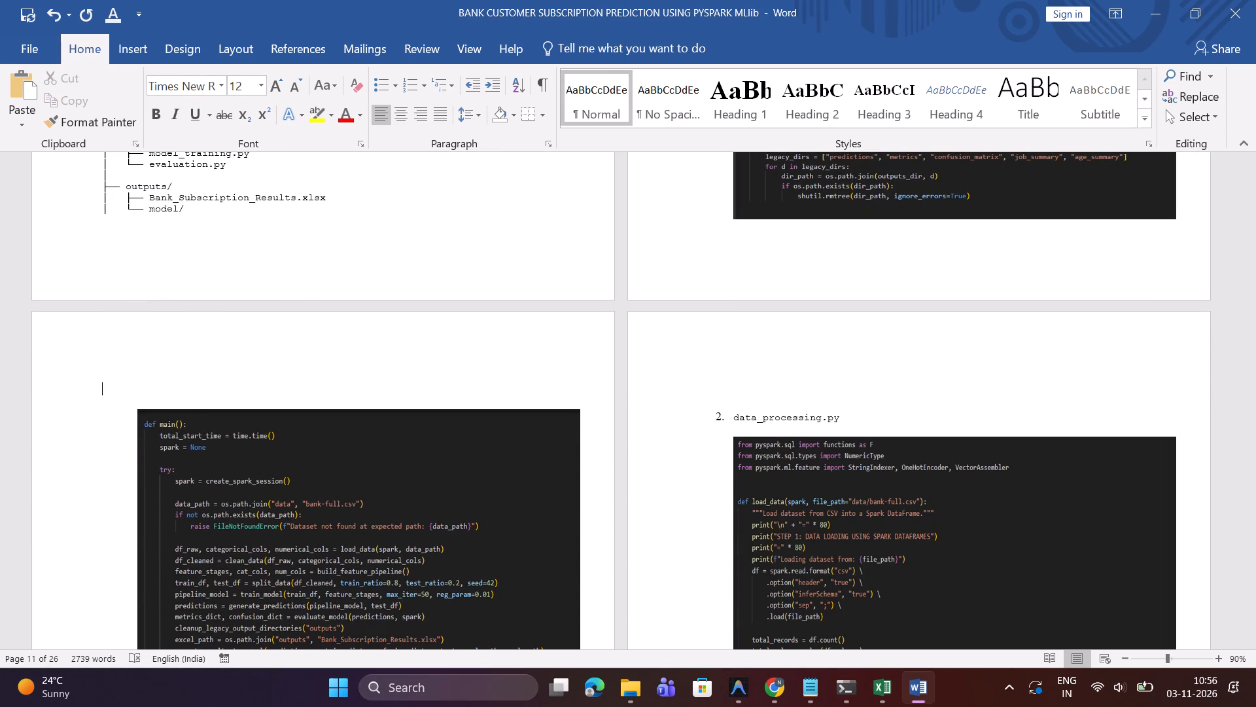
key("BackSpace")
key("BackSpace")
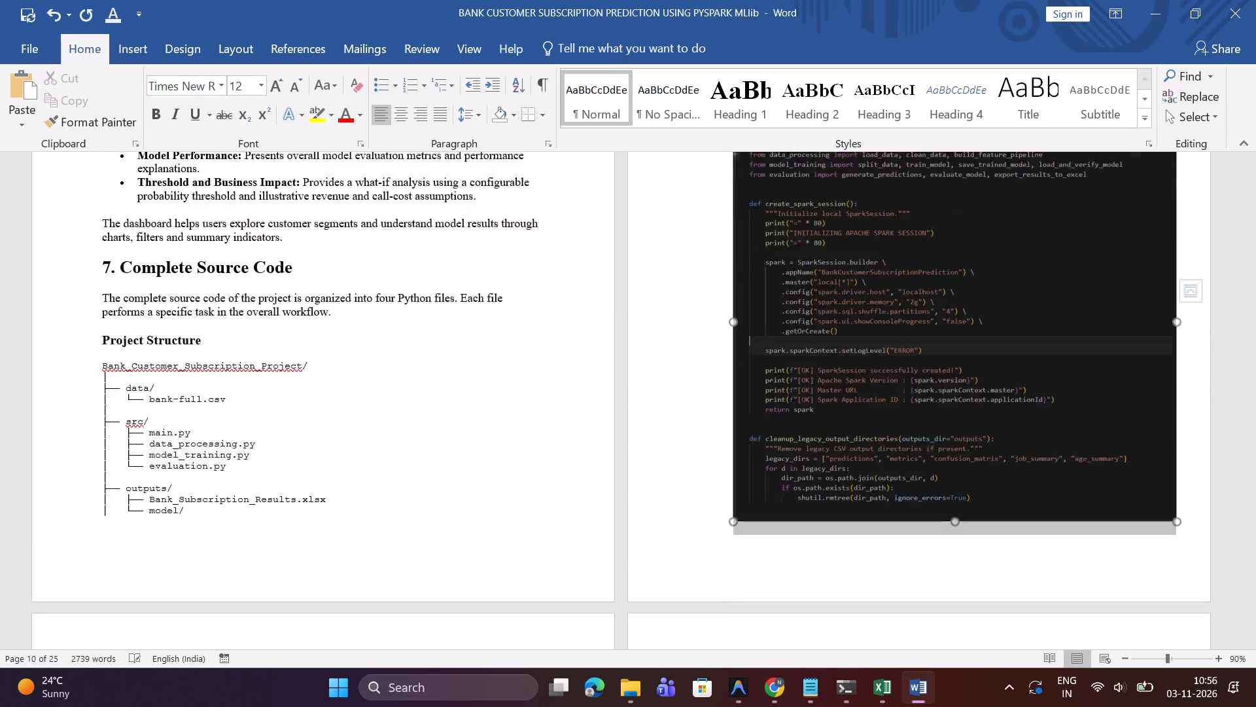
Delete the line "The following screenshots should be included:" from section 8, Execution Screenshots.
scroll(182, 395, "down", 6)
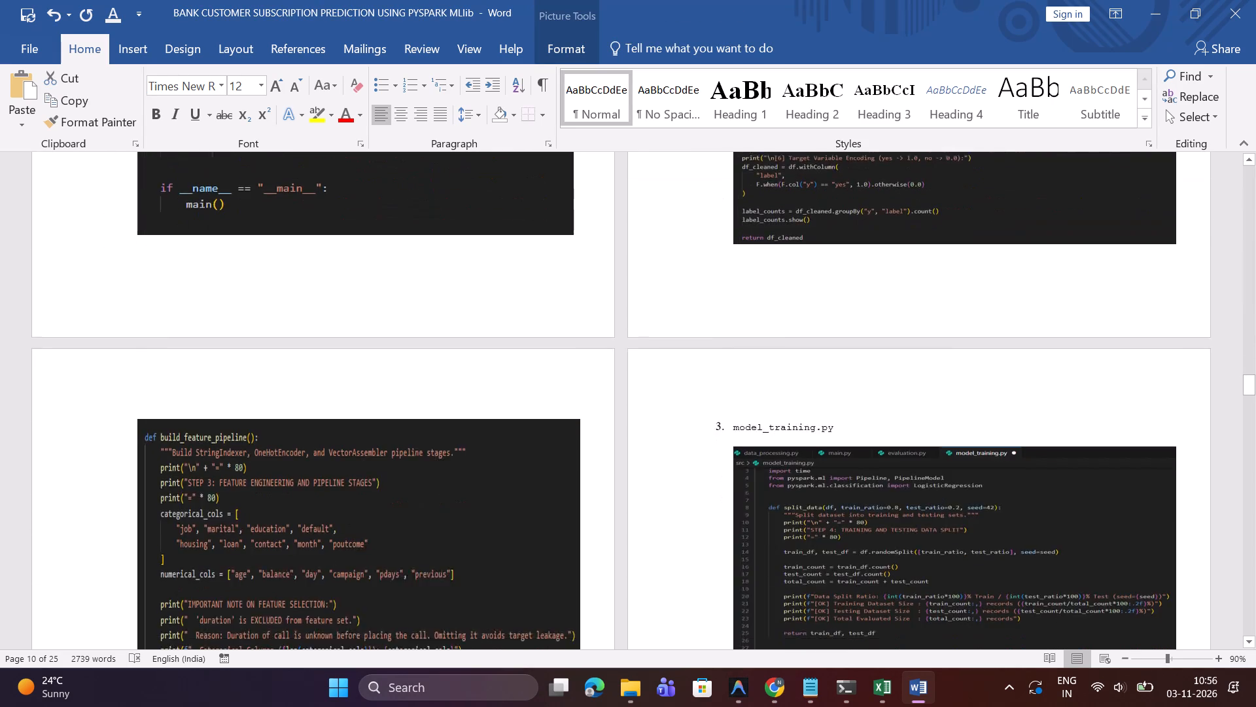
scroll(182, 395, "down", 3)
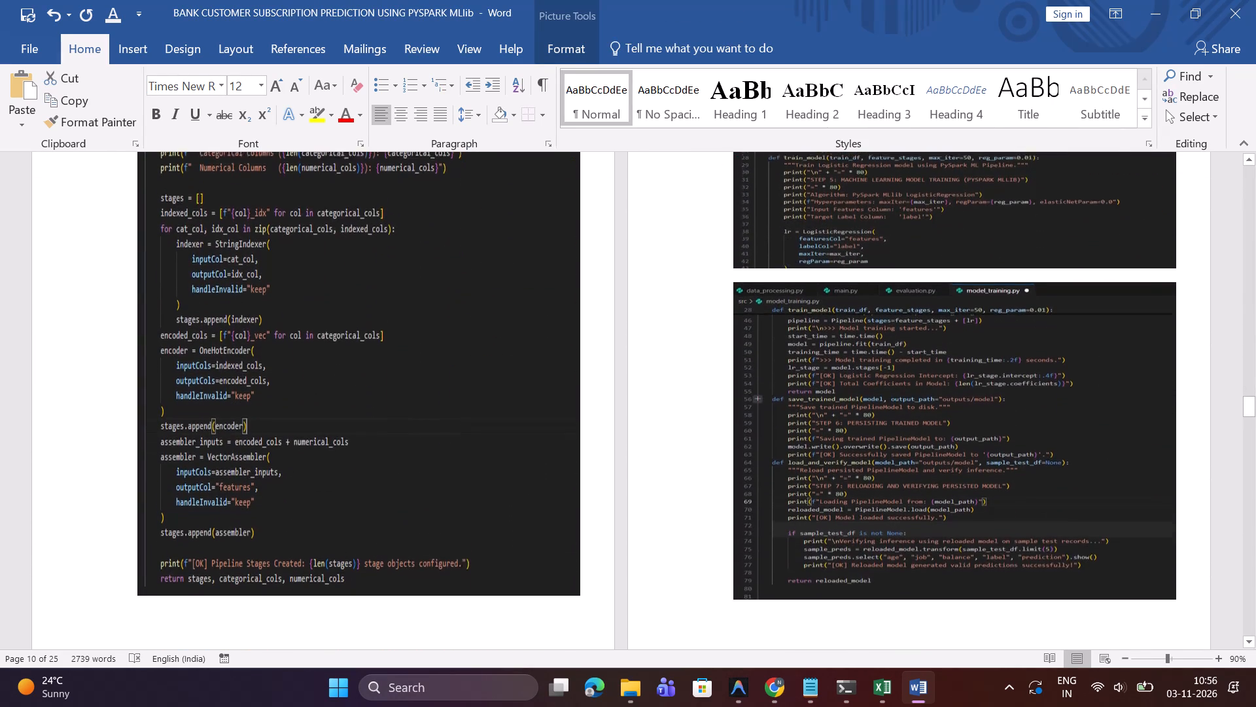
scroll(182, 395, "down", 3)
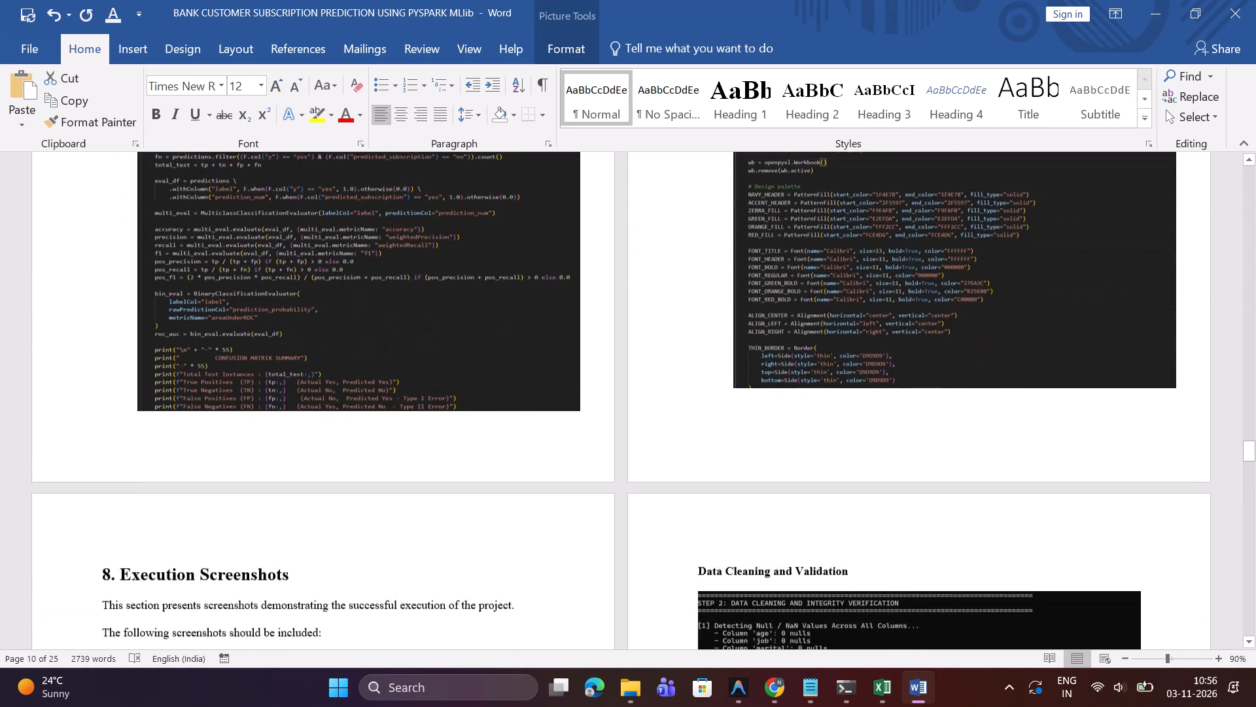
scroll(182, 395, "down", 3)
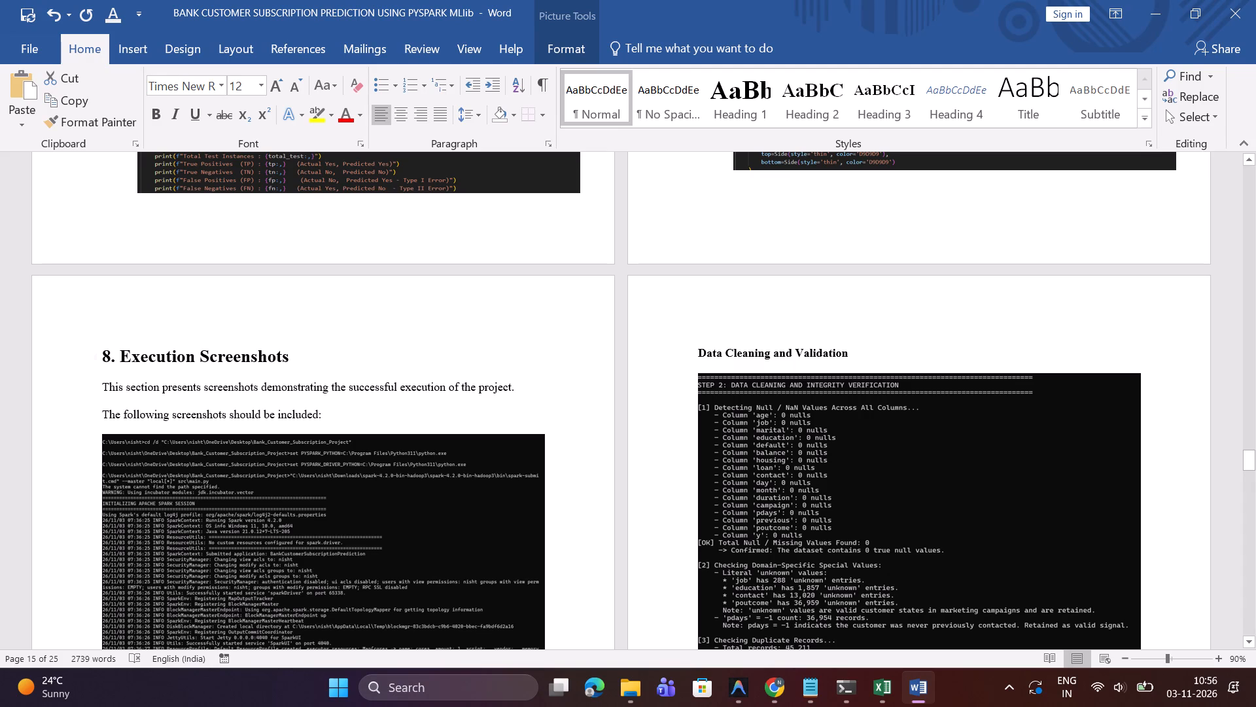
left_click_drag(345, 415, 99, 411)
key("BackSpace")
Increase the height of the Dataset Loading screenshot so the Data Cleaning and Validation heading moves off its page.
scroll(99, 411, "down", 3)
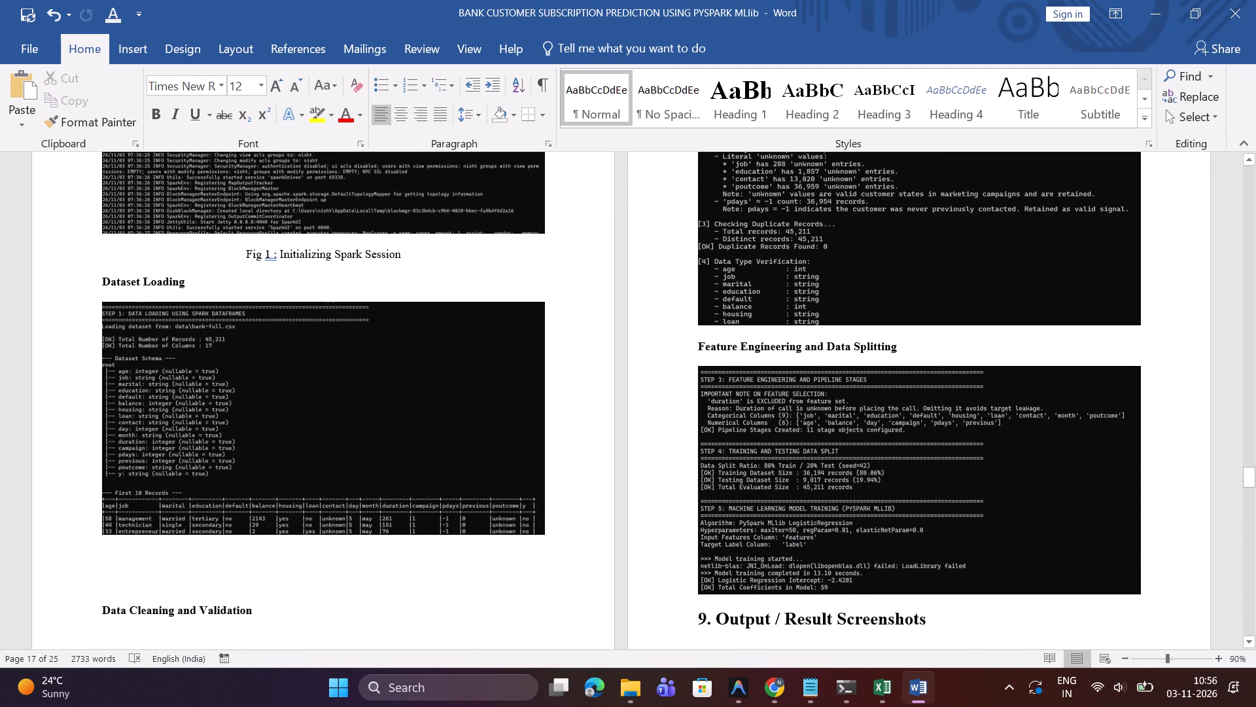
scroll(99, 411, "up", 1)
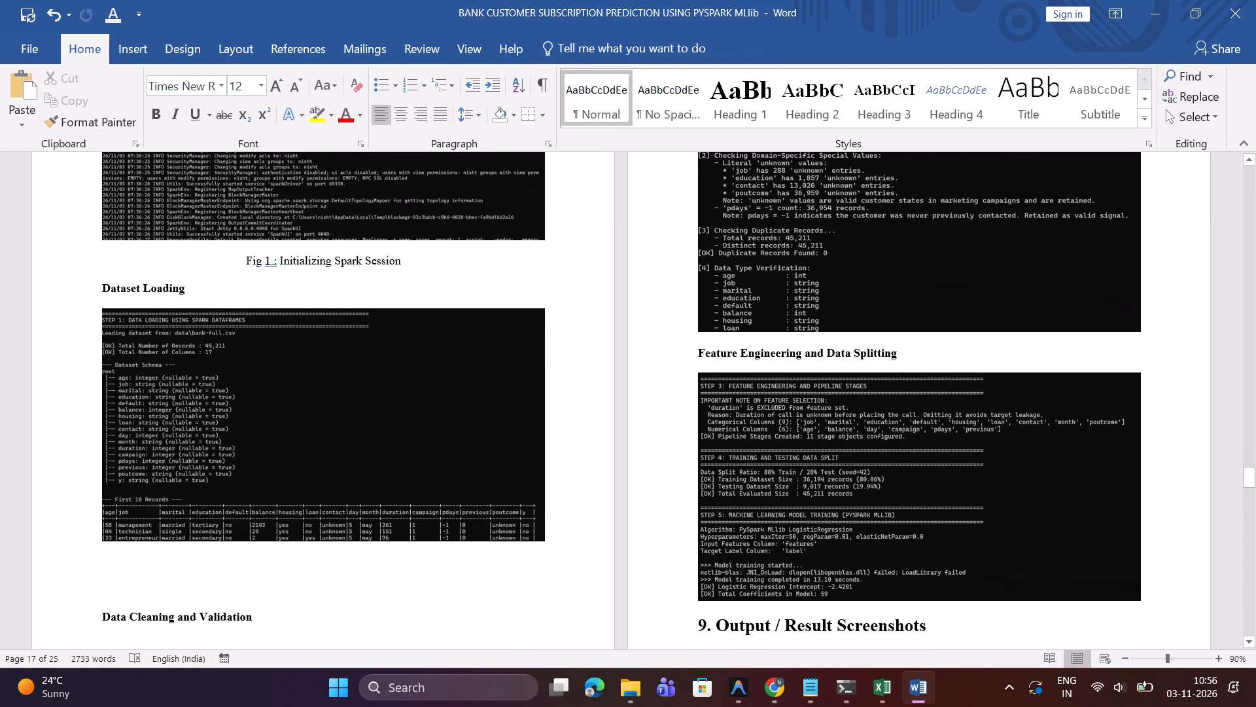
left_click(303, 471)
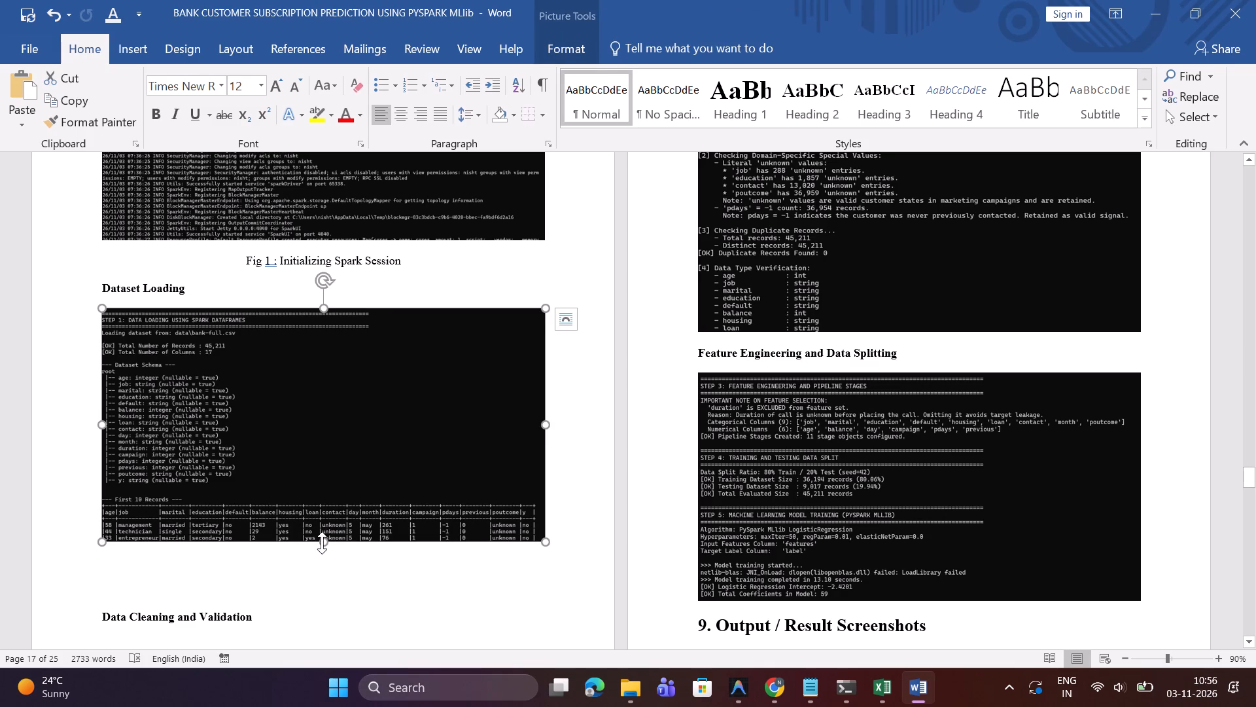
left_click_drag(322, 543, 324, 595)
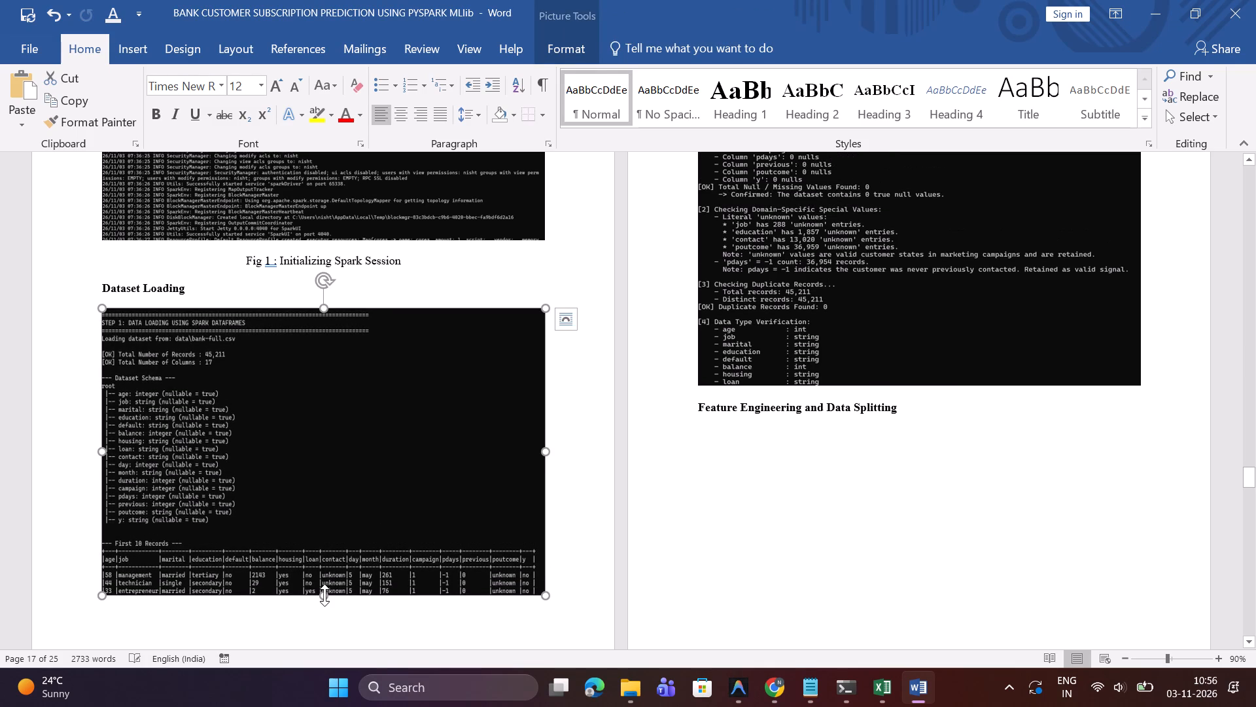
Slightly reduce the height of the Data Cleaning and Validation screenshot so the Feature Engineering and Data Splitting screenshot fits below it.
scroll(324, 595, "up", 1)
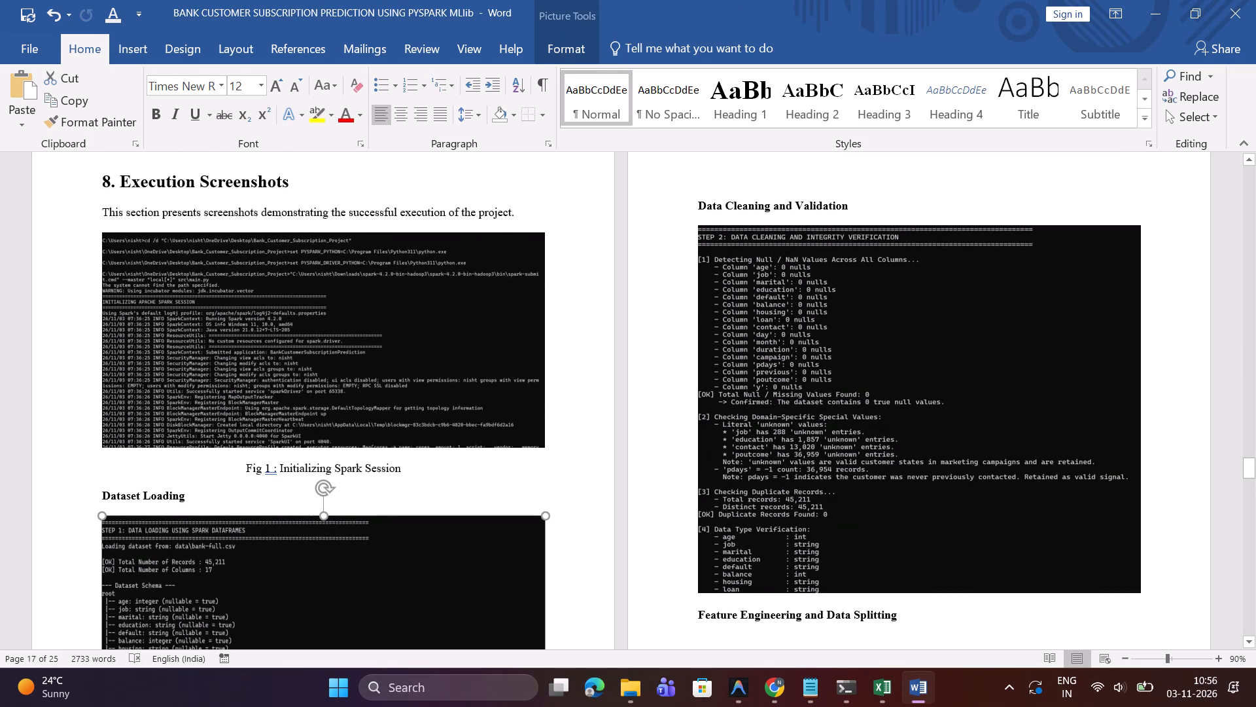
left_click(930, 514)
left_click_drag(921, 591, 920, 568)
scroll(920, 568, "down", 2)
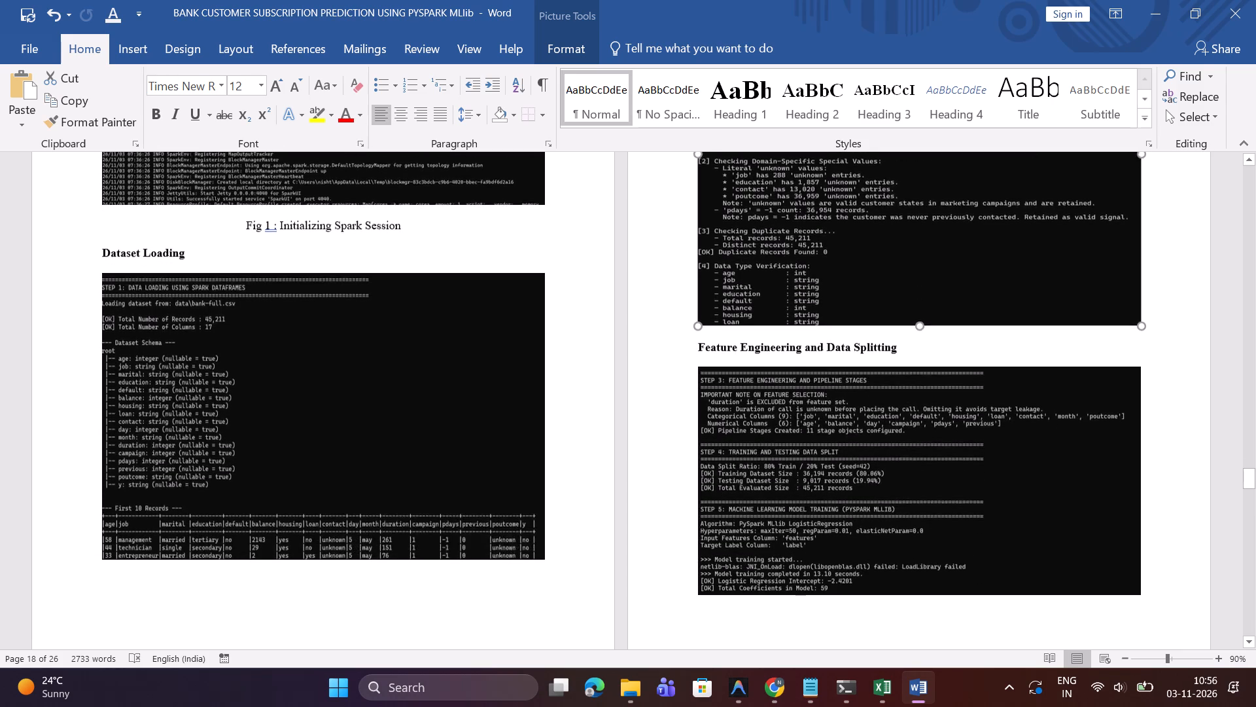
Delete the caption "Fig 1 : Initializing Spark Session" below the first execution screenshot.
scroll(920, 568, "down", 2)
scroll(920, 568, "up", 2)
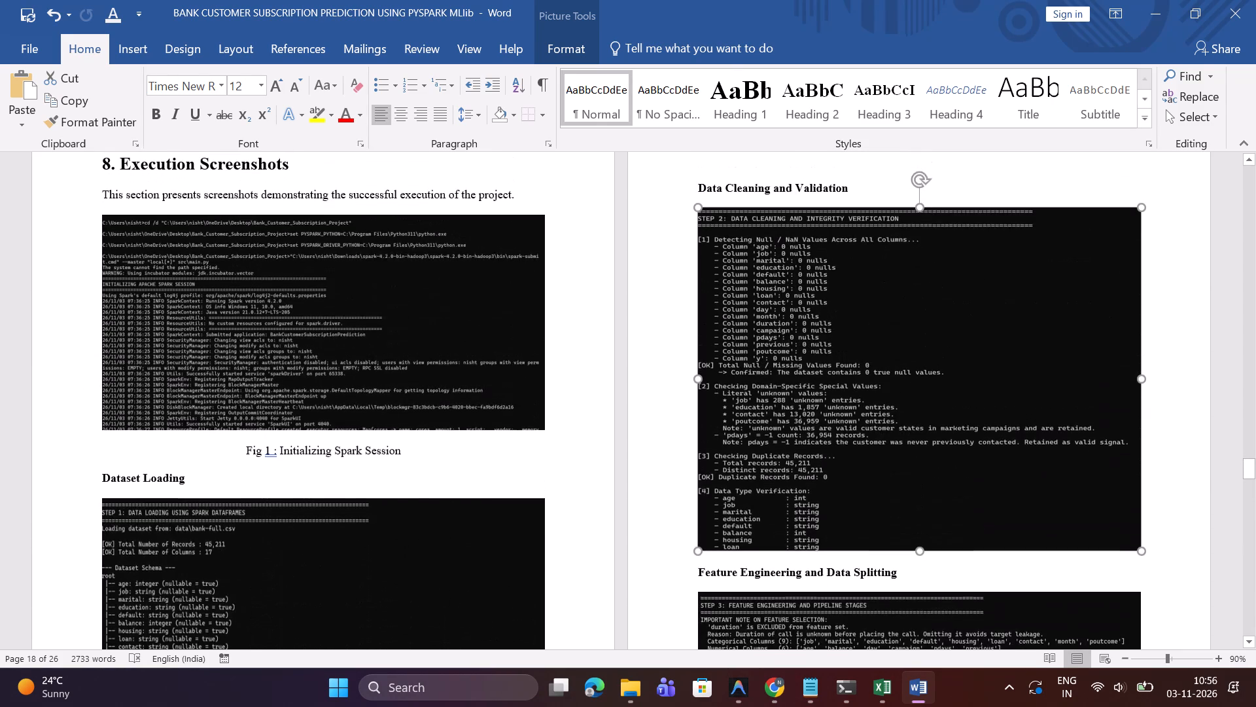
left_click(432, 453)
key("BackSpace")
key("BackSpace")
key("BackSpace")
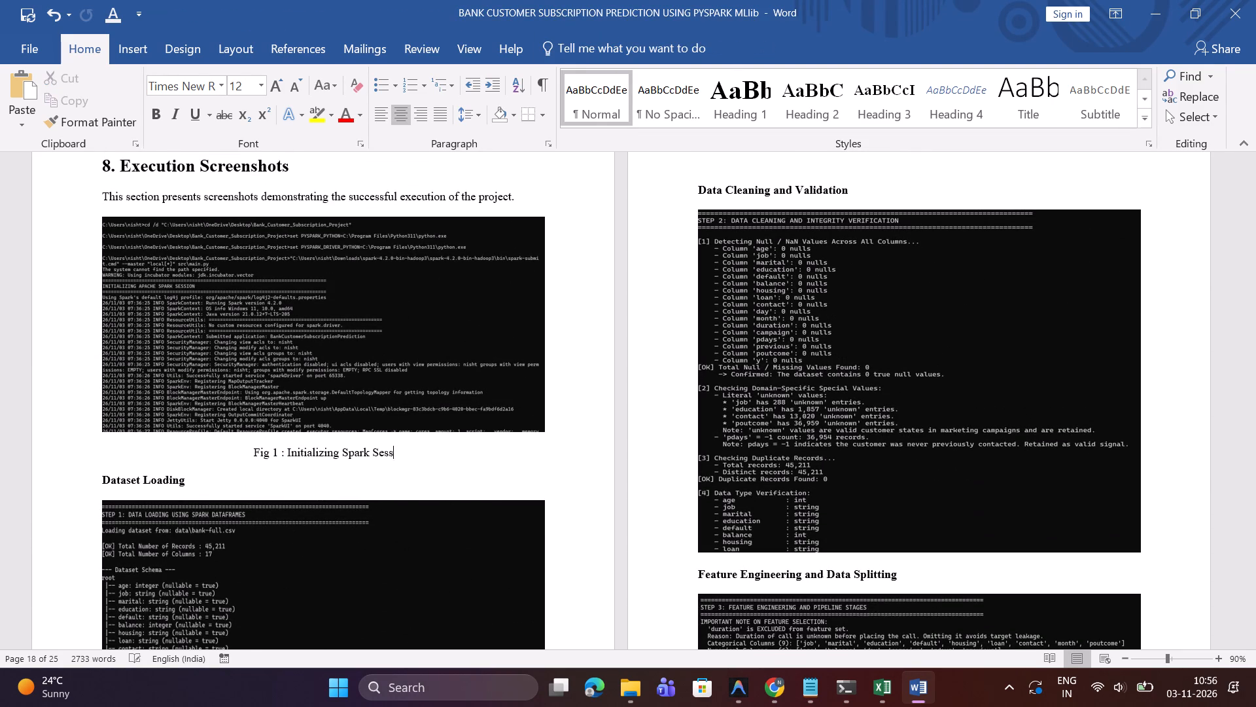
key("BackSpace")
key("BackSpace")
key("BackSpace")
key("BackSpace")
key("BackSpace")
key("BackSpace")
key("BackSpace")
key("BackSpace")
key("BackSpace")
key("BackSpace")
key("BackSpace")
key("BackSpace")
key("BackSpace")
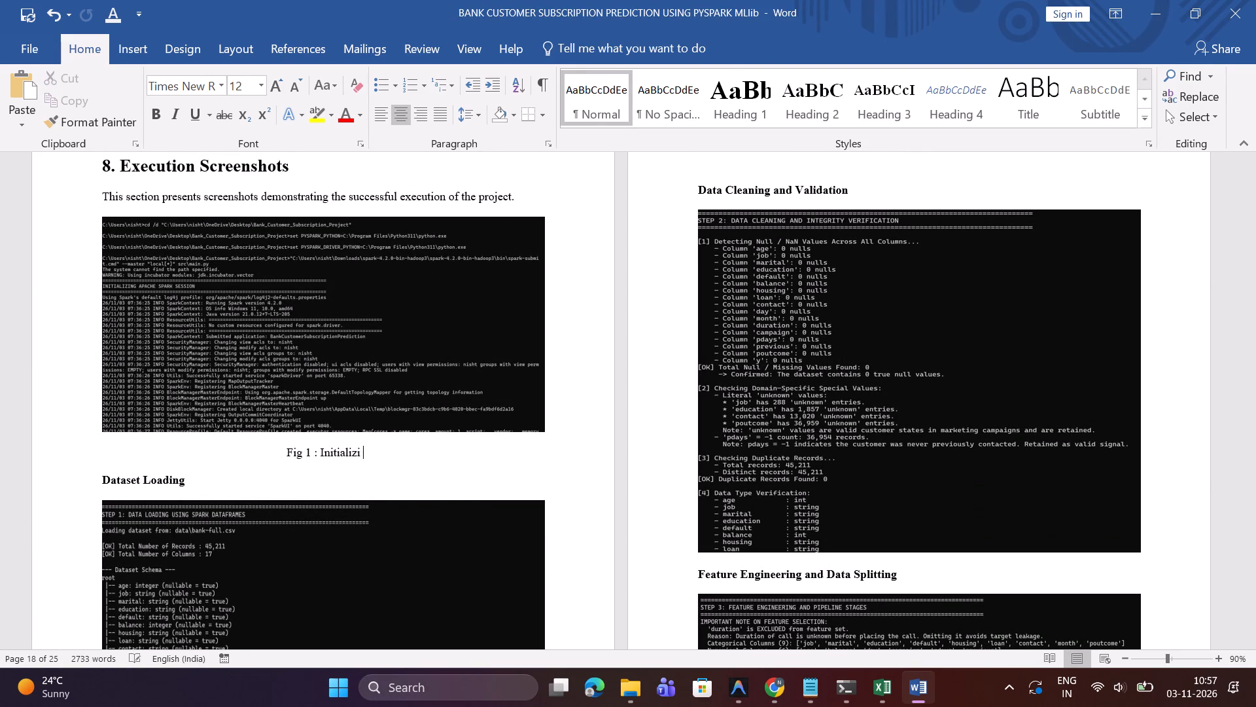
key("BackSpace")
key("BackSpace")
key("BackSpace")
key("BackSpace")
key("BackSpace")
key("BackSpace")
key("BackSpace")
key("BackSpace")
key("BackSpace")
key("BackSpace")
key("BackSpace")
key("BackSpace")
key("BackSpace")
key("BackSpace")
key("BackSpace")
key("BackSpace")
key("BackSpace")
key("BackSpace")
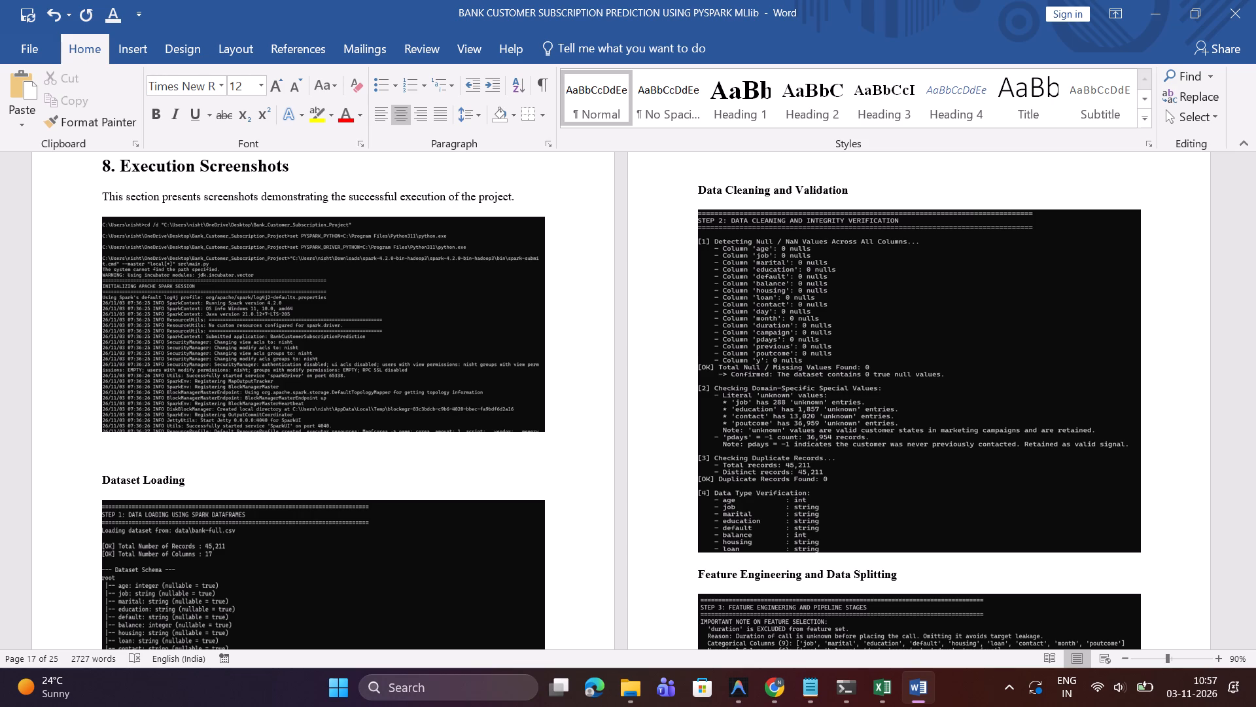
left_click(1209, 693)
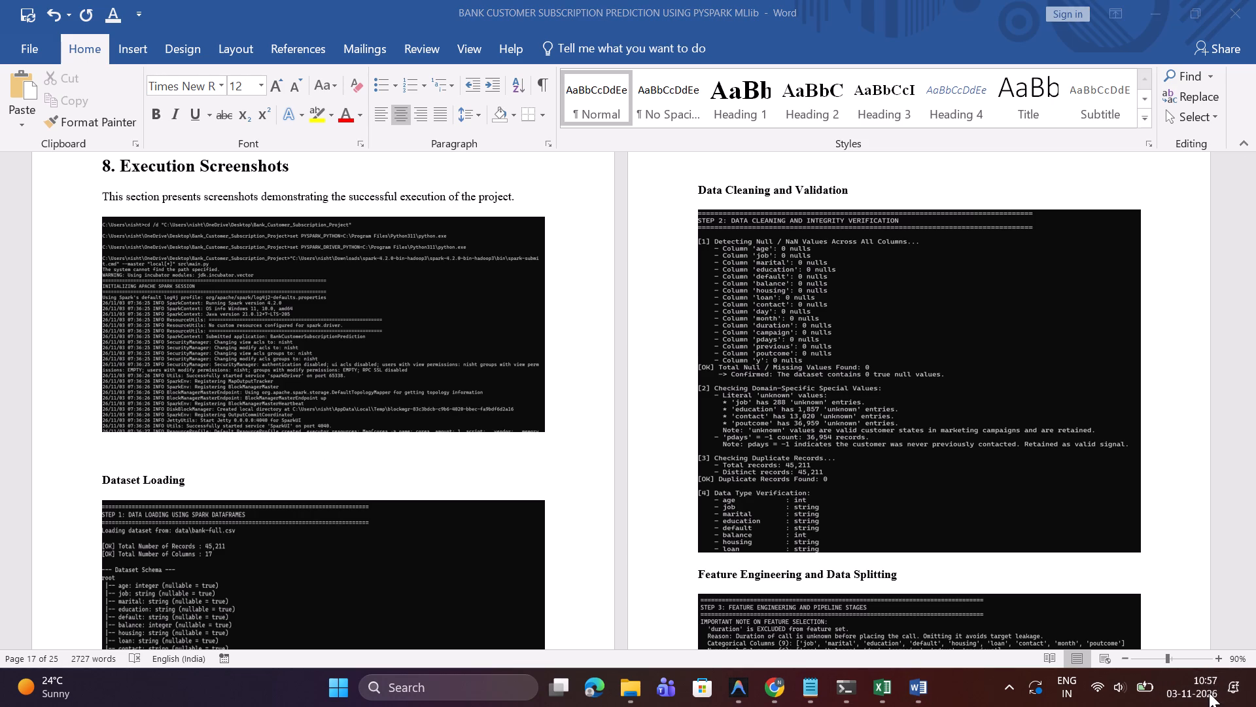
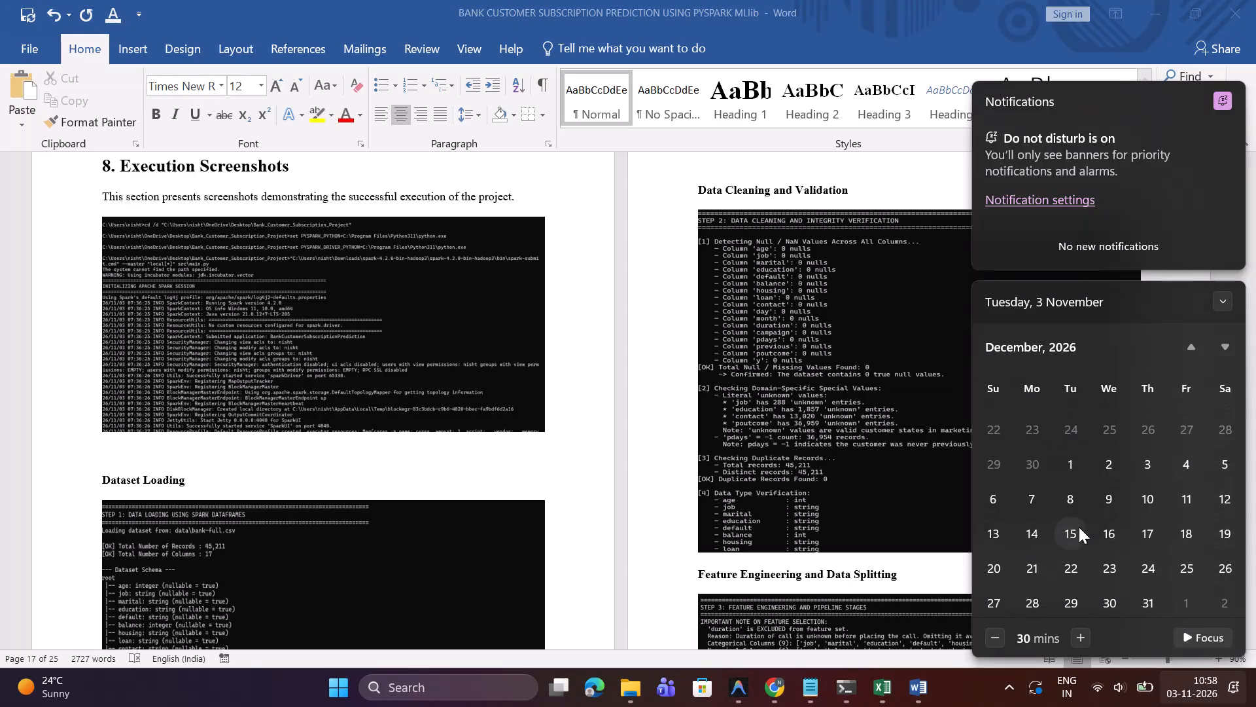
Apply all borders to the evaluation metrics table under Model Performance in the Result Analysis section.
left_click(633, 531)
scroll(633, 531, "down", 7)
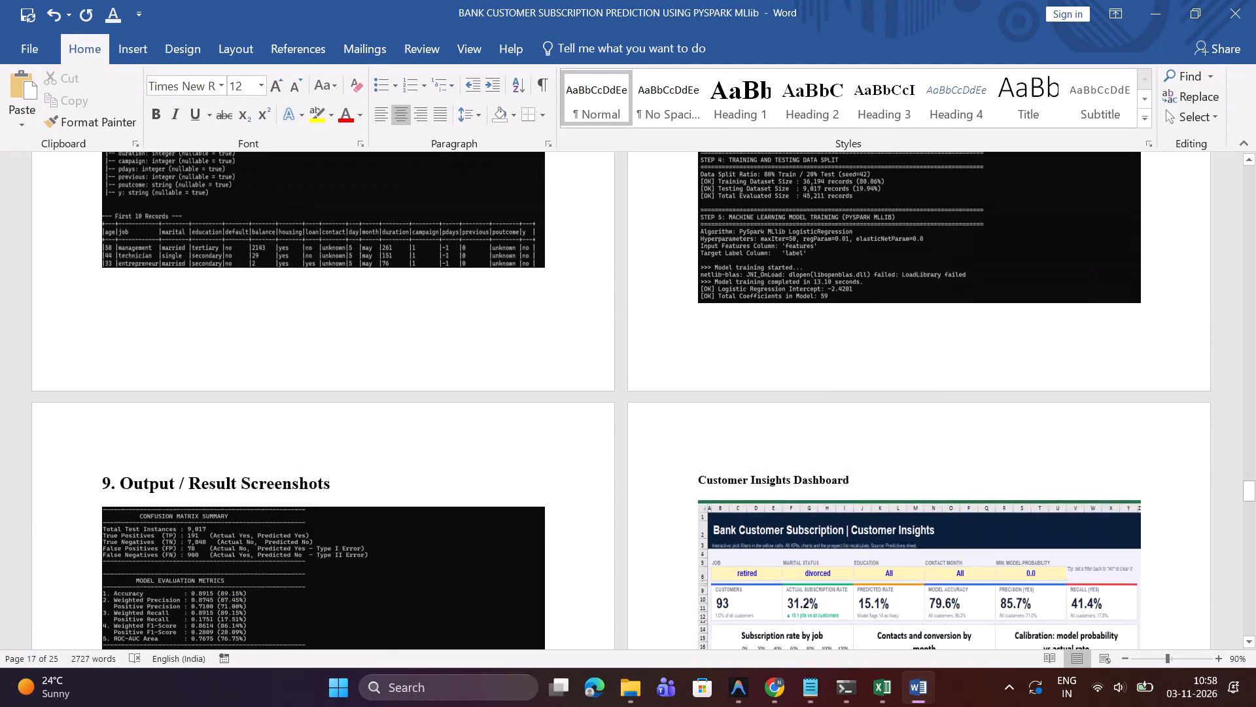
scroll(633, 531, "down", 1)
scroll(633, 531, "up", 1)
scroll(633, 531, "down", 1)
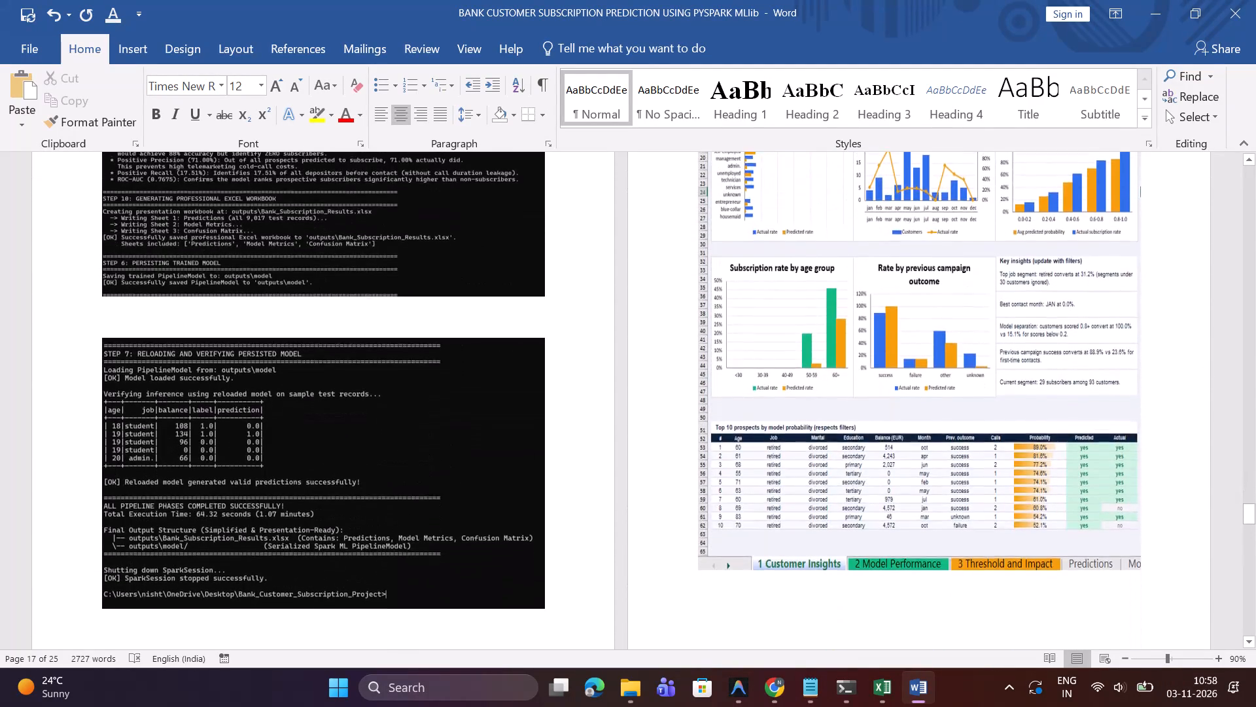
scroll(633, 531, "down", 4)
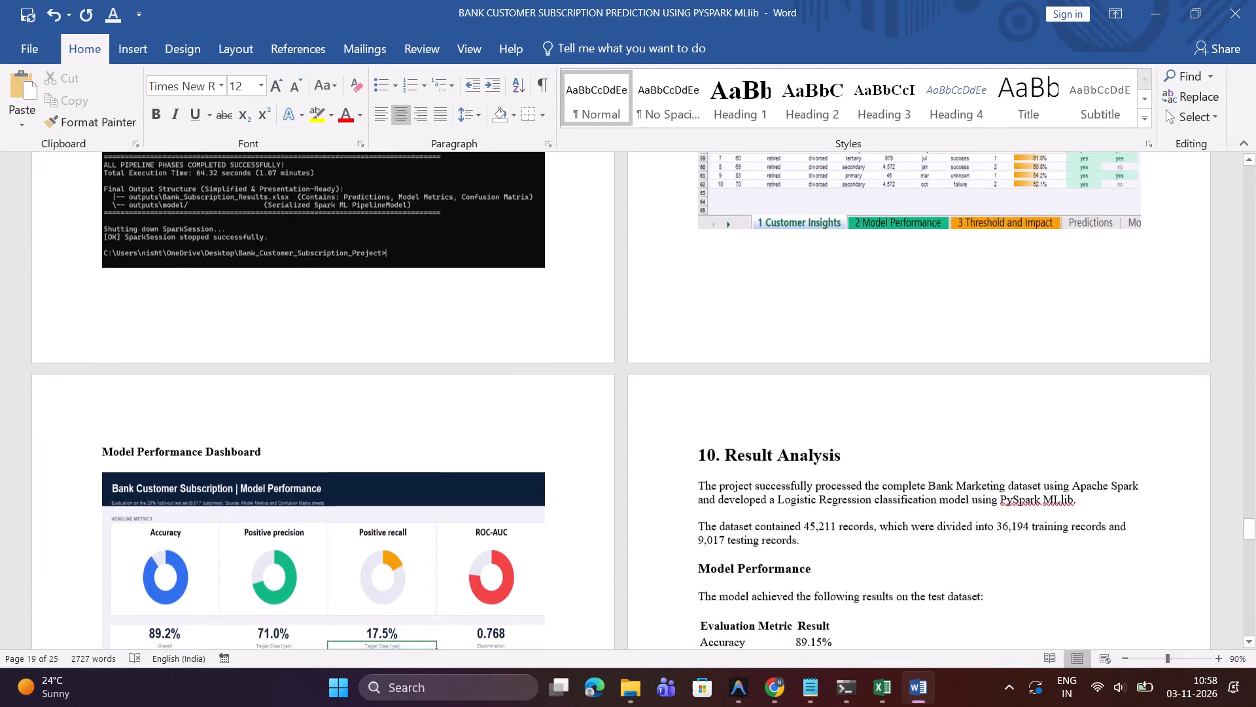
scroll(633, 531, "down", 2)
scroll(633, 531, "up", 1)
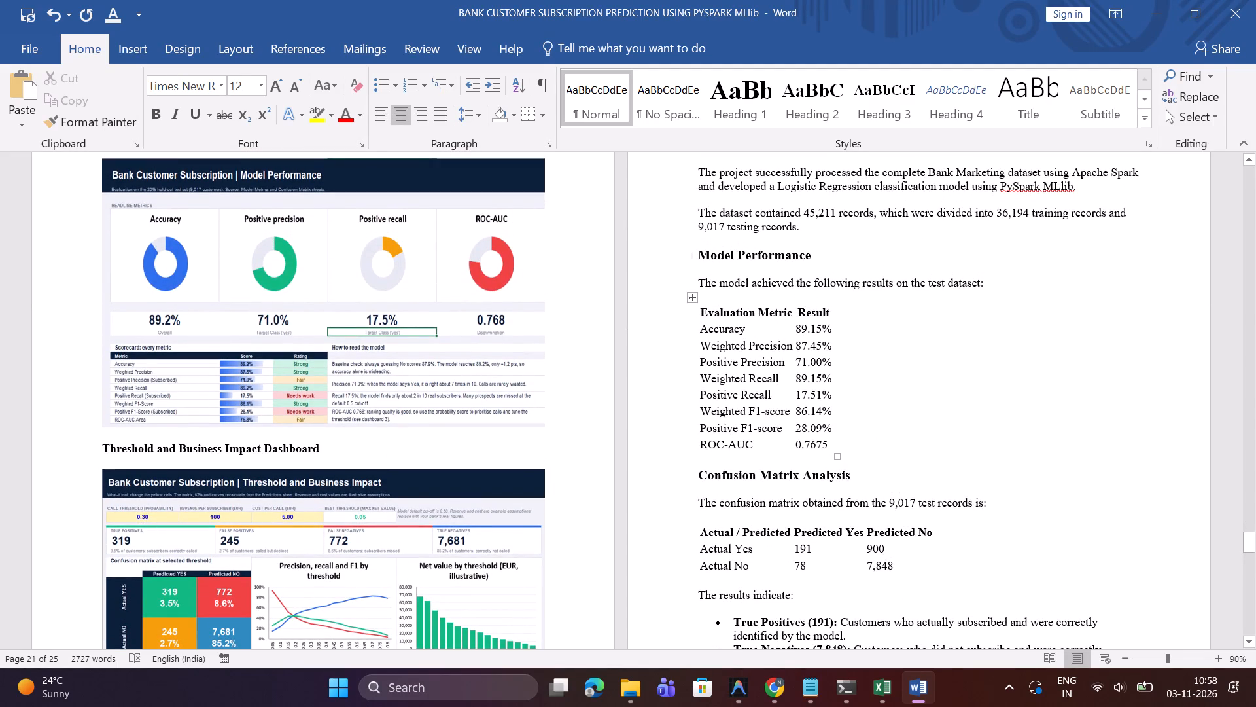
left_click(693, 297)
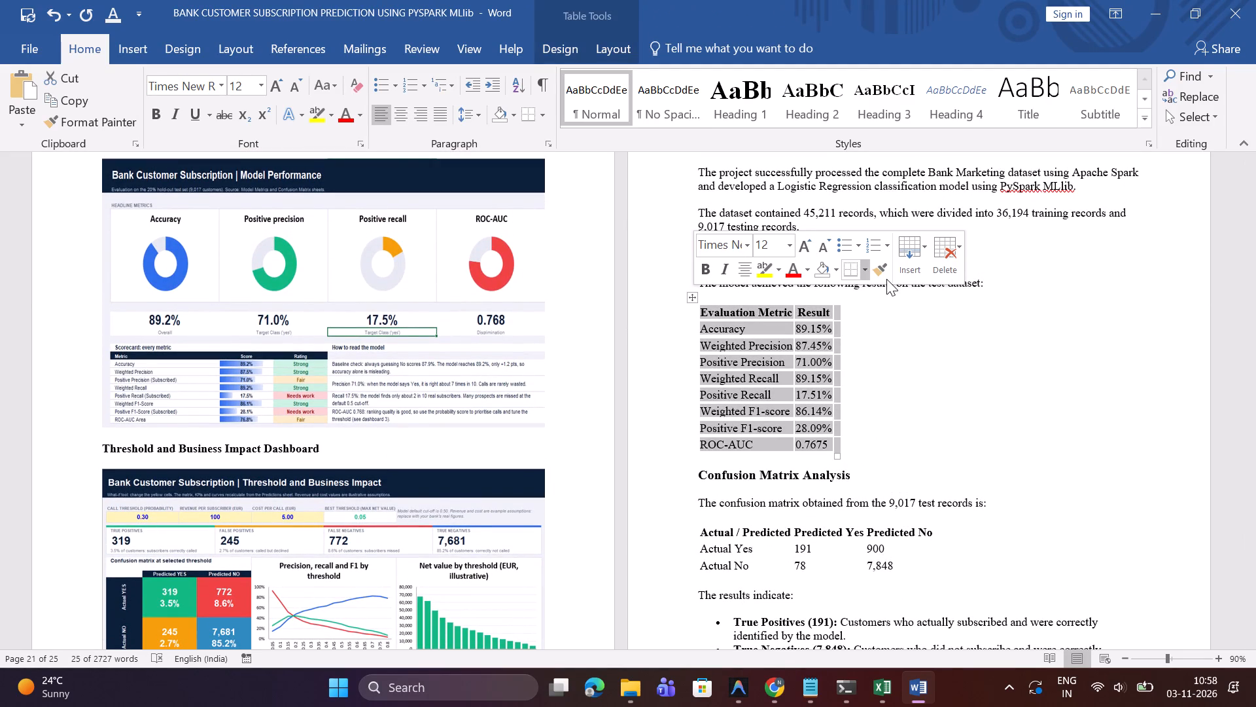
left_click(865, 275)
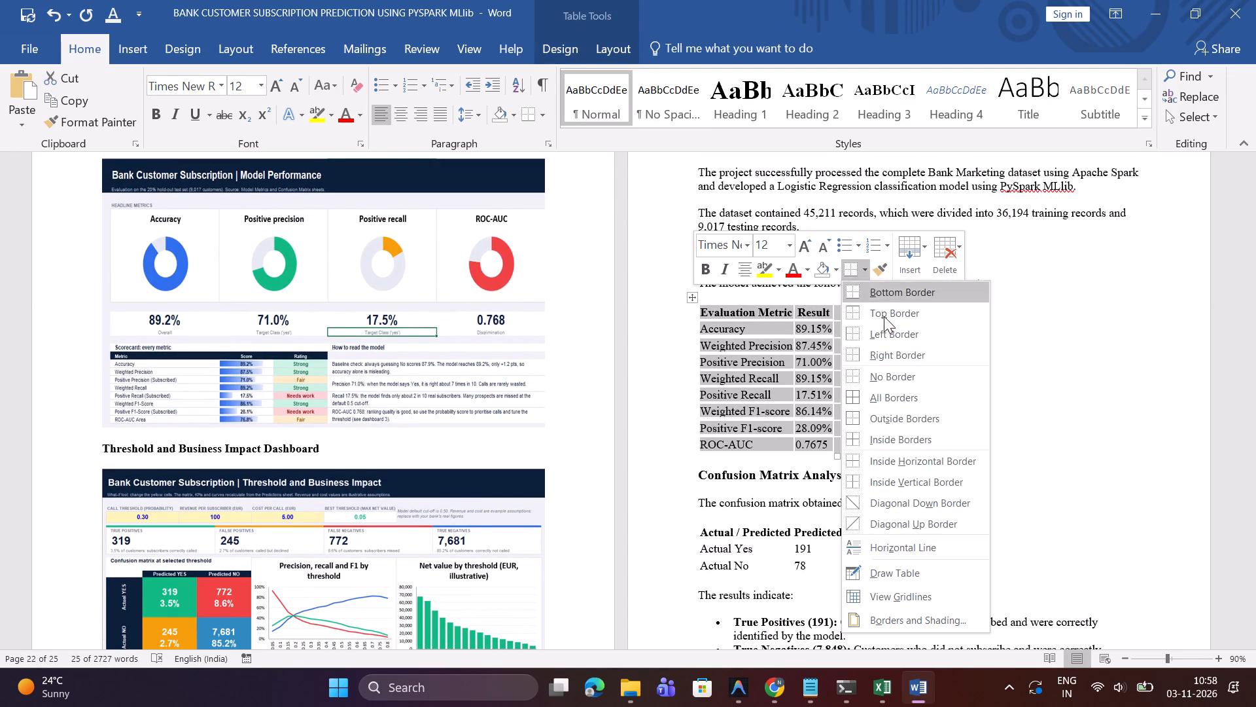
left_click(914, 397)
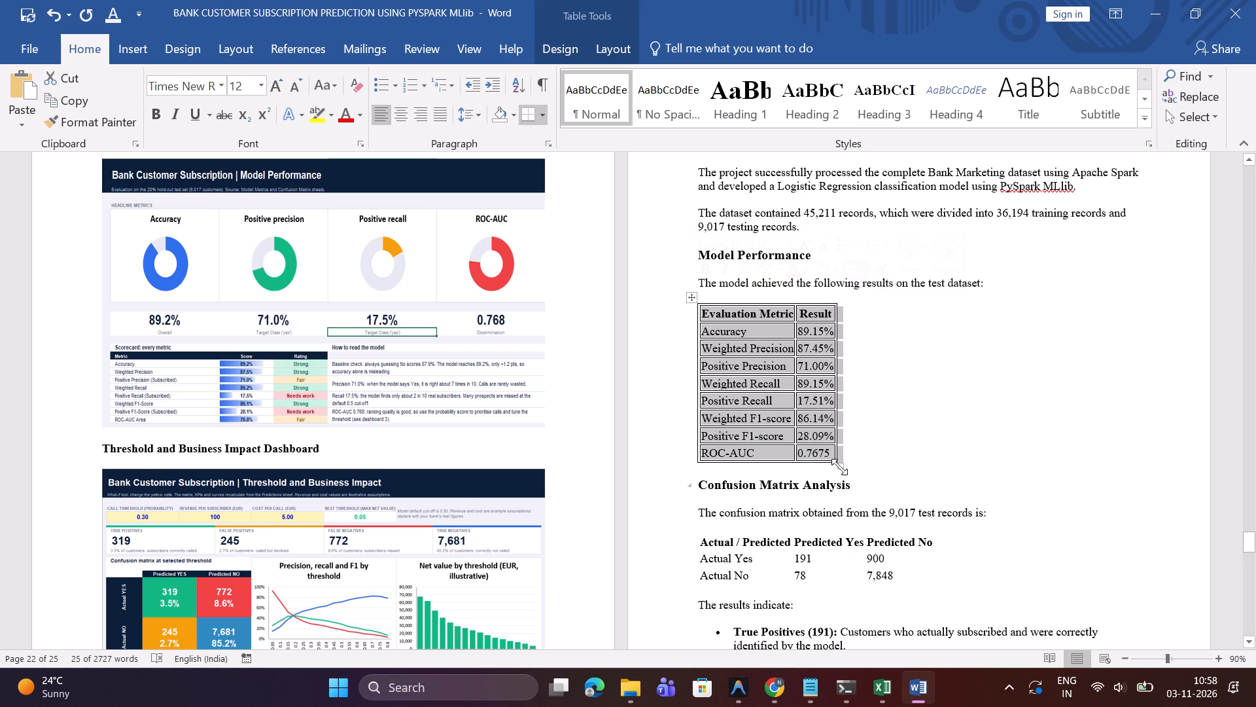
Enlarge the evaluation metrics table so it spans most of the text width with taller rows.
left_click_drag(839, 467, 1038, 505)
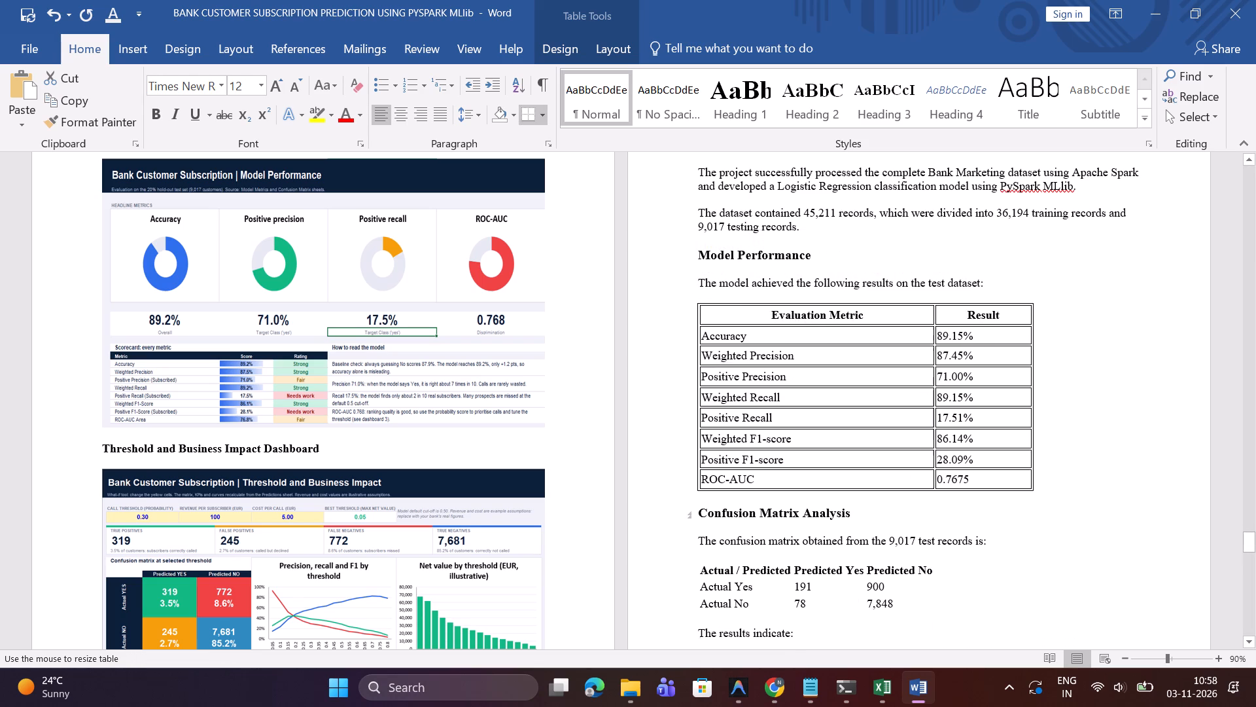
left_click_drag(1038, 505, 1060, 540)
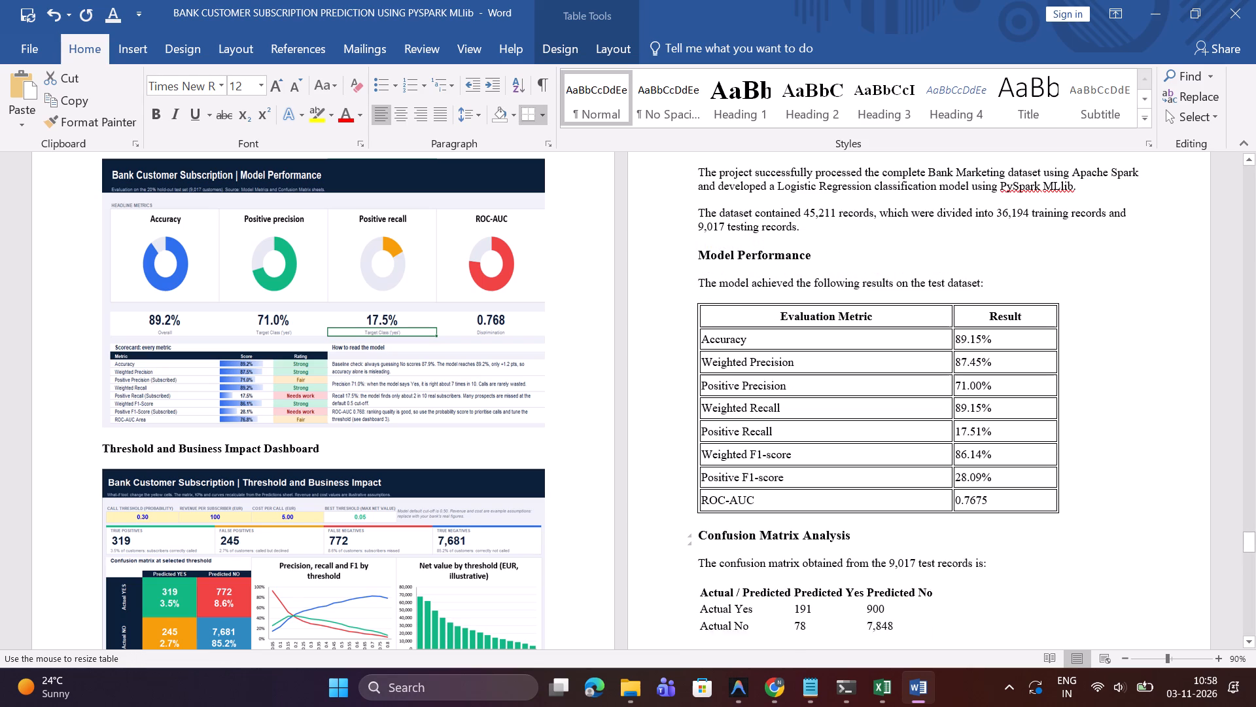
left_click_drag(1060, 540, 1099, 517)
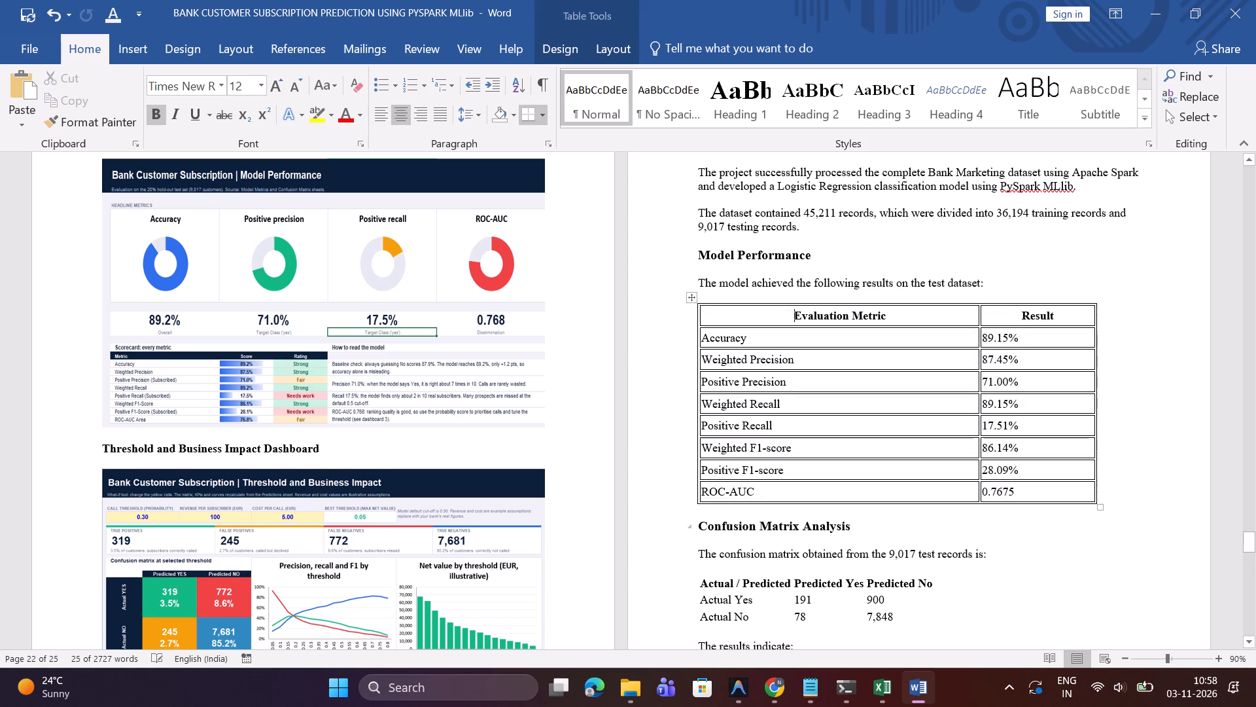
Enlarge the confusion matrix table under Confusion Matrix Analysis to about the same width as the metrics table.
scroll(1099, 517, "down", 2)
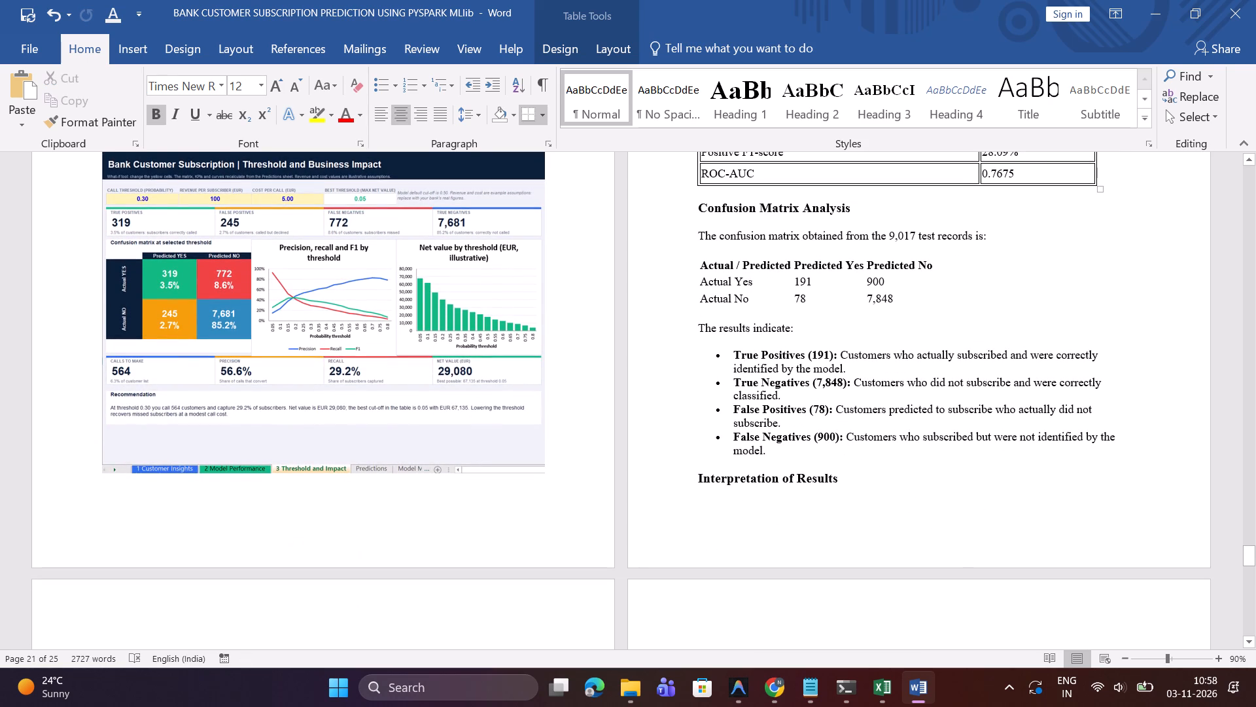
left_click(702, 277)
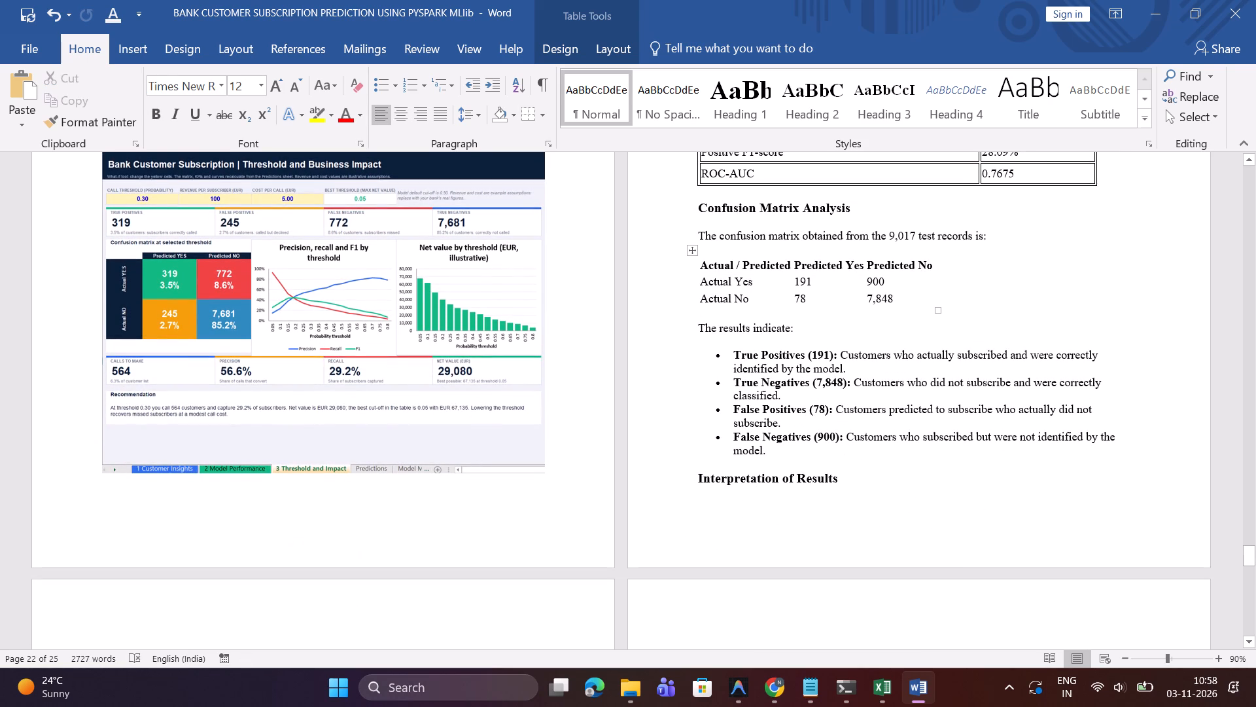
left_click(688, 249)
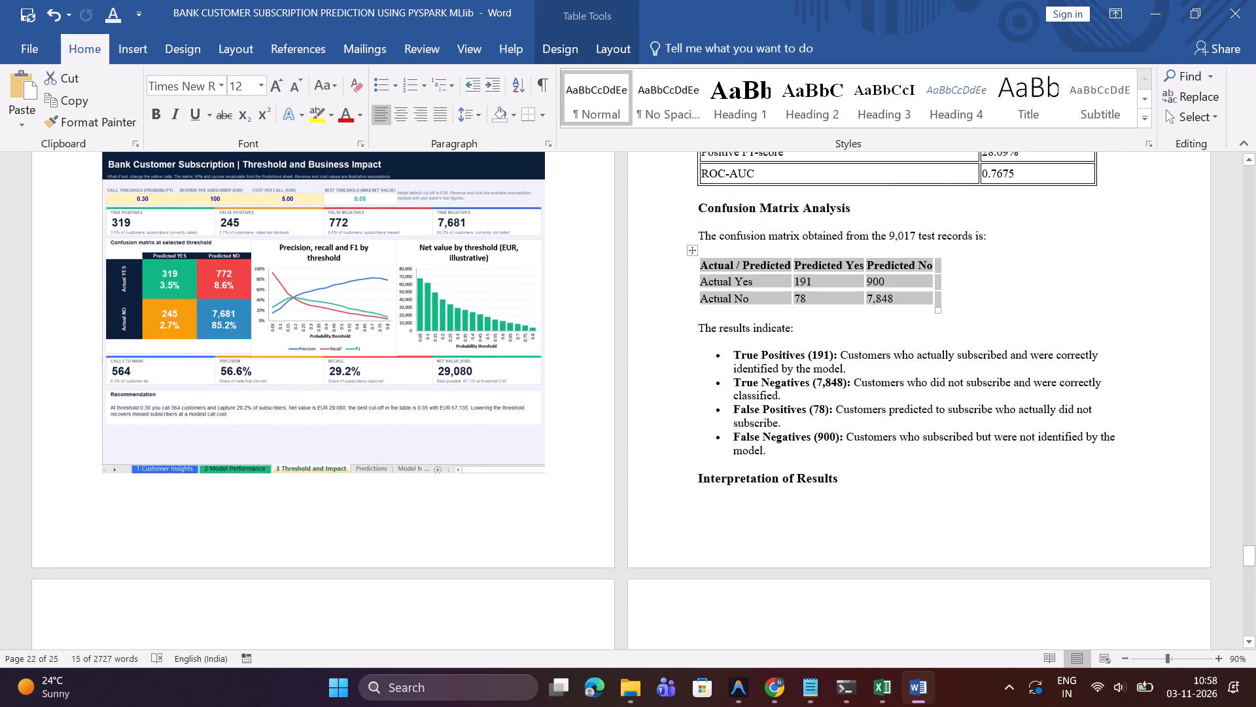
left_click_drag(938, 314, 1062, 347)
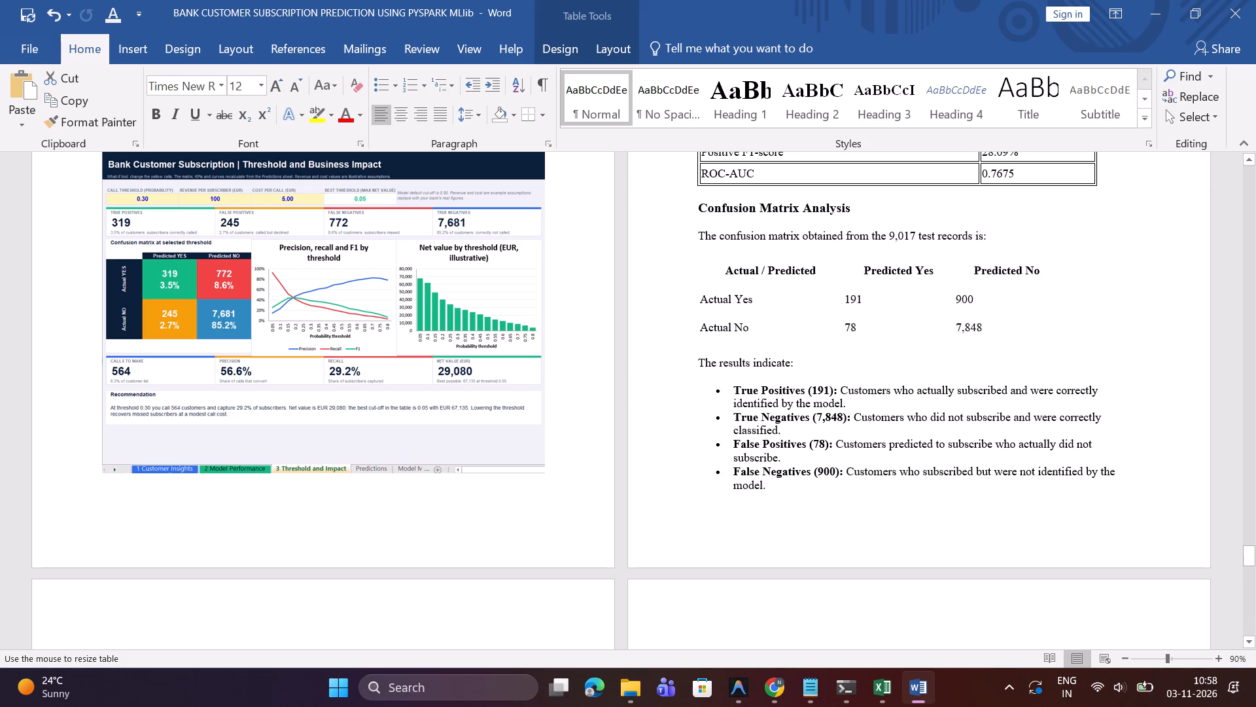
left_click_drag(1062, 347, 1098, 351)
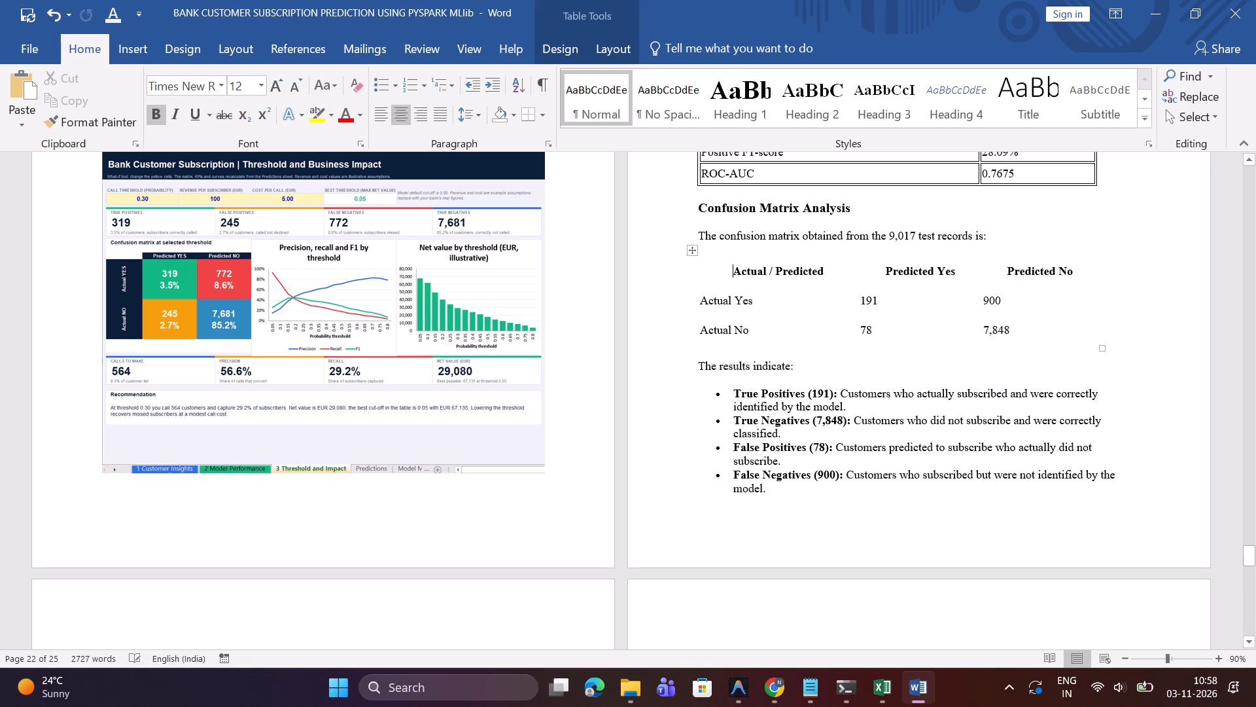
Apply all borders to the confusion matrix table.
right_click(695, 247)
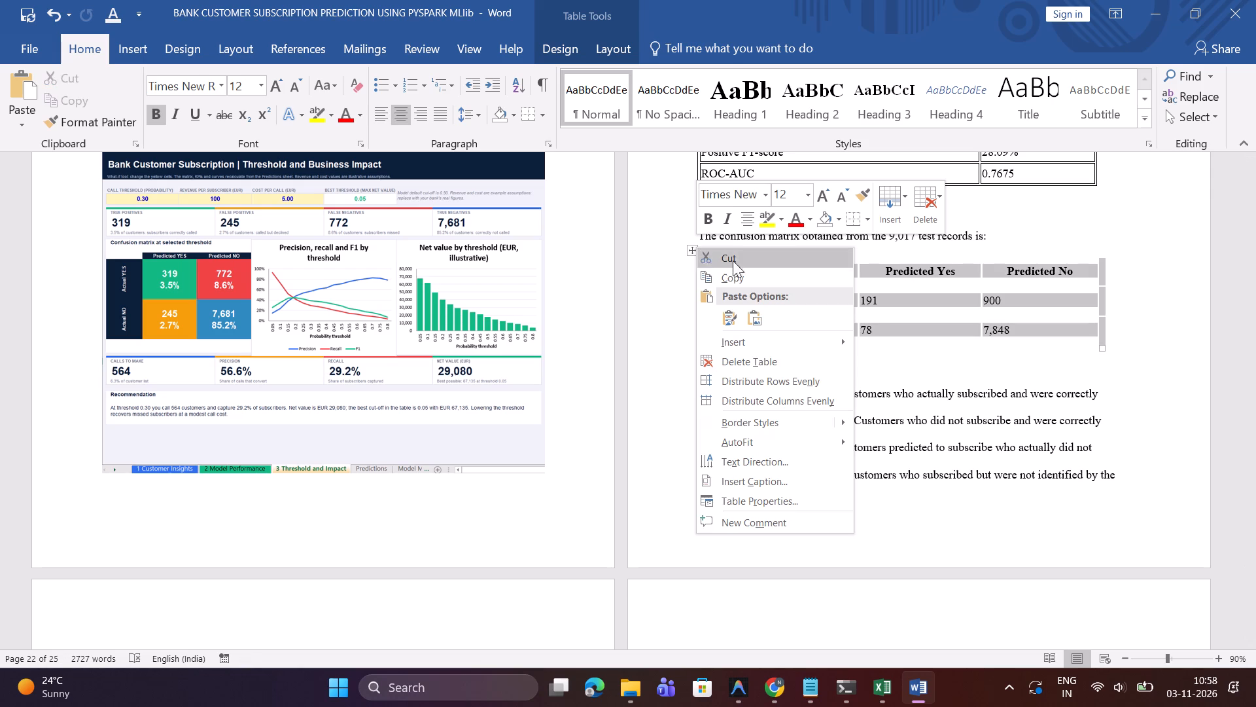
left_click(865, 219)
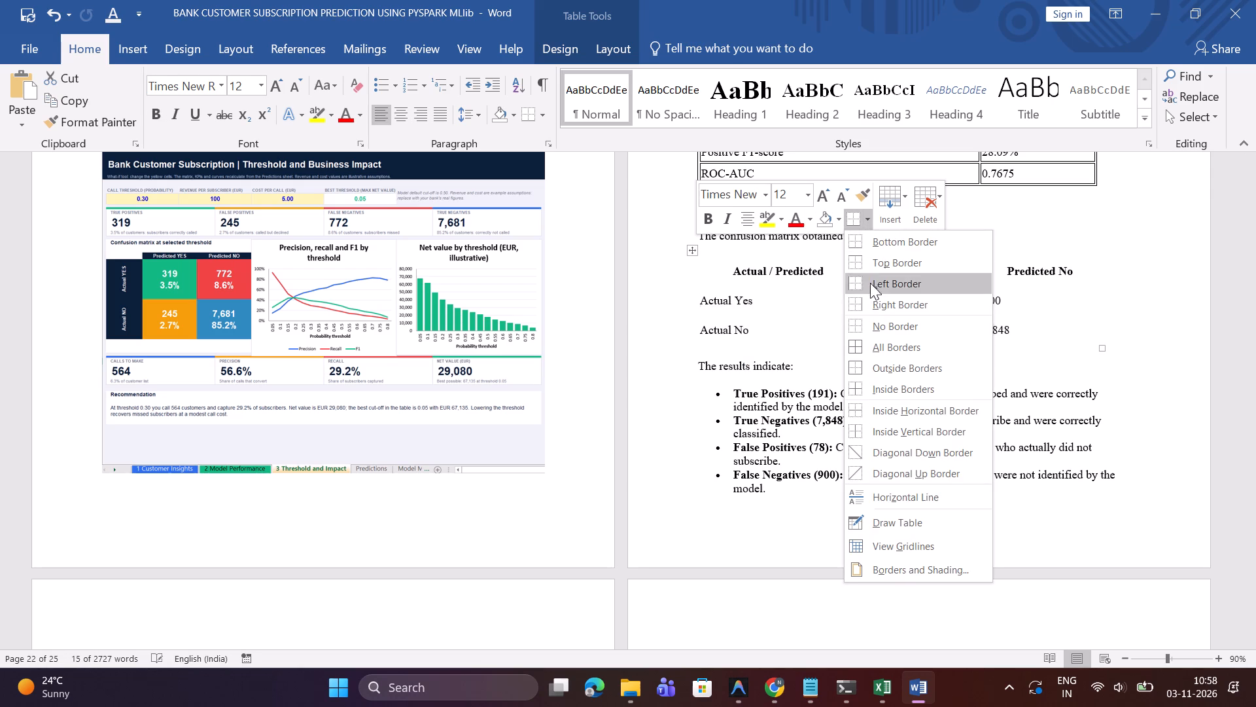
left_click(891, 342)
Reduce the confusion matrix table's height slightly so the False Negatives bullet fits on the same page.
scroll(891, 342, "down", 1)
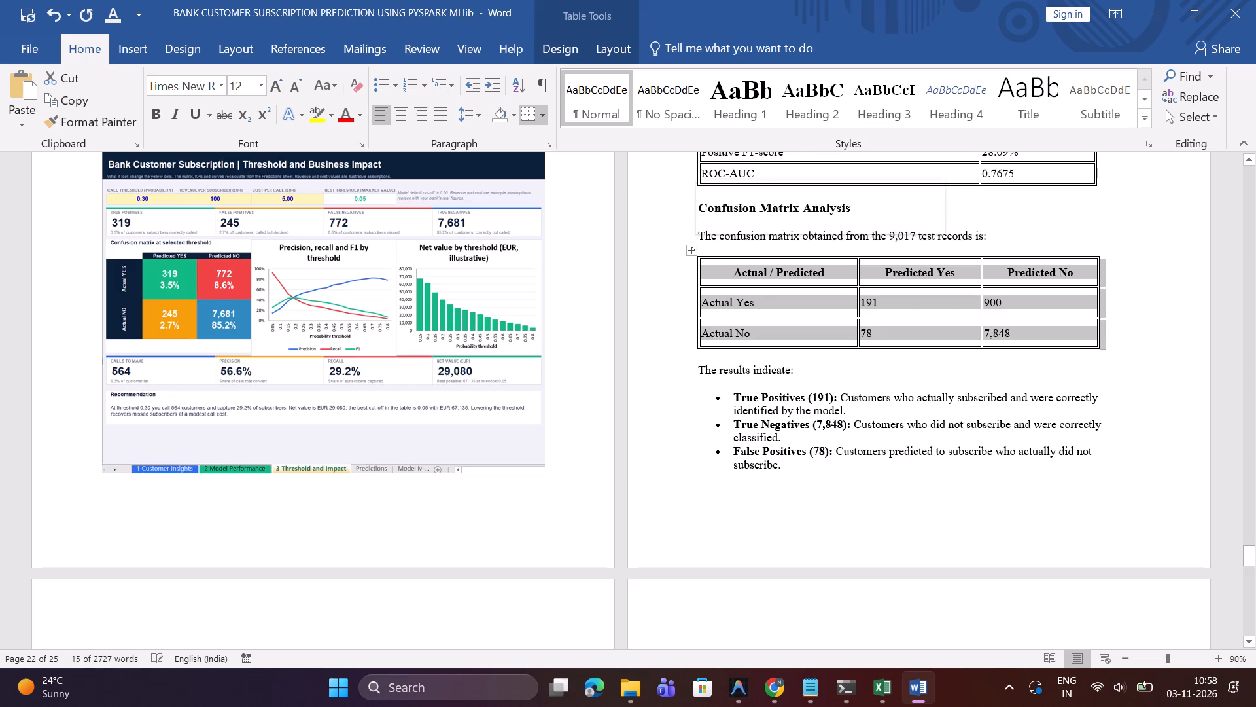
scroll(891, 342, "down", 1)
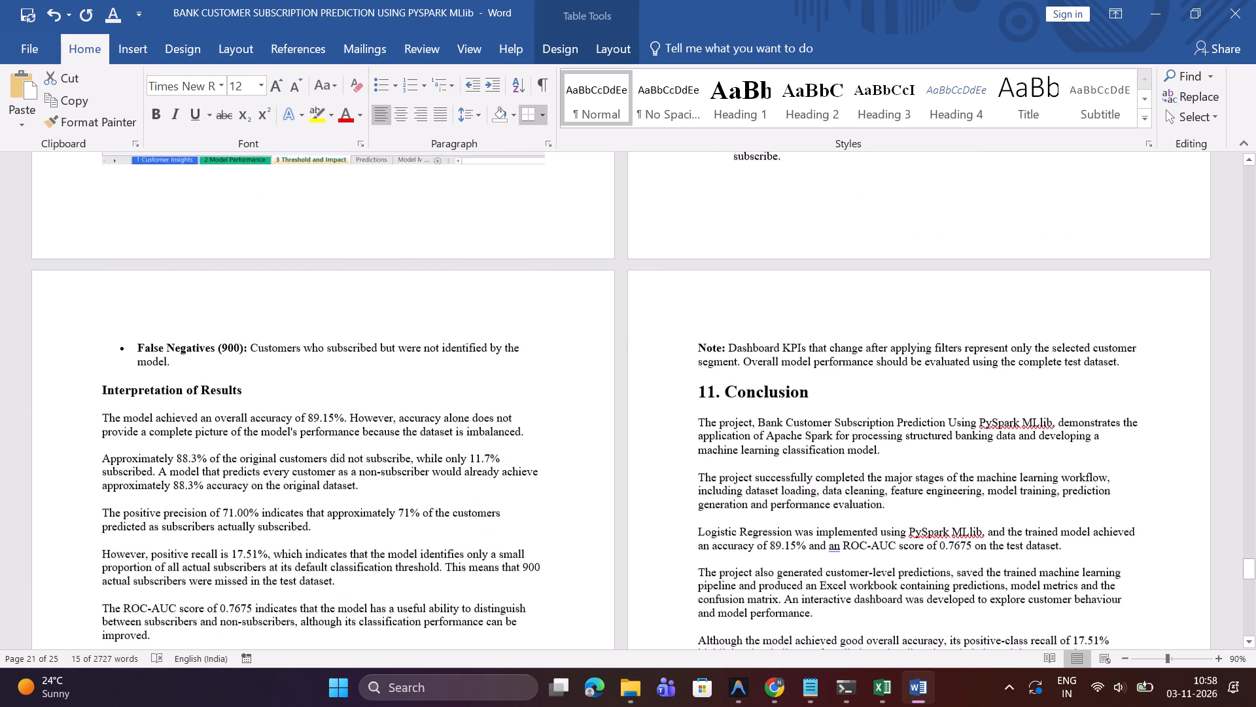
scroll(891, 342, "down", 1)
scroll(781, 240, "up", 1)
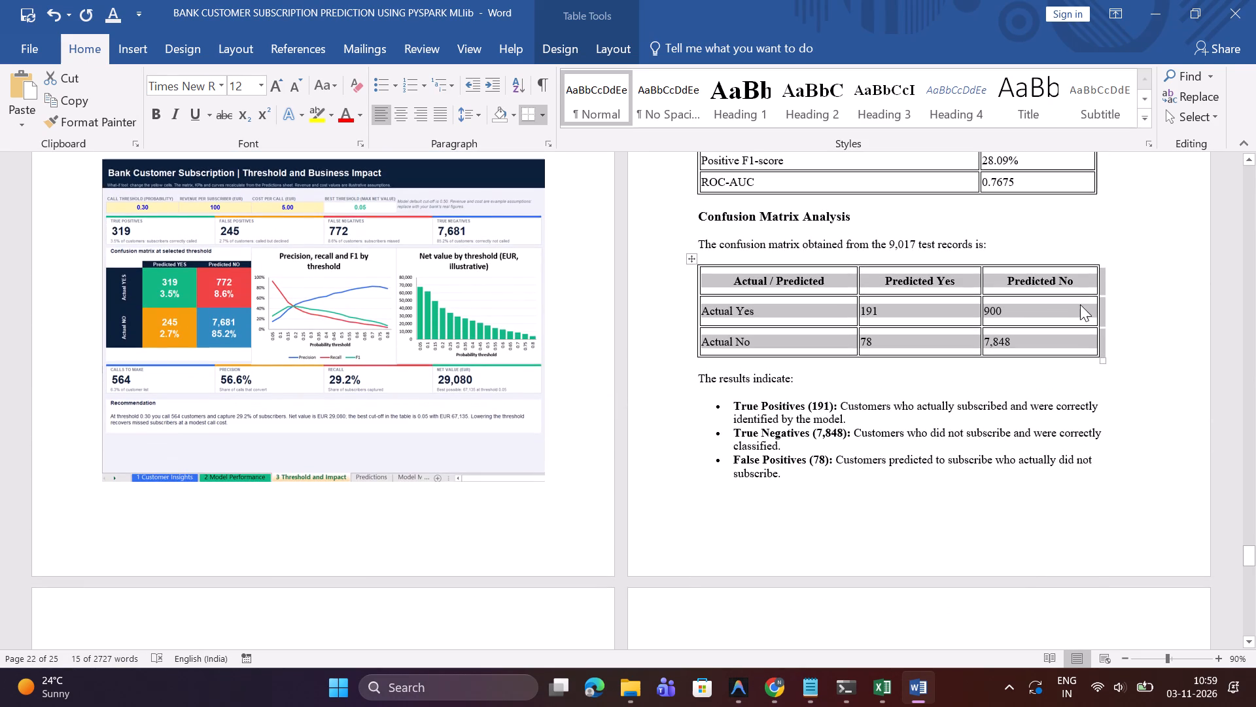
left_click_drag(1102, 359, 1102, 346)
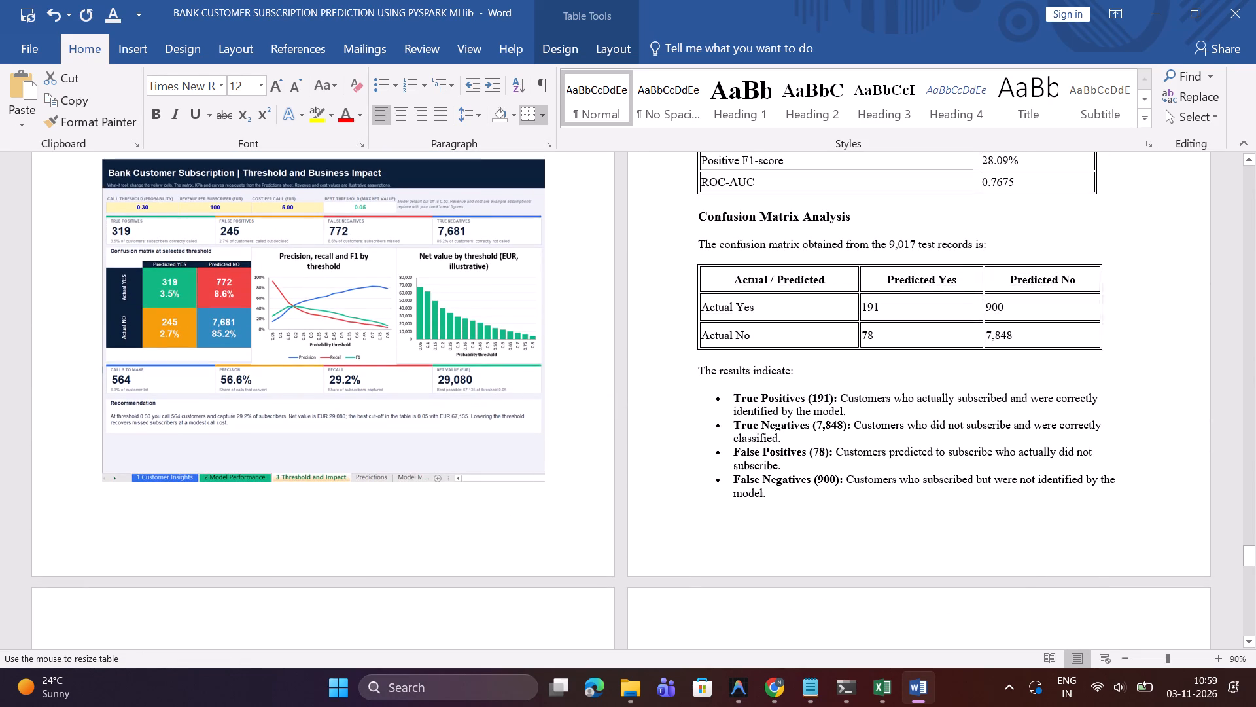
left_click_drag(1102, 346, 1102, 345)
Shorten the plagiarism checker screenshot above the References section by moving its bottom edge up.
scroll(1102, 345, "down", 3)
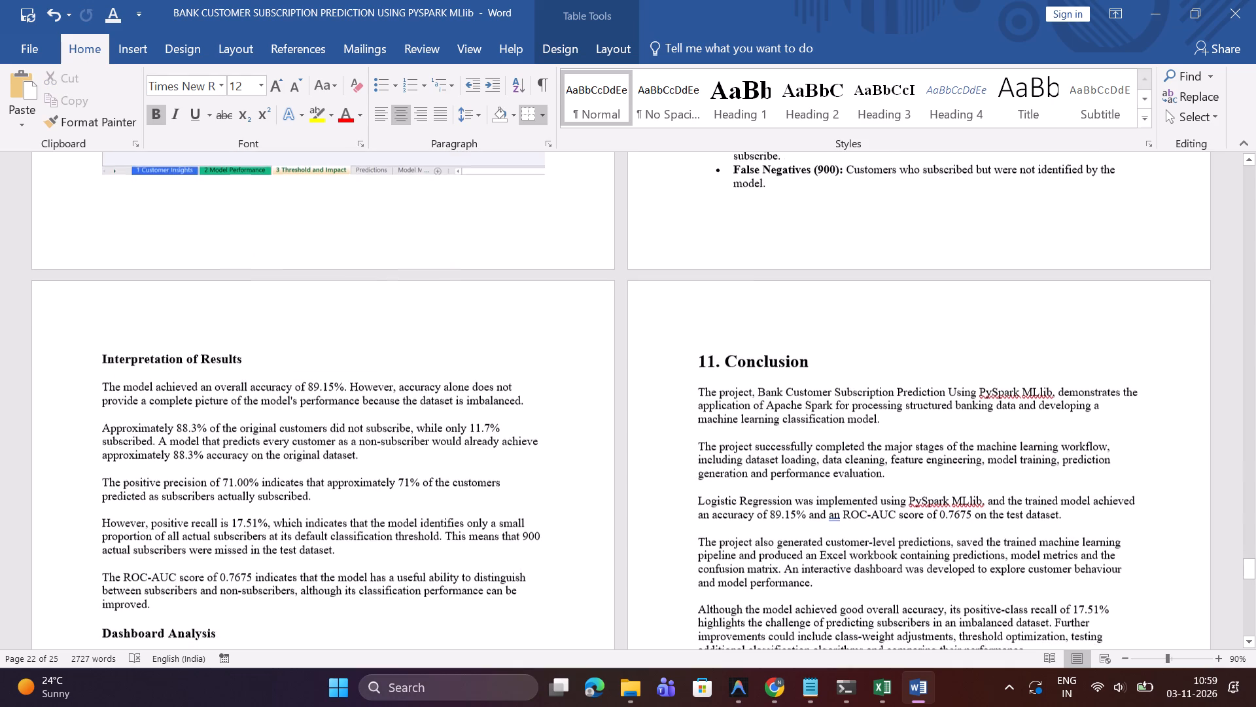
scroll(1102, 345, "down", 6)
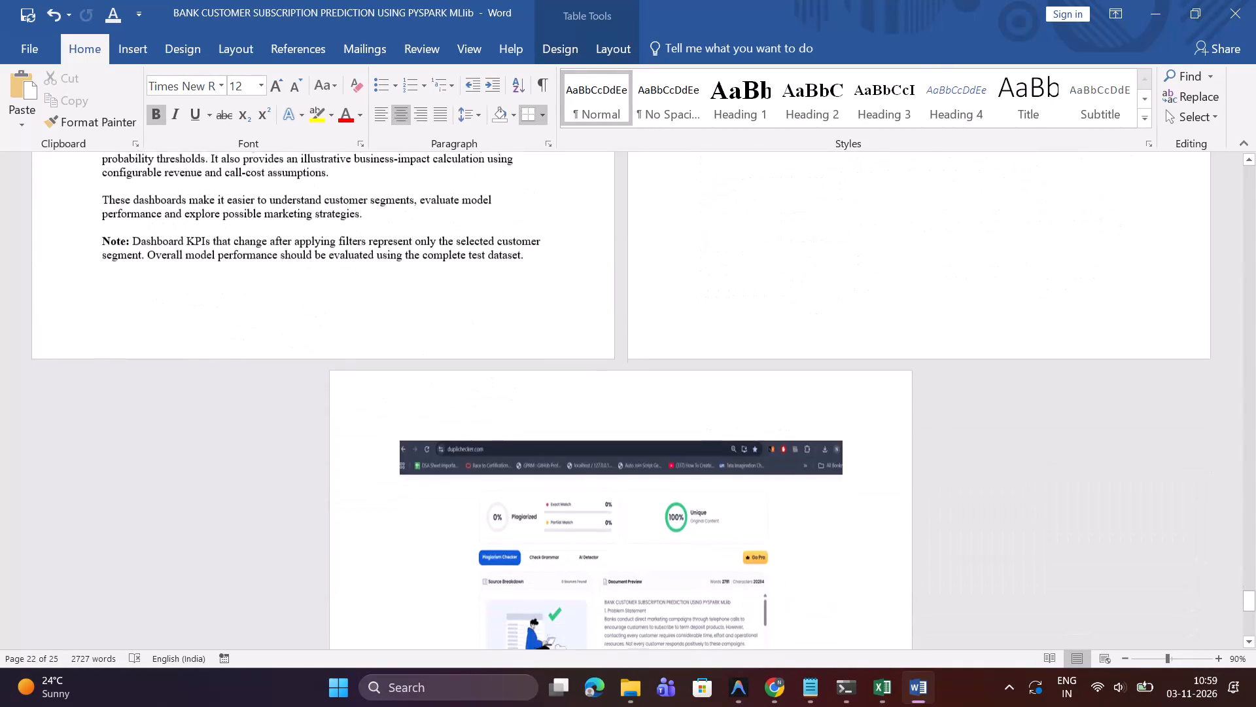
scroll(1102, 345, "down", 1)
scroll(1101, 346, "up", 1)
left_click(696, 348)
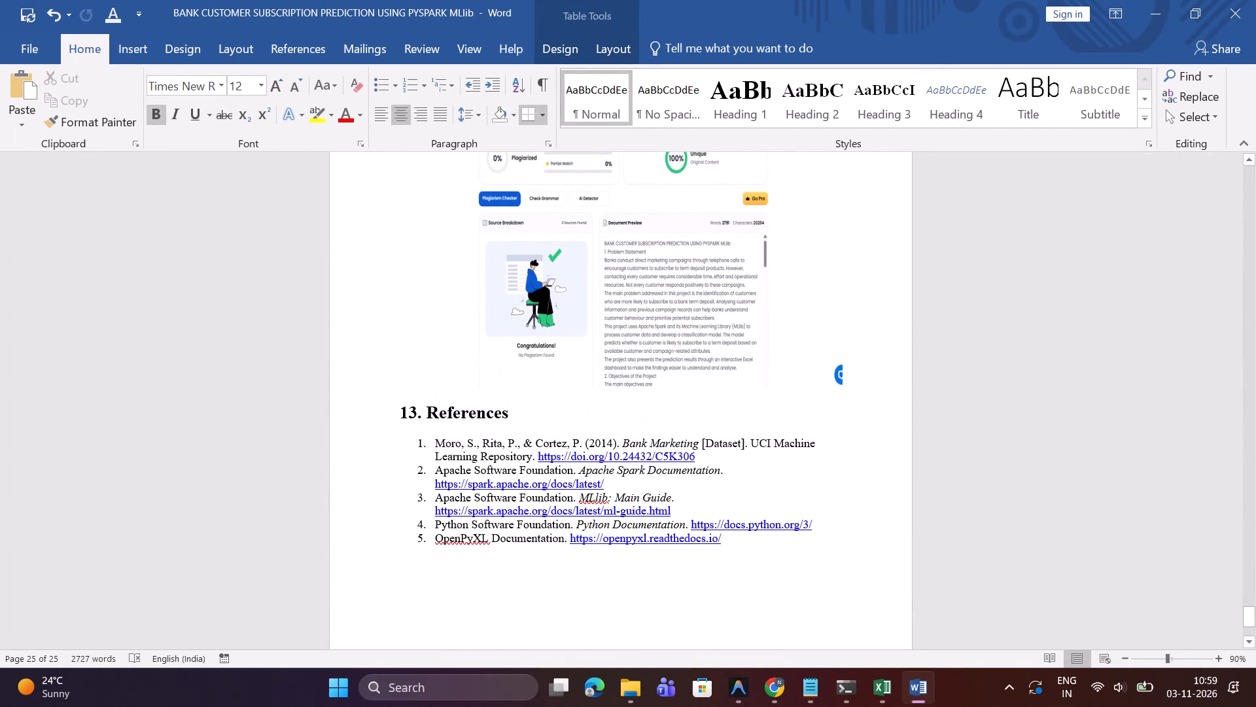
left_click_drag(621, 391, 623, 354)
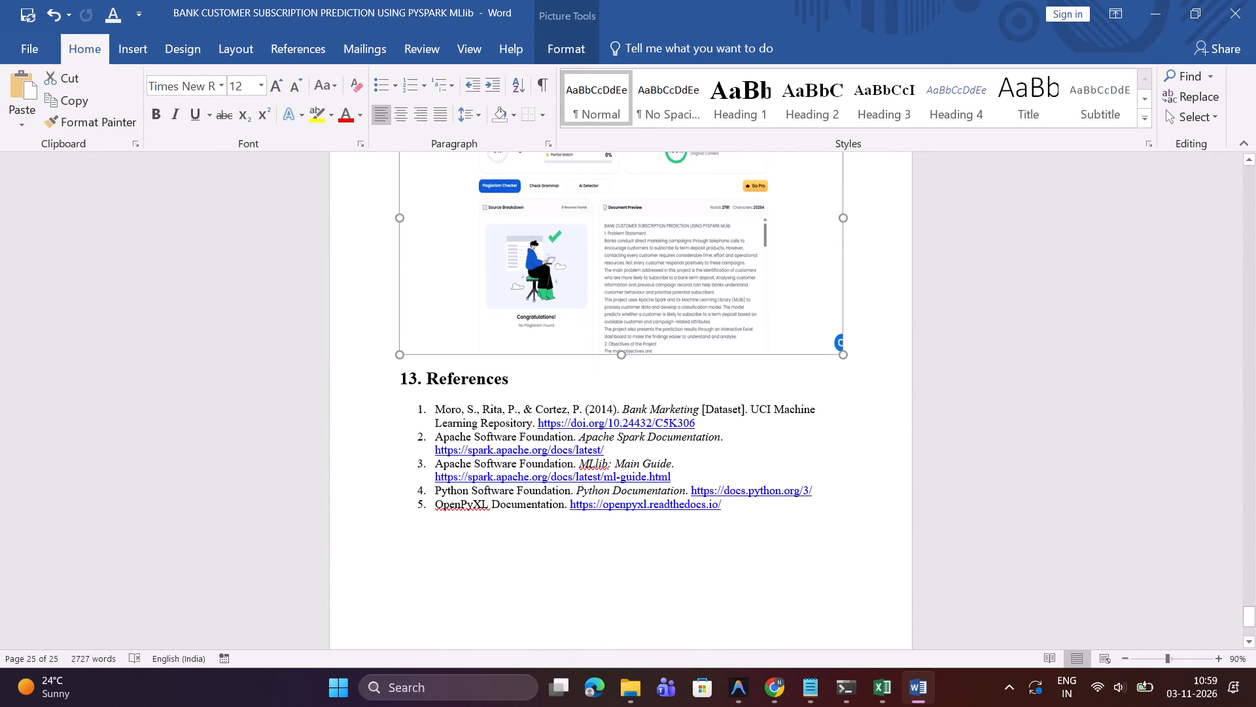
left_click_drag(623, 354, 624, 354)
Shorten the plagiarism checker screenshot further so it fits on the page with the Plagiarism Report text.
scroll(624, 354, "up", 4)
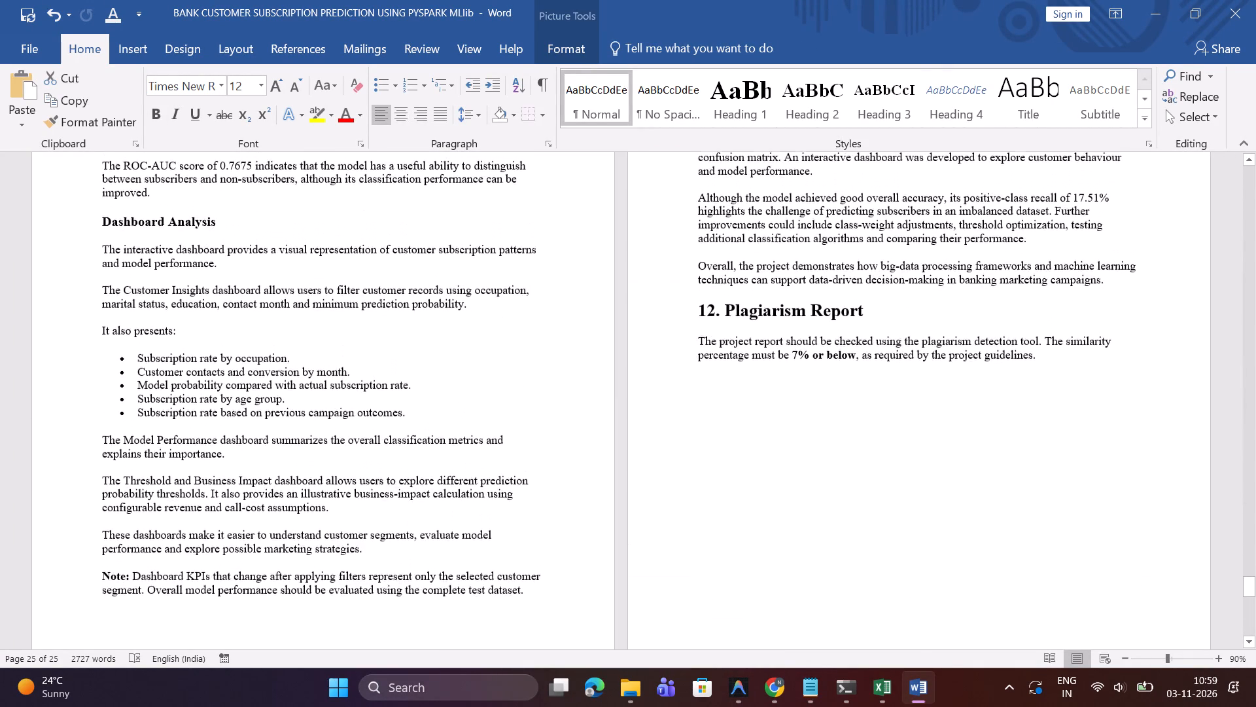
scroll(624, 354, "up", 3)
scroll(624, 354, "right", 1)
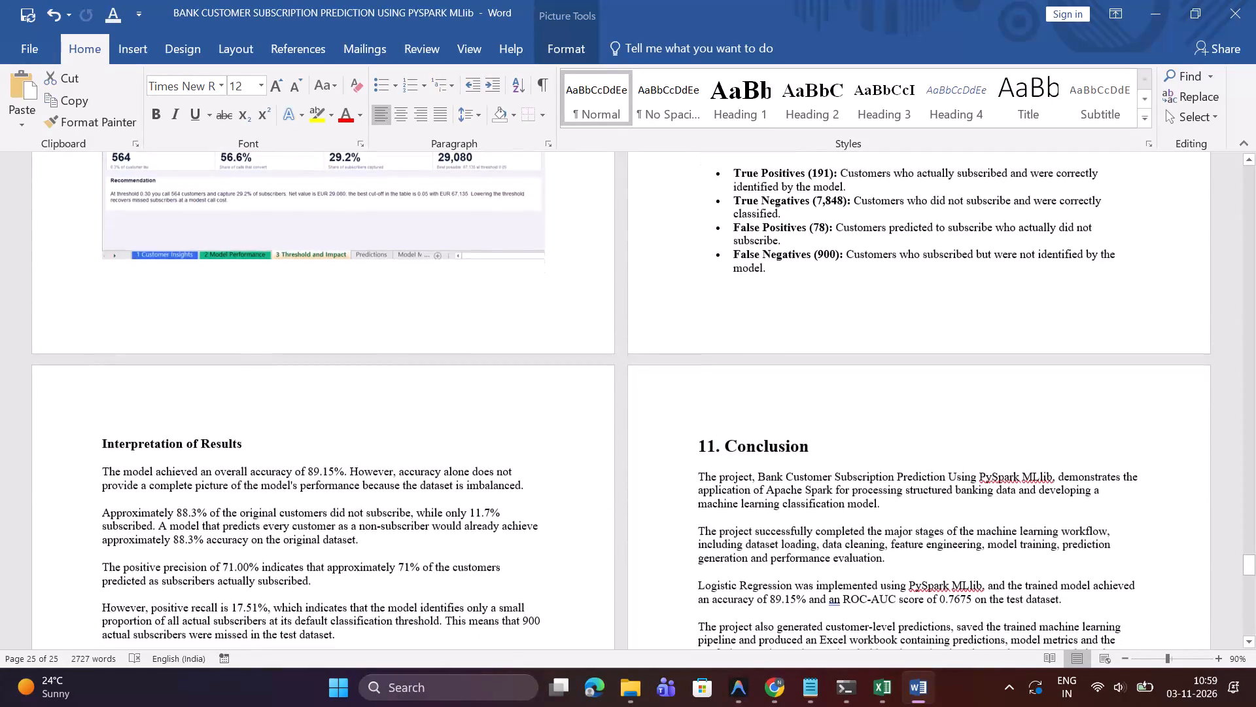
scroll(624, 354, "right", 1)
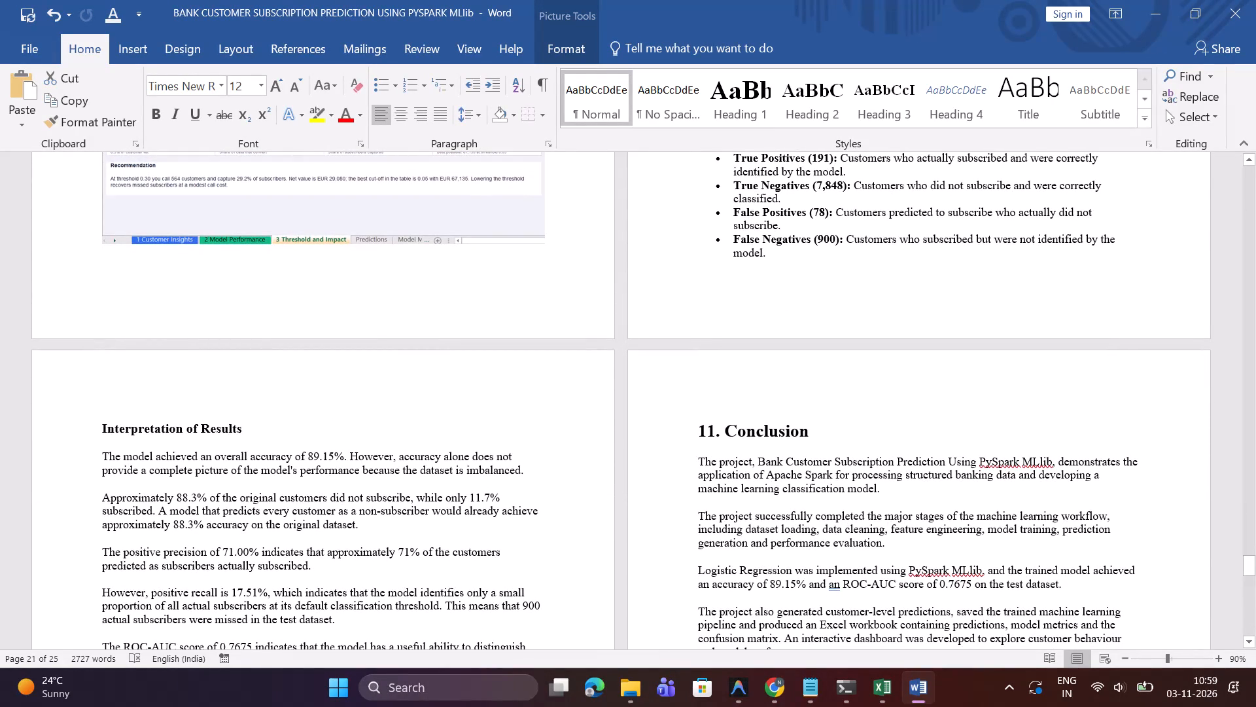
scroll(624, 354, "down", 6)
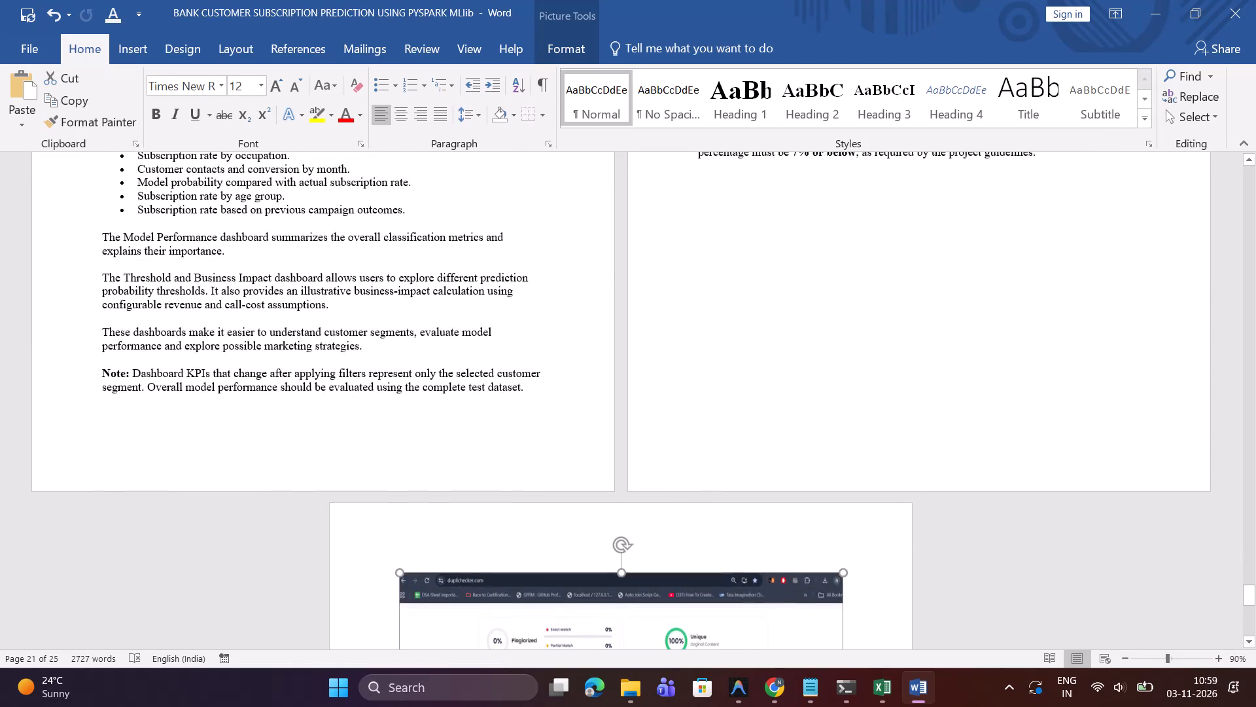
scroll(624, 354, "down", 1)
left_click(626, 468)
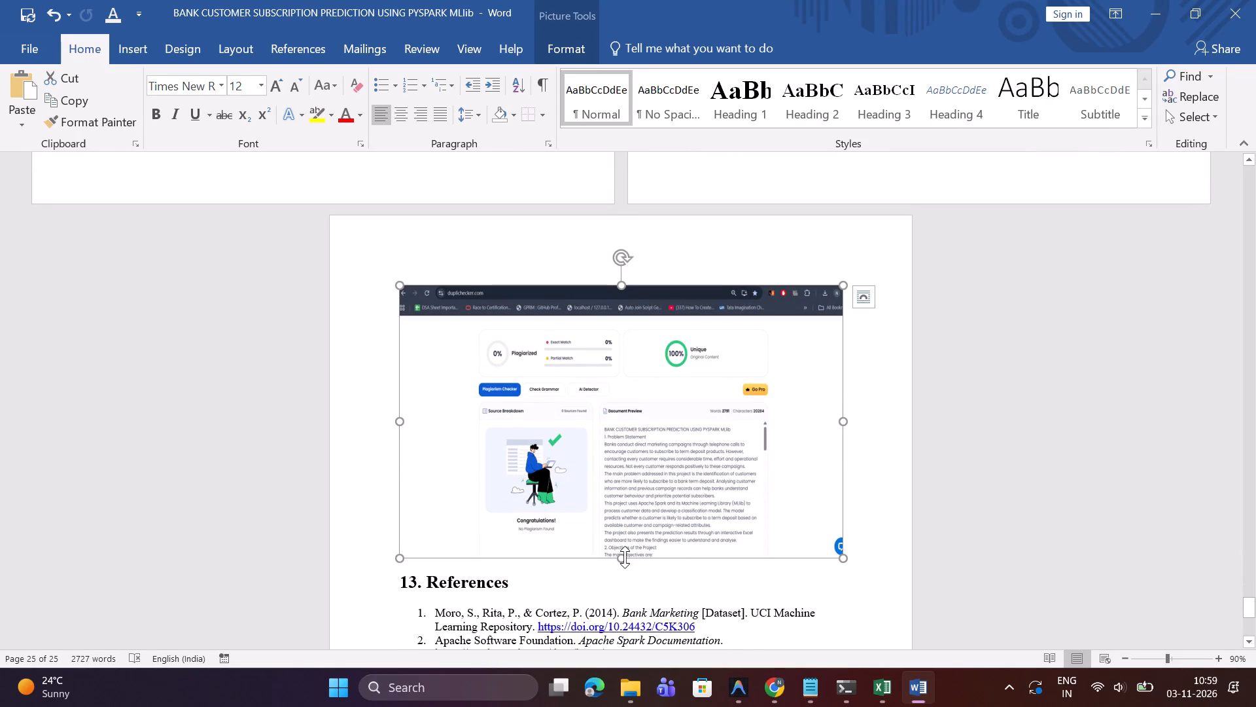
left_click_drag(625, 558, 629, 528)
Review the page layout across the whole report, including the title page and opening sections.
scroll(629, 528, "down", 1)
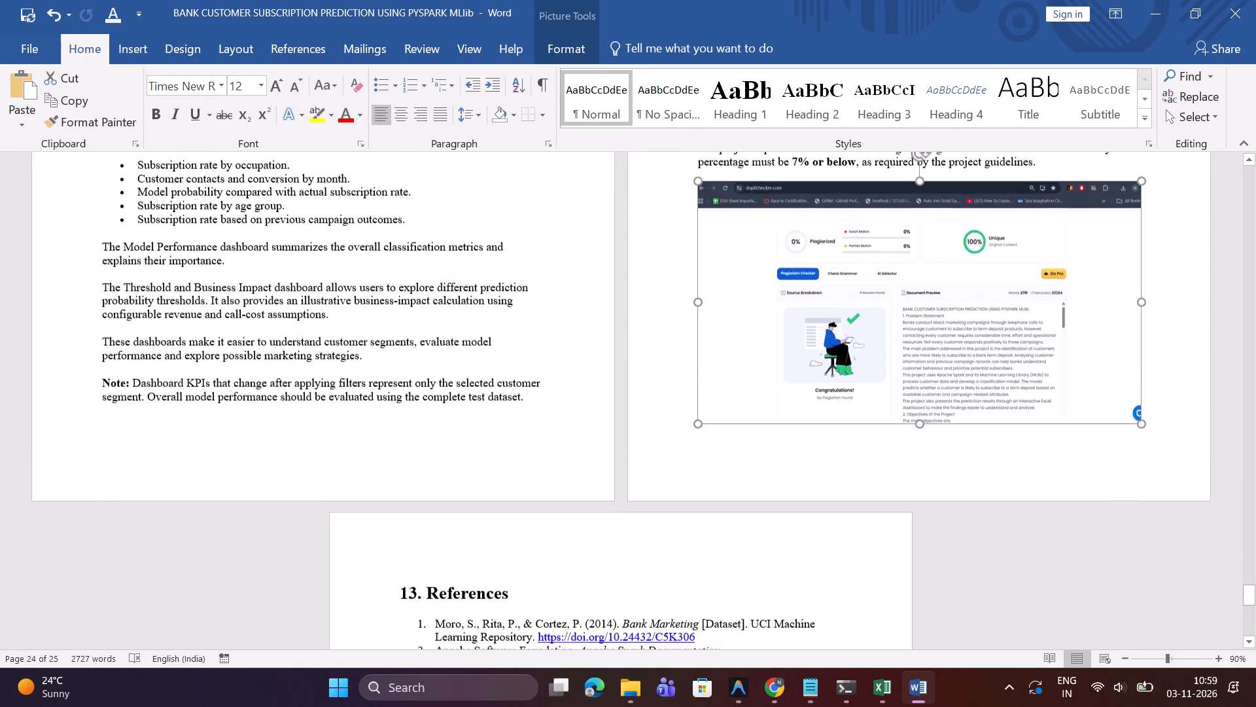
scroll(629, 528, "up", 5)
scroll(629, 528, "down", 5, "ctrl")
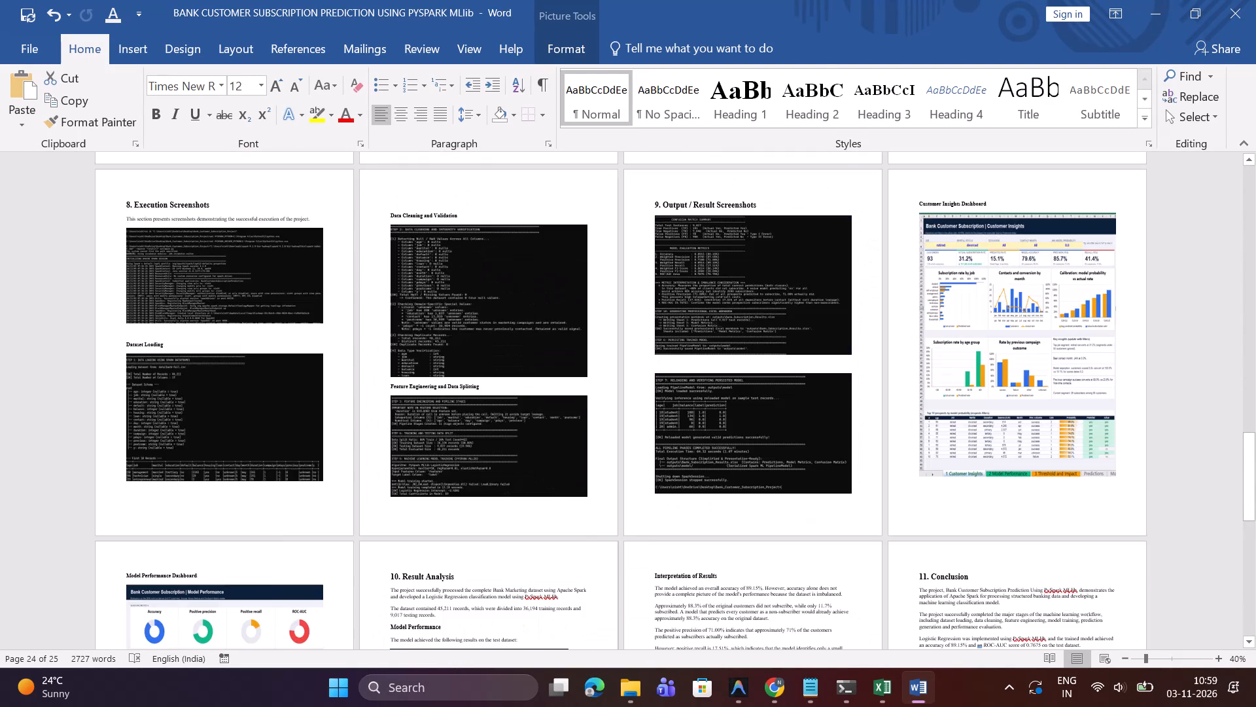
scroll(629, 528, "up", 20)
scroll(629, 528, "up", 20)
scroll(629, 528, "up", 20)
scroll(629, 528, "up", 3)
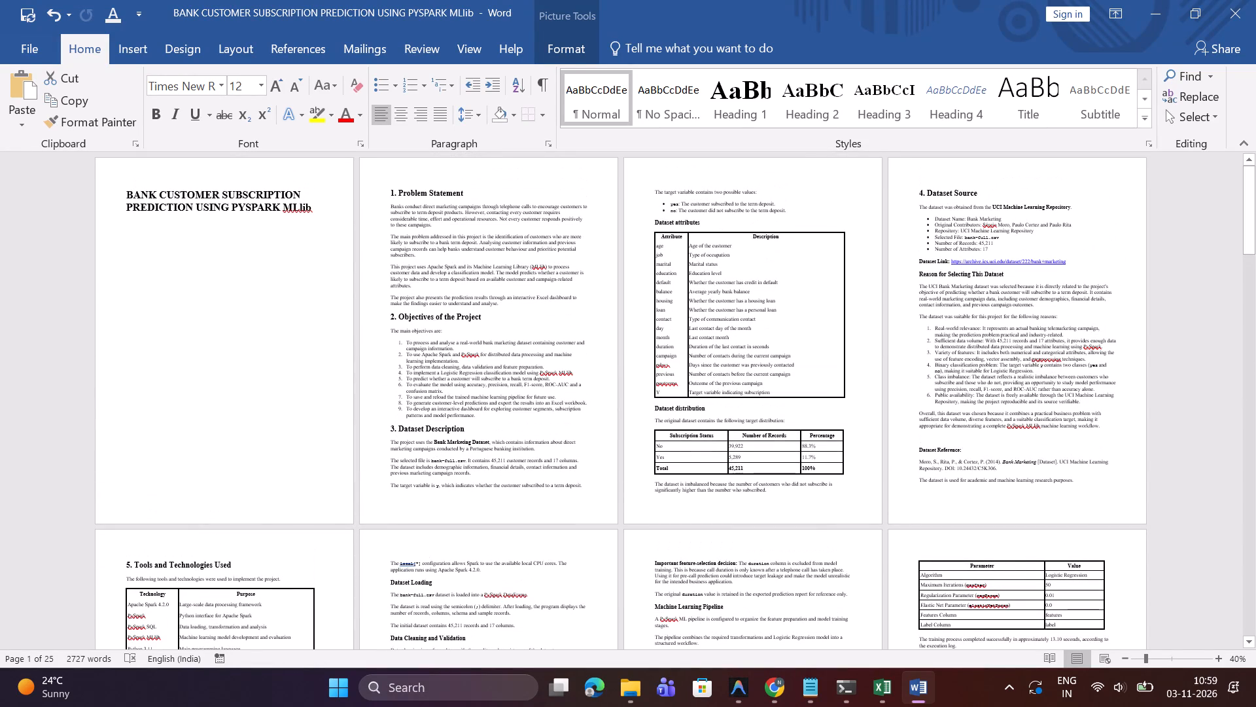
scroll(744, 340, "up", 7, "ctrl")
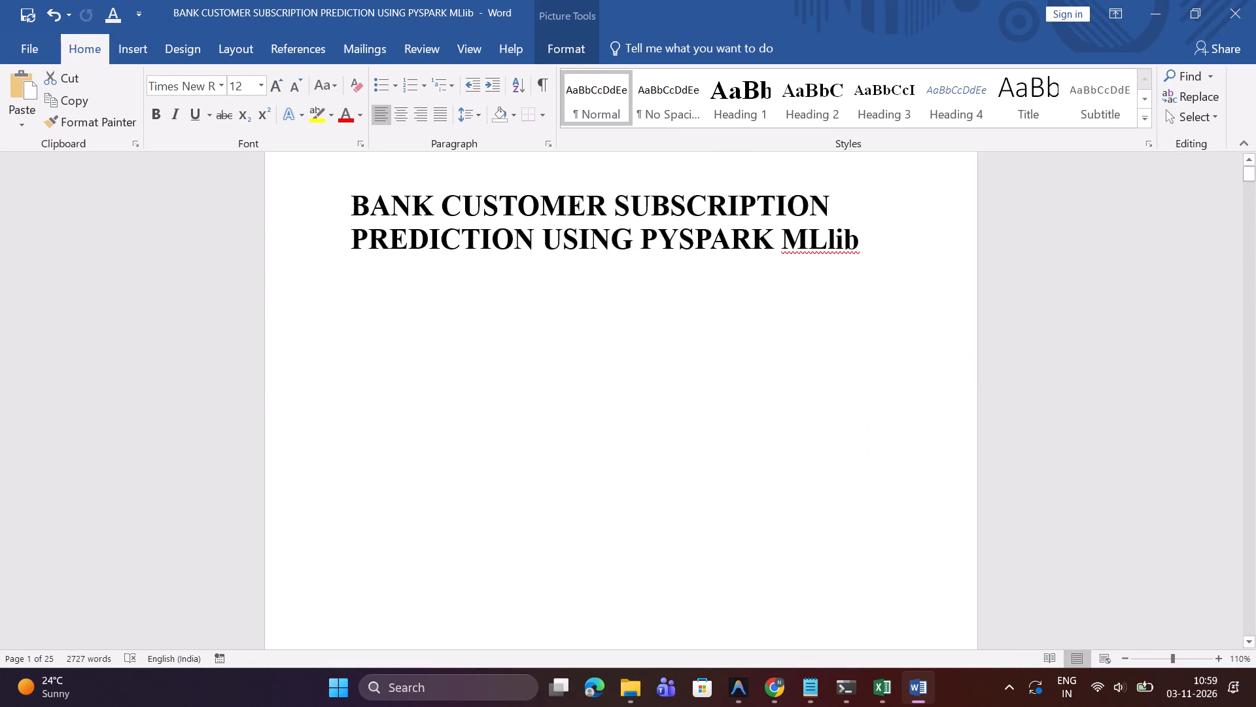
scroll(744, 340, "down", 11)
scroll(744, 340, "up", 4)
scroll(769, 484, "up", 1)
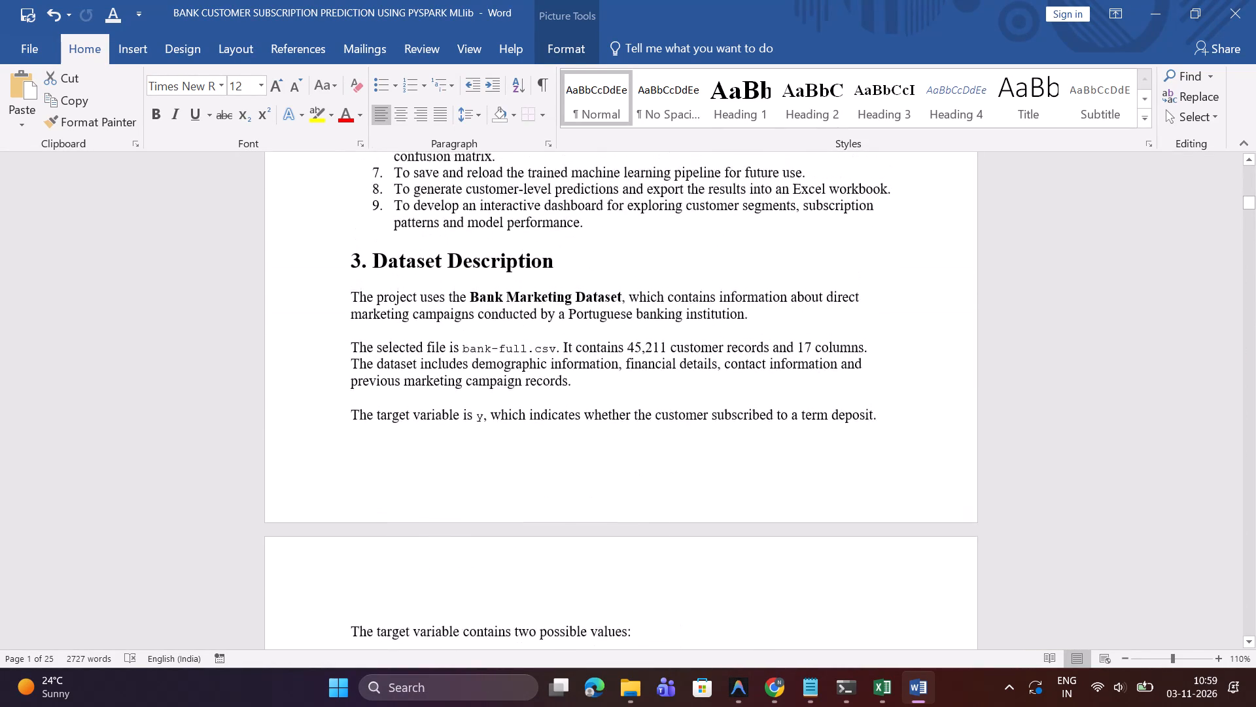
Review the report's opening pages, from the title page through the Dataset Description, Dataset Source and key libraries sections.
scroll(769, 484, "up", 4)
left_click(769, 484)
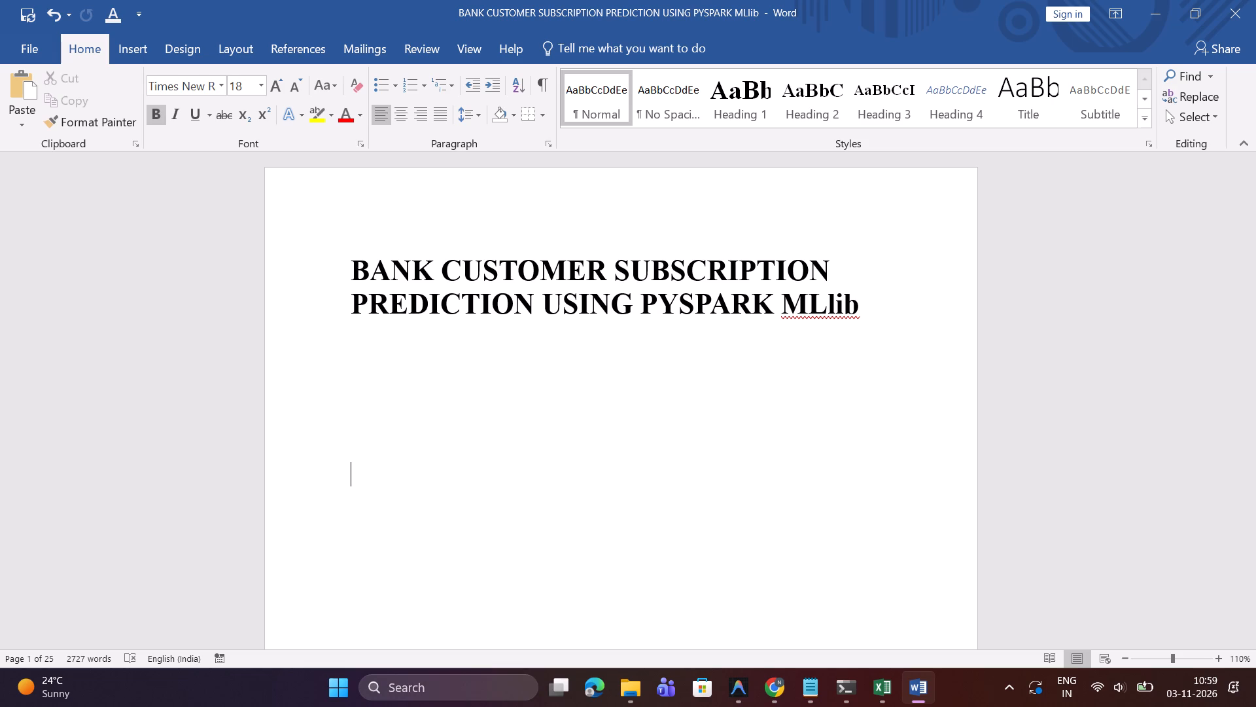
left_click(769, 484)
scroll(769, 484, "down", 19)
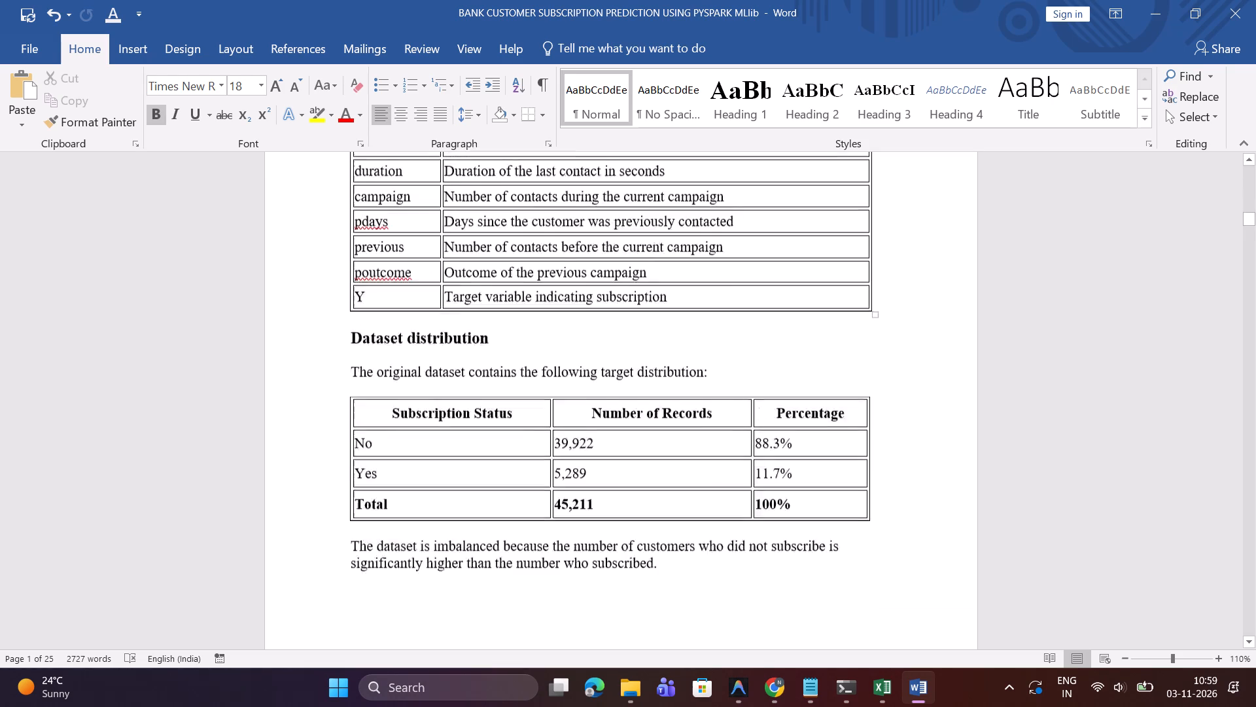
scroll(769, 484, "up", 9)
scroll(769, 484, "down", 4)
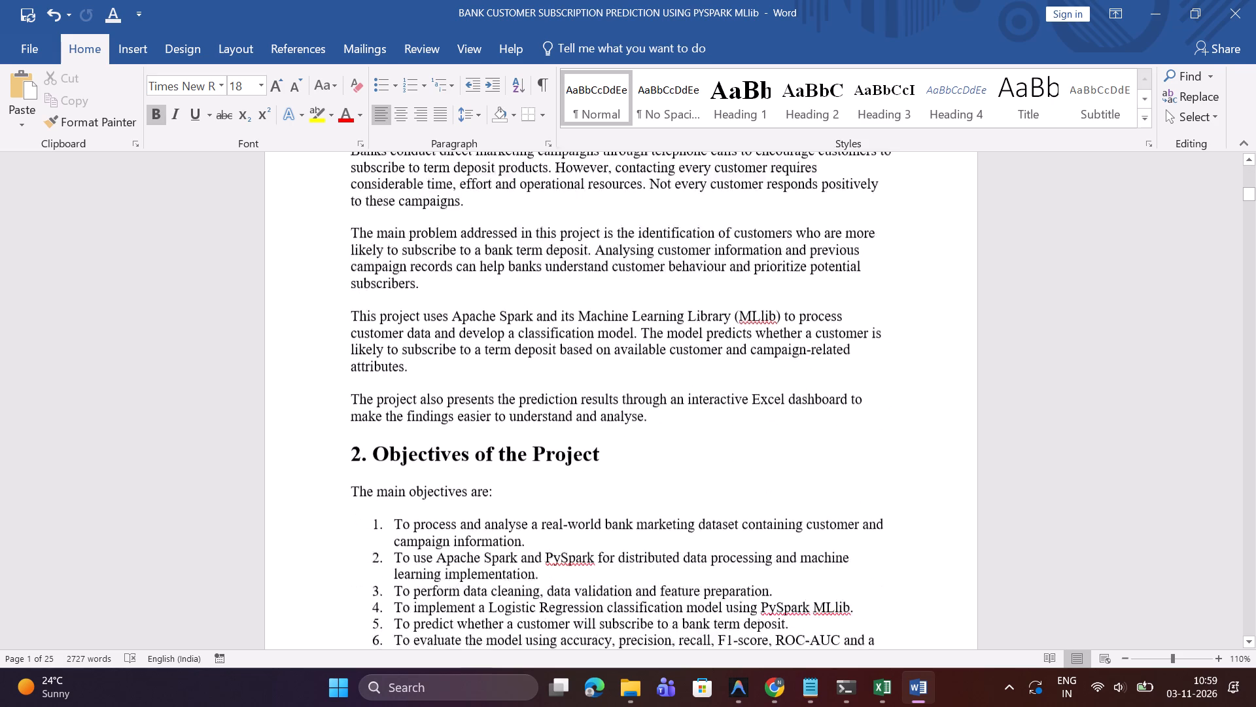
scroll(769, 484, "down", 6)
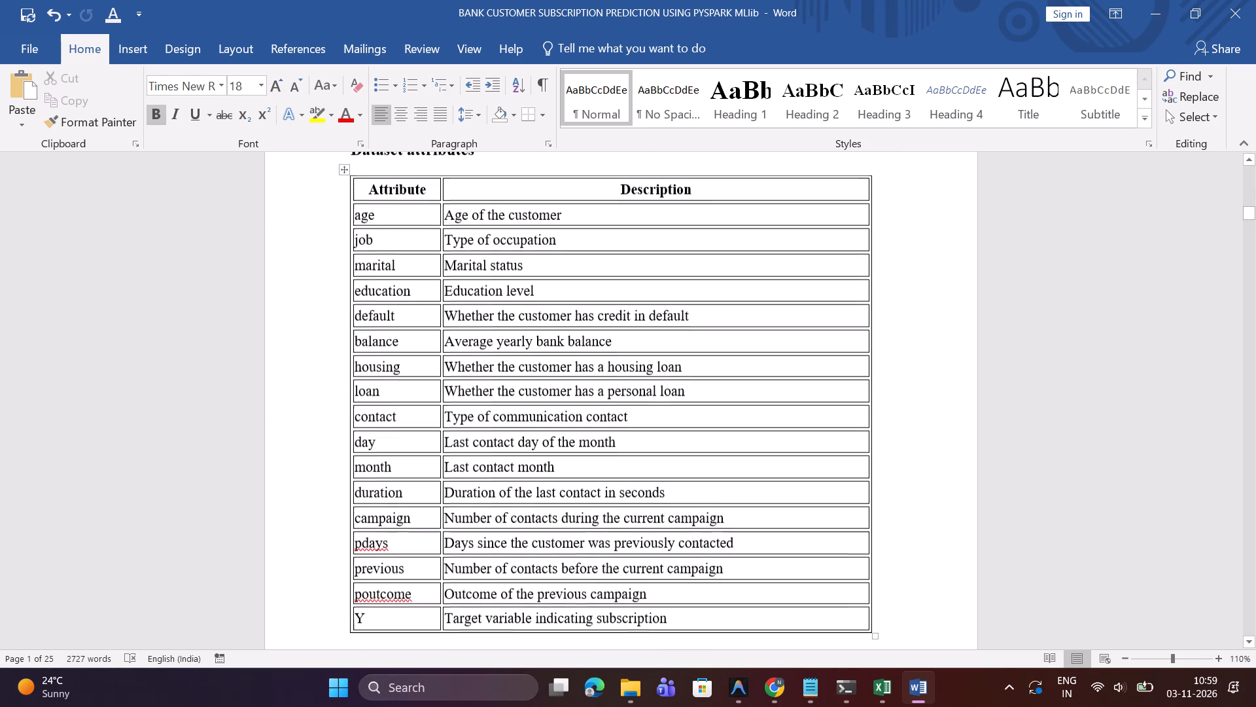
scroll(769, 484, "down", 1)
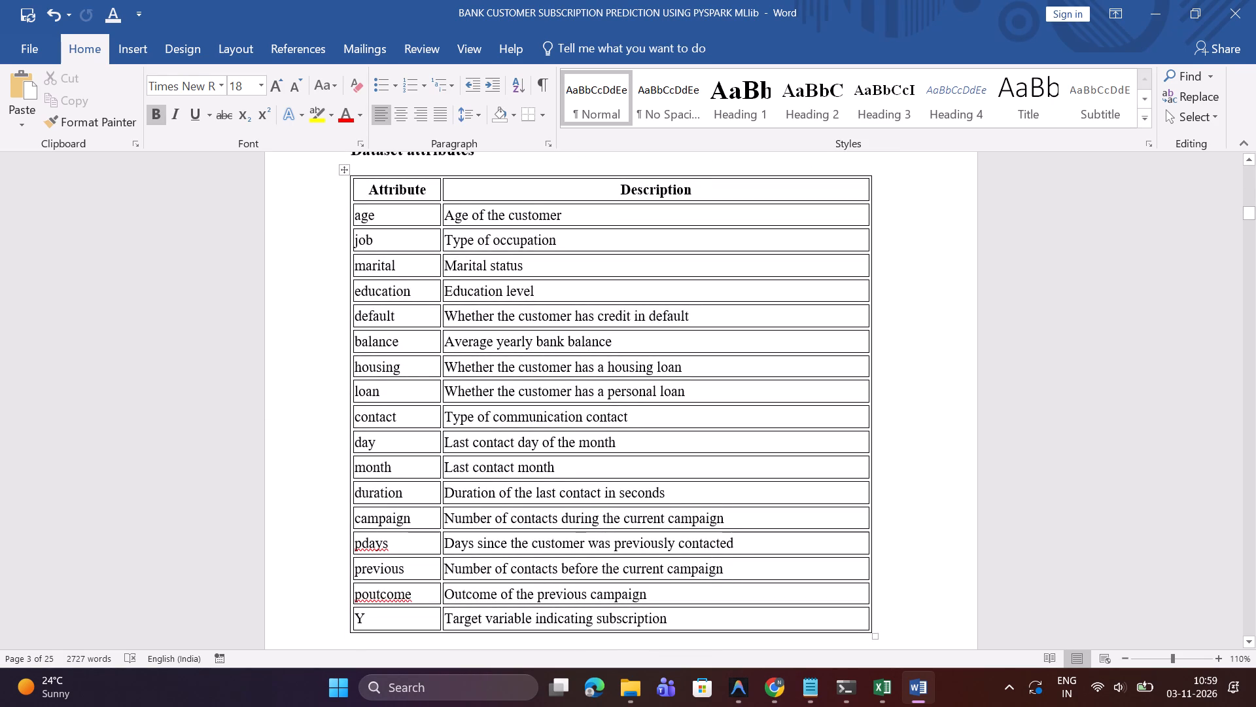
scroll(387, 601, "down", 1)
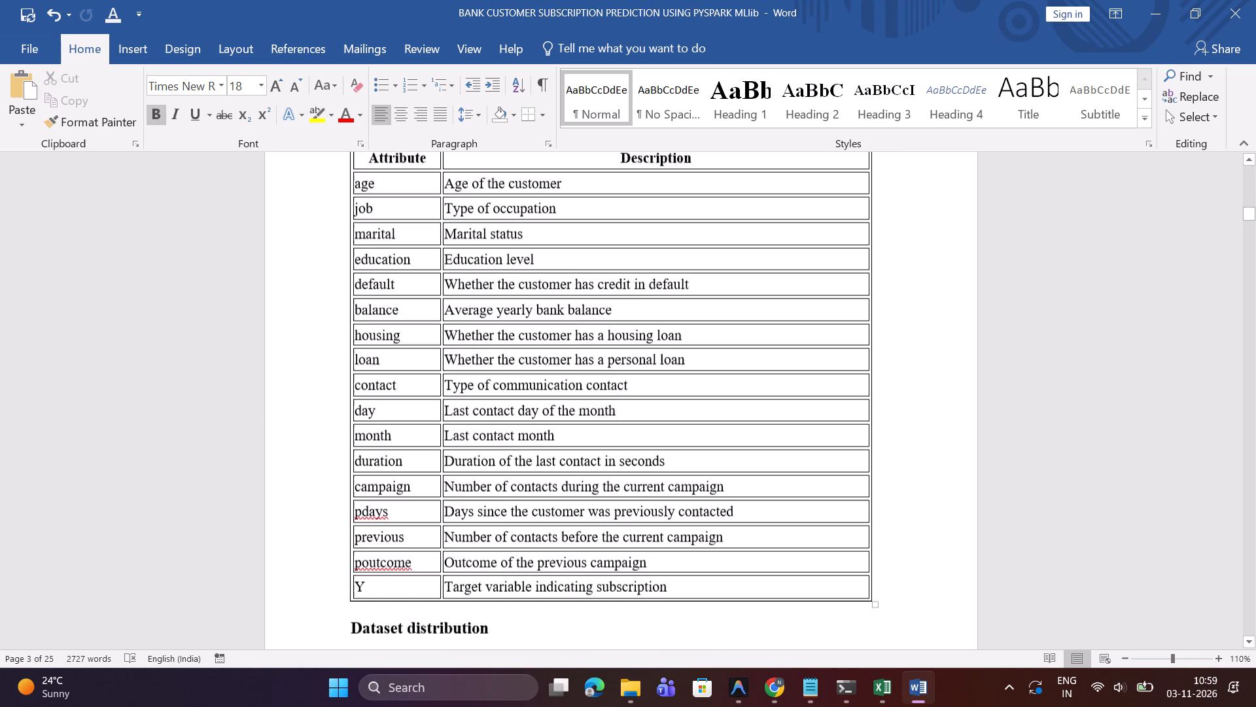
scroll(387, 601, "down", 4)
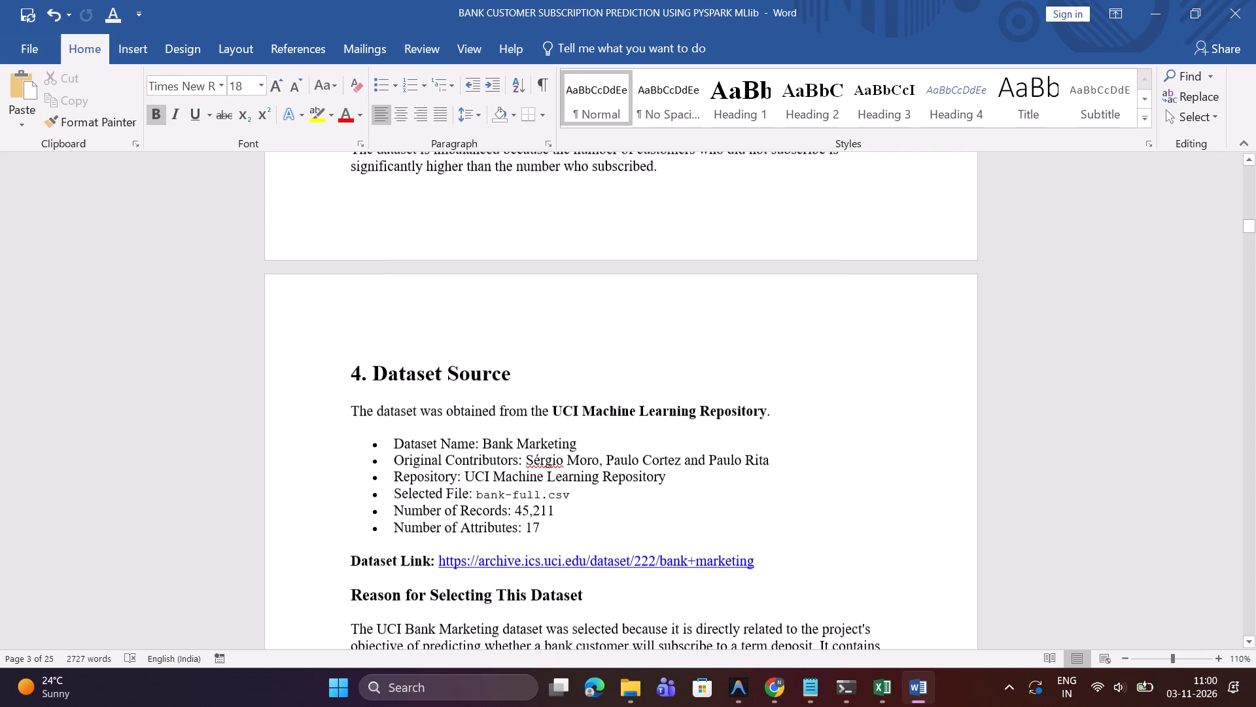
scroll(387, 601, "down", 3)
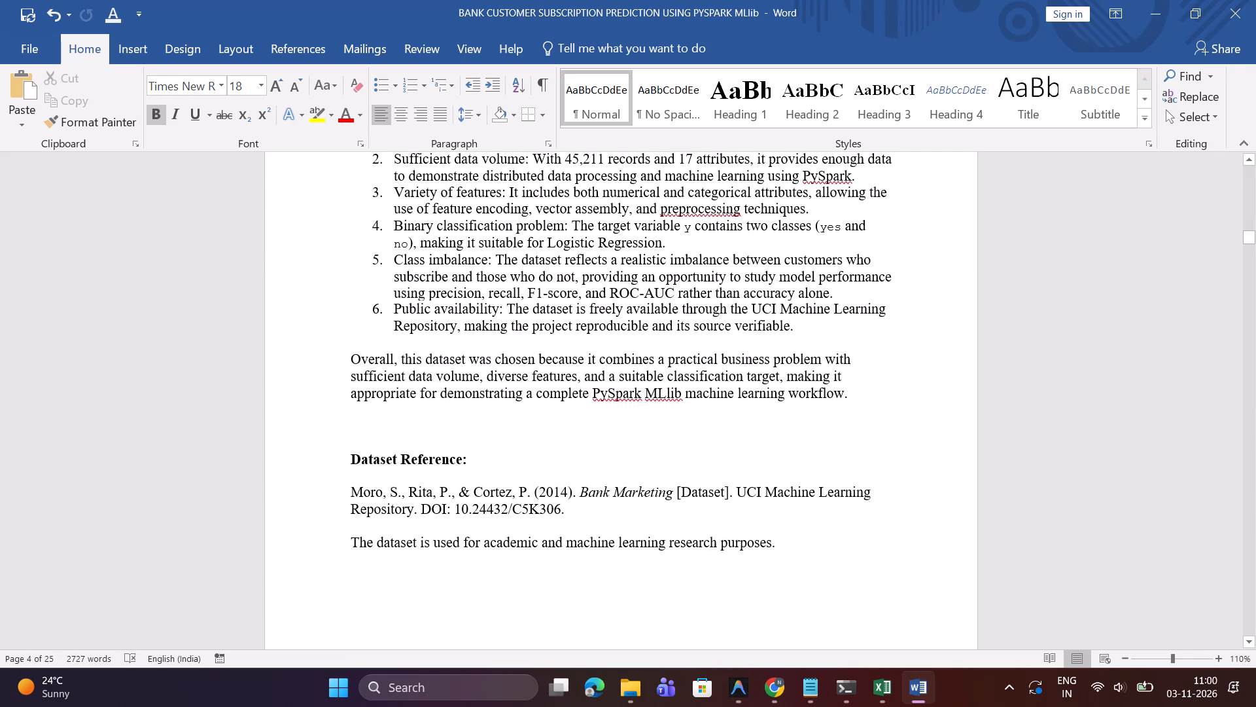
scroll(387, 601, "down", 5)
scroll(387, 601, "up", 1)
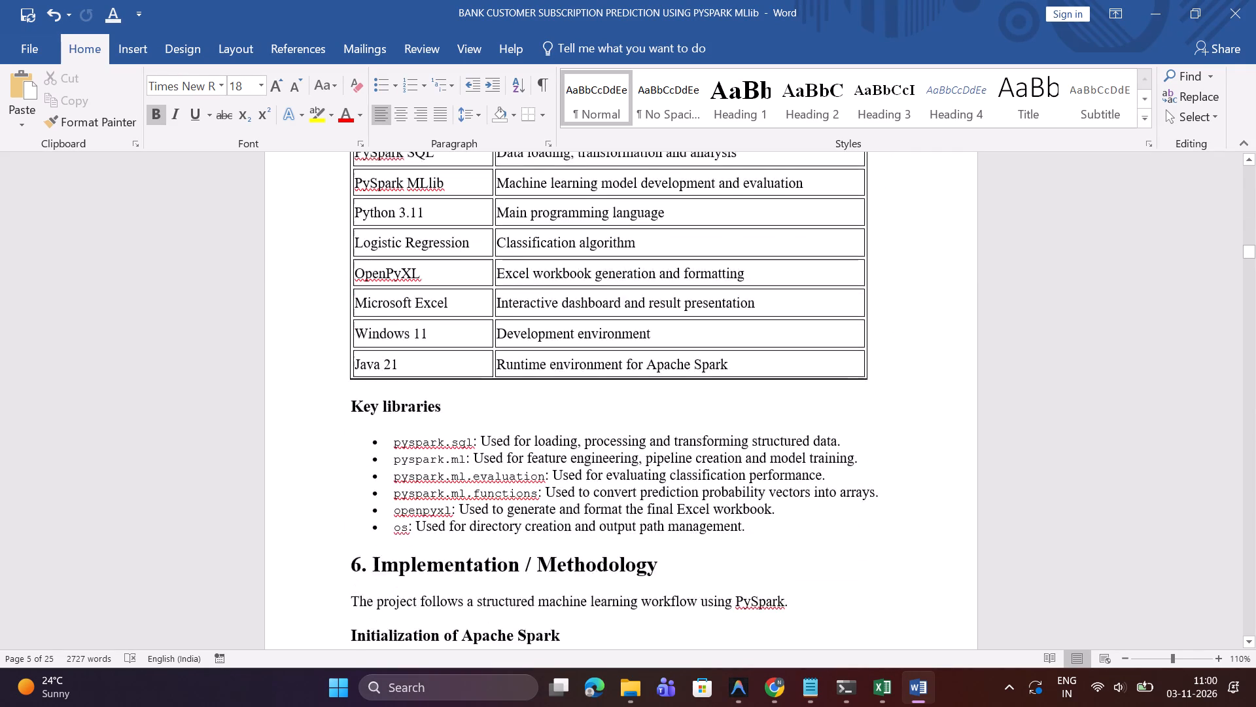
scroll(387, 601, "up", 6)
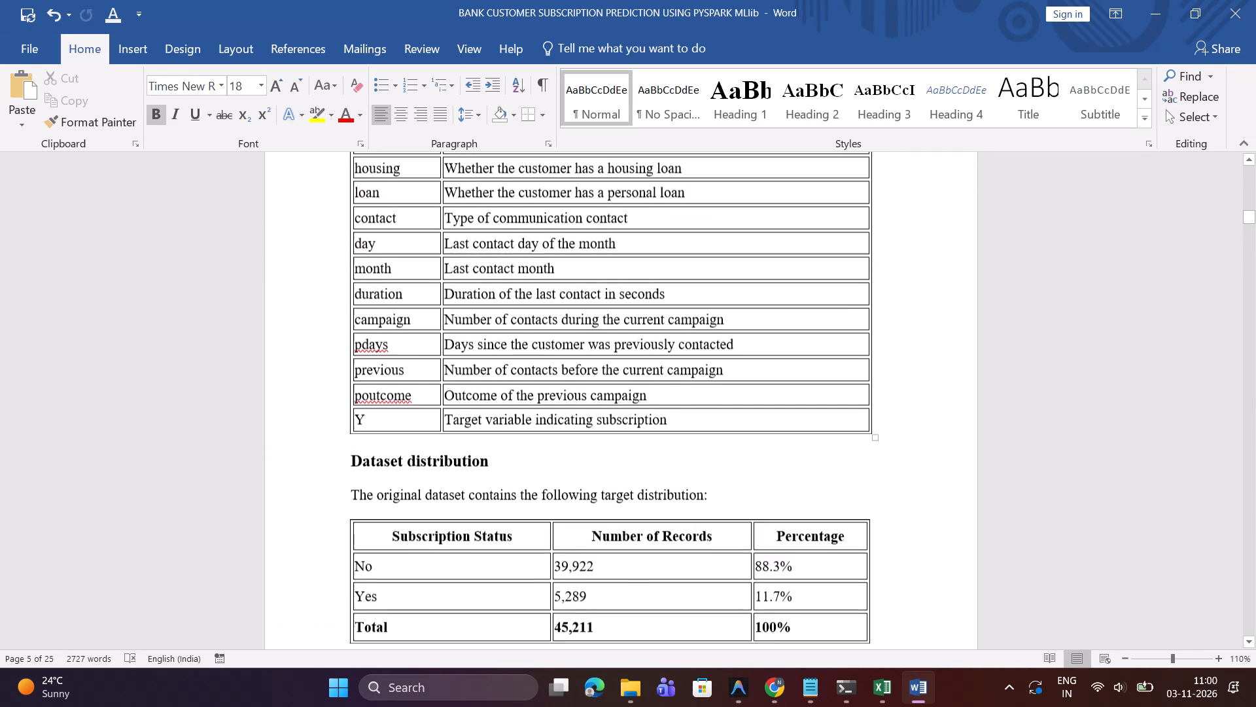
scroll(387, 601, "up", 6)
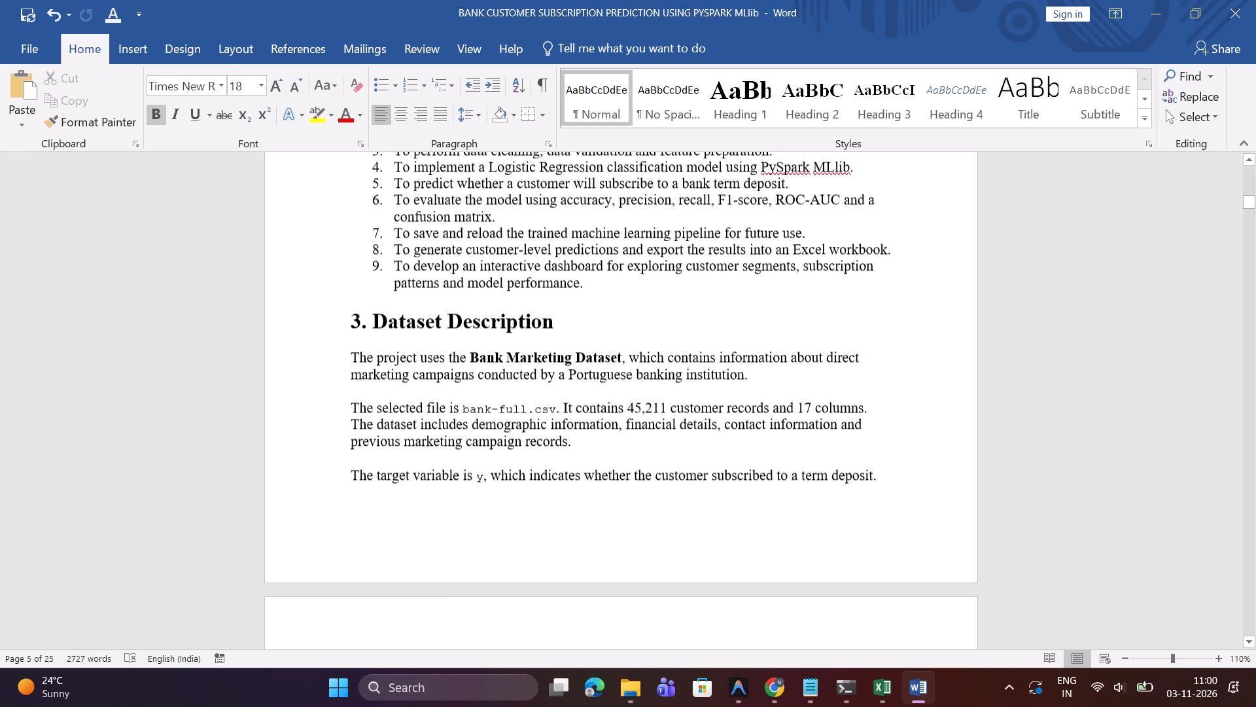
scroll(387, 601, "up", 2)
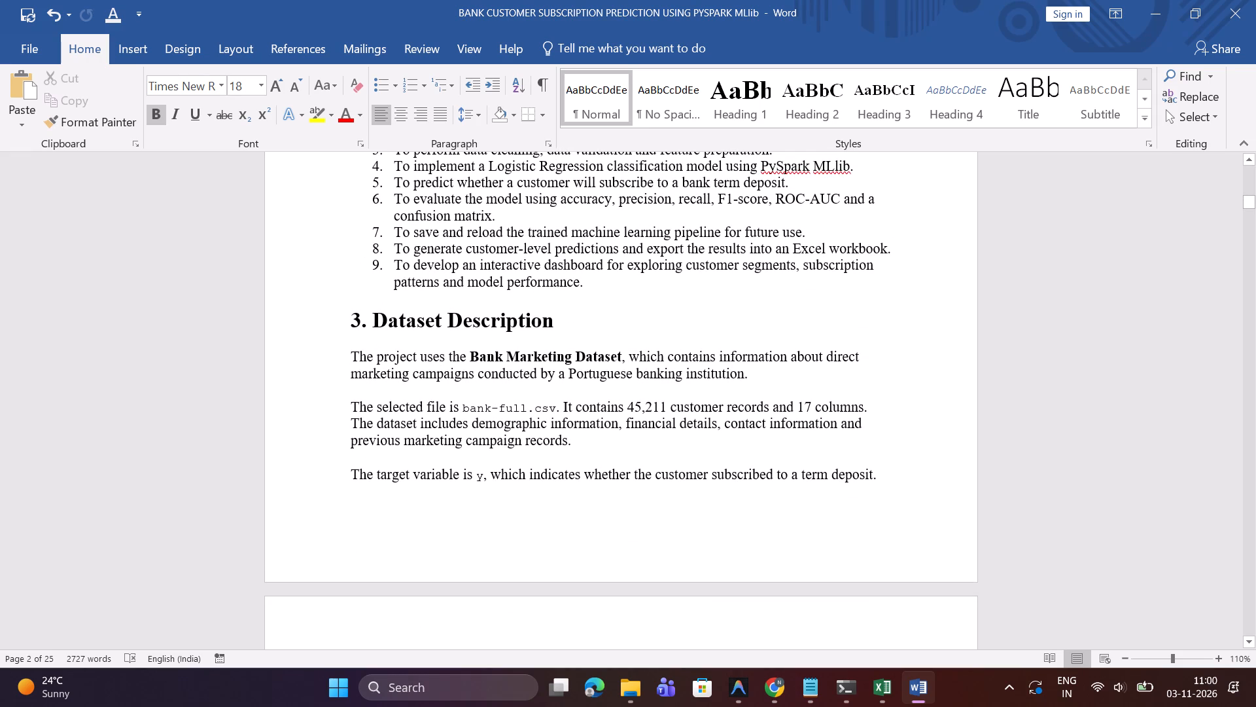
scroll(387, 601, "up", 5)
scroll(387, 601, "down", 1)
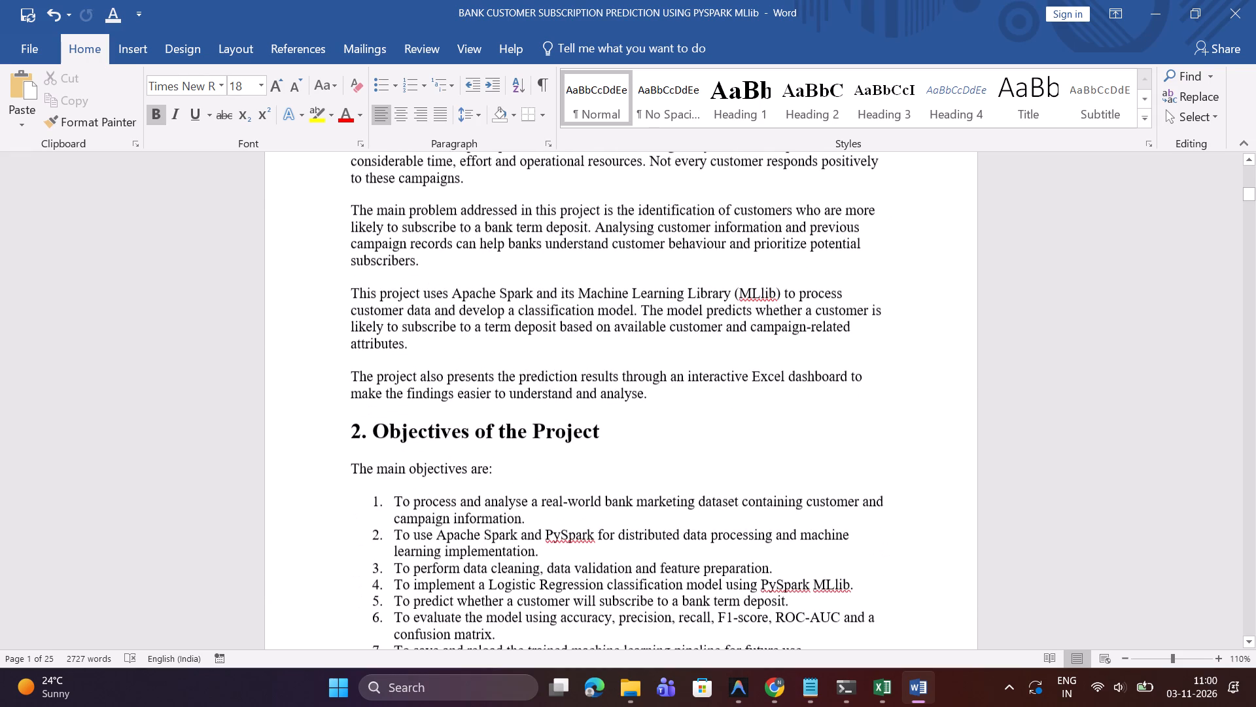
scroll(387, 601, "down", 4)
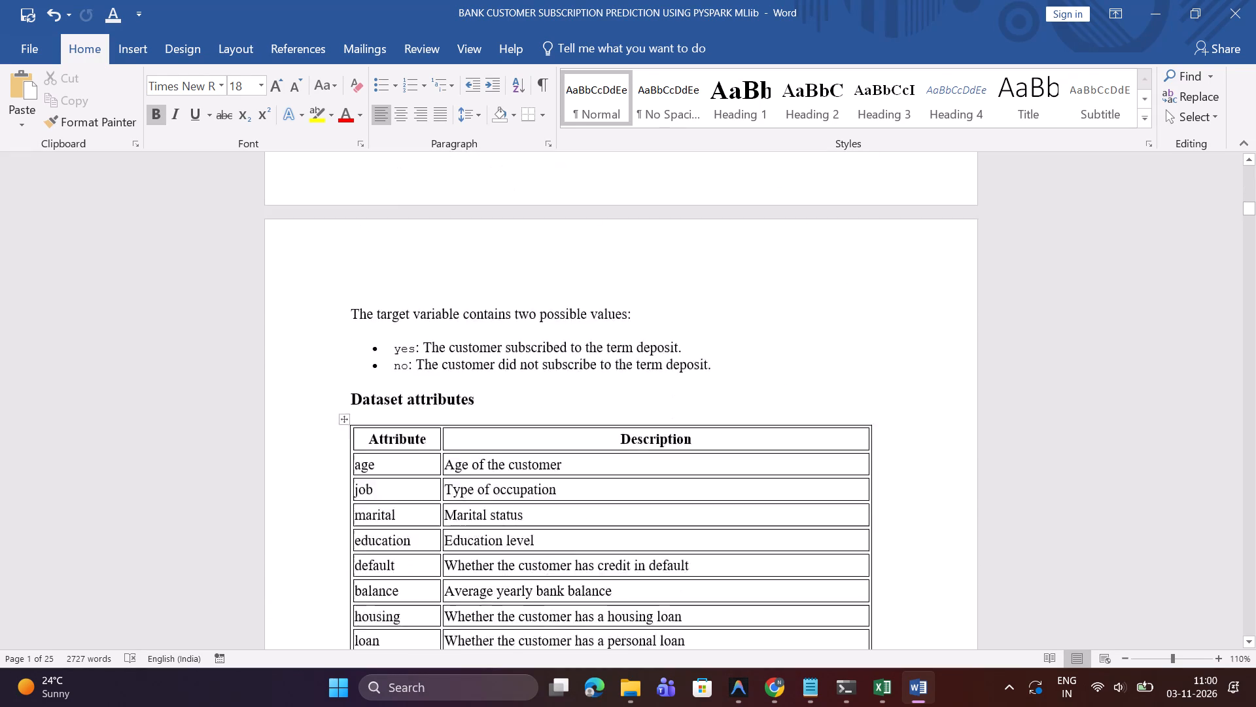
scroll(387, 601, "down", 4)
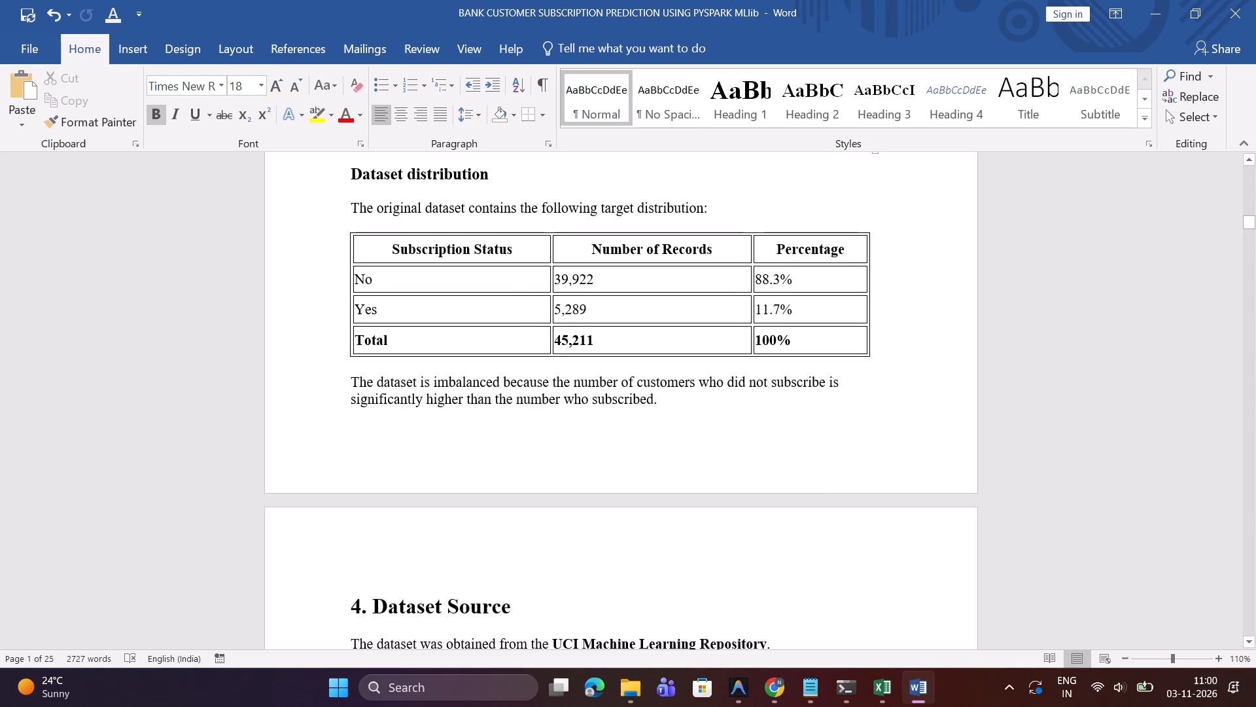
scroll(387, 601, "up", 1)
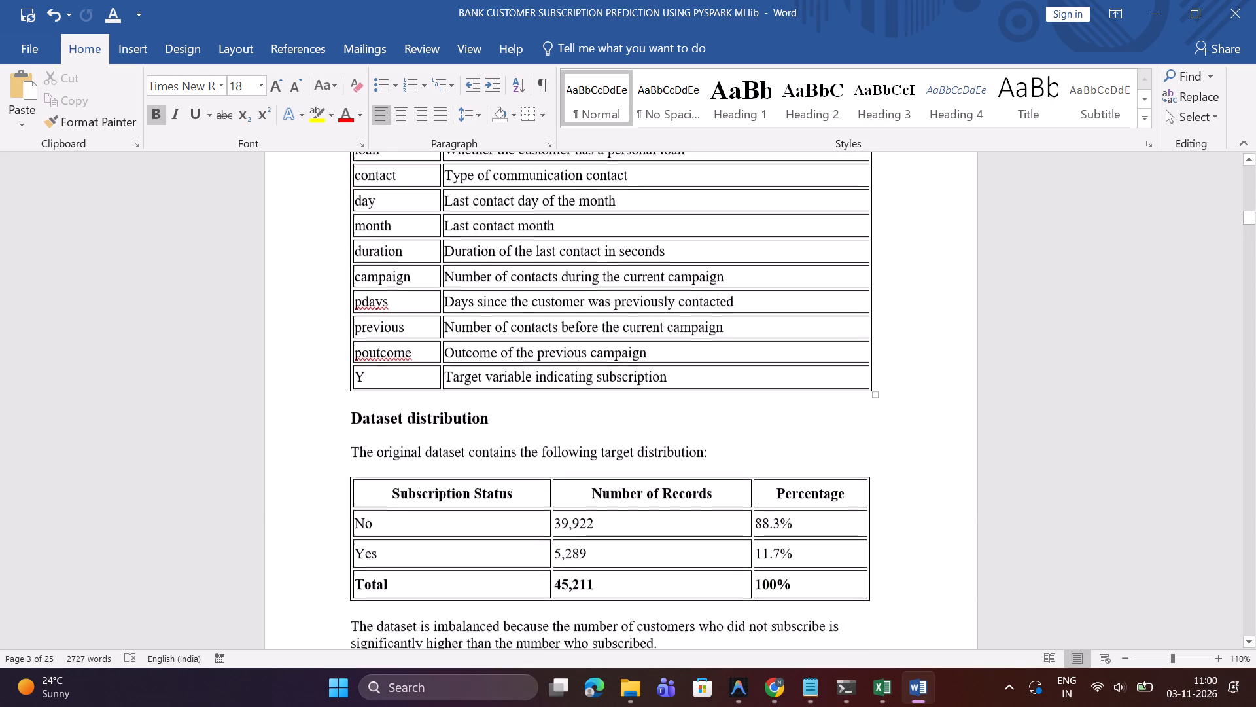
scroll(387, 601, "up", 4)
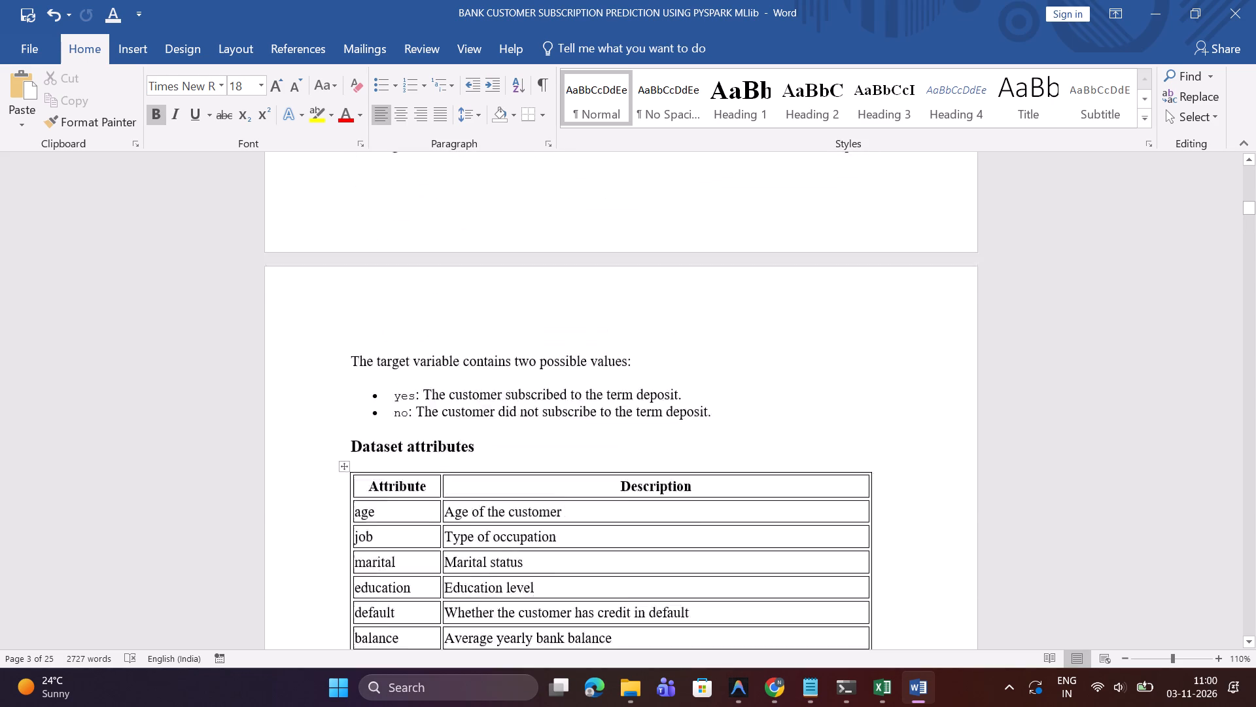
scroll(387, 601, "up", 11)
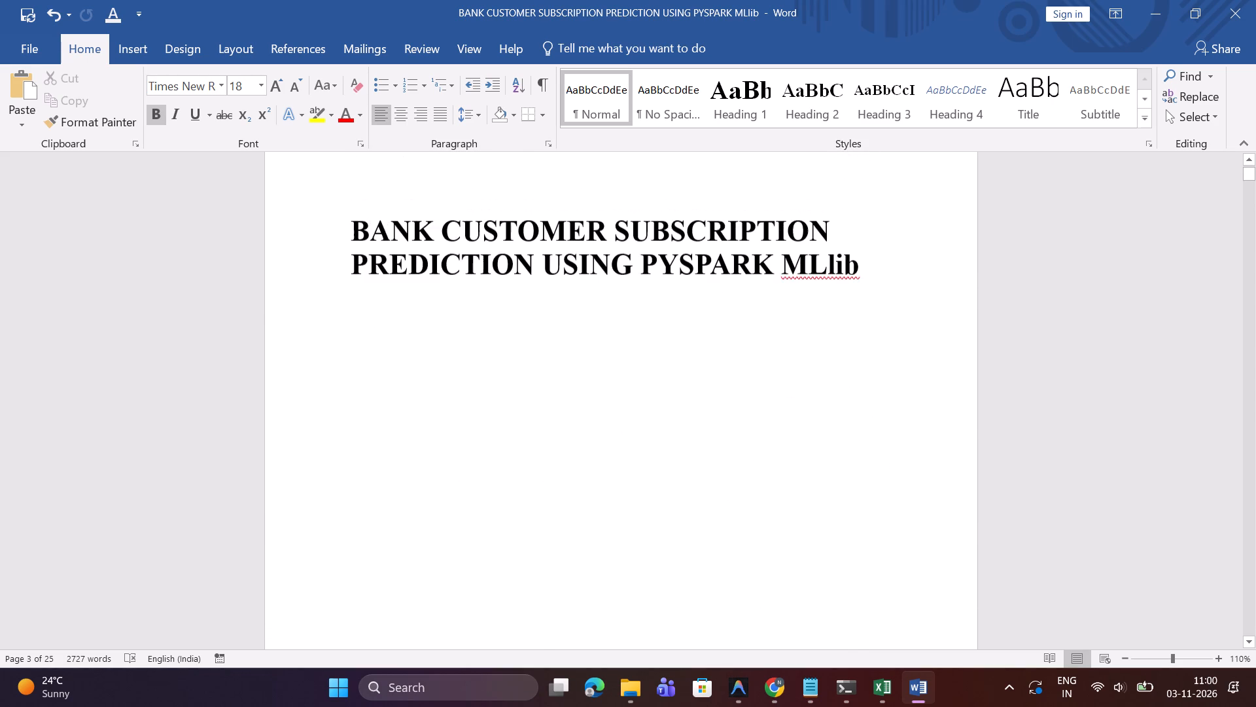
Examine the title page beside the Problem Statement page in a multi-page view at 90% zoom.
scroll(387, 601, "down", 1)
scroll(387, 601, "down", 3, "ctrl")
scroll(387, 601, "down", 1)
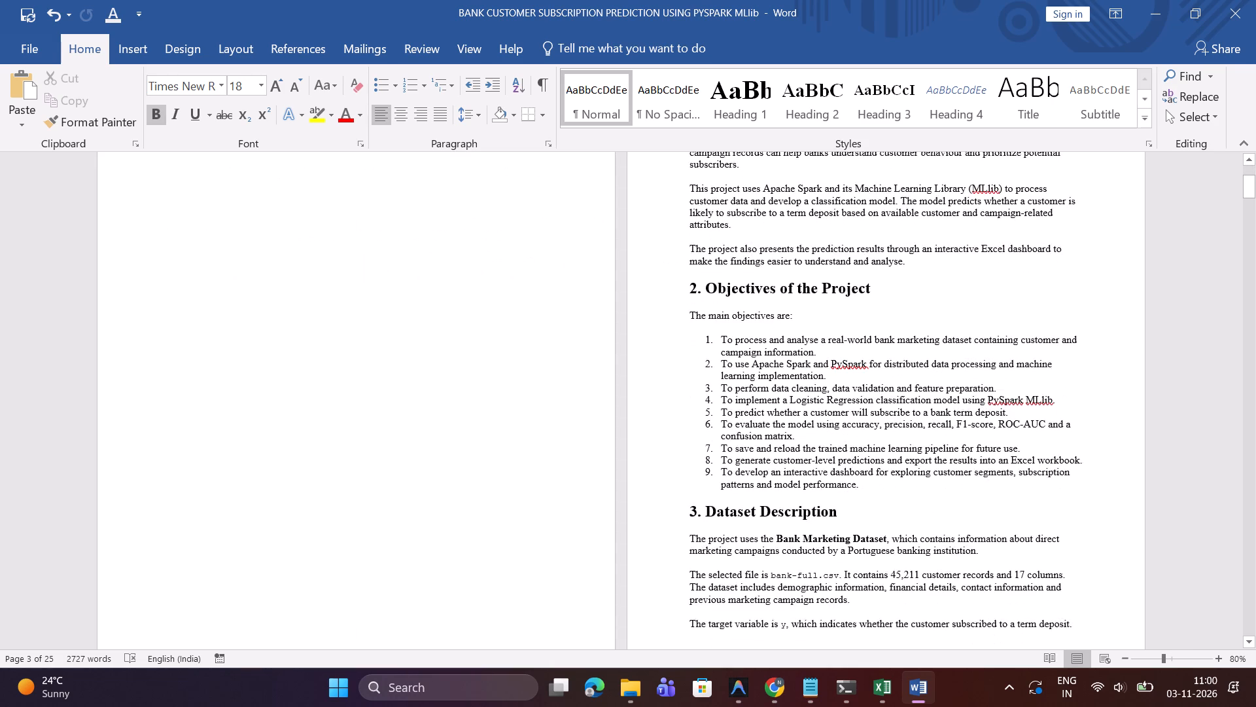
scroll(387, 601, "down", 2, "ctrl")
scroll(387, 601, "up", 3)
scroll(387, 601, "up", 2, "ctrl")
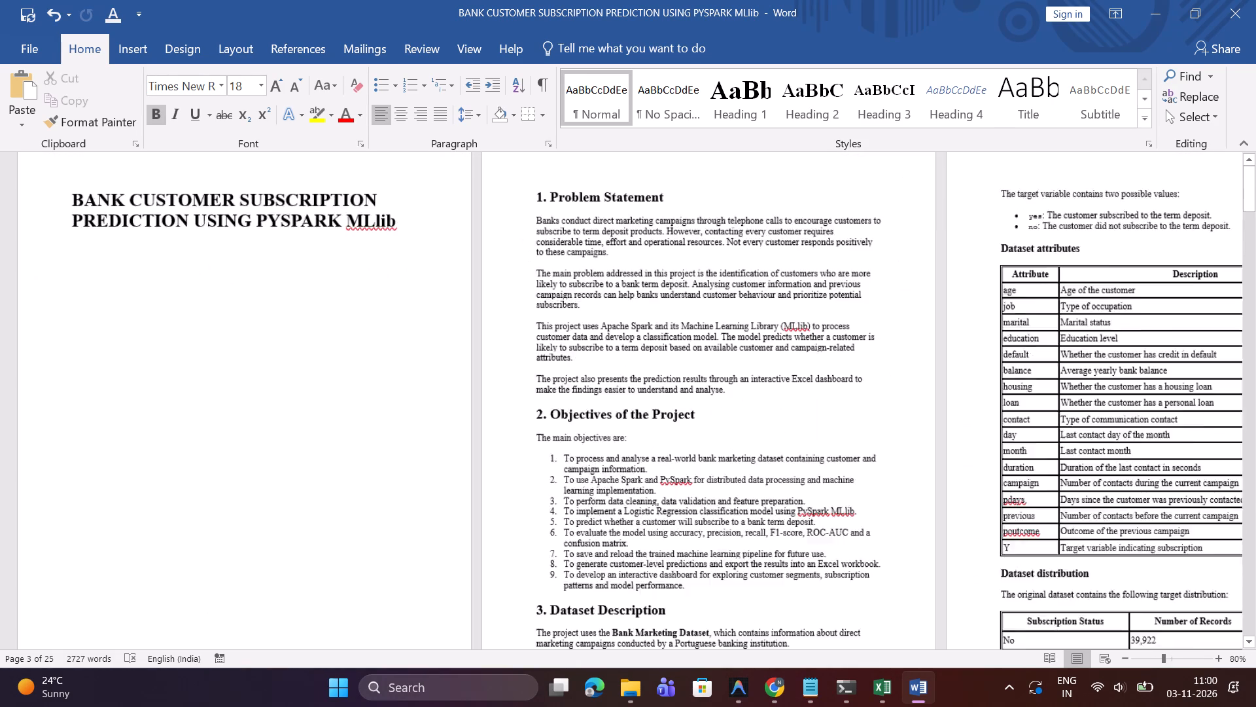
scroll(387, 601, "down", 2, "ctrl")
scroll(387, 601, "up", 7, "ctrl")
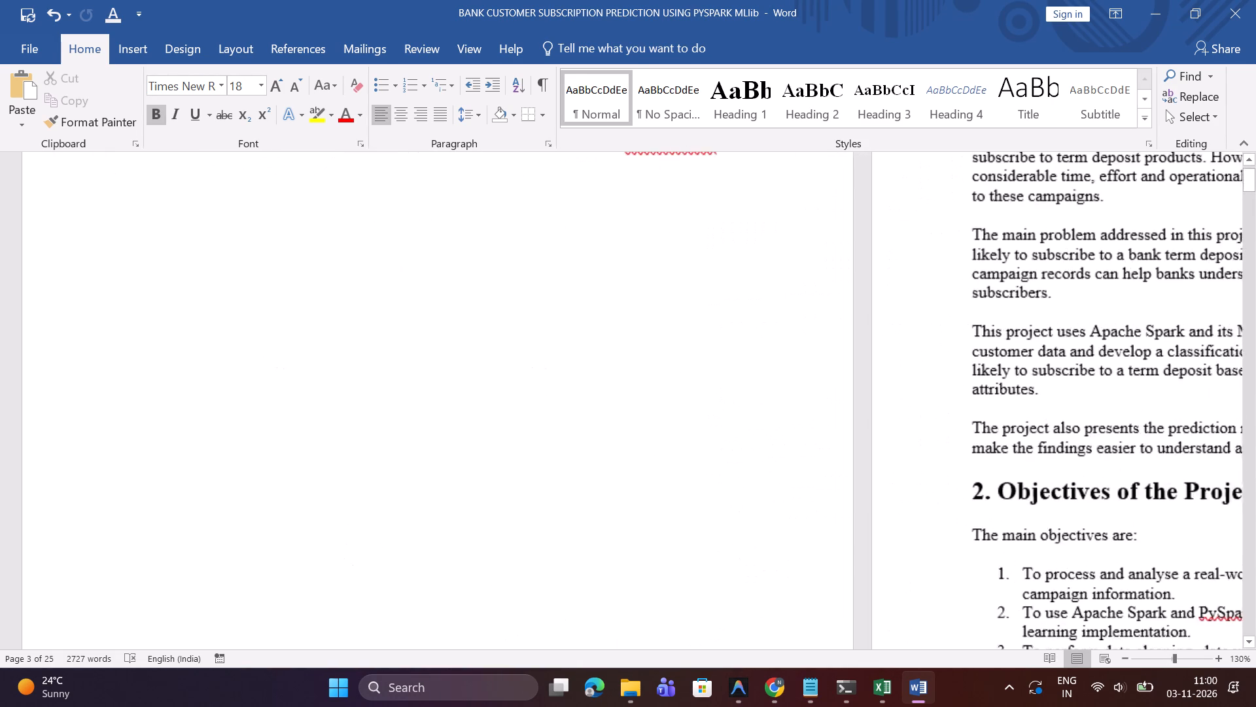
scroll(387, 601, "down", 4, "ctrl")
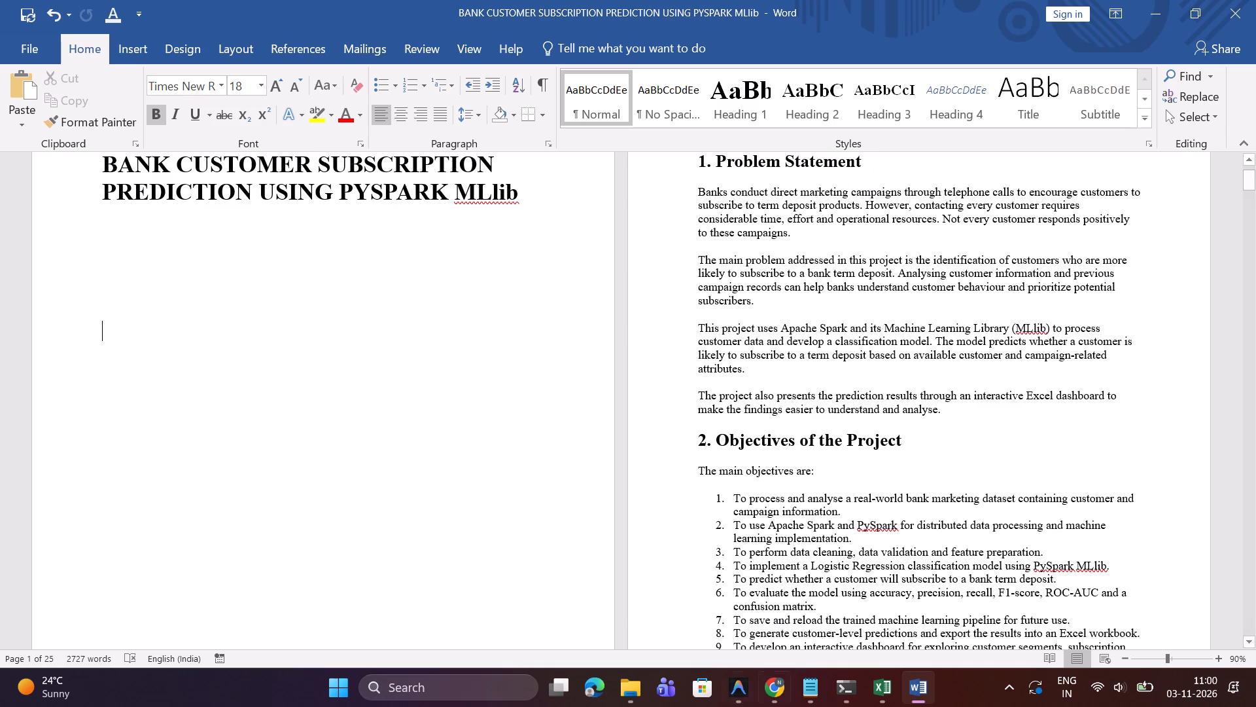
Switch to File Explorer and look through the recent files and the Downloads folder for the MKT report.
left_click(640, 688)
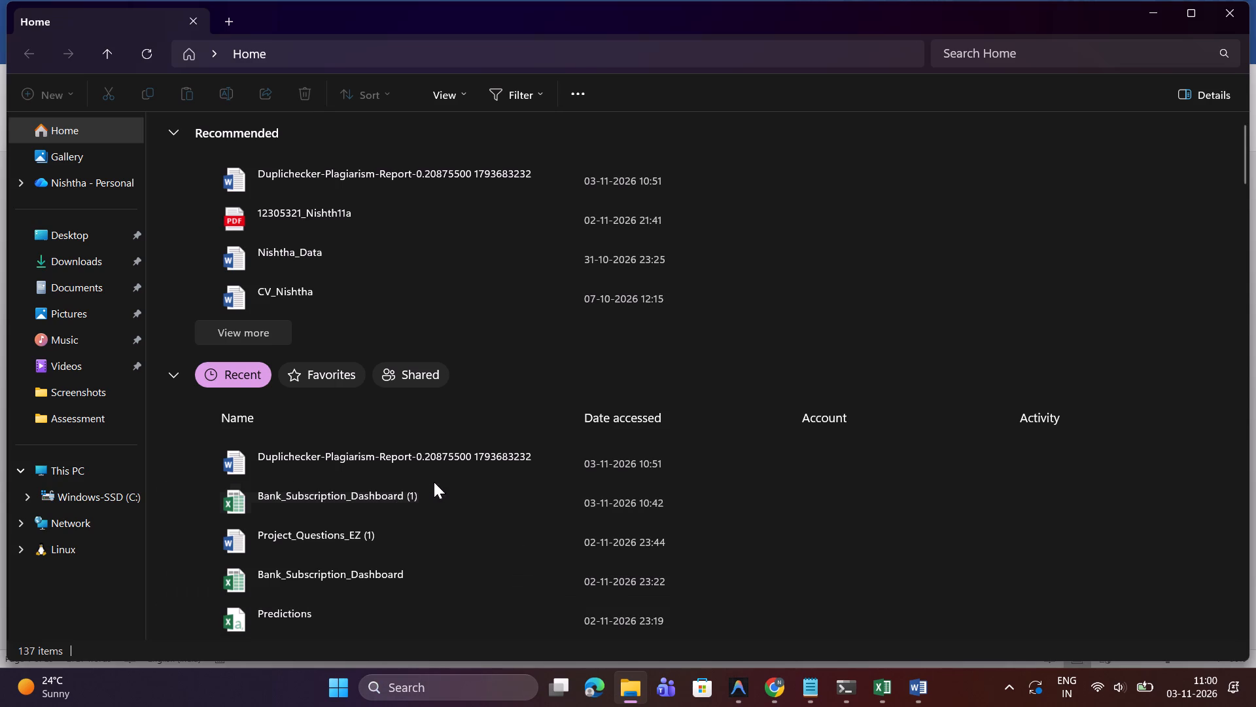
scroll(384, 556, "down", 2)
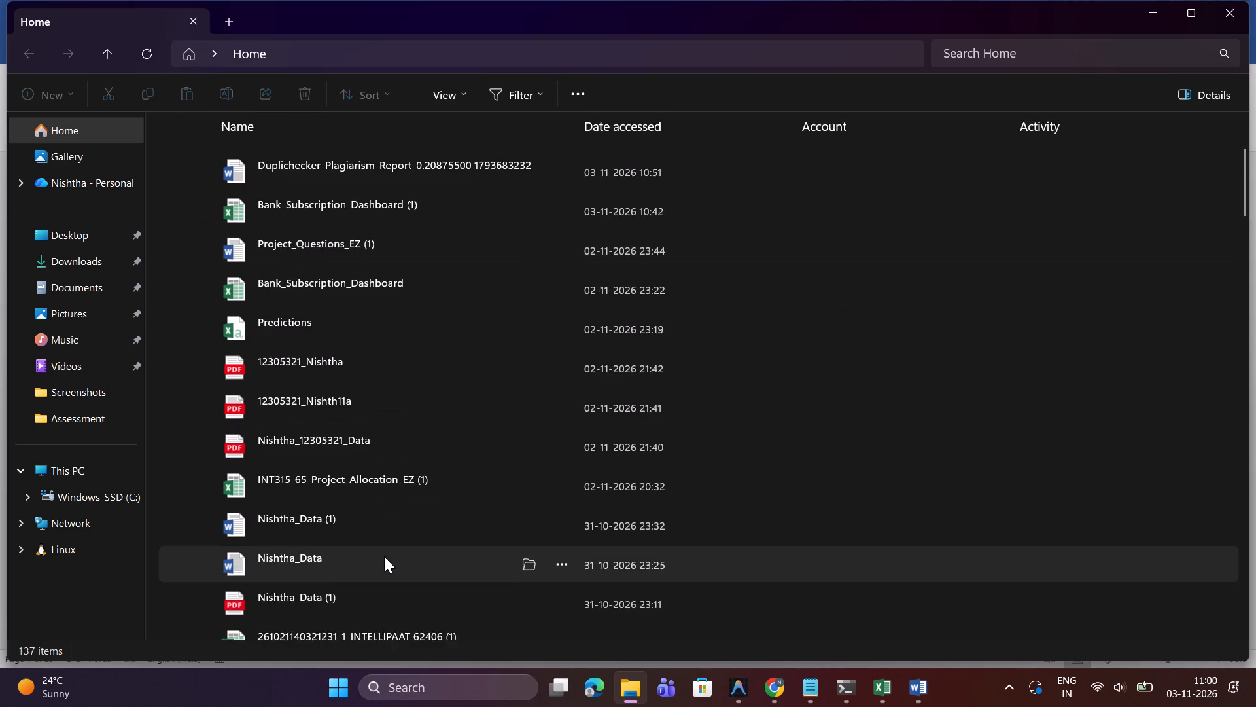
scroll(384, 556, "down", 1)
left_click(109, 263)
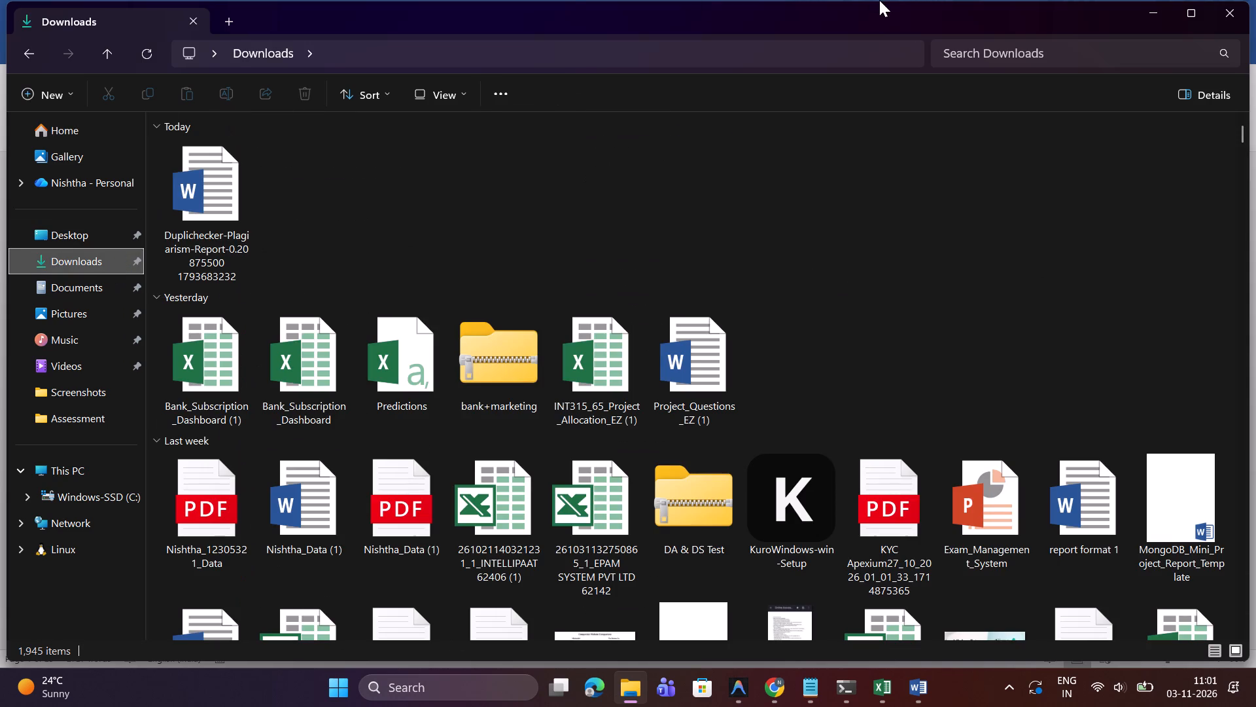
left_click(1157, 12)
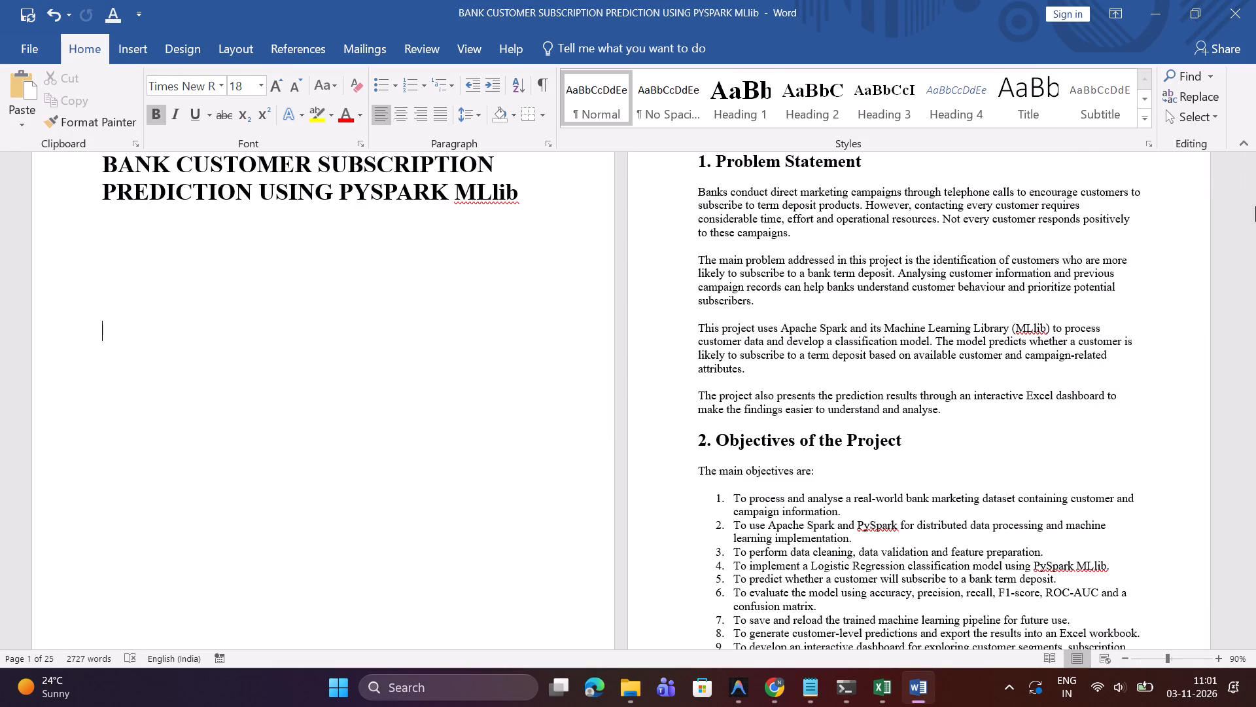
Clear the open application windows out of the way and open the MKT report document from the desktop.
left_click(1153, 6)
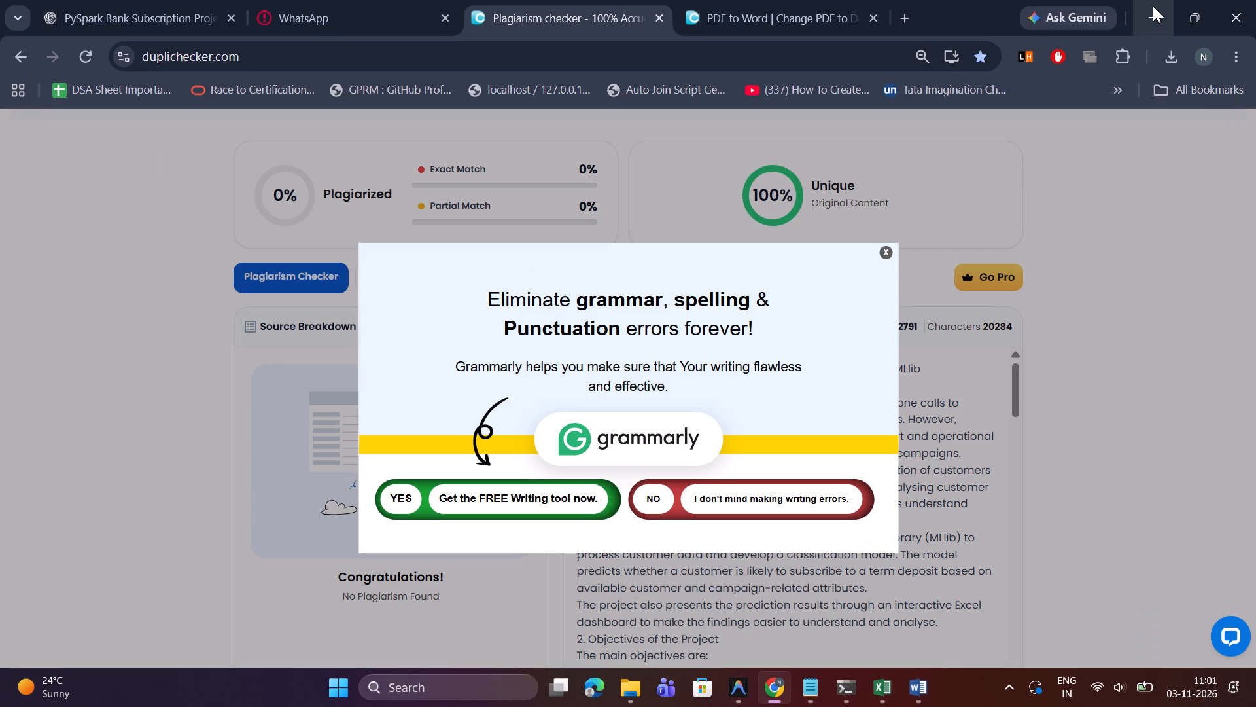
left_click(1153, 6)
left_click(1153, 6)
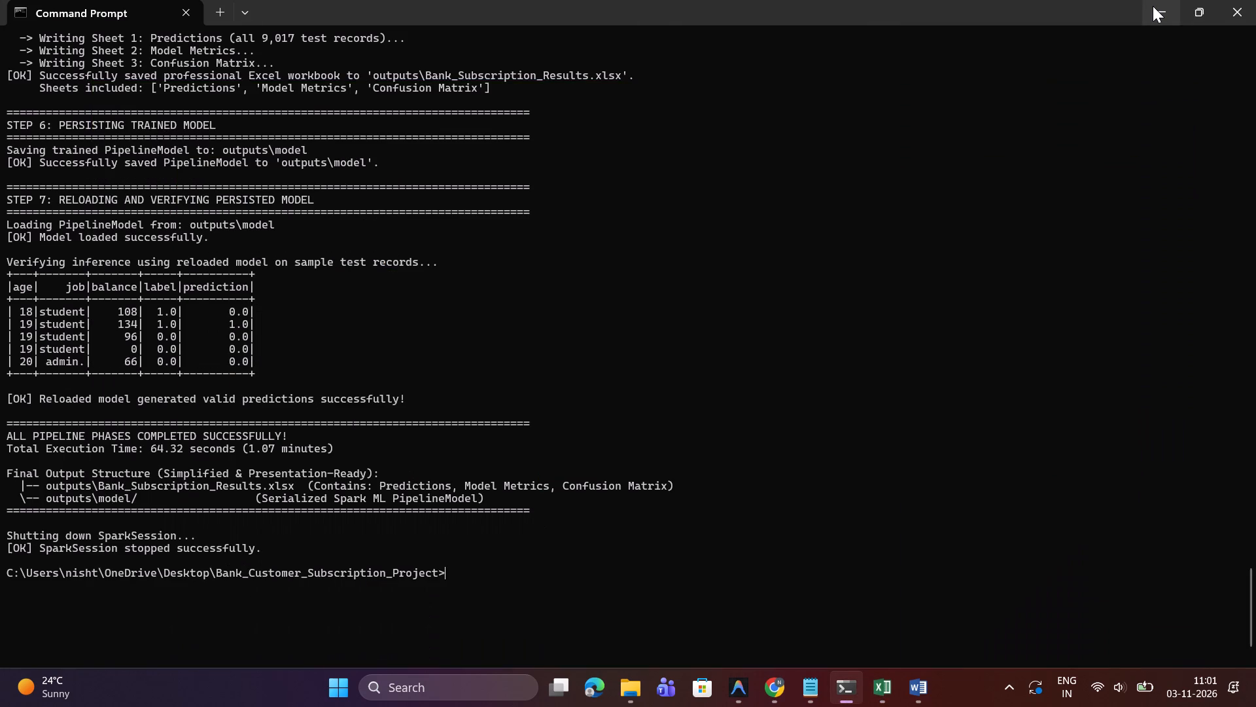
left_click(1153, 6)
left_click(1153, 6)
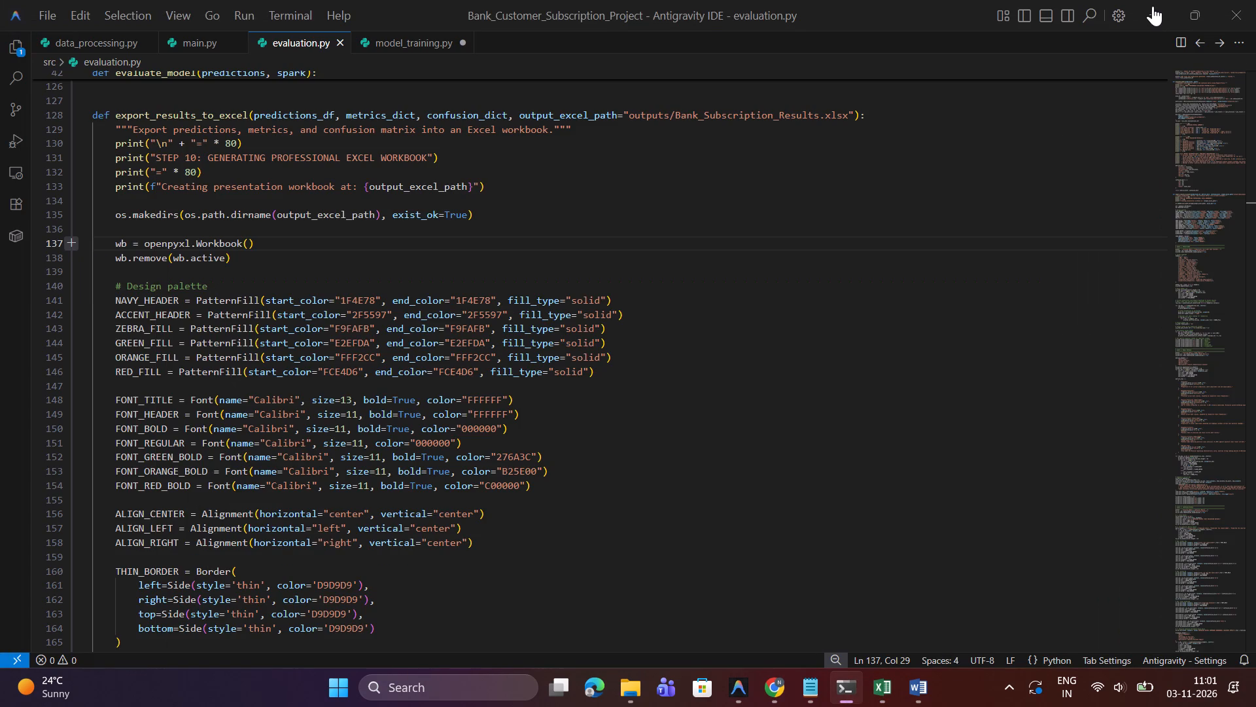
left_click(1153, 12)
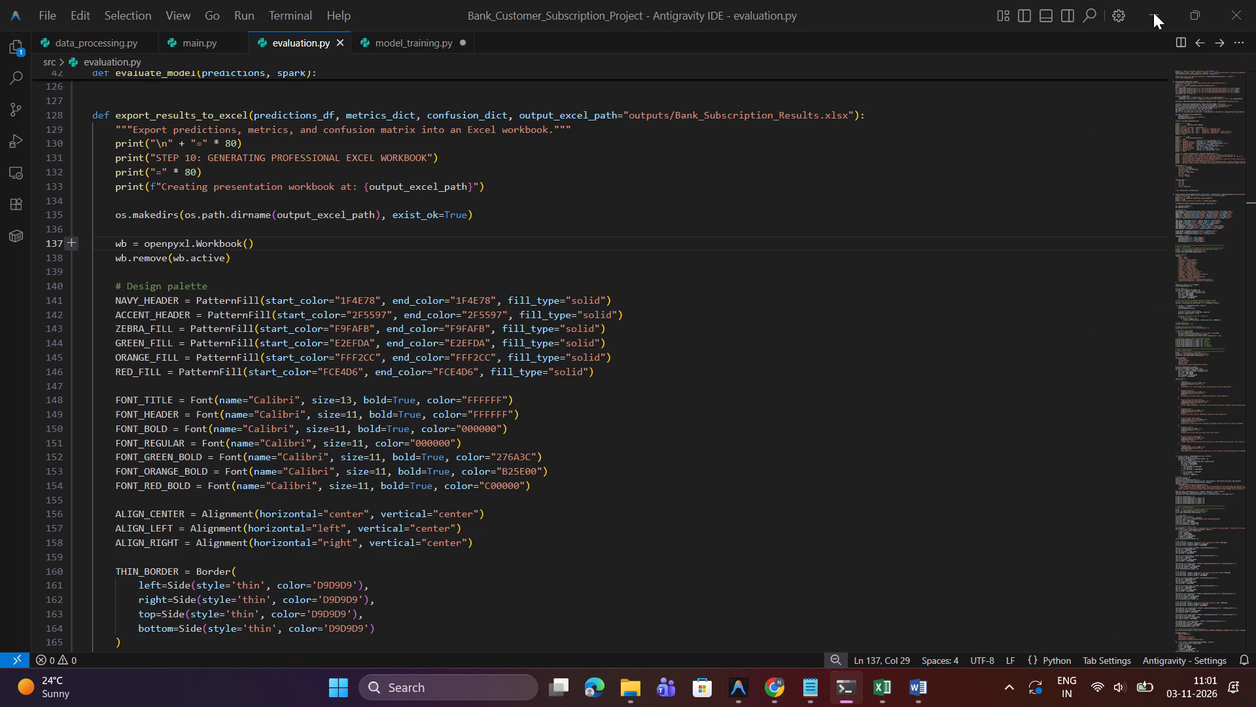
left_click(1159, 14)
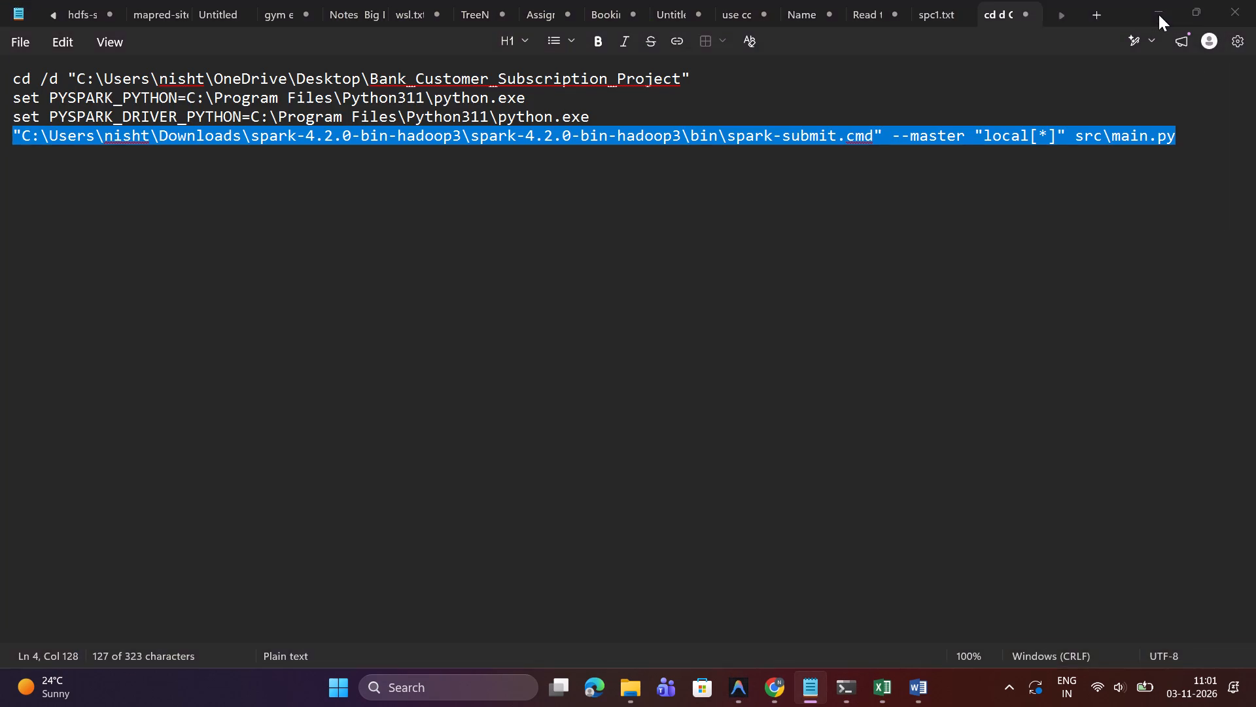
double_click(511, 15)
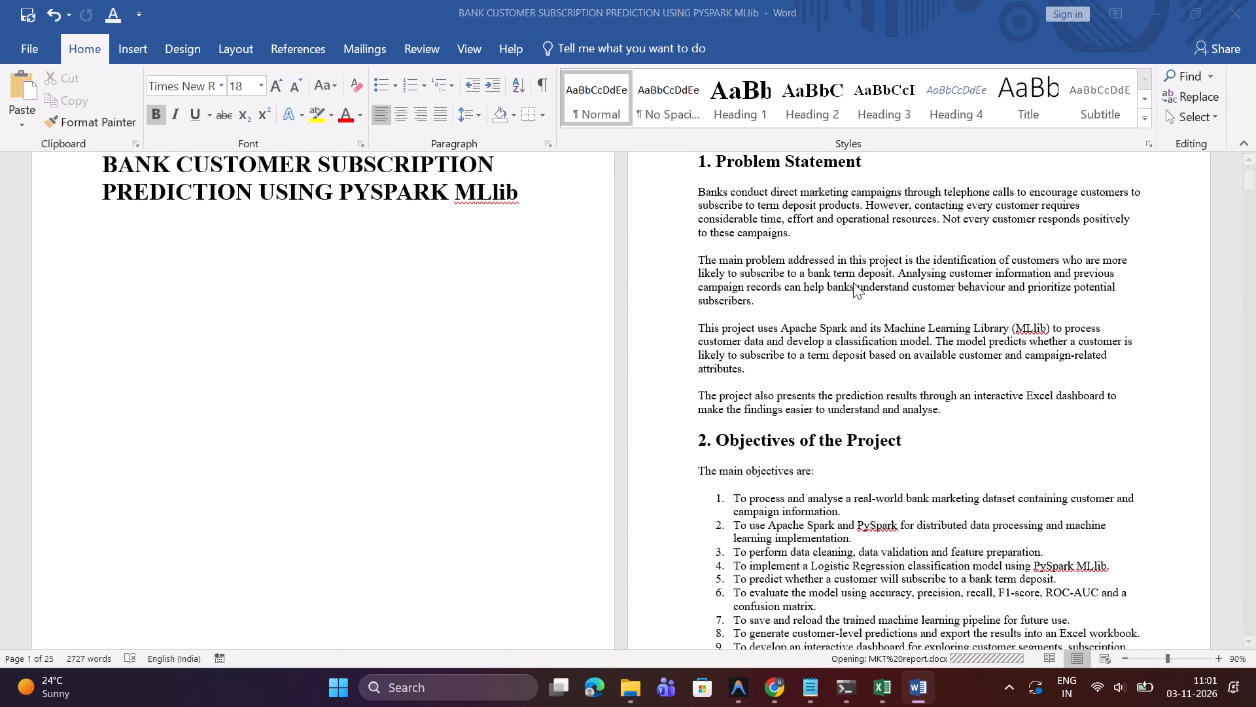
Arrange the MKT report side by side with the bank customer subscription report, with both documents showing their first page.
scroll(411, 427, "down", 2)
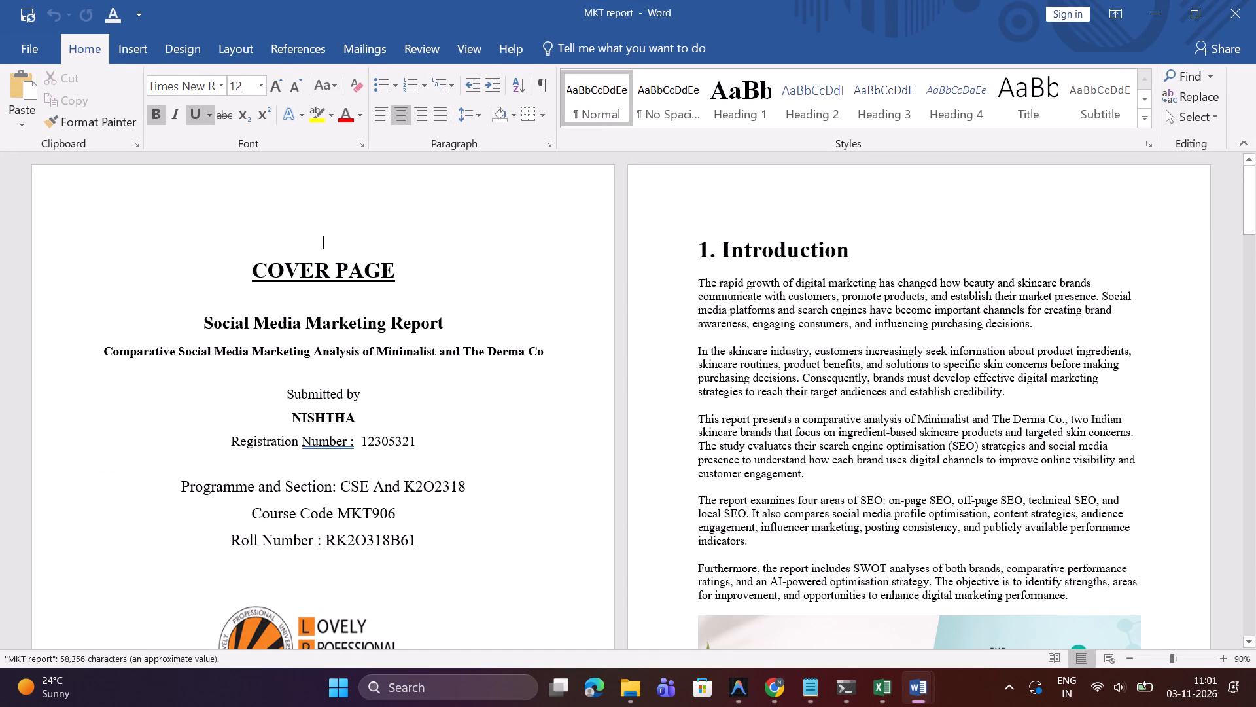
scroll(411, 427, "down", 1)
scroll(411, 427, "up", 2)
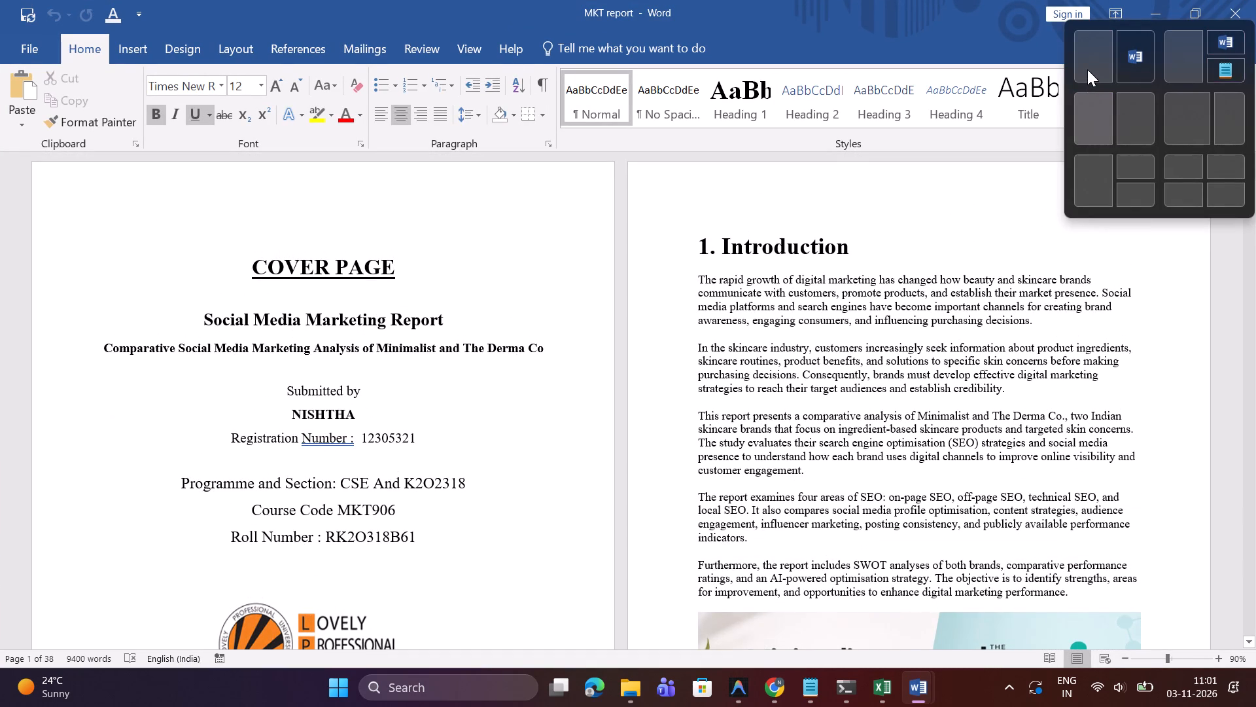
left_click(1087, 69)
scroll(863, 430, "up", 2)
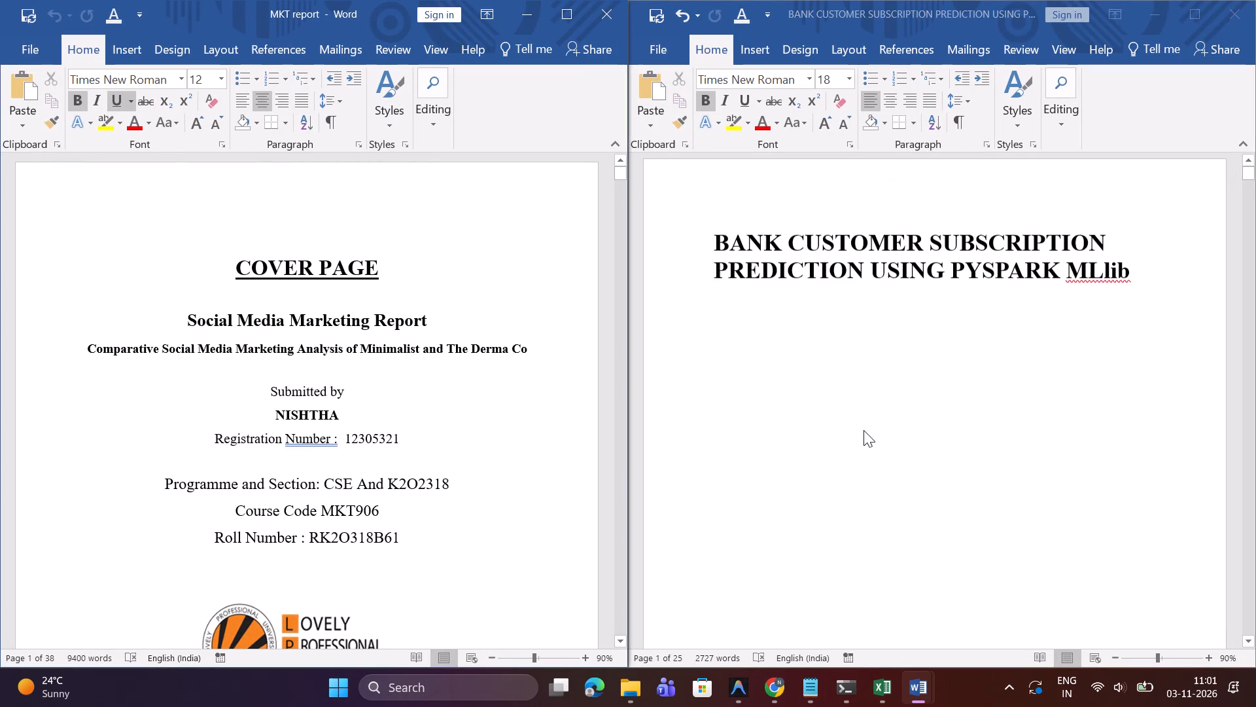
Compare the MKT report's cover page, down to the university logo and name, with the bank report's title page.
scroll(863, 430, "up", 2)
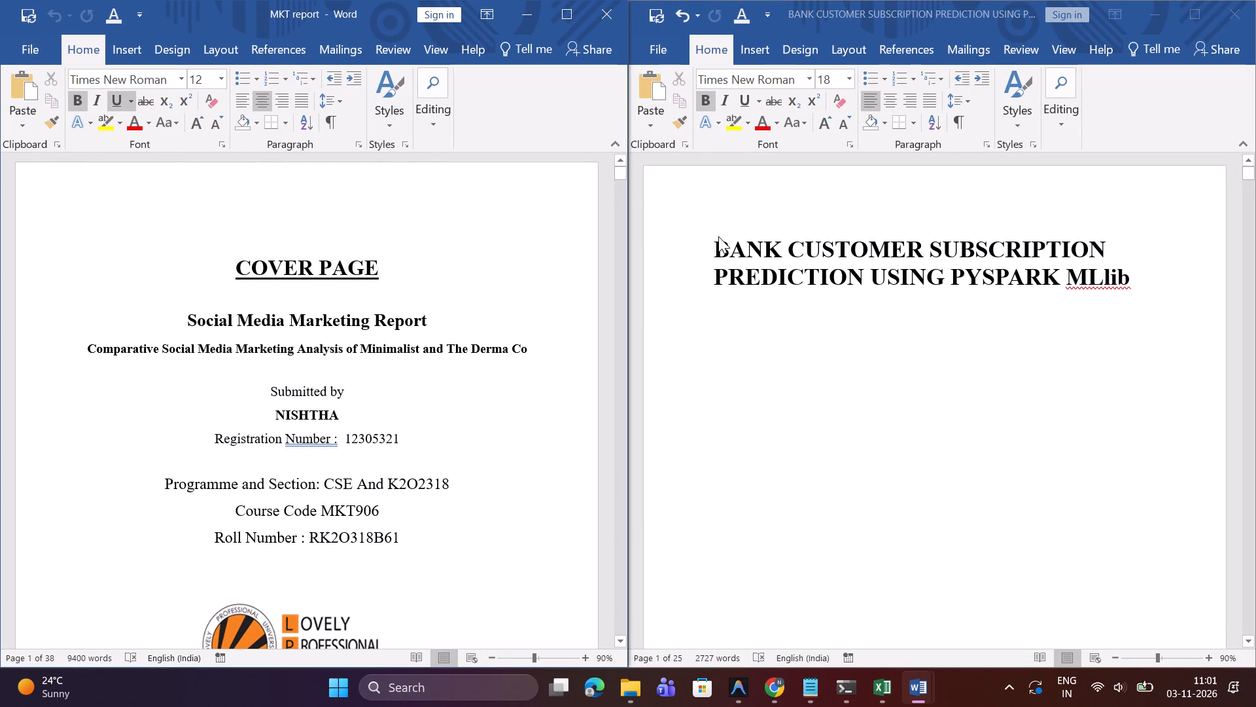
left_click_drag(718, 240, 1019, 264)
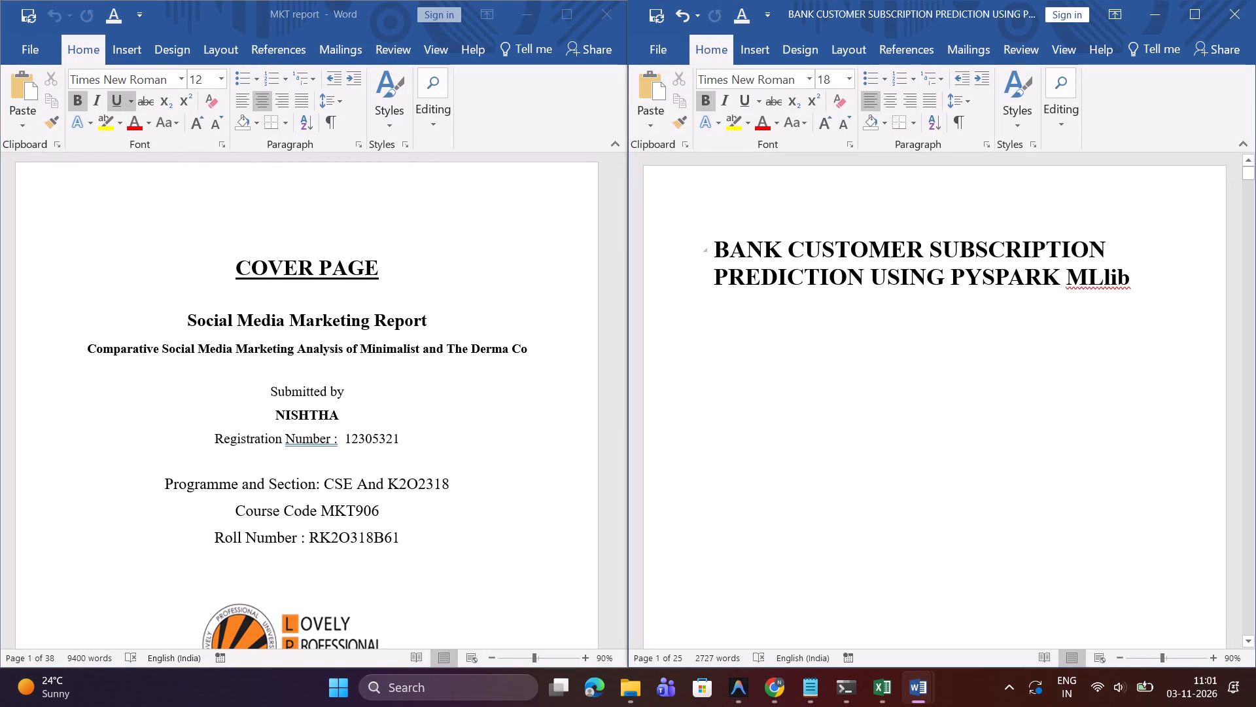
left_click_drag(1019, 264, 978, 282)
scroll(978, 282, "down", 1)
scroll(521, 526, "down", 1)
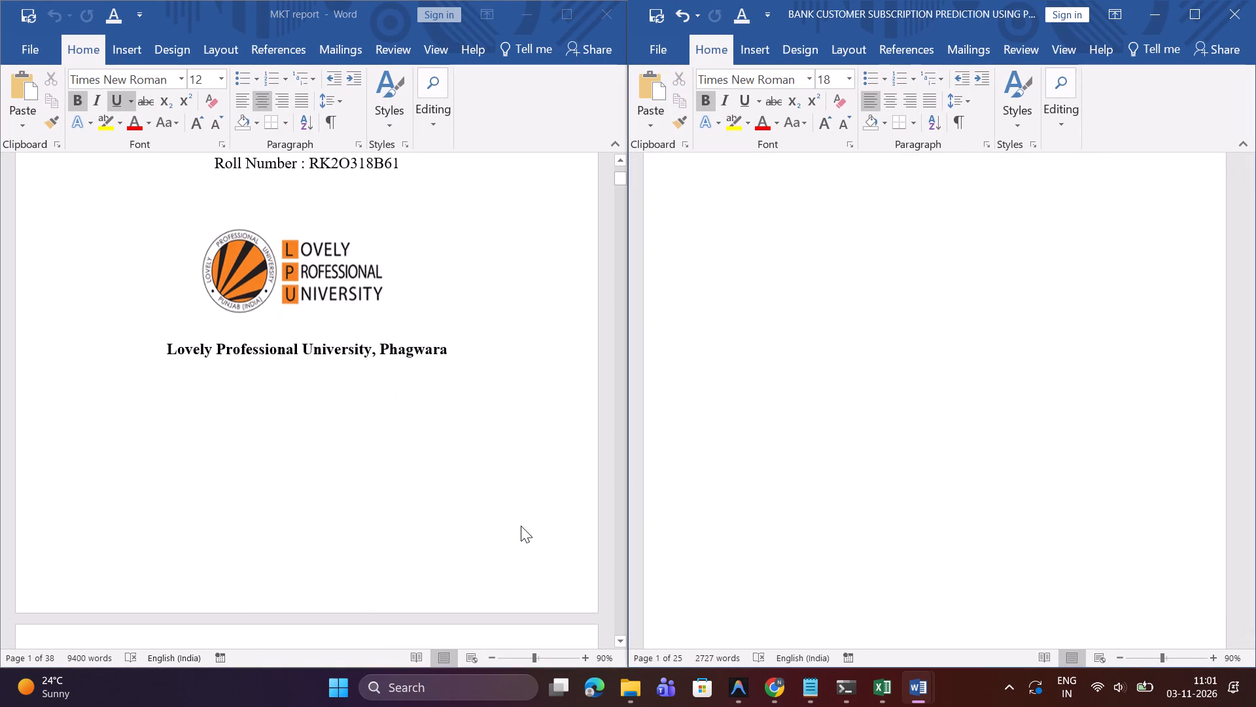
scroll(521, 526, "down", 2)
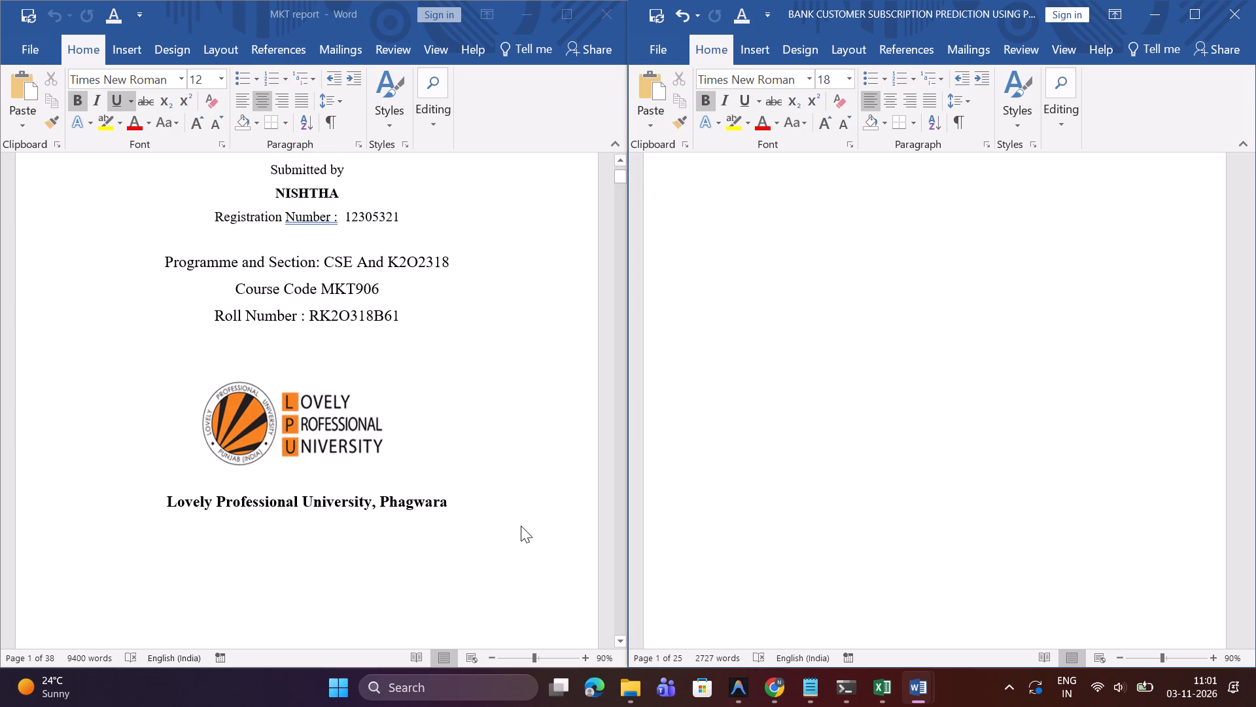
scroll(521, 526, "down", 3)
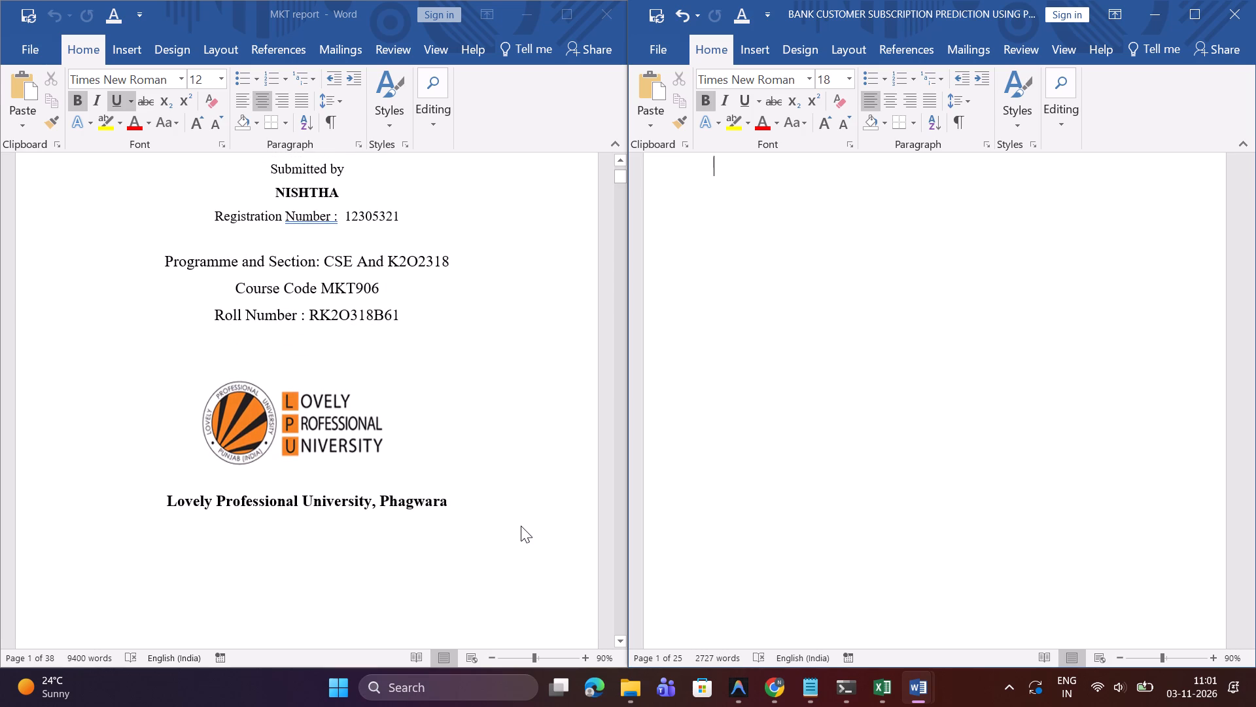
scroll(521, 526, "down", 2)
scroll(521, 526, "up", 1)
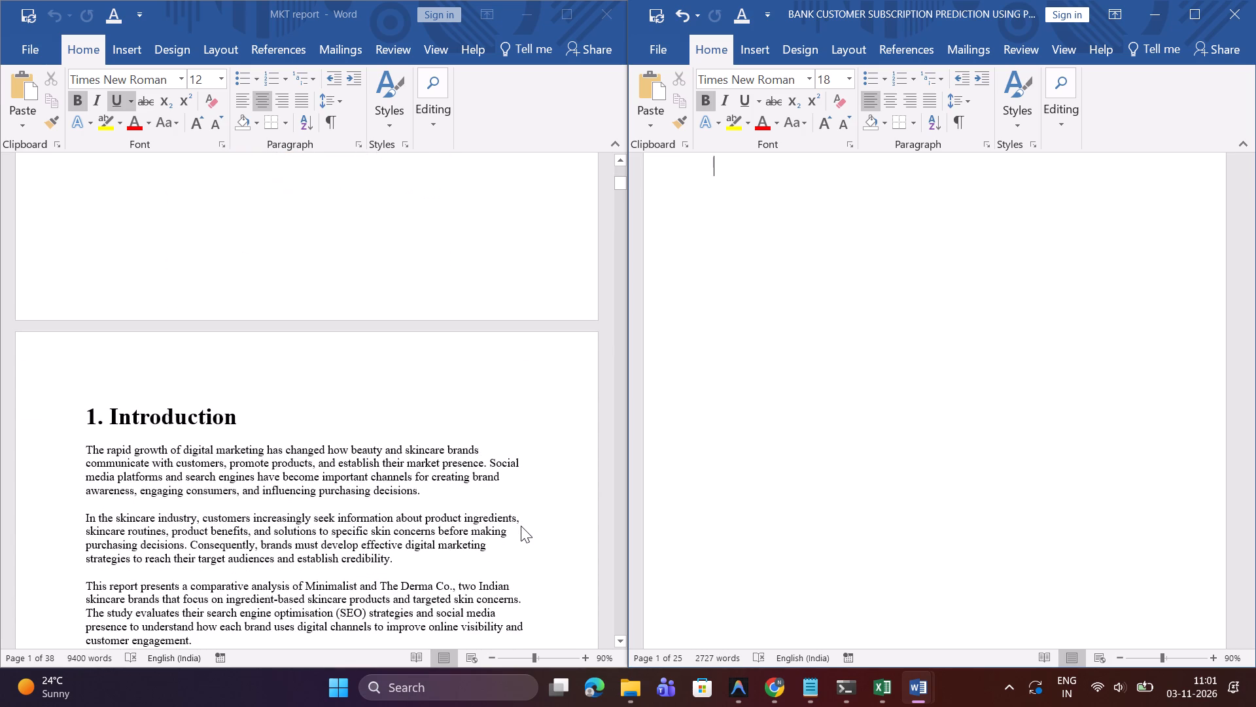
scroll(521, 526, "up", 4)
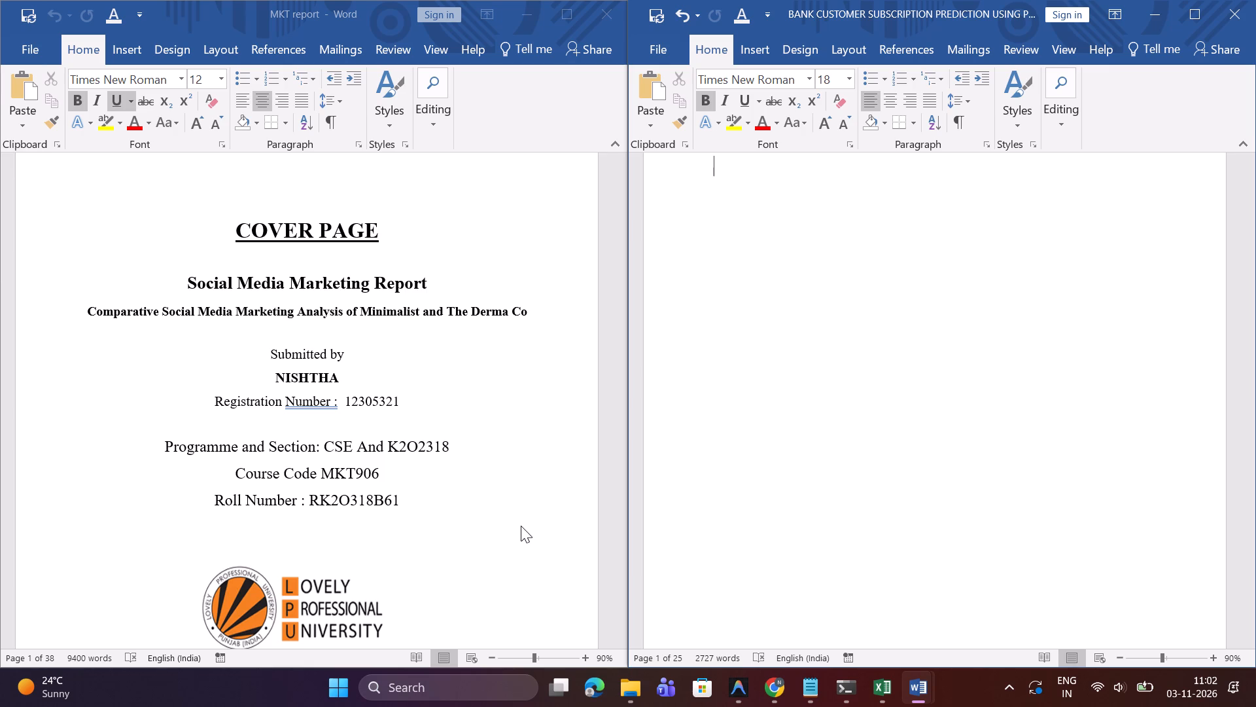
scroll(682, 350, "up", 2)
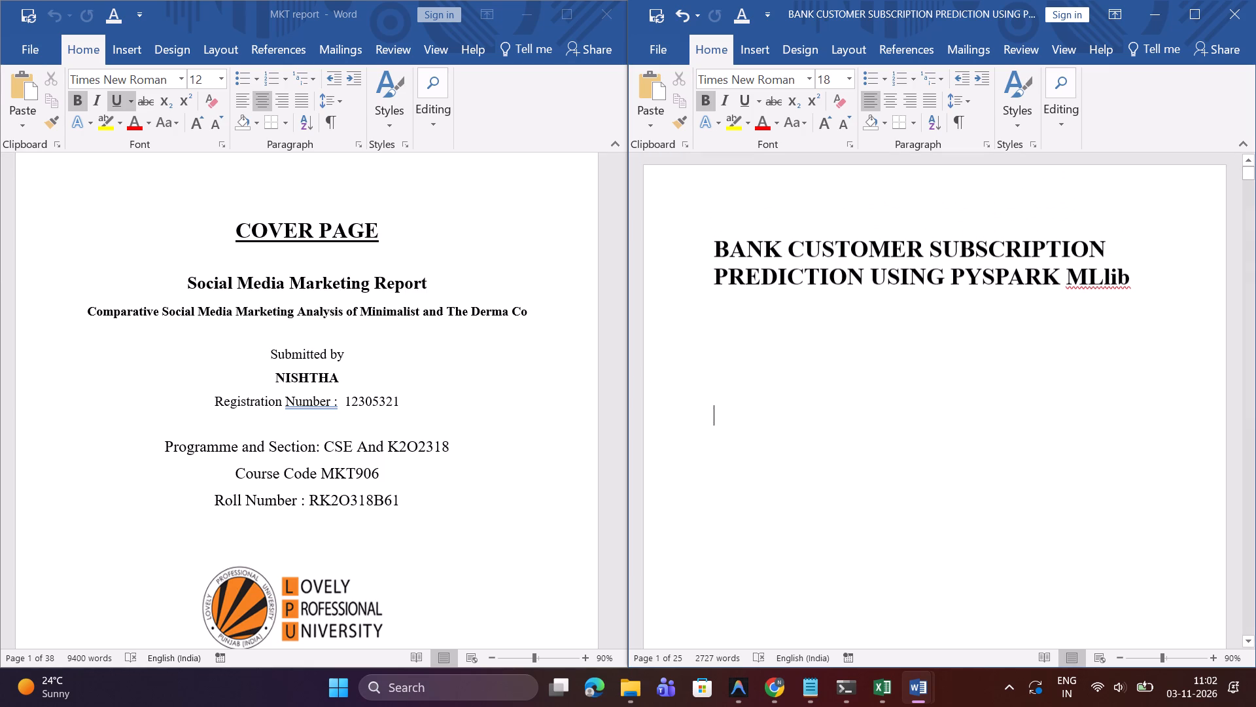
scroll(682, 350, "up", 1)
scroll(694, 299, "down", 1)
Select and copy the full title BANK CUSTOMER SUBSCRIPTION PREDICTION USING PYSPARK MLlib on the first page.
left_click_drag(717, 247, 911, 260)
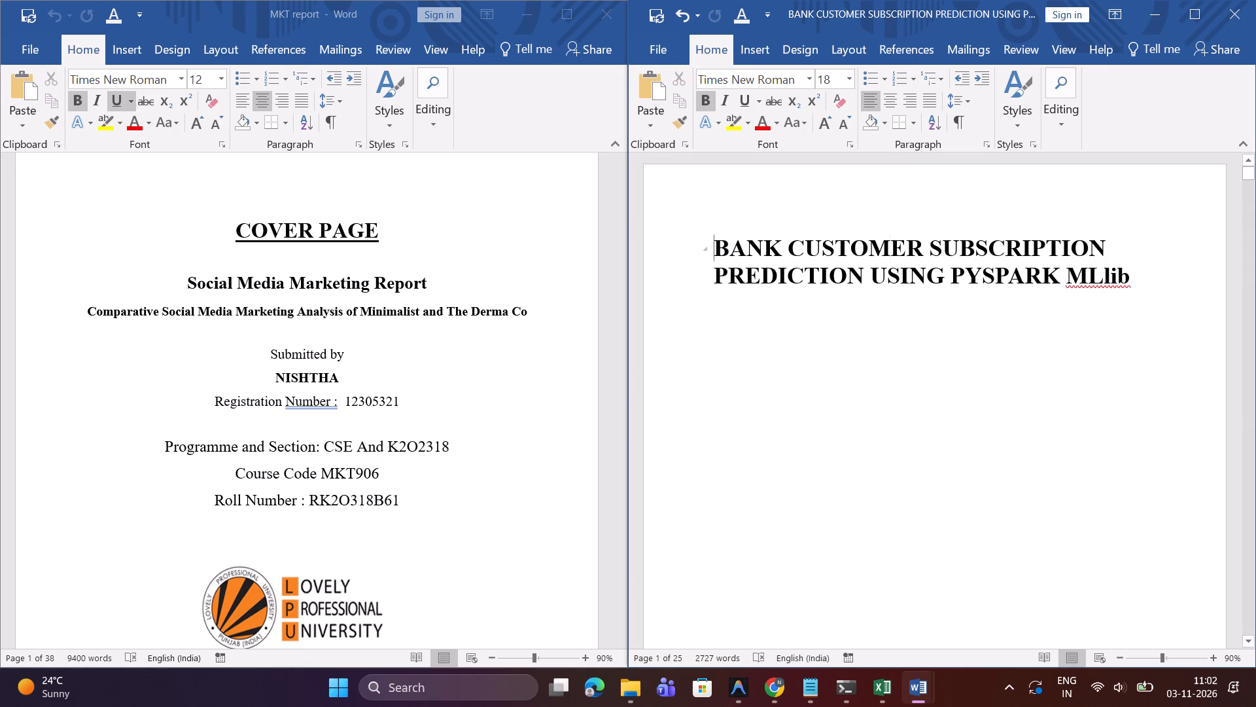
left_click_drag(911, 260, 1161, 280)
key("ctrl+c")
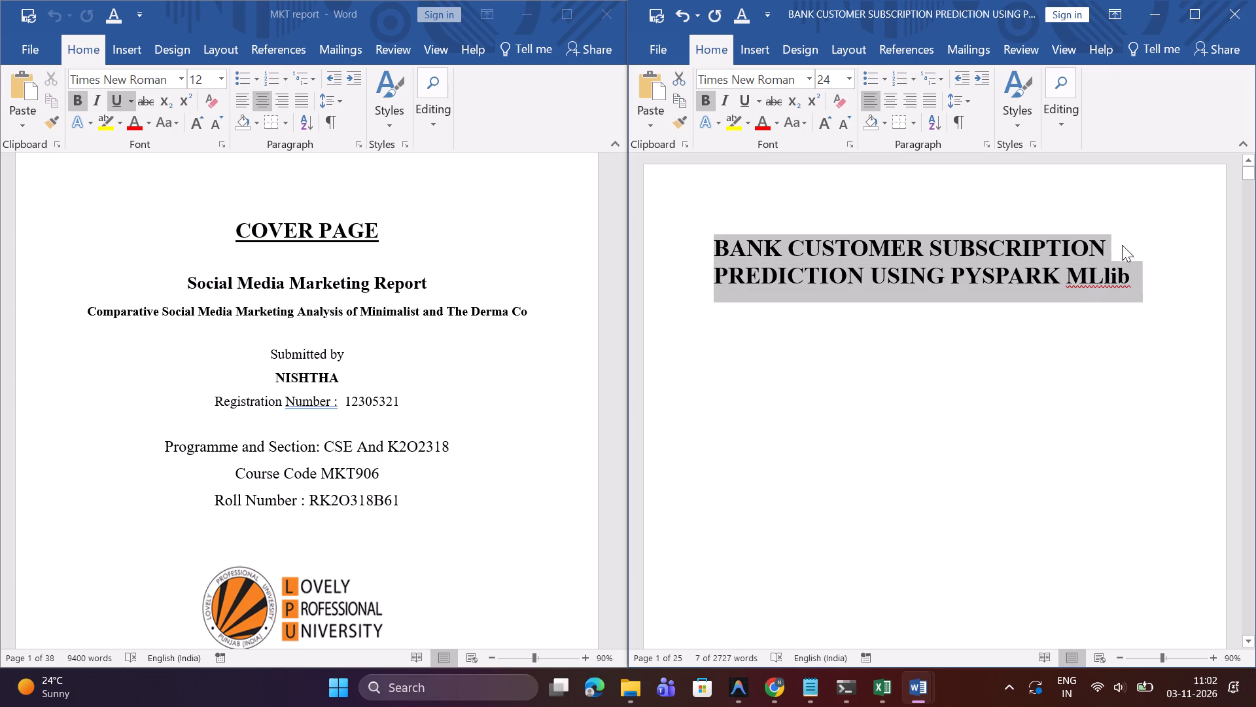
Close the MKT report document.
left_click(604, 10)
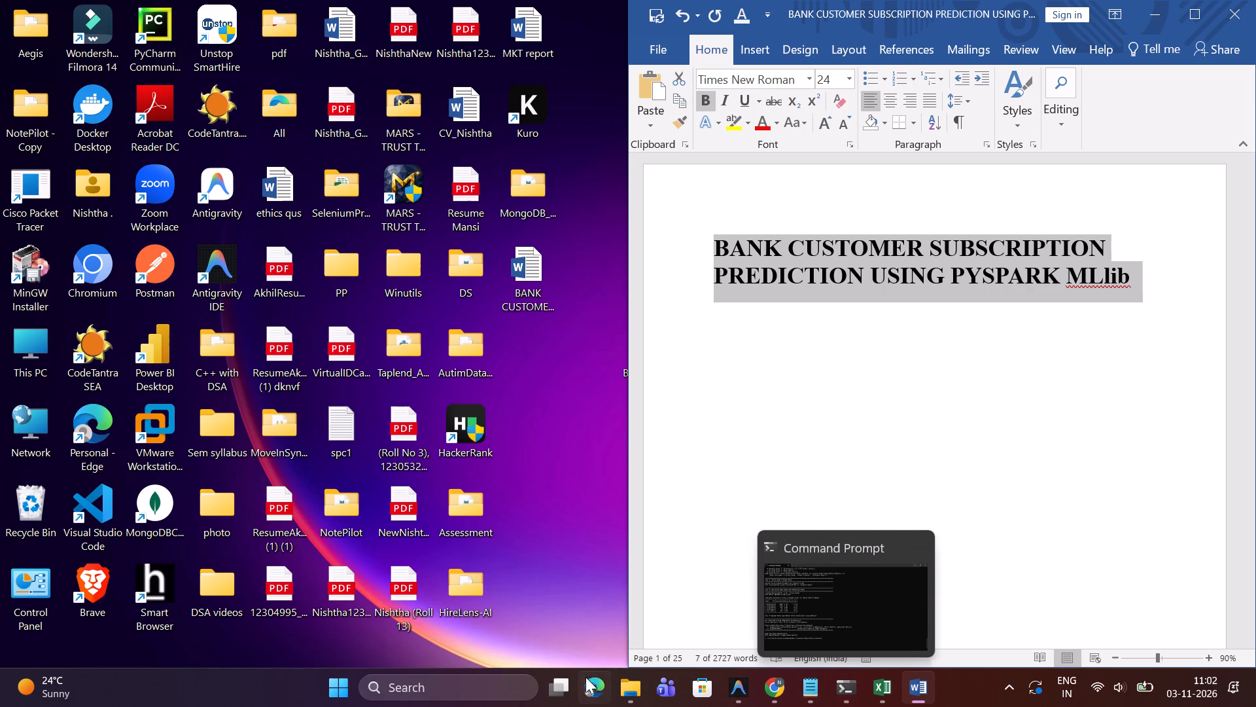
In File Explorer, search Downloads for "report", expand the oldest group of results, and open the Nistha_MLReport document.
left_click(617, 685)
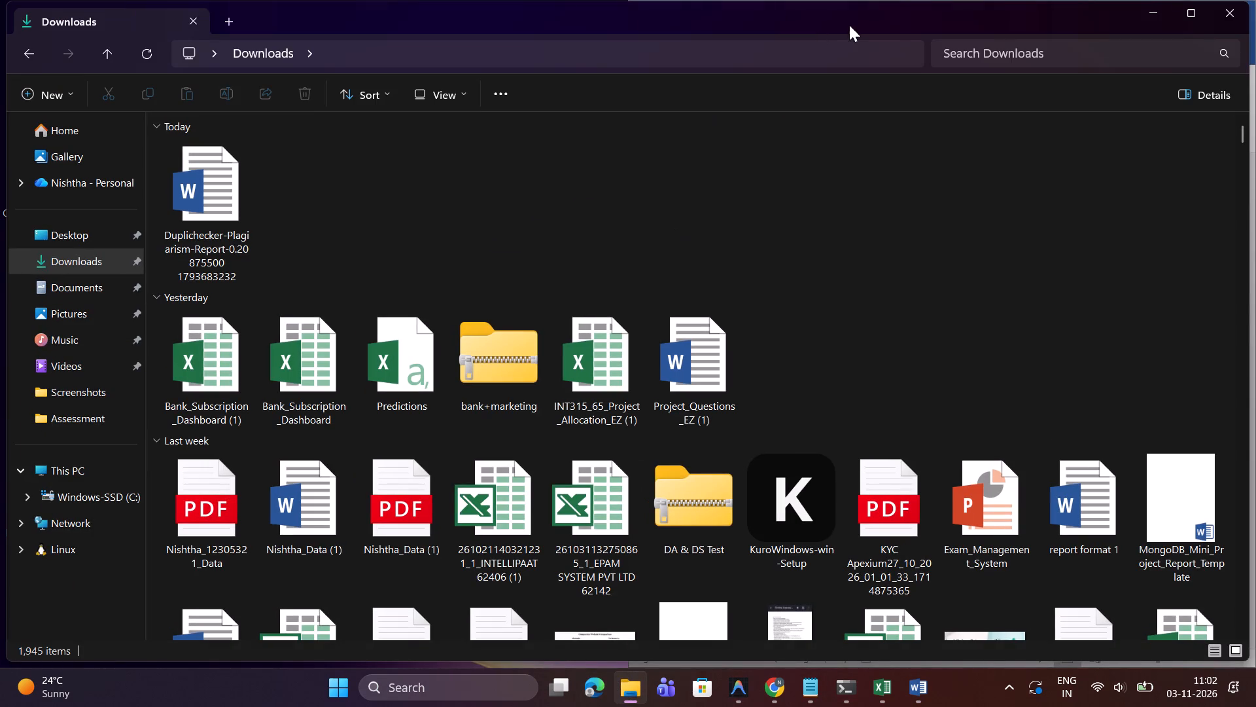
left_click(993, 46)
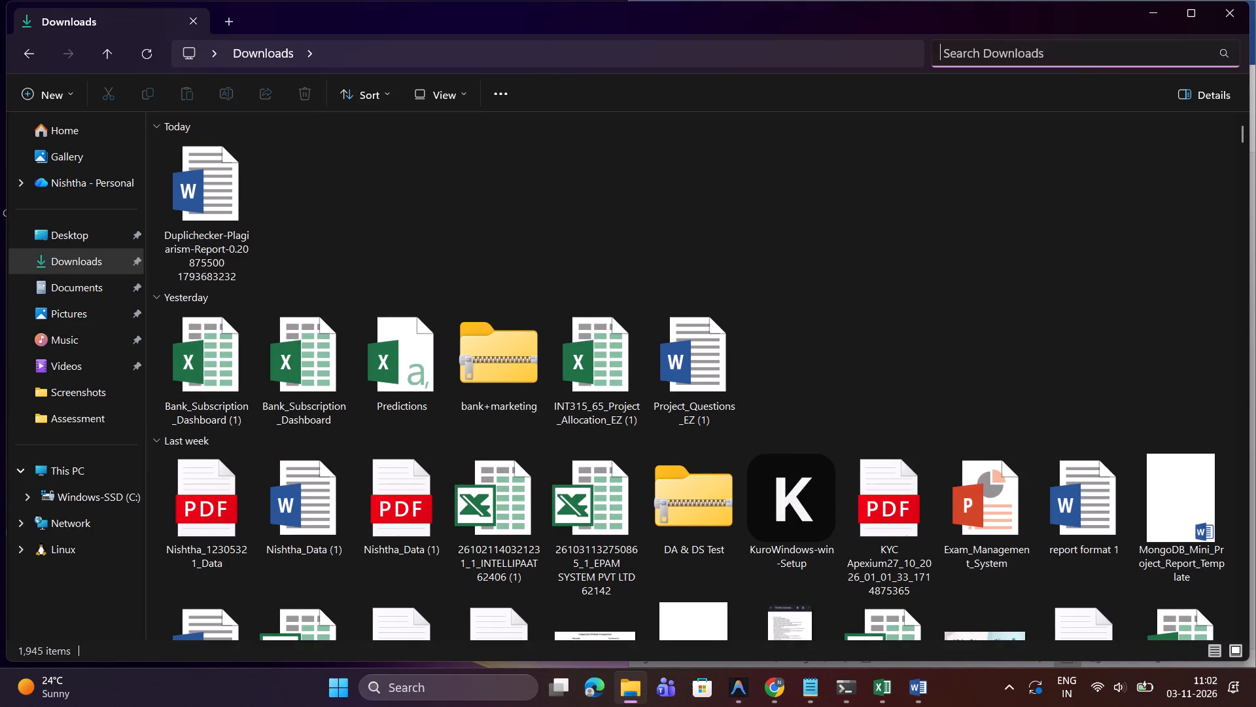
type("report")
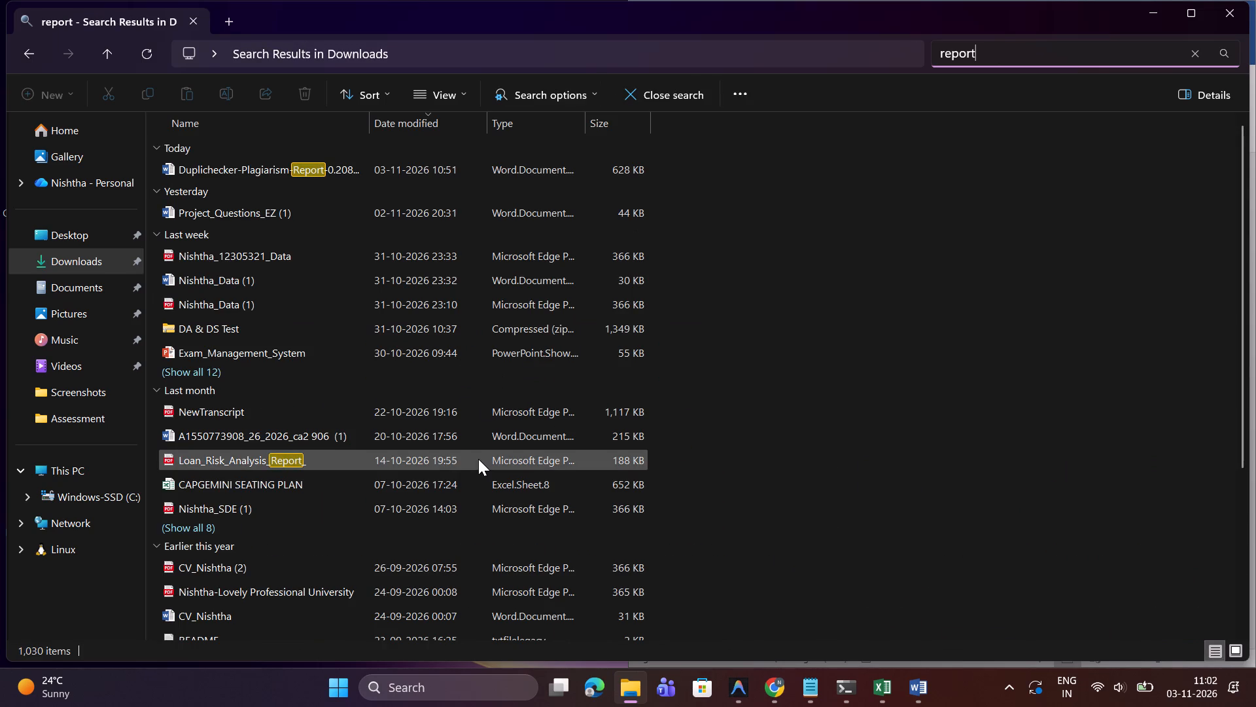
scroll(478, 459, "down", 2)
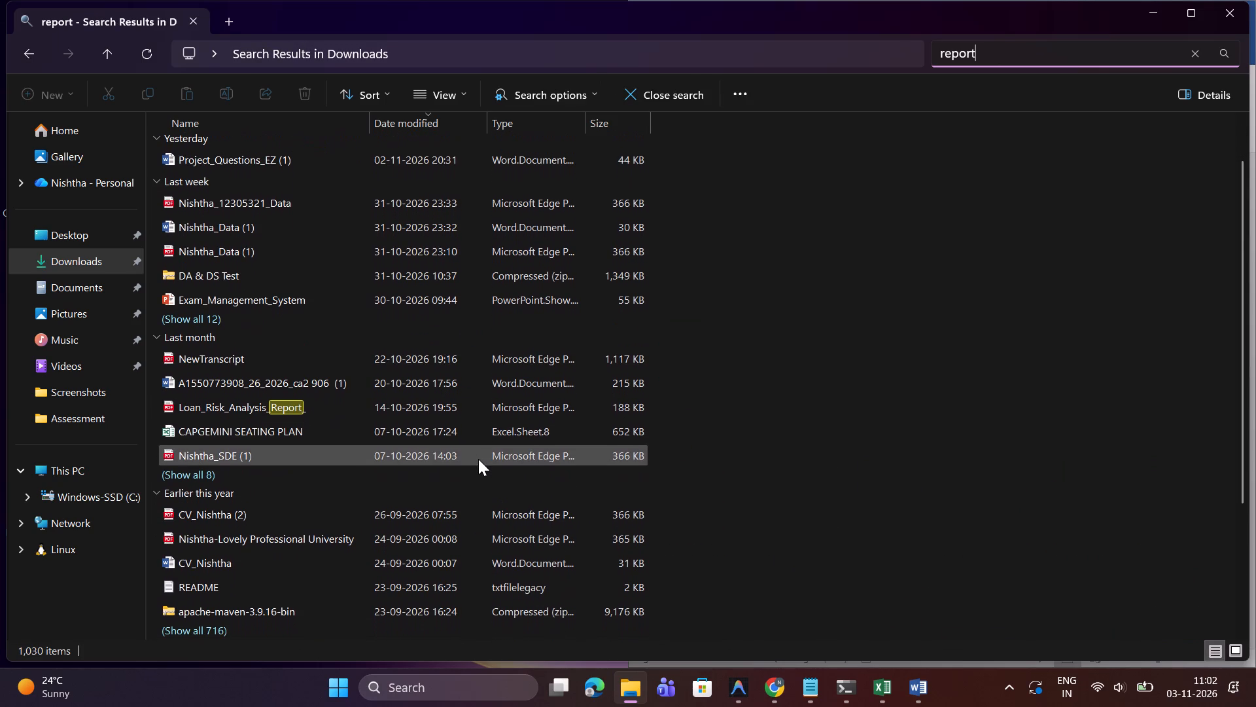
scroll(478, 459, "down", 3)
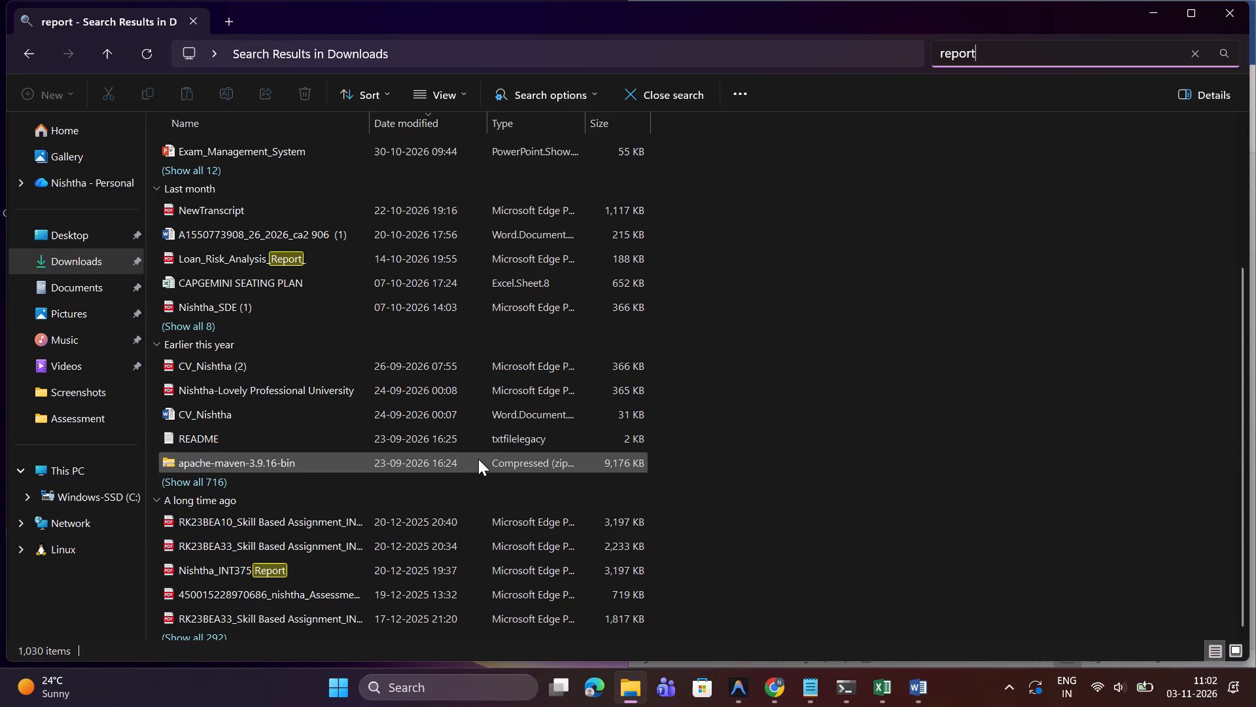
scroll(478, 459, "down", 3)
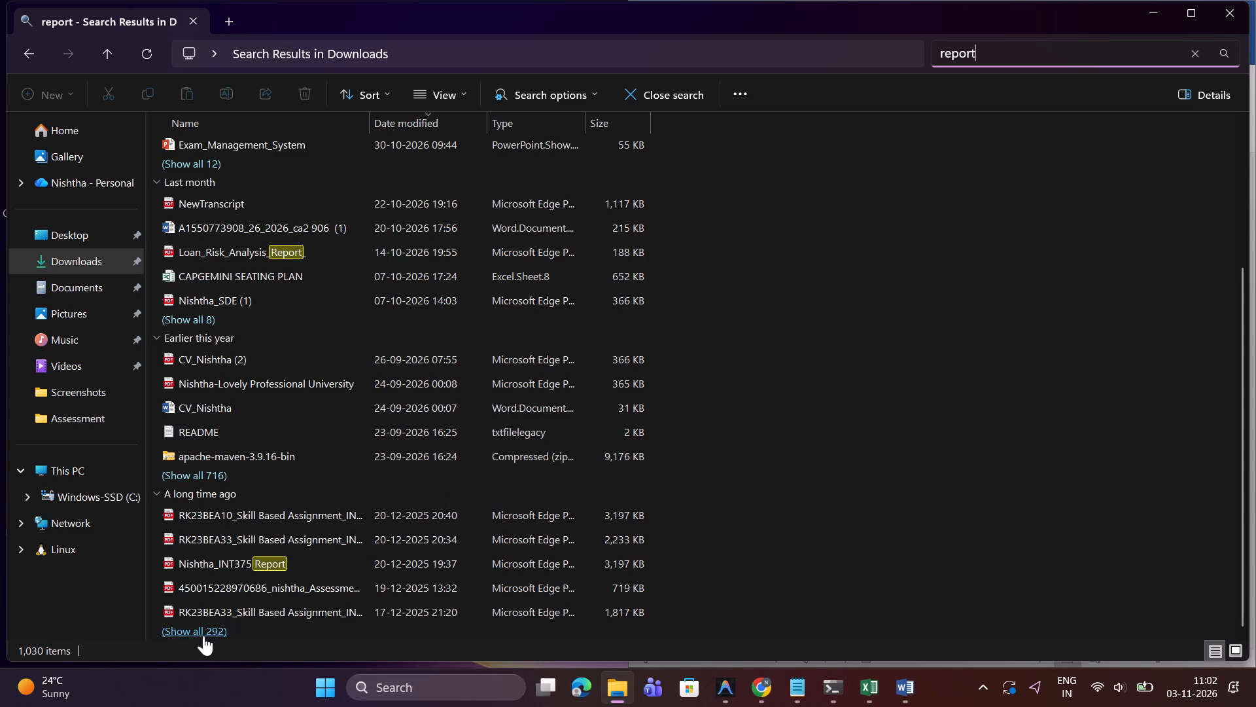
left_click(203, 636)
scroll(203, 636, "down", 2)
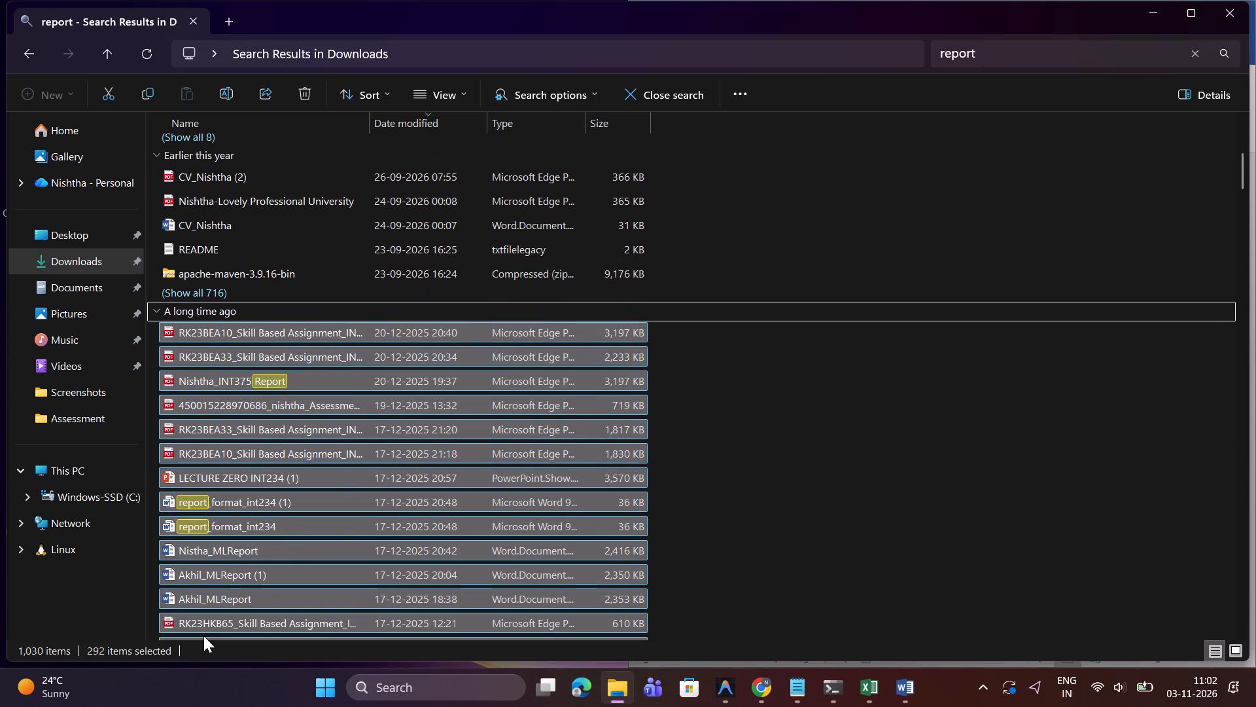
double_click(221, 552)
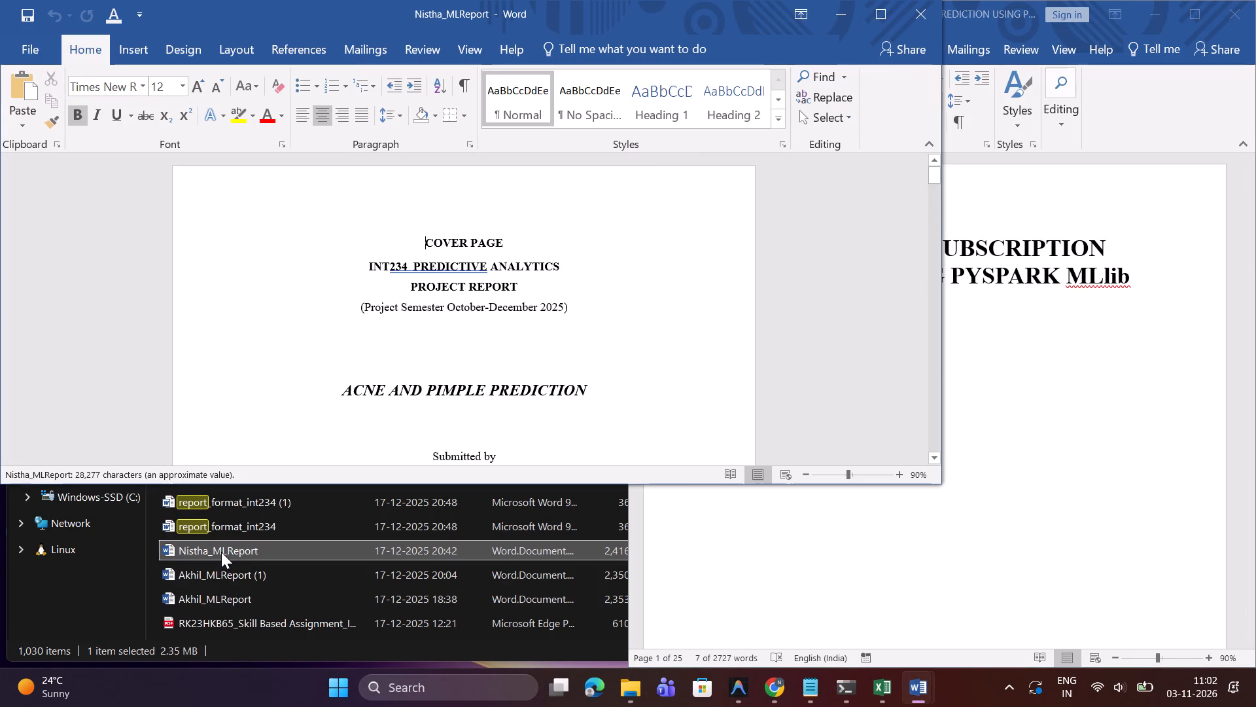
Examine the ML report's cover page, from the COVER PAGE heading to the guide, discipline and university lines.
scroll(420, 349, "down", 3)
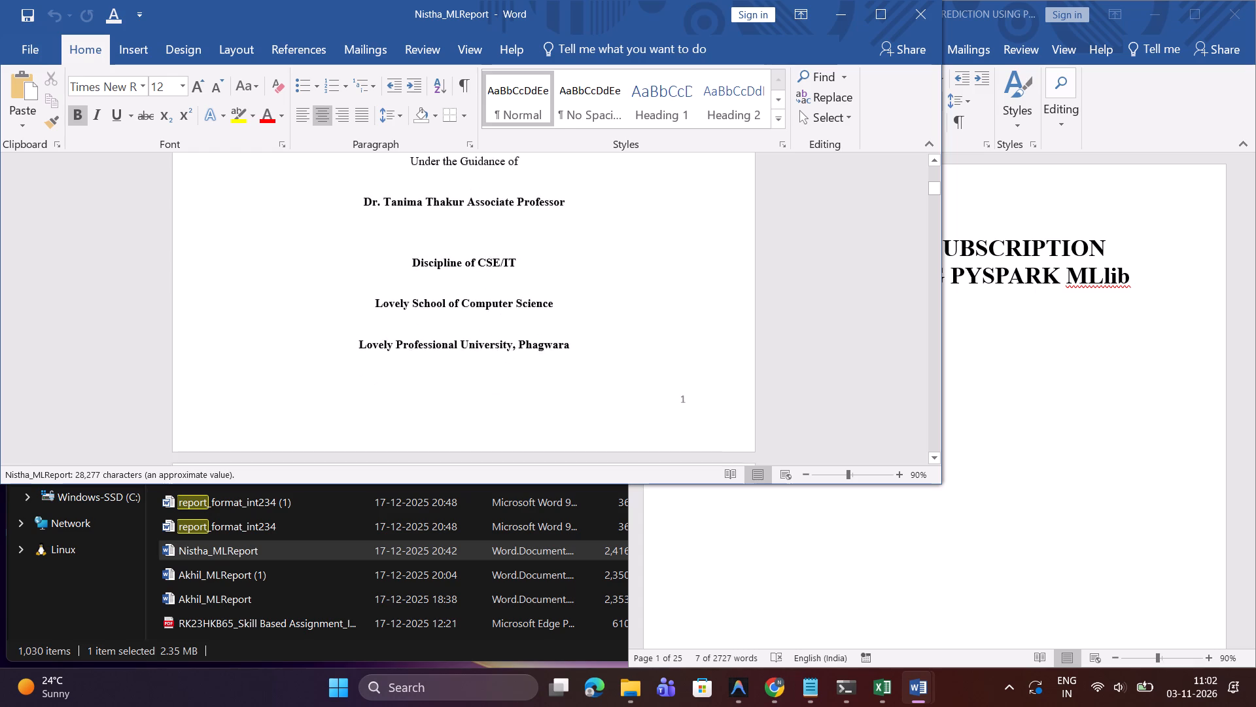
scroll(420, 349, "up", 3)
scroll(420, 349, "down", 1)
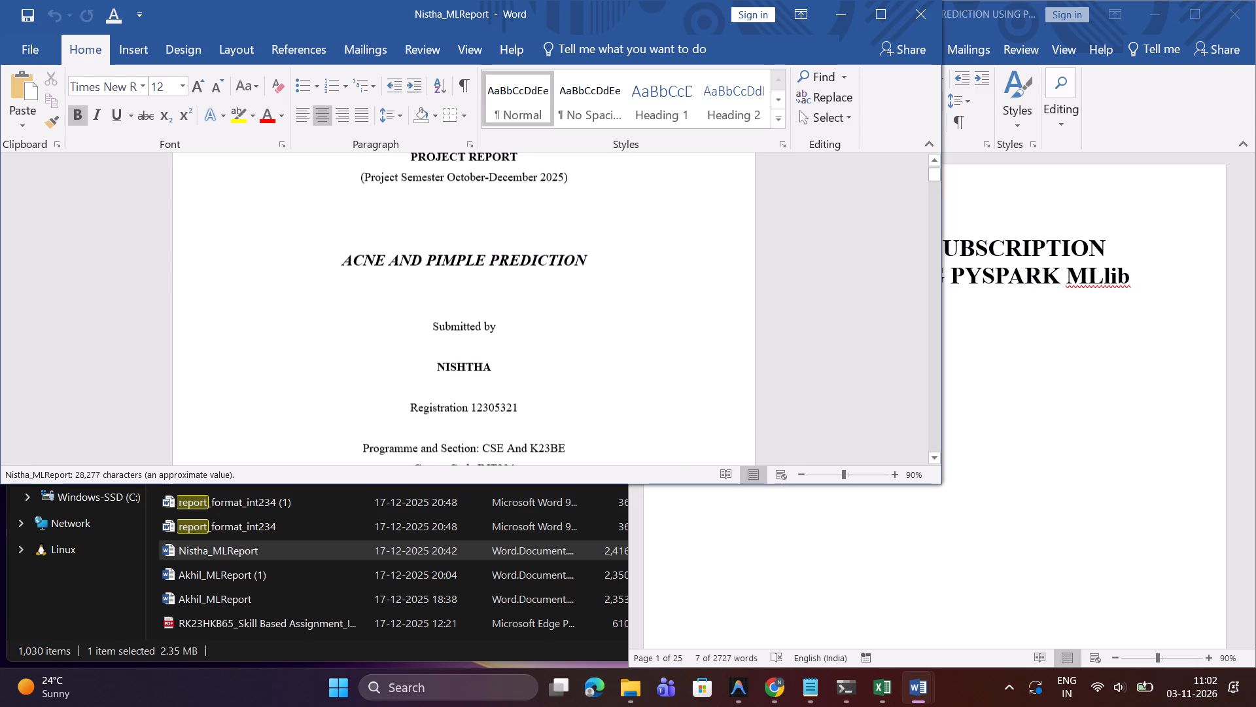
scroll(420, 349, "down", 1)
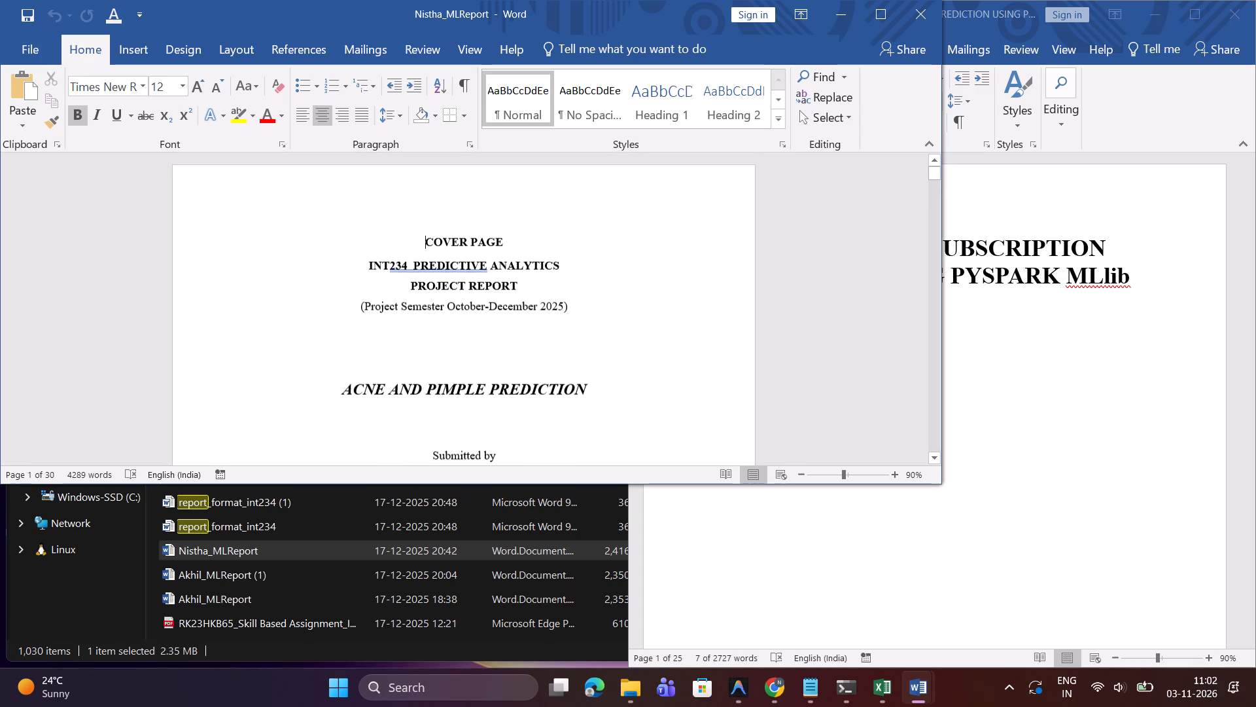
scroll(420, 349, "down", 2)
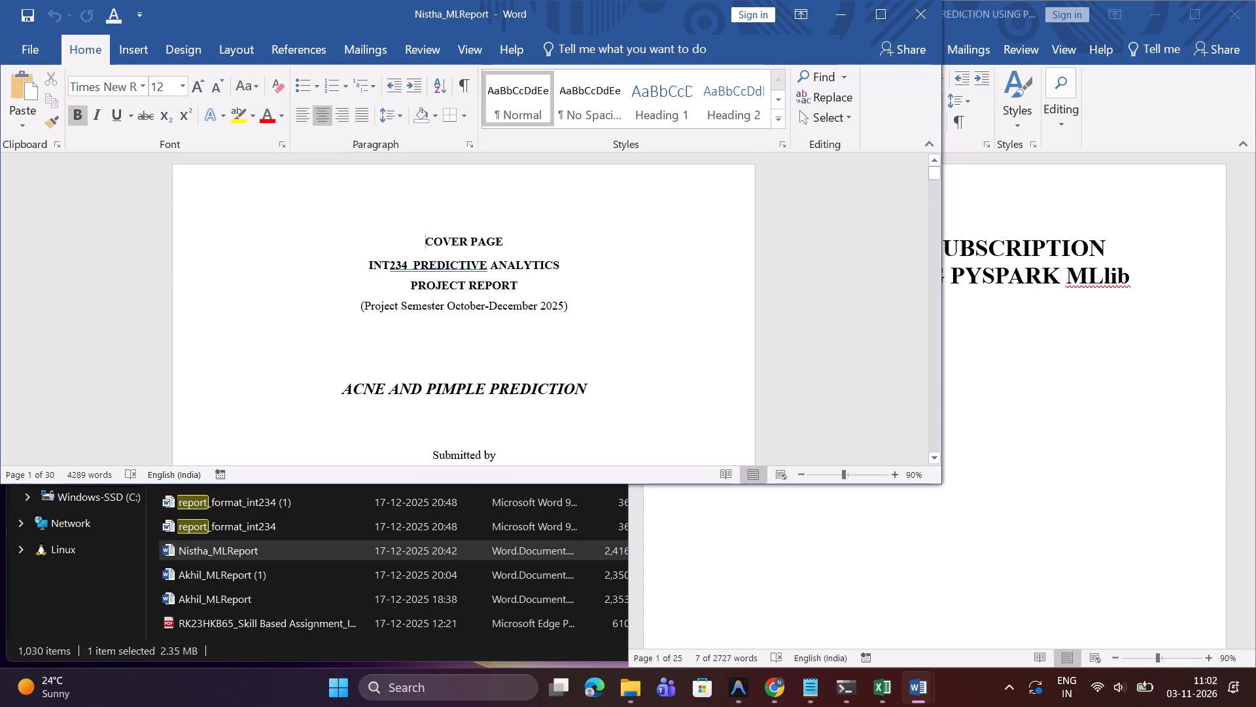
scroll(420, 349, "down", 2)
scroll(420, 349, "up", 1)
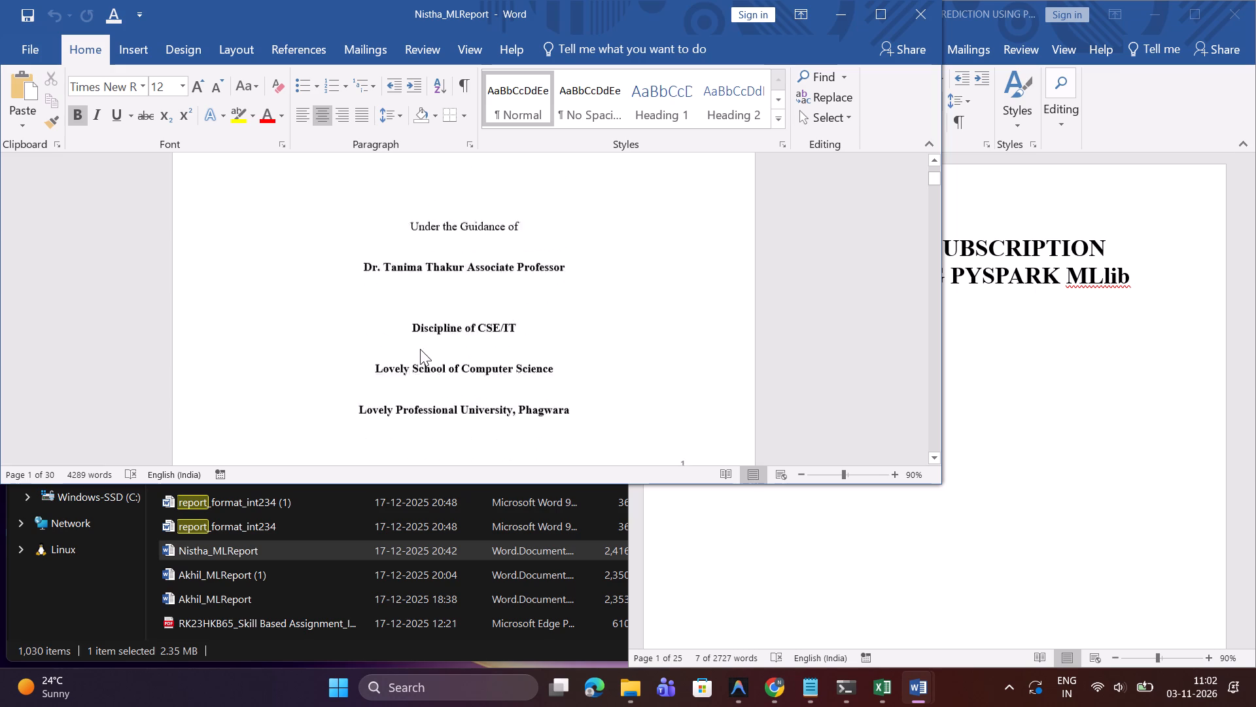
scroll(420, 349, "up", 3)
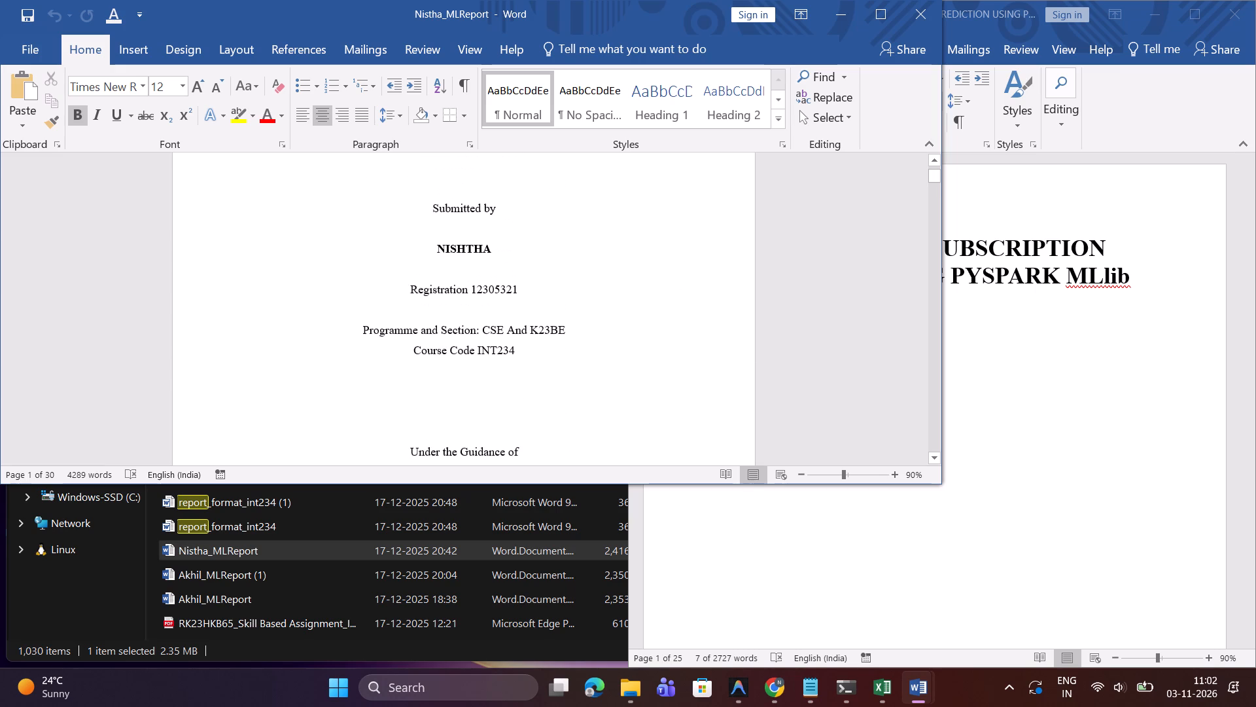
scroll(430, 208, "up", 3)
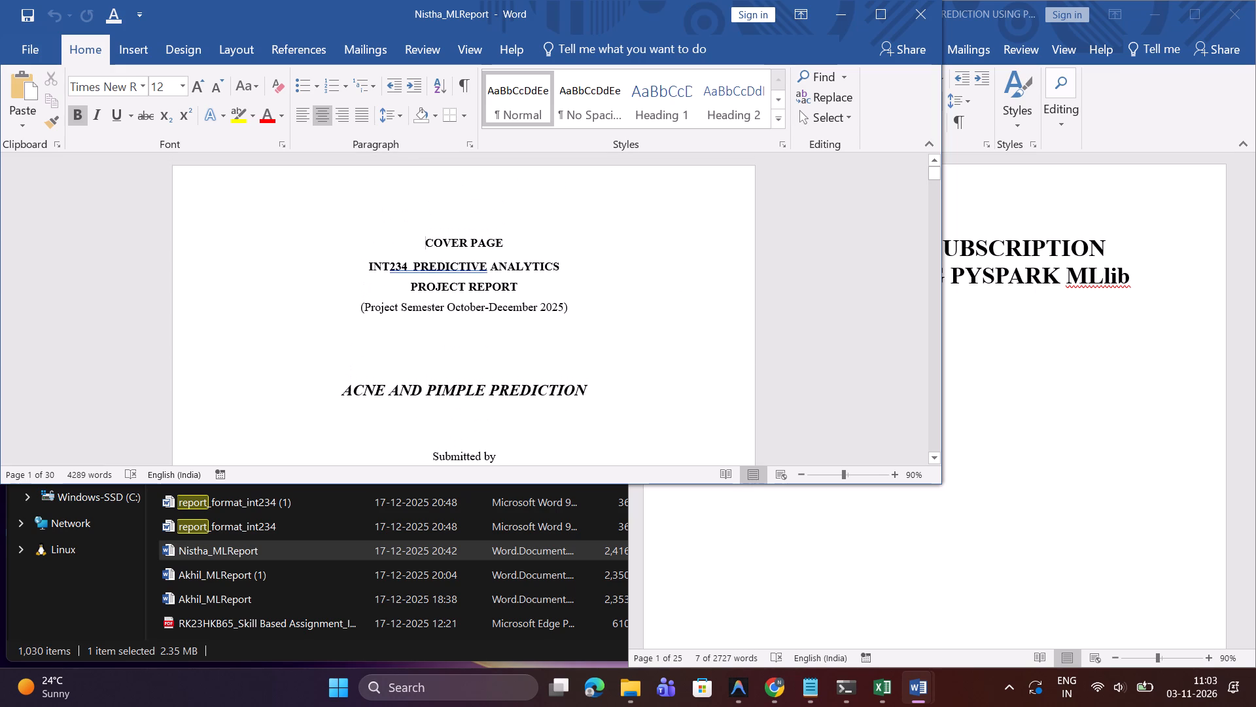
Copy the ML report's entire cover page text, from COVER PAGE through Lovely Professional University, Phagwara.
left_click_drag(430, 240, 617, 521)
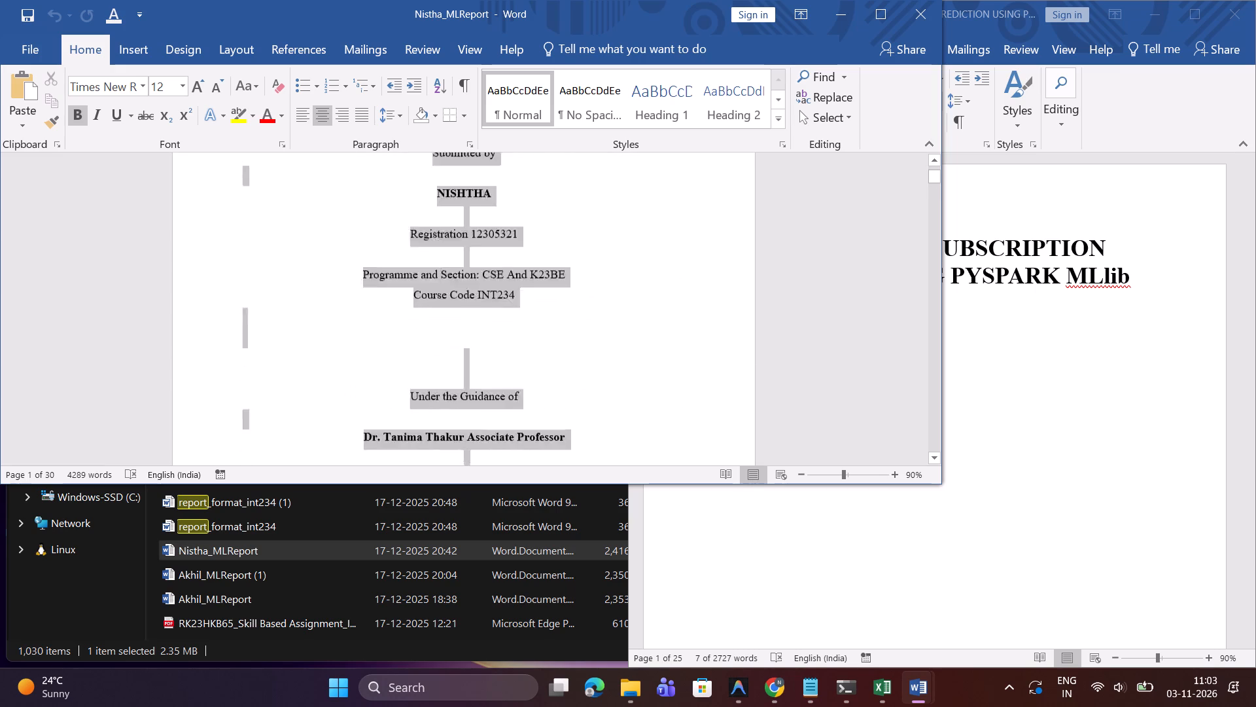
left_click_drag(617, 521, 587, 151)
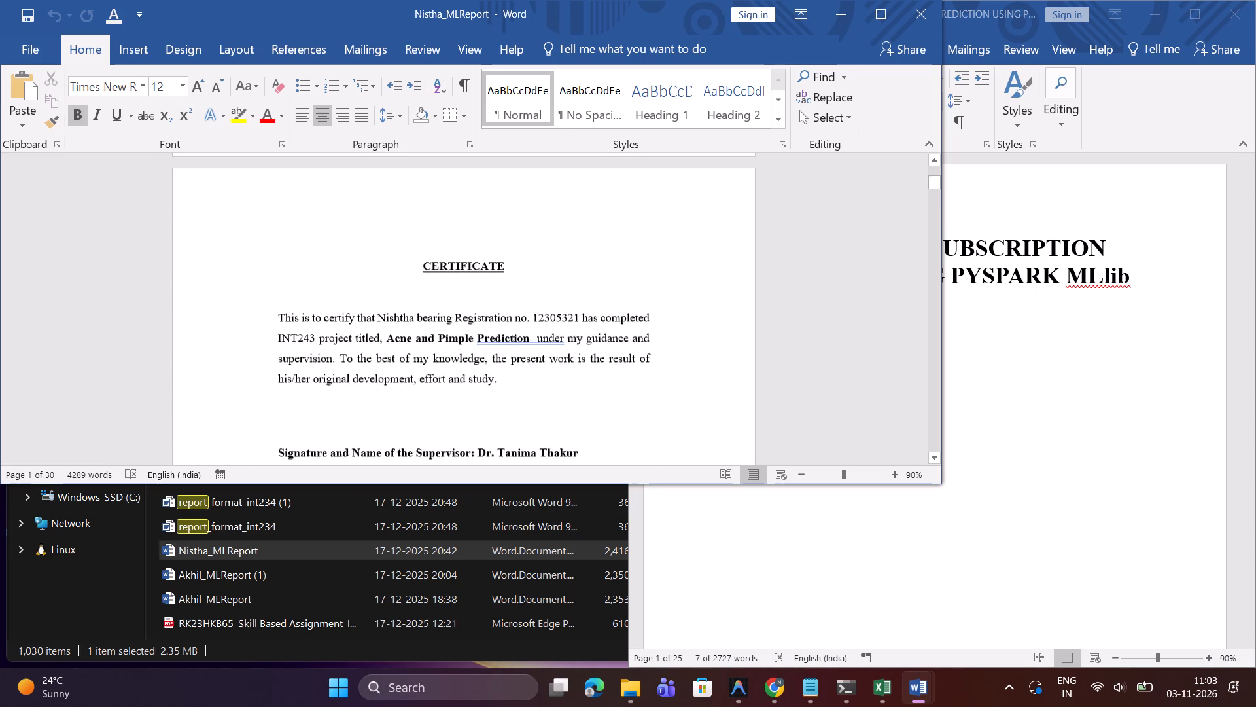
left_click_drag(587, 151, 591, 207)
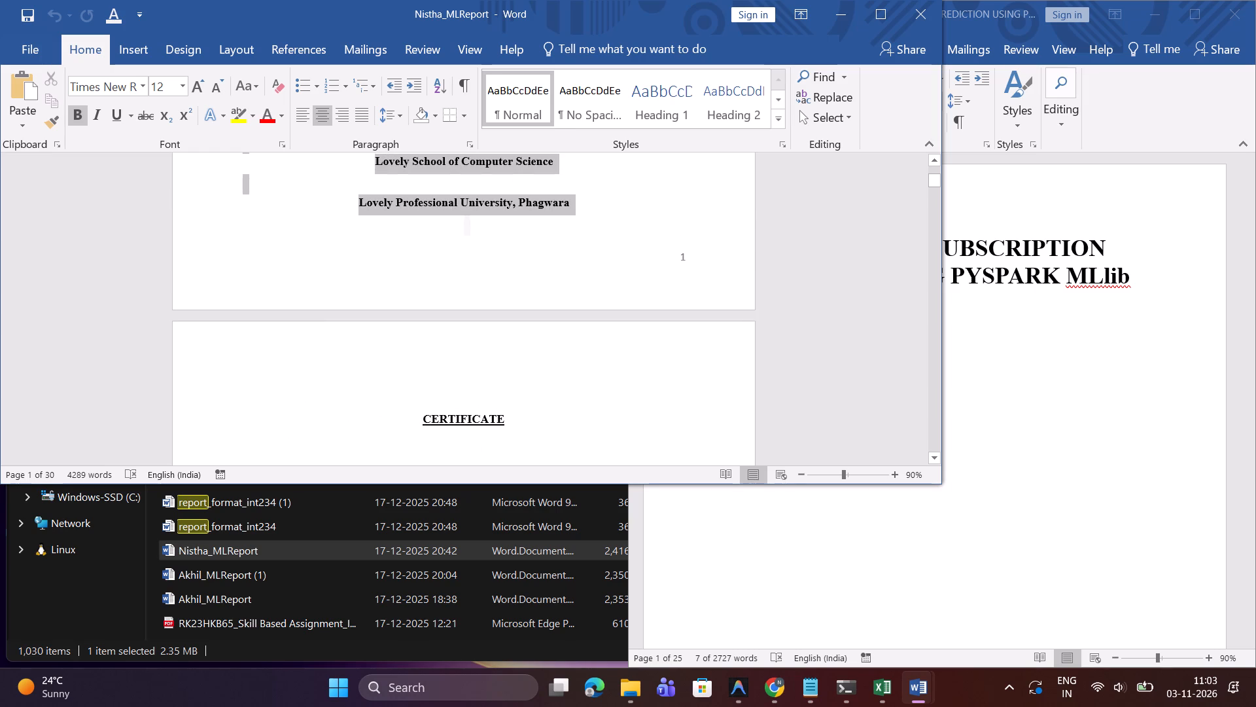
left_click_drag(591, 207, 591, 208)
key("ctrl+c")
Look through the ML report's remaining front matter, including the declaration, acknowledgement and table of contents.
scroll(591, 208, "down", 5)
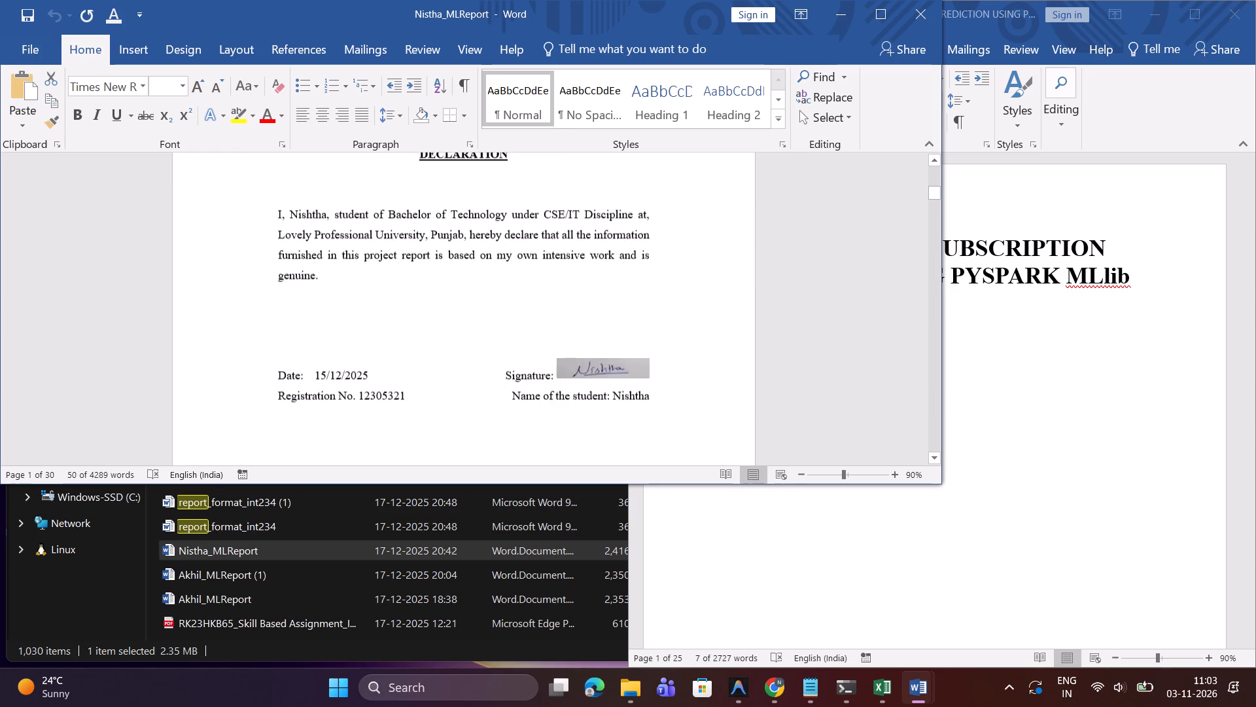
scroll(591, 208, "down", 8)
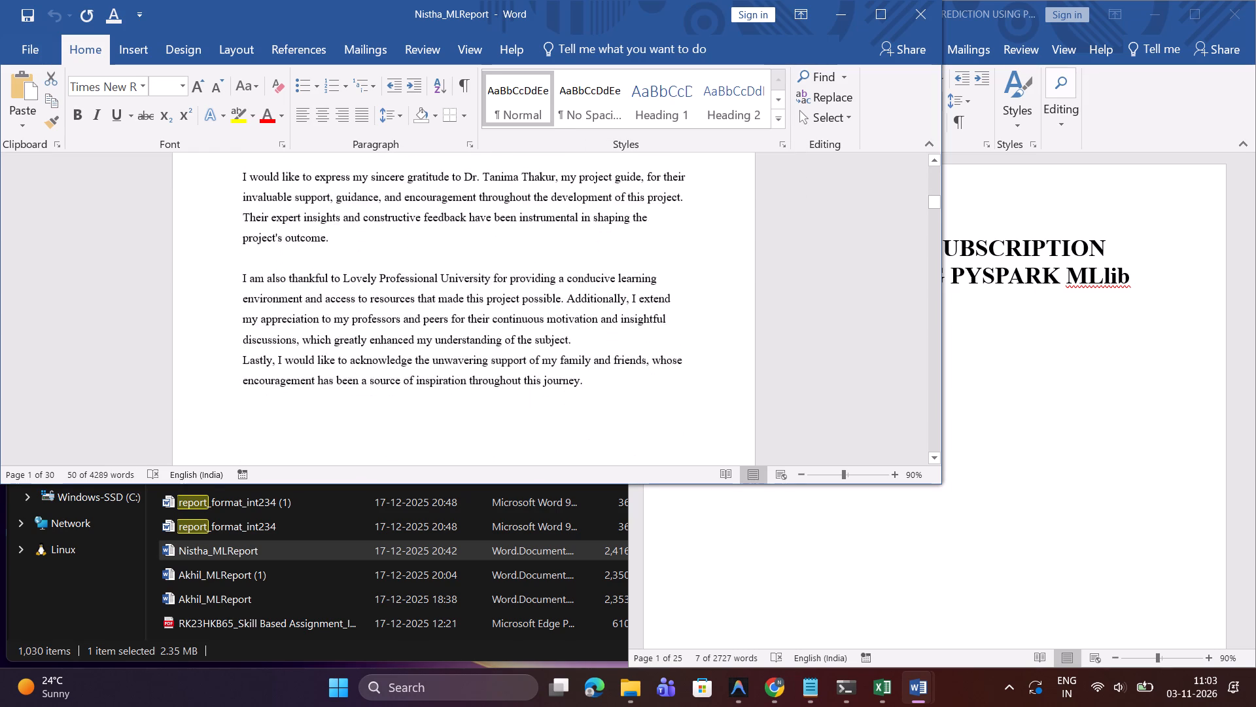
scroll(591, 208, "down", 2)
scroll(591, 208, "up", 2)
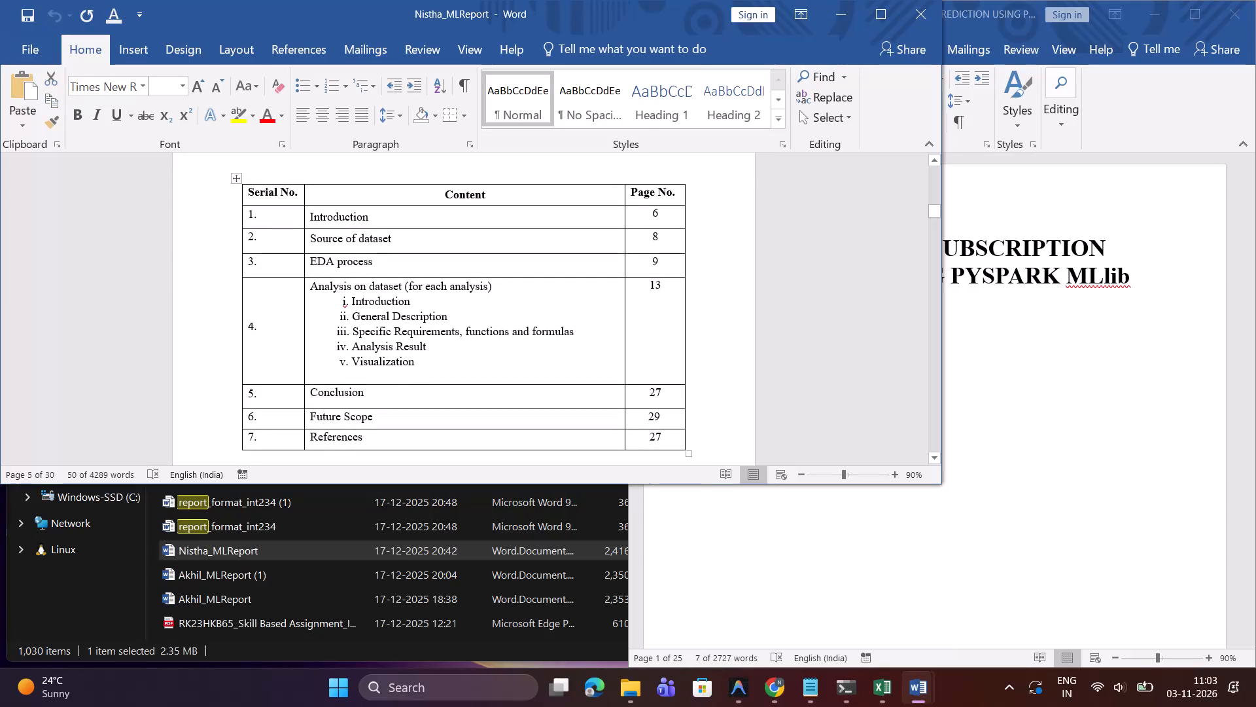
Return to the bank customer subscription report and replace its selected title with the copied ML report cover page.
left_click(840, 16)
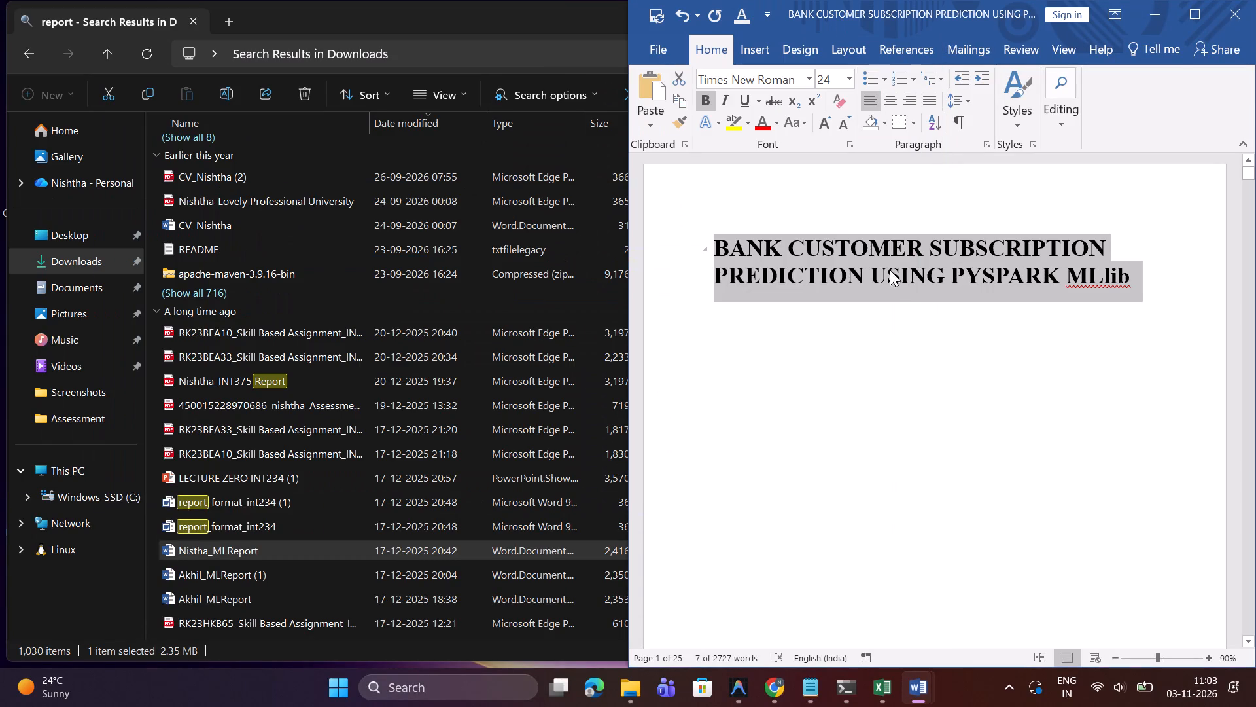
key("BackSpace")
key("ctrl+v")
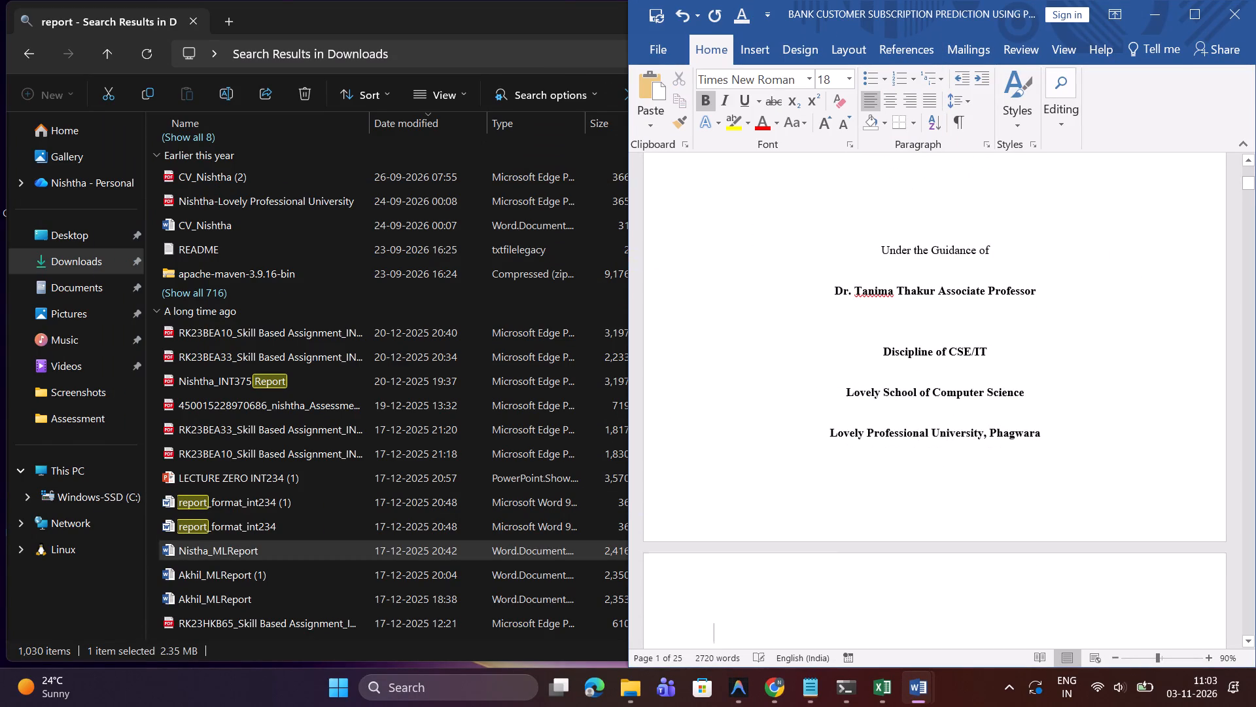
scroll(901, 298, "up", 1)
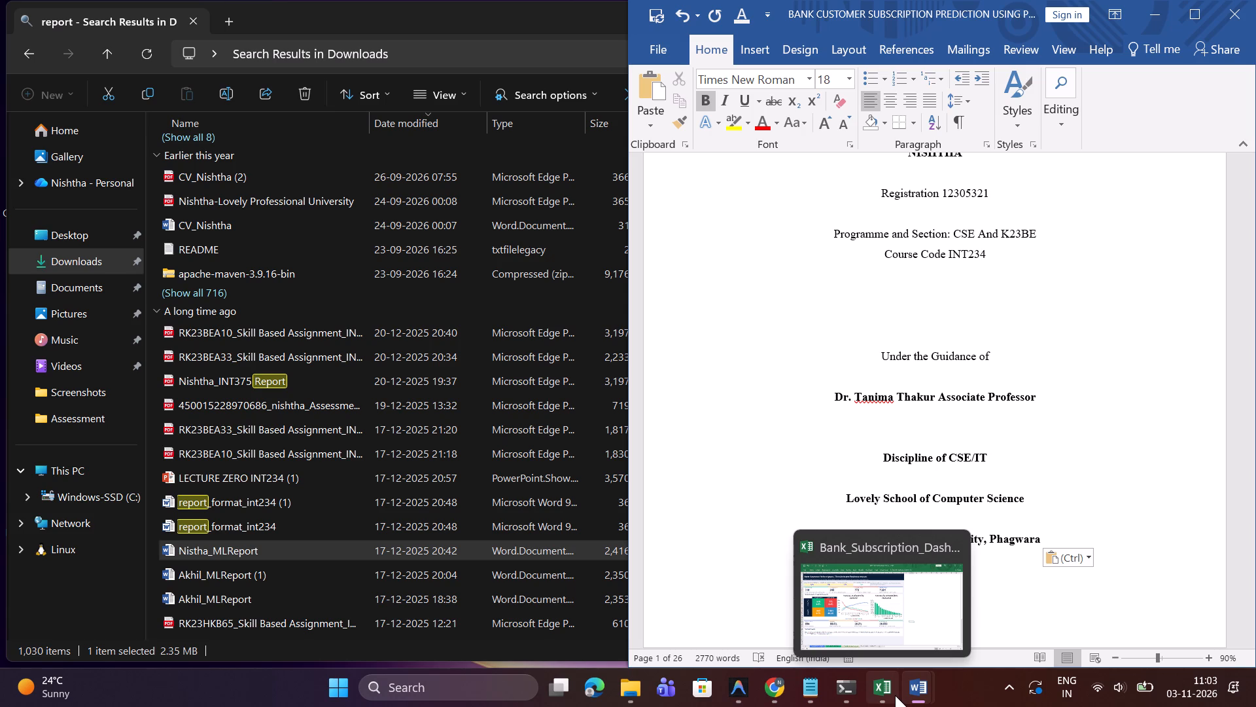
Switch to the UMS student dashboard in Chrome and look through its placement details and course sections.
left_click(775, 689)
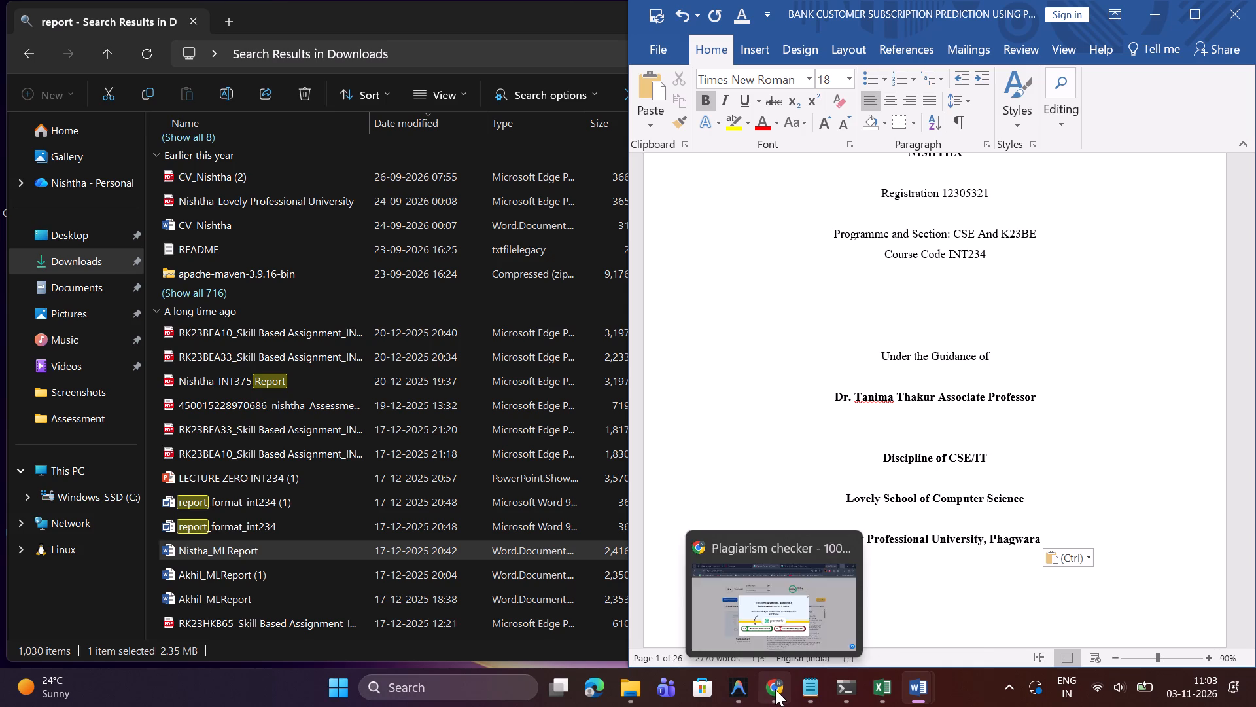
left_click(903, 5)
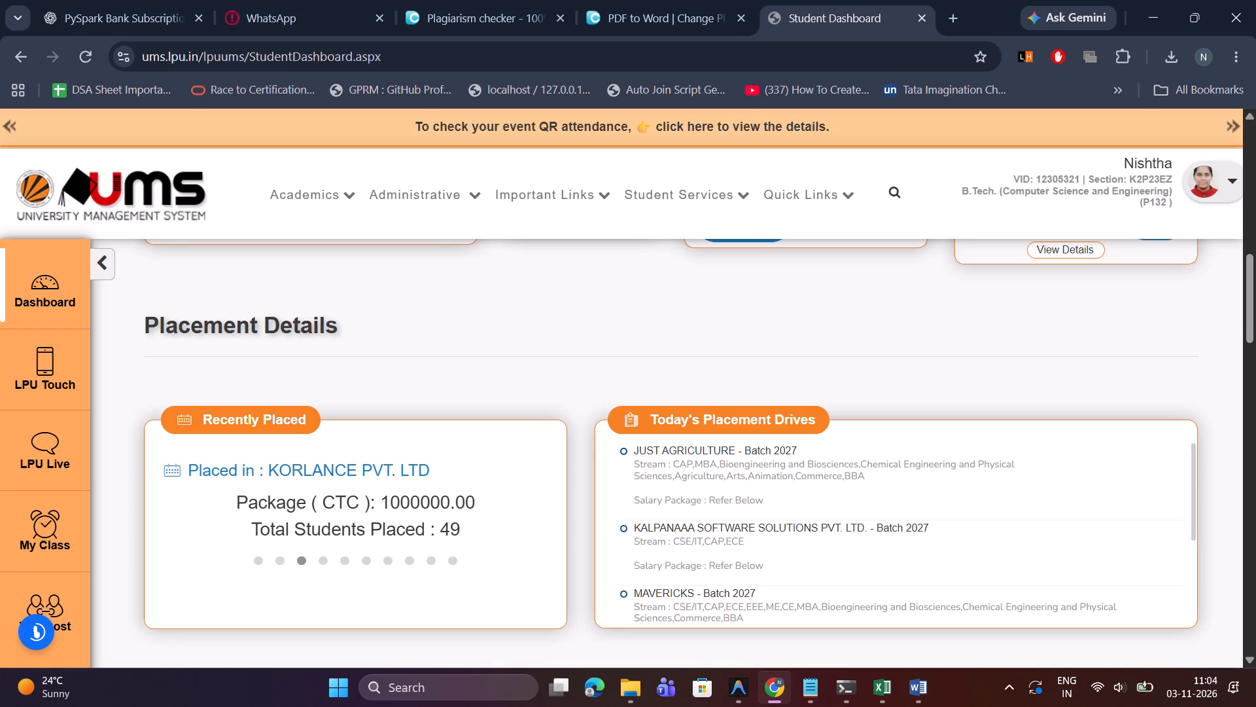
scroll(674, 468, "down", 4)
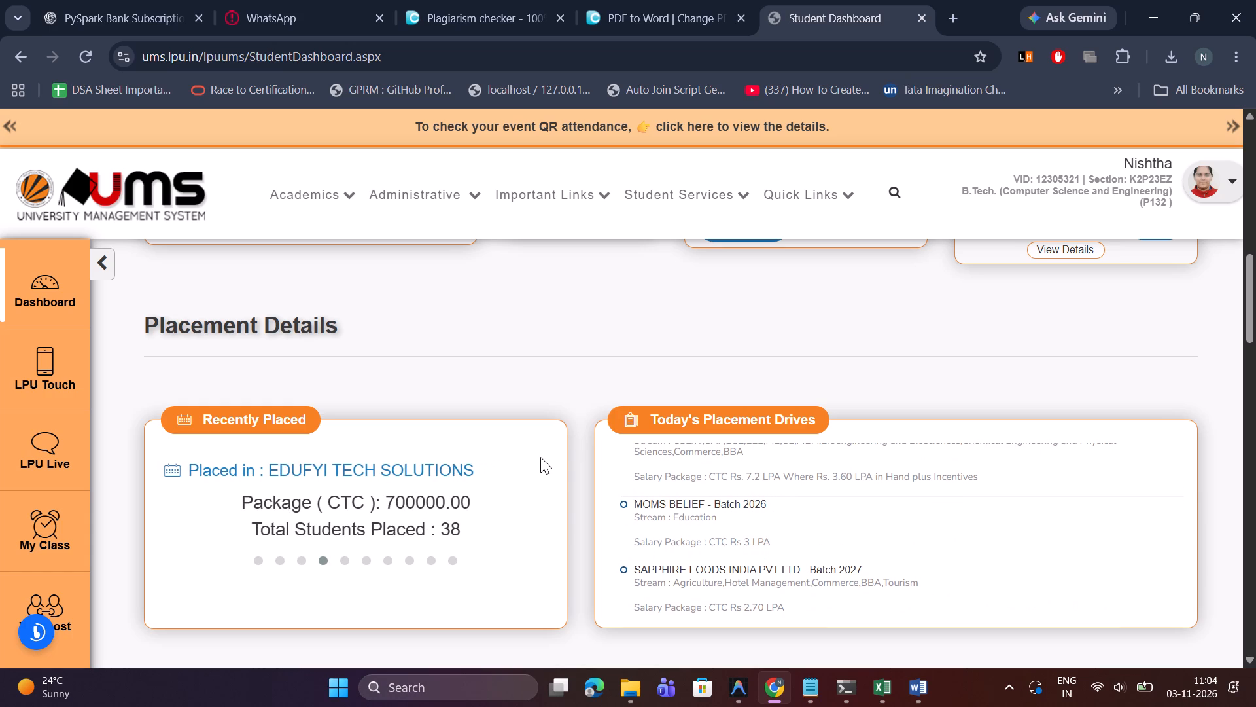
left_click(452, 557)
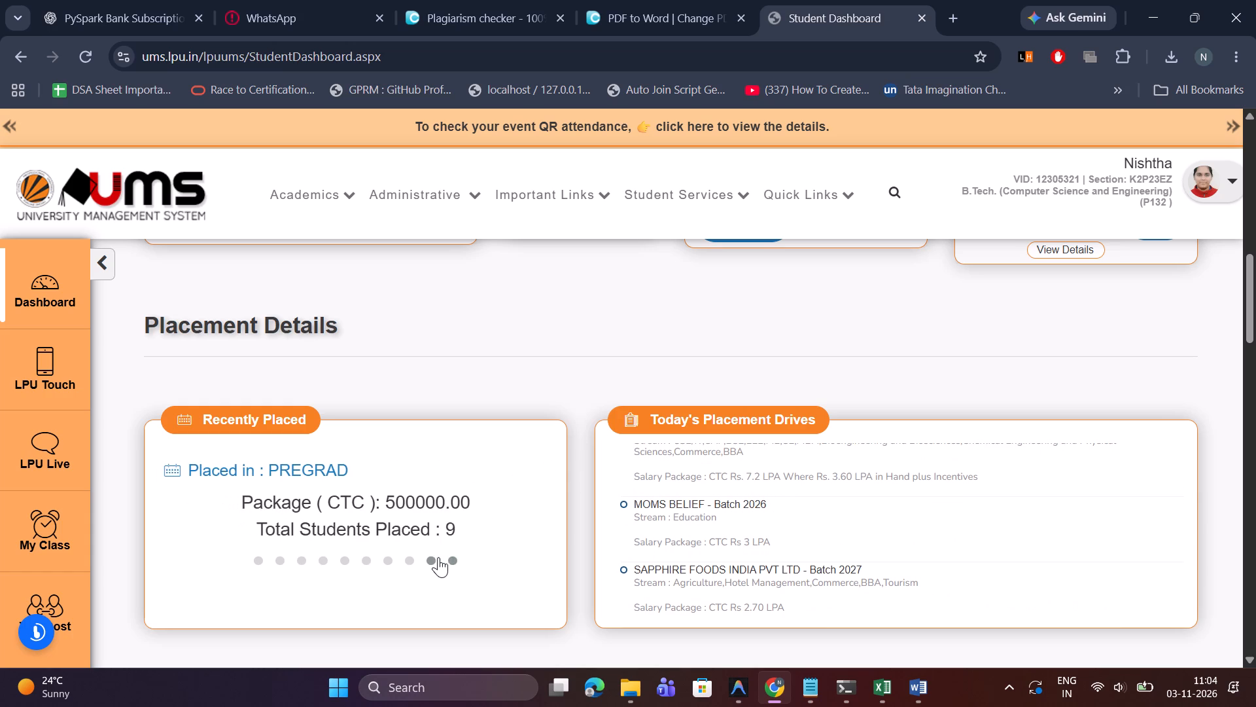
left_click(436, 558)
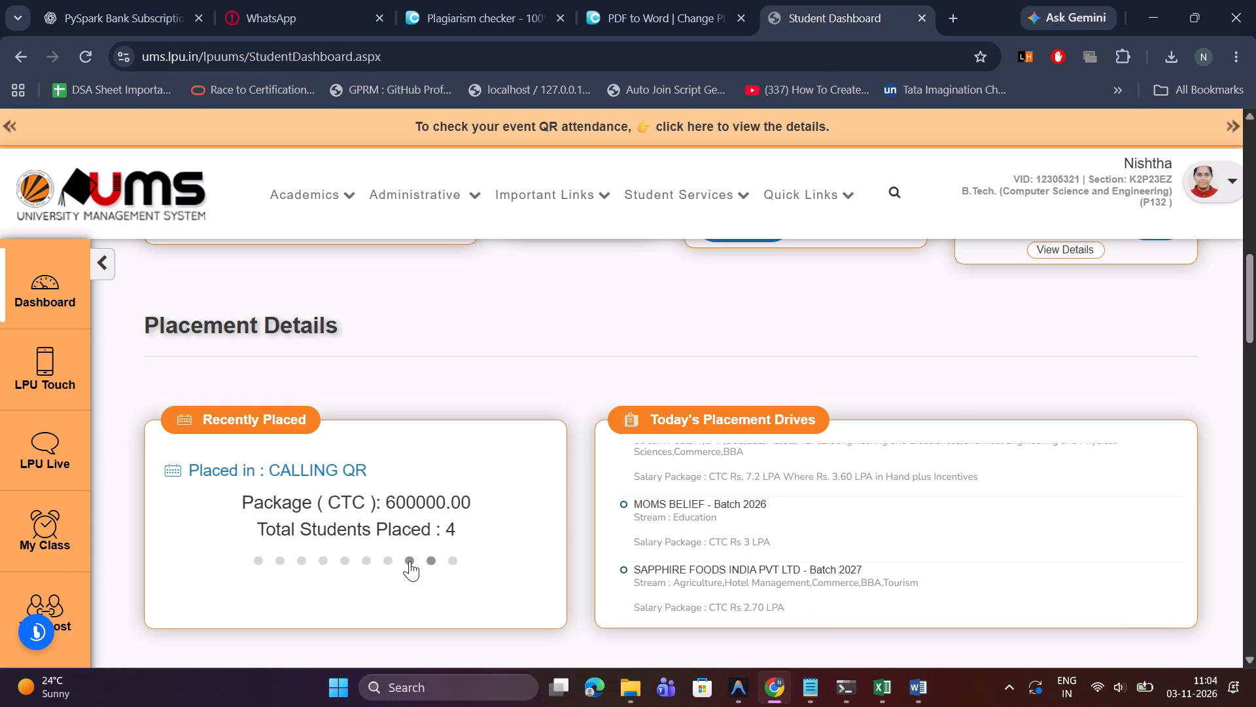
left_click(410, 561)
left_click(256, 560)
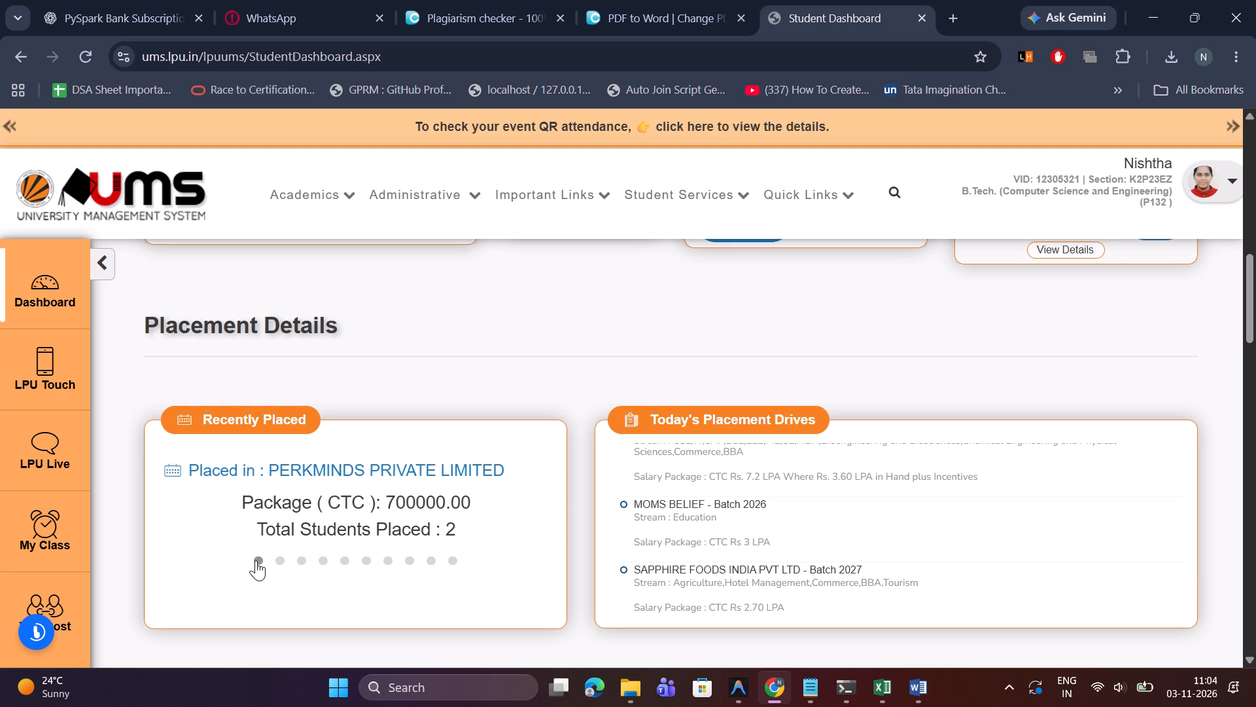
scroll(612, 318, "up", 6)
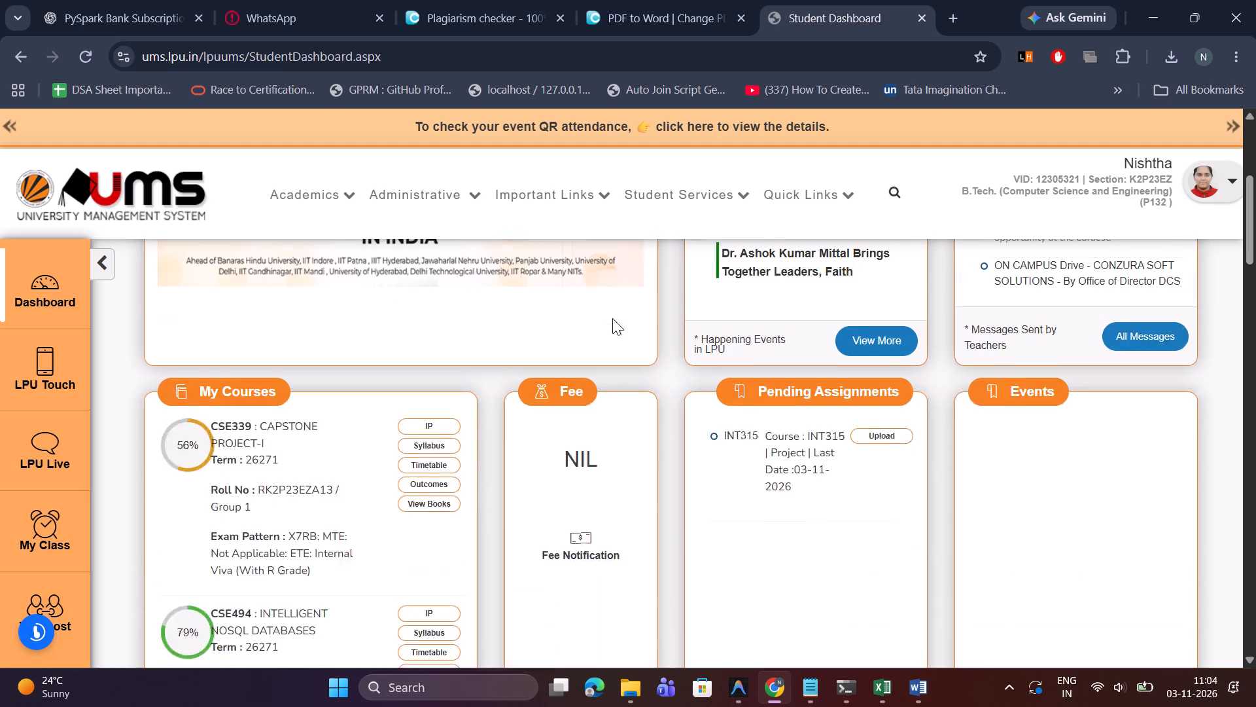
scroll(676, 343, "down", 2)
scroll(676, 343, "up", 1)
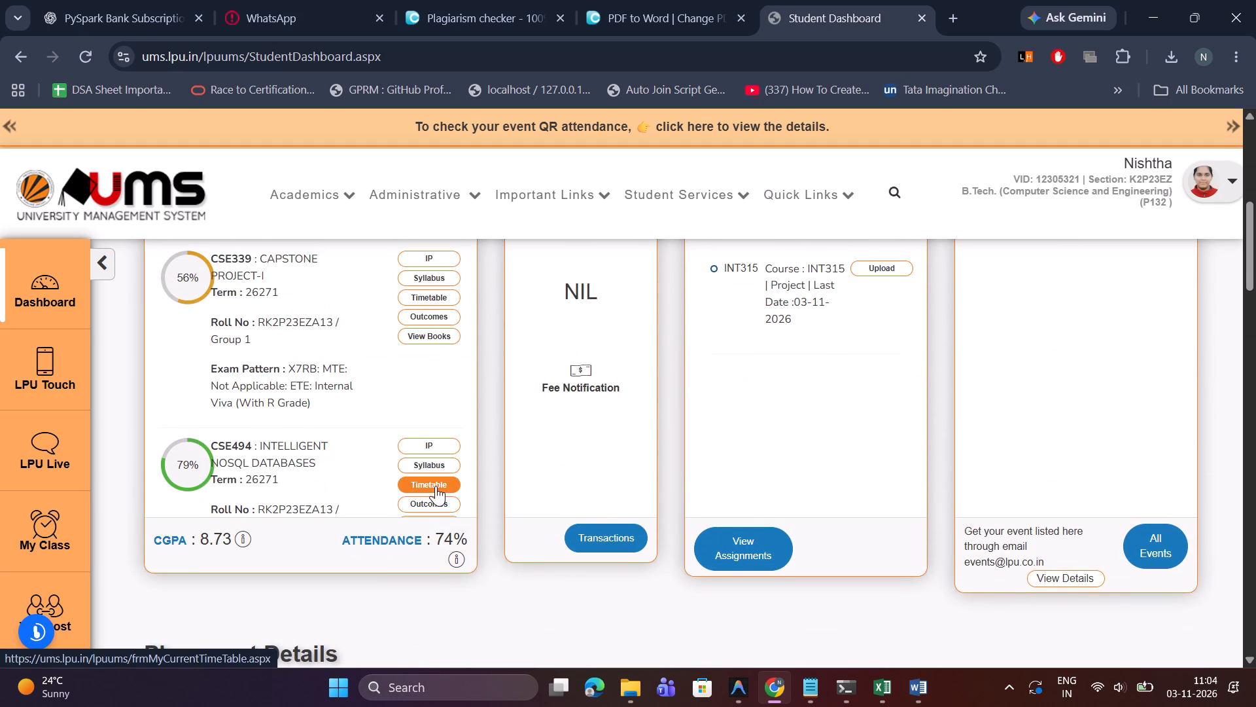
Open the timetable from the course list and examine the registered courses' codes, names and faculty.
left_click(436, 486)
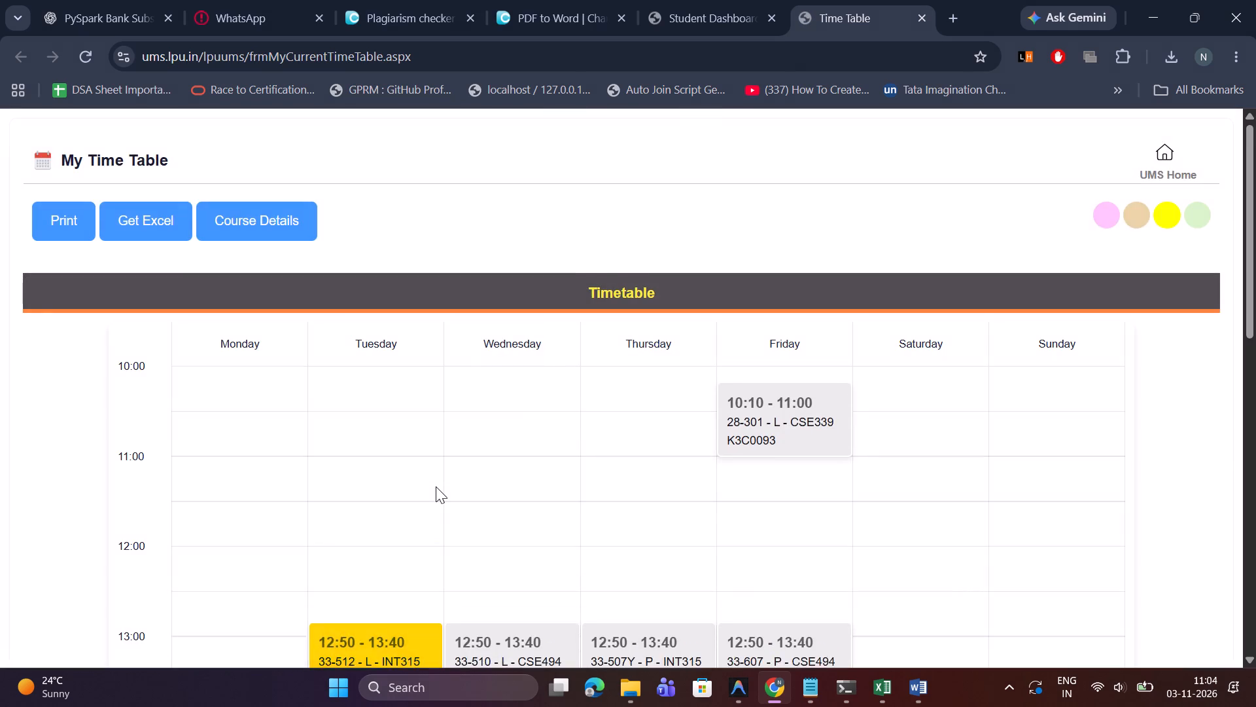
scroll(436, 486, "down", 2)
scroll(398, 411, "up", 5)
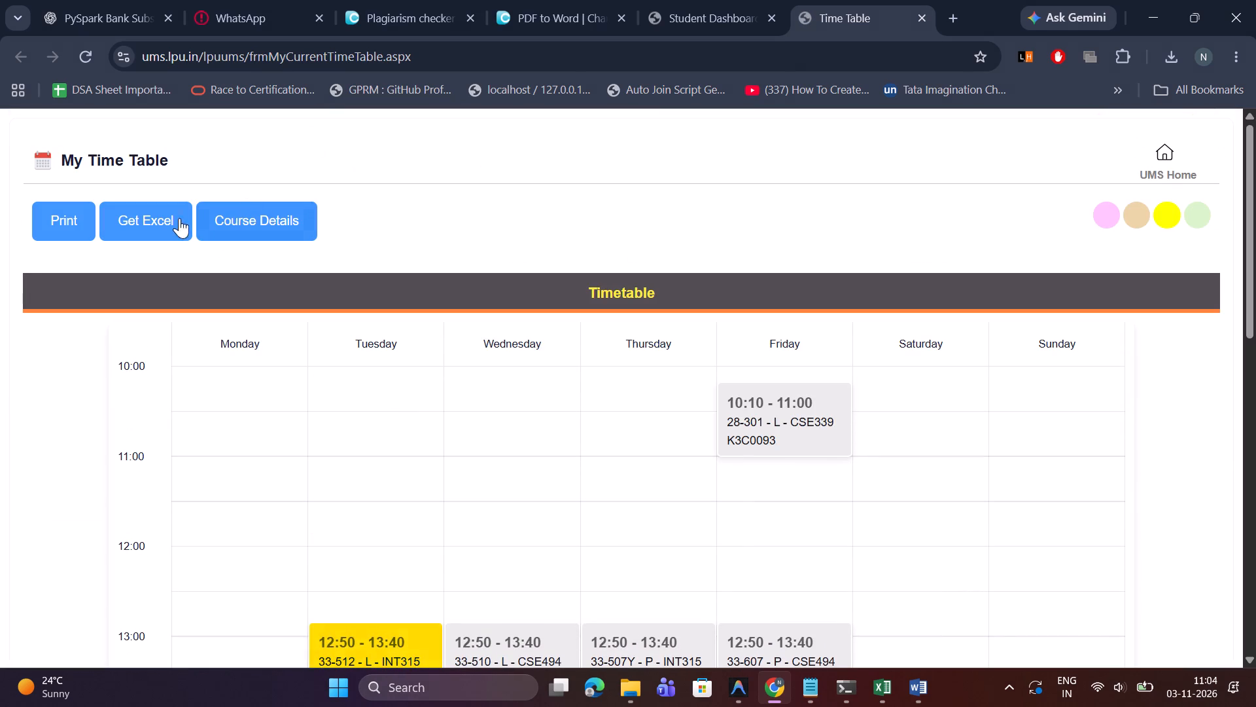
left_click(233, 215)
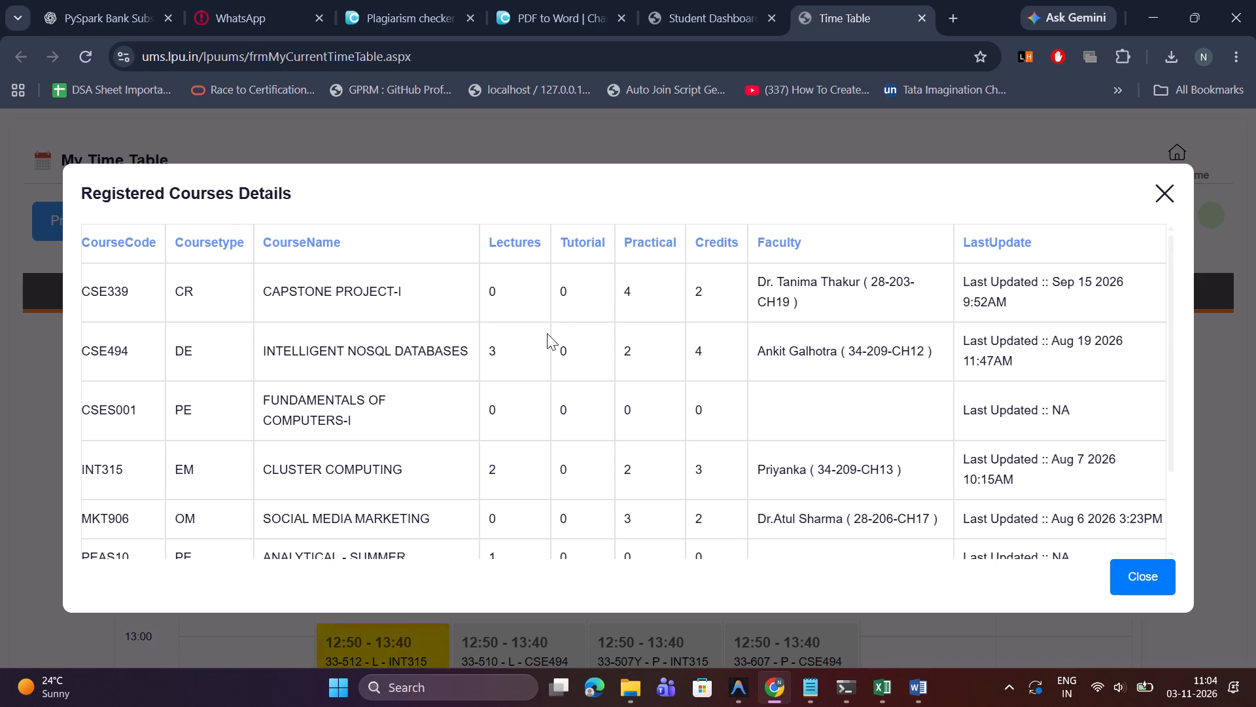
scroll(547, 333, "up", 1)
scroll(547, 333, "down", 1)
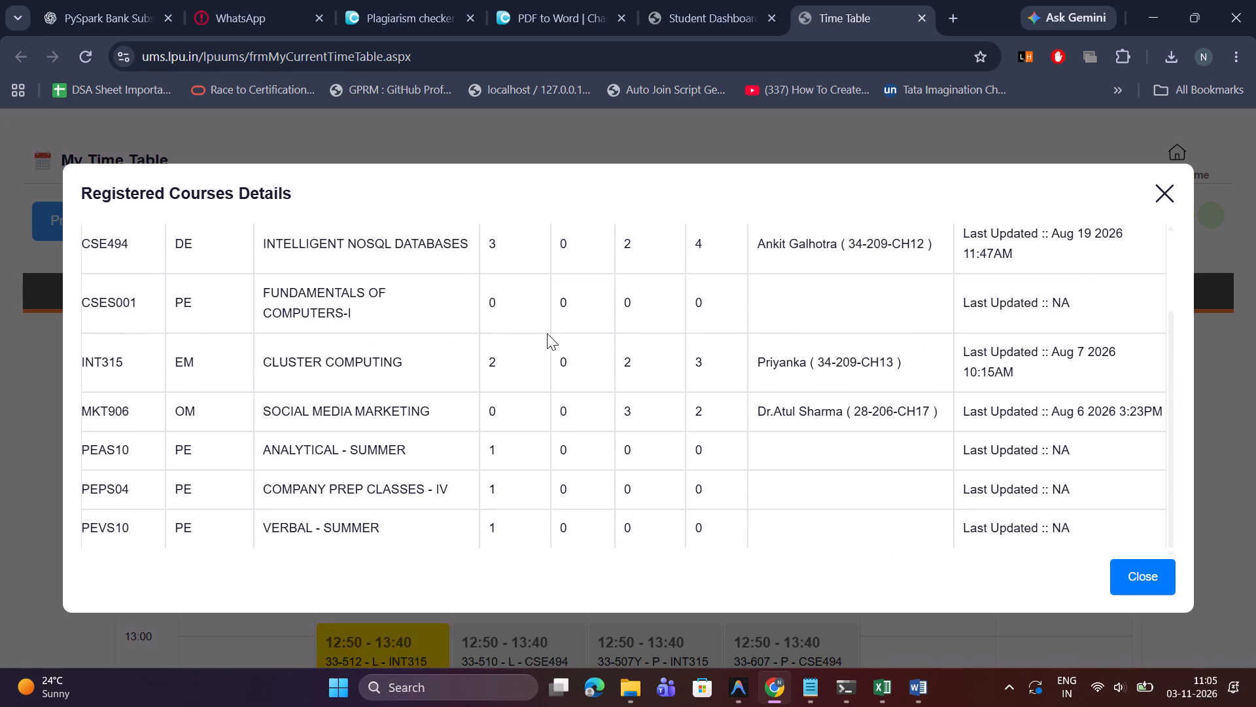
scroll(547, 333, "down", 1)
left_click(1170, 194)
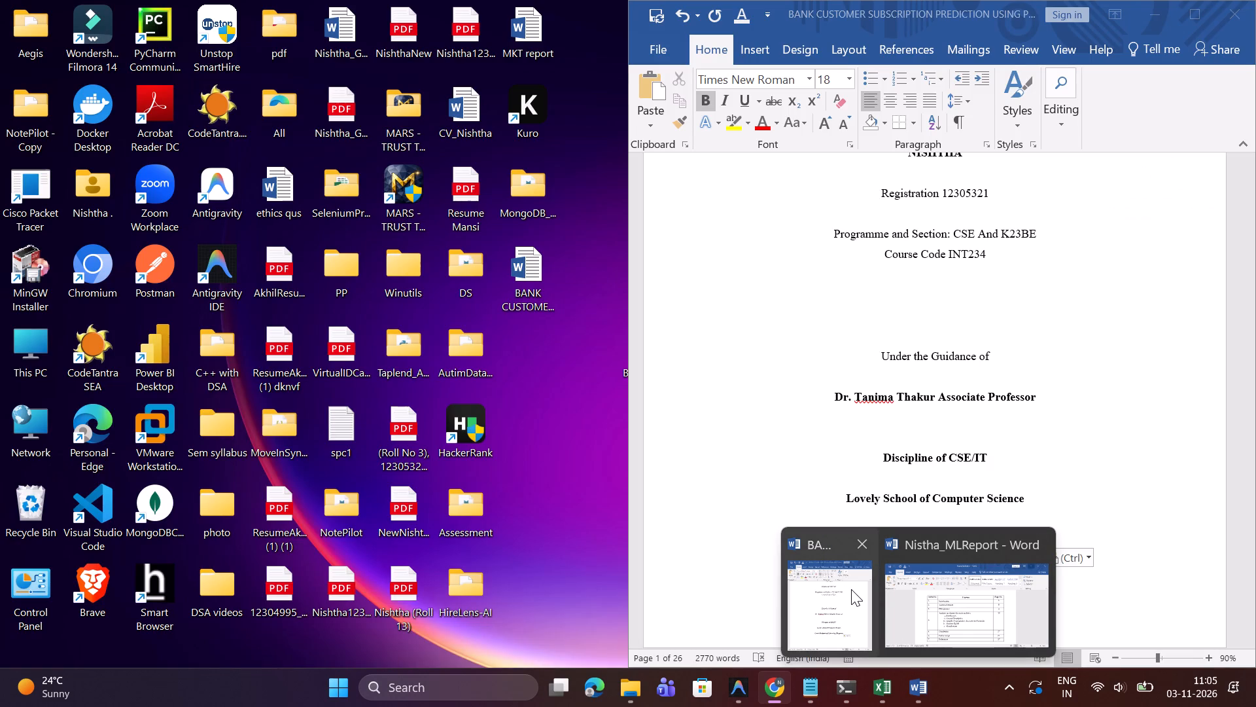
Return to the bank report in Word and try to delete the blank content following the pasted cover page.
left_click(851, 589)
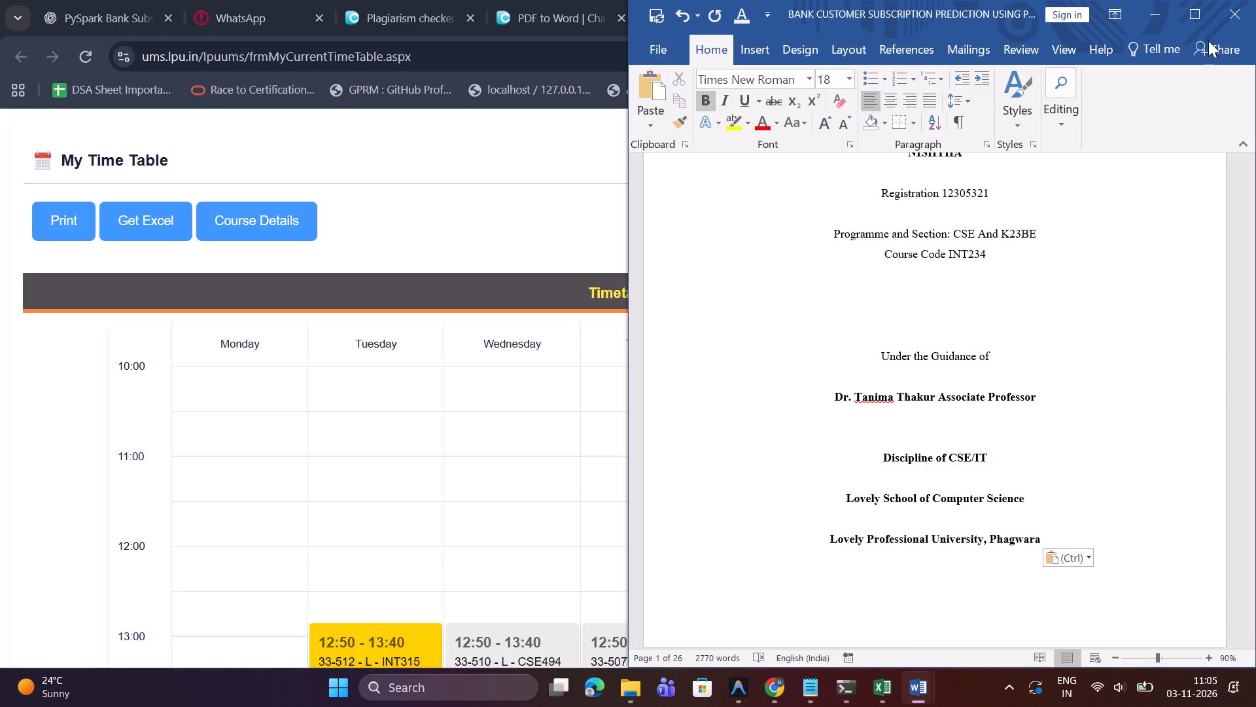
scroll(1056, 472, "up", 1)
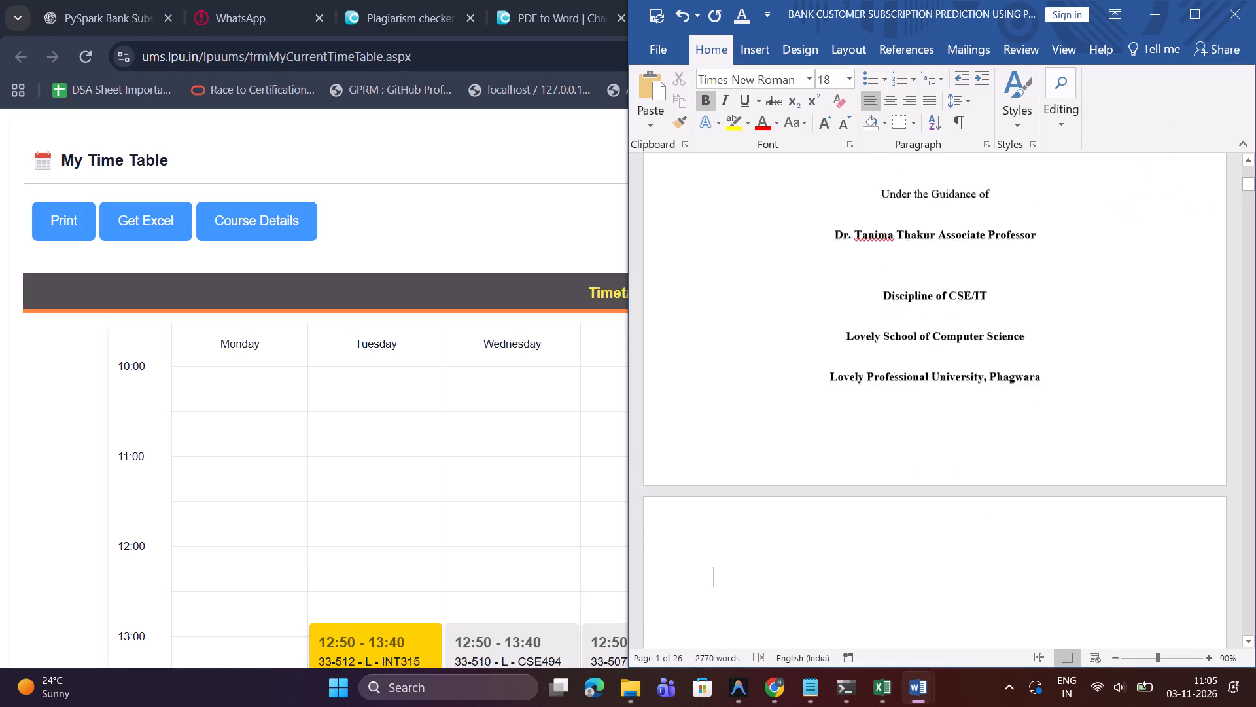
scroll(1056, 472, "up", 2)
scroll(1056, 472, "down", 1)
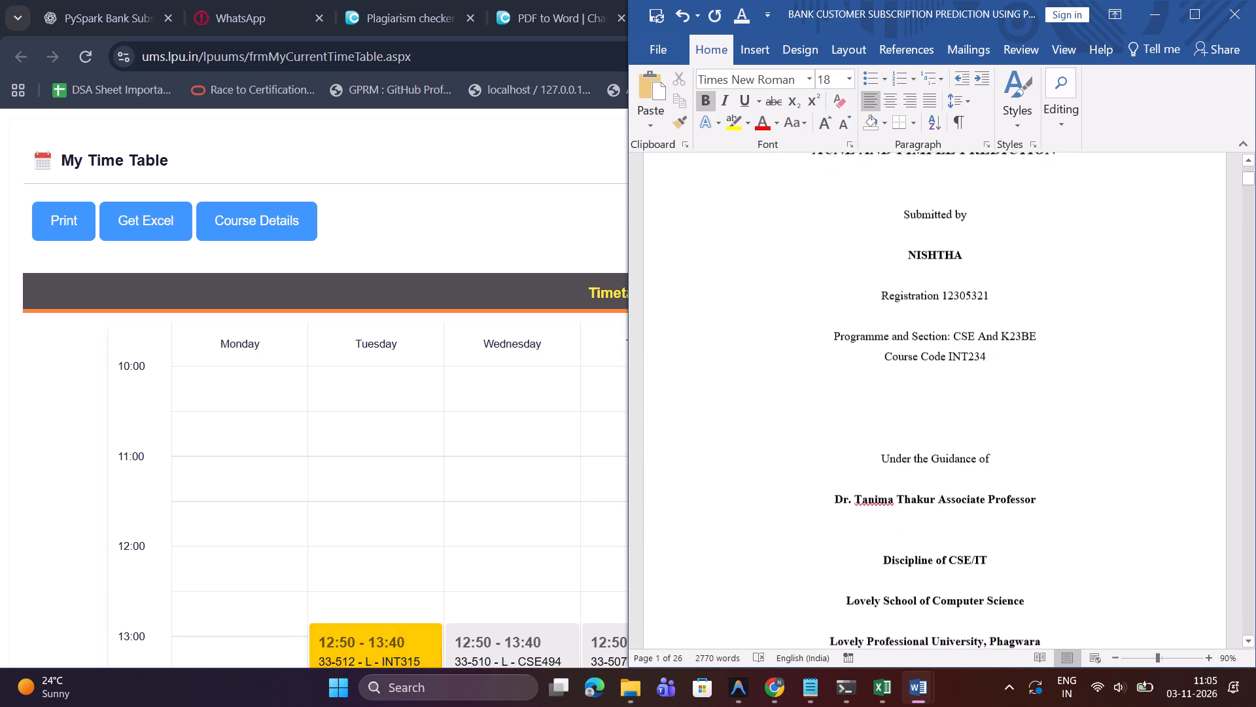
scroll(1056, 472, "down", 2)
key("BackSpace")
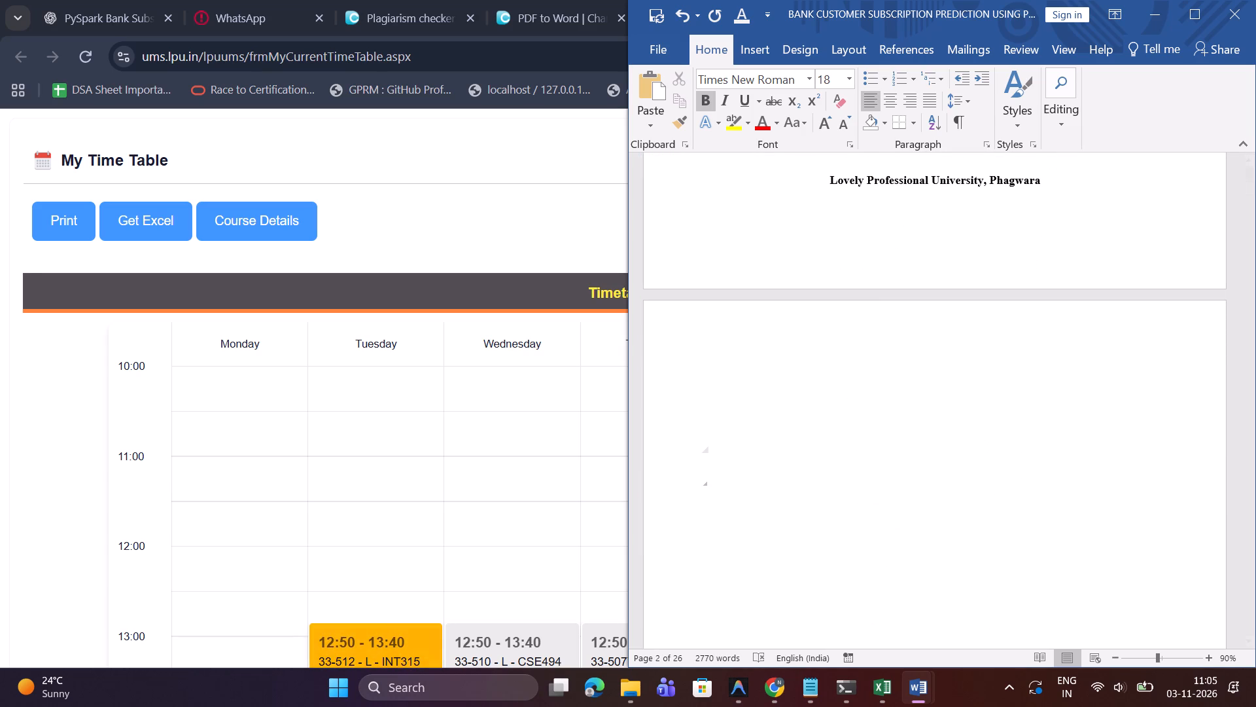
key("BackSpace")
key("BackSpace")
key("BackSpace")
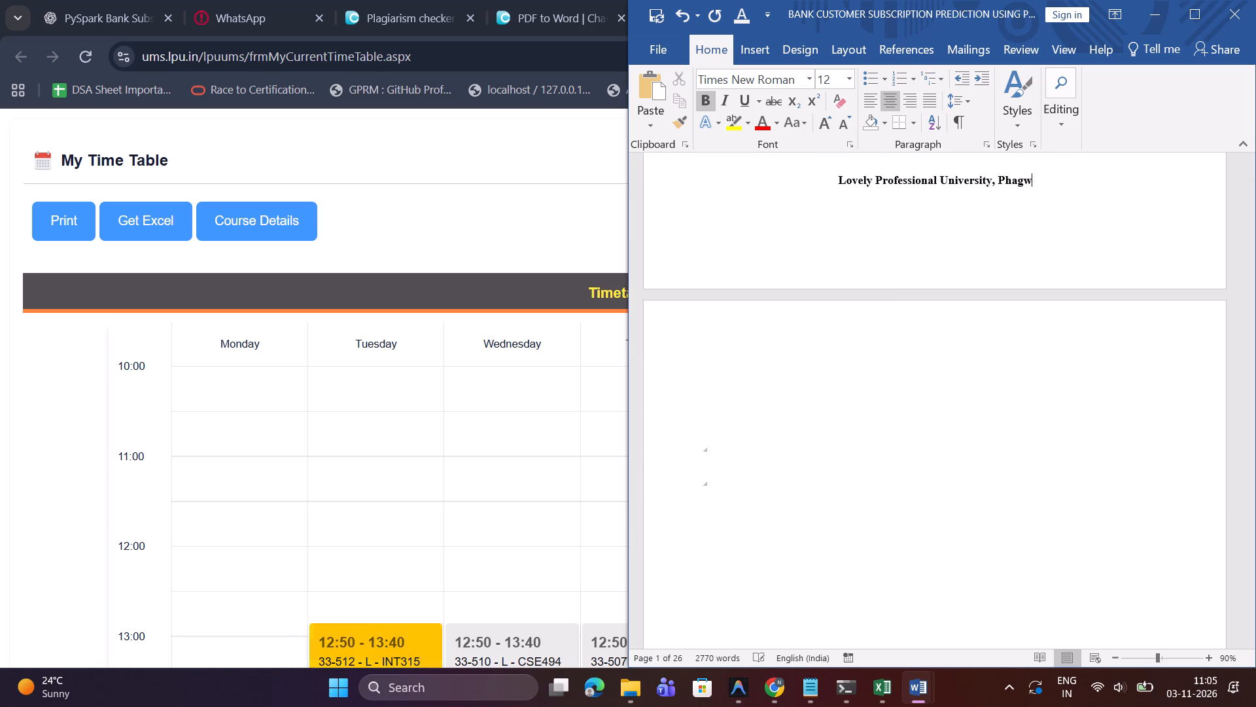
Review the pasted cover page from the project title to the university line, including where the Problem Statement section begins.
scroll(1045, 449, "up", 5)
scroll(1045, 449, "down", 10)
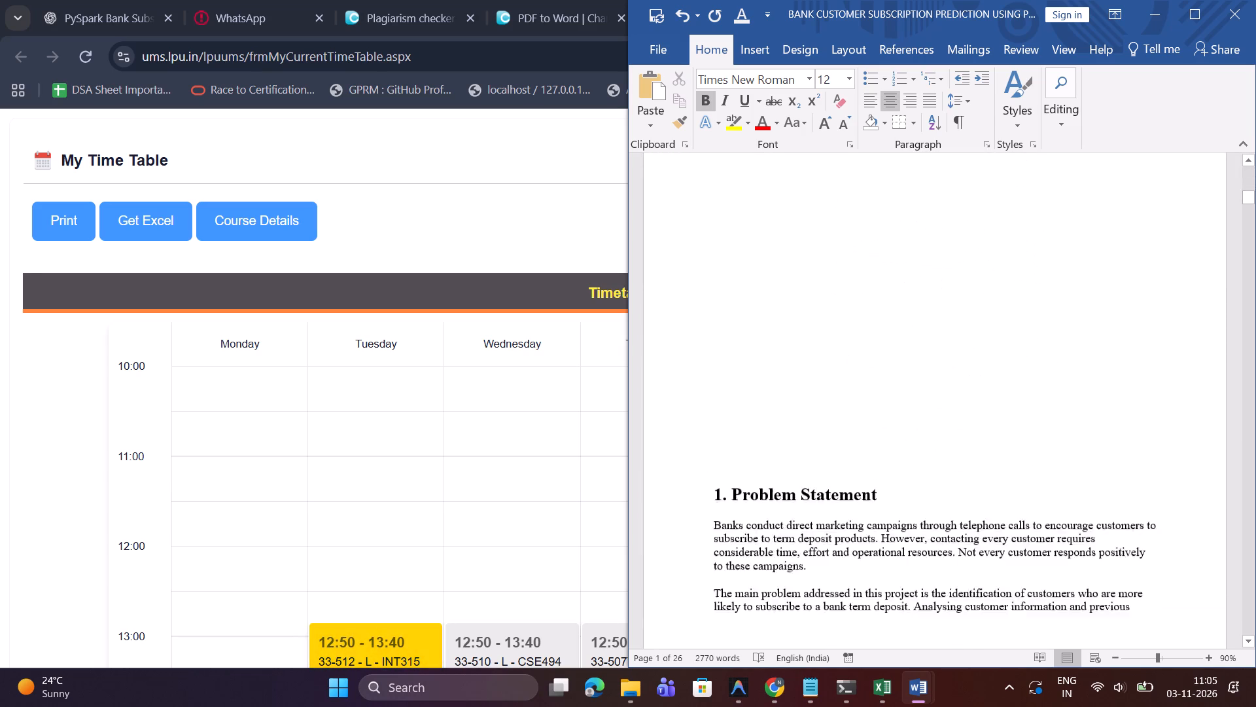
scroll(1045, 449, "up", 10)
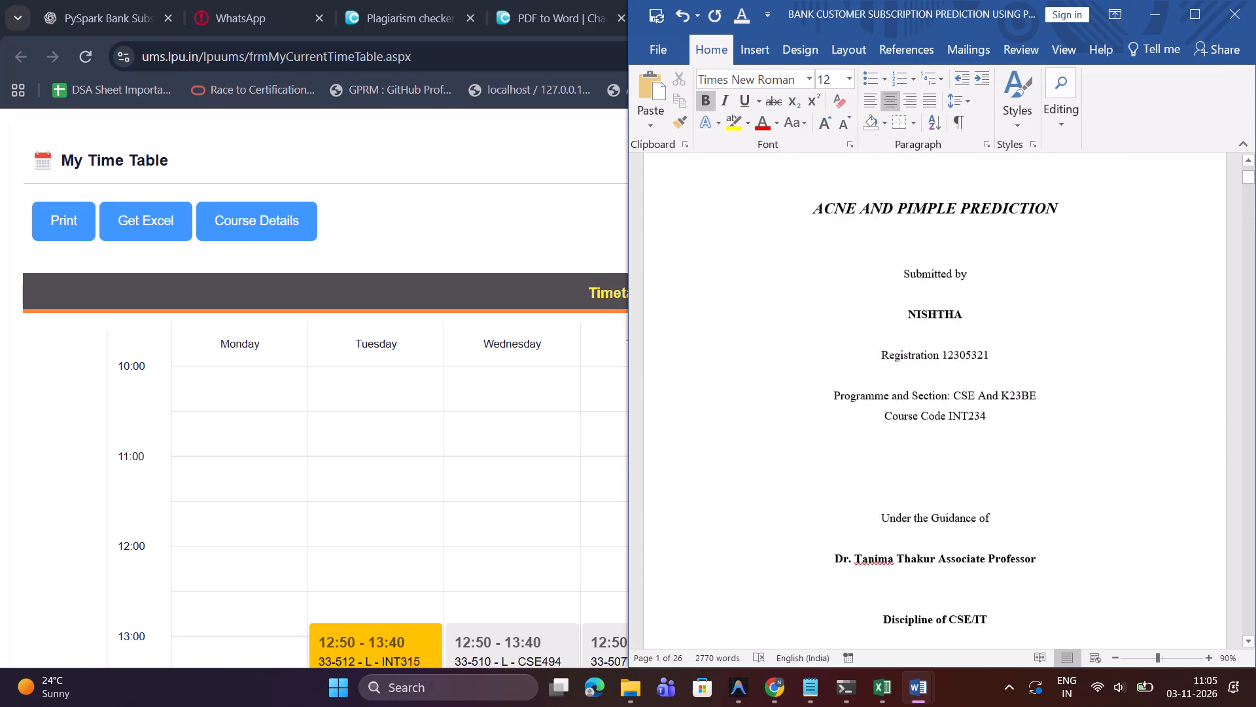
scroll(1045, 449, "up", 3)
scroll(1045, 449, "down", 2)
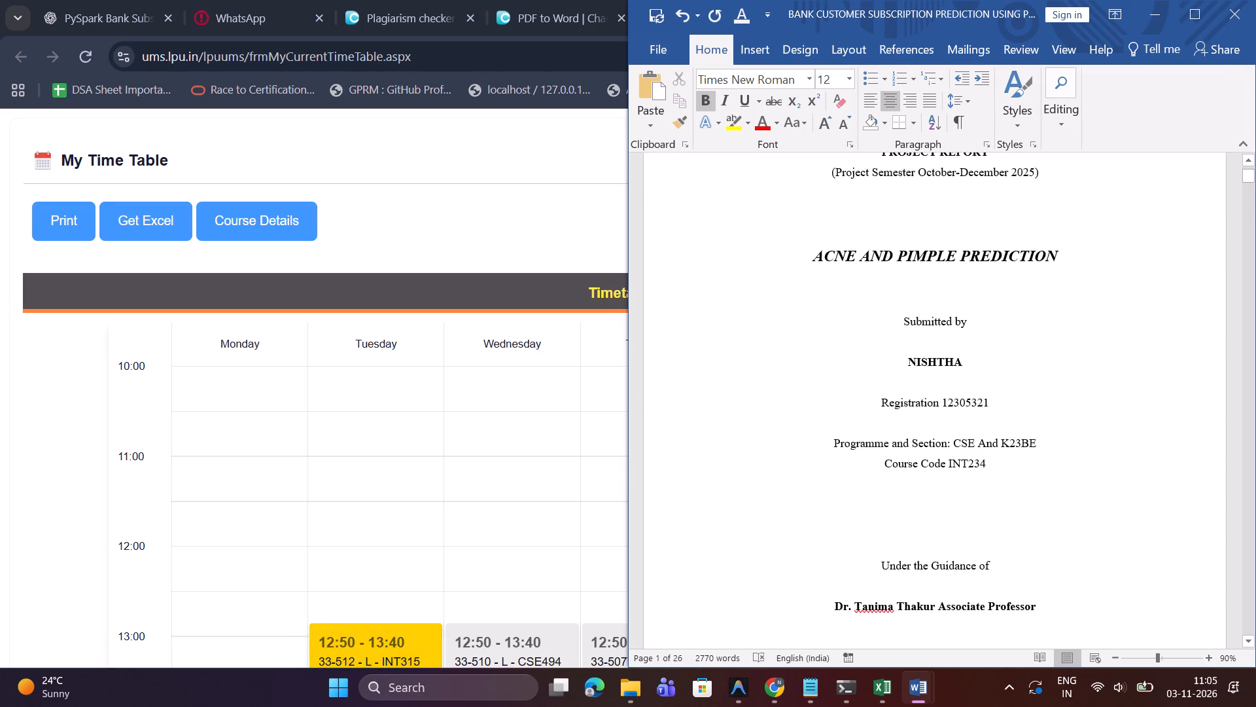
scroll(1045, 449, "down", 1)
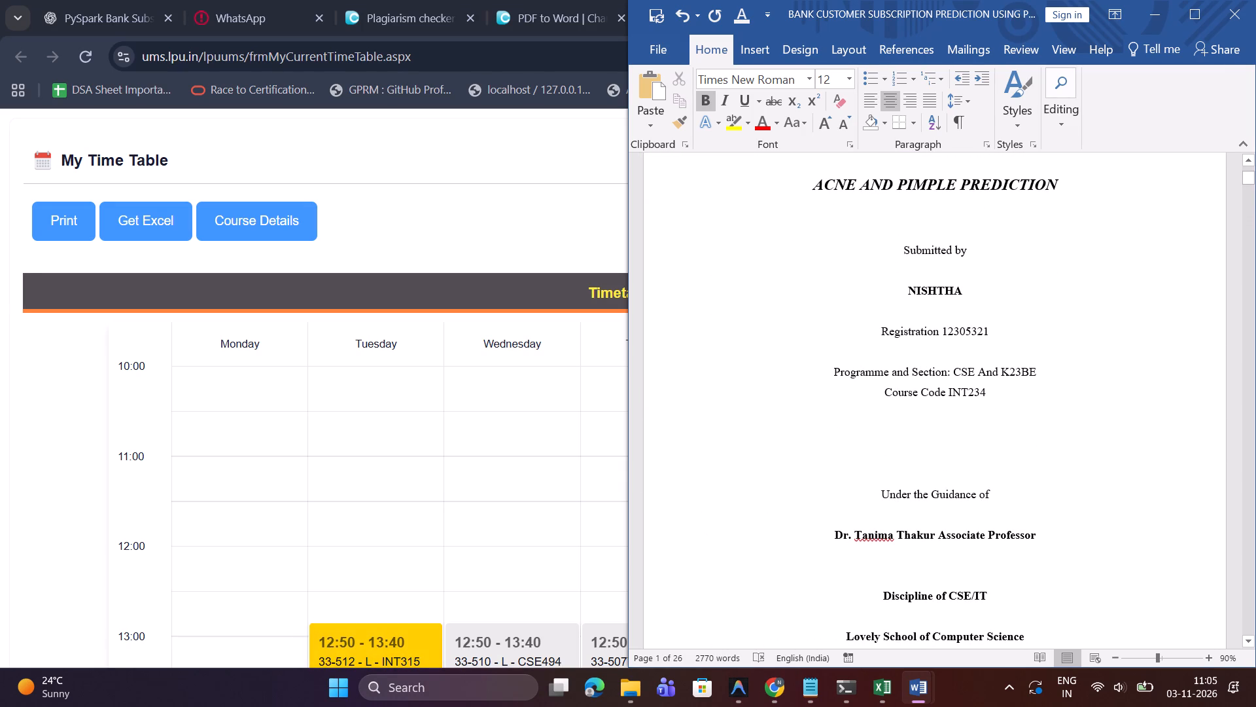
scroll(1045, 449, "down", 1)
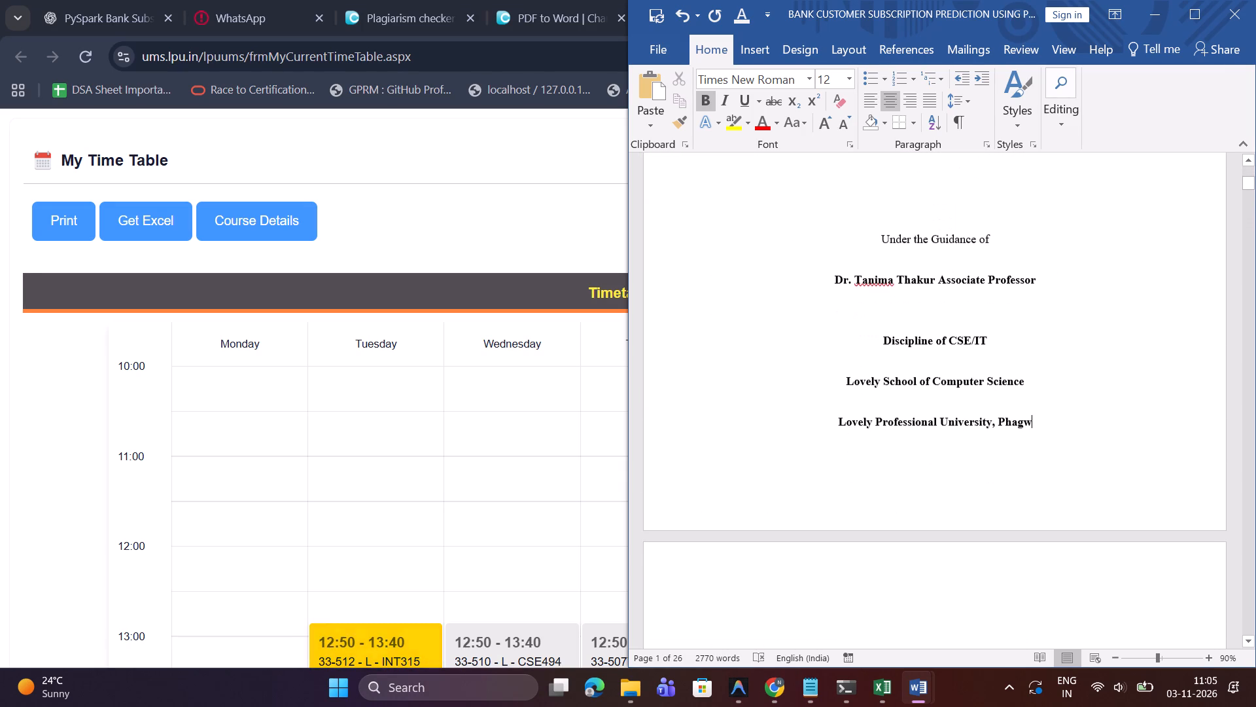
scroll(1045, 449, "down", 1)
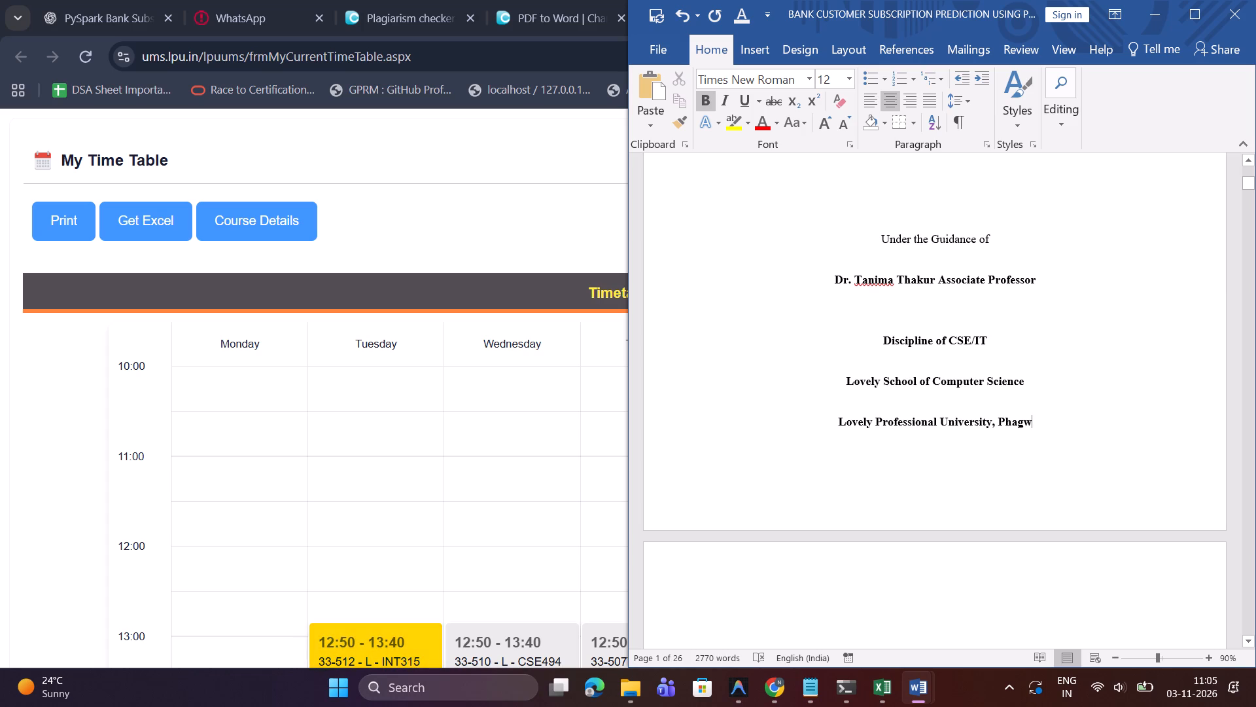
Undo the recent deletions and the cover page paste in the bank report.
key("ctrl+z")
key("ctrl+z")
key("ctrl+z")
key("ctrl+z")
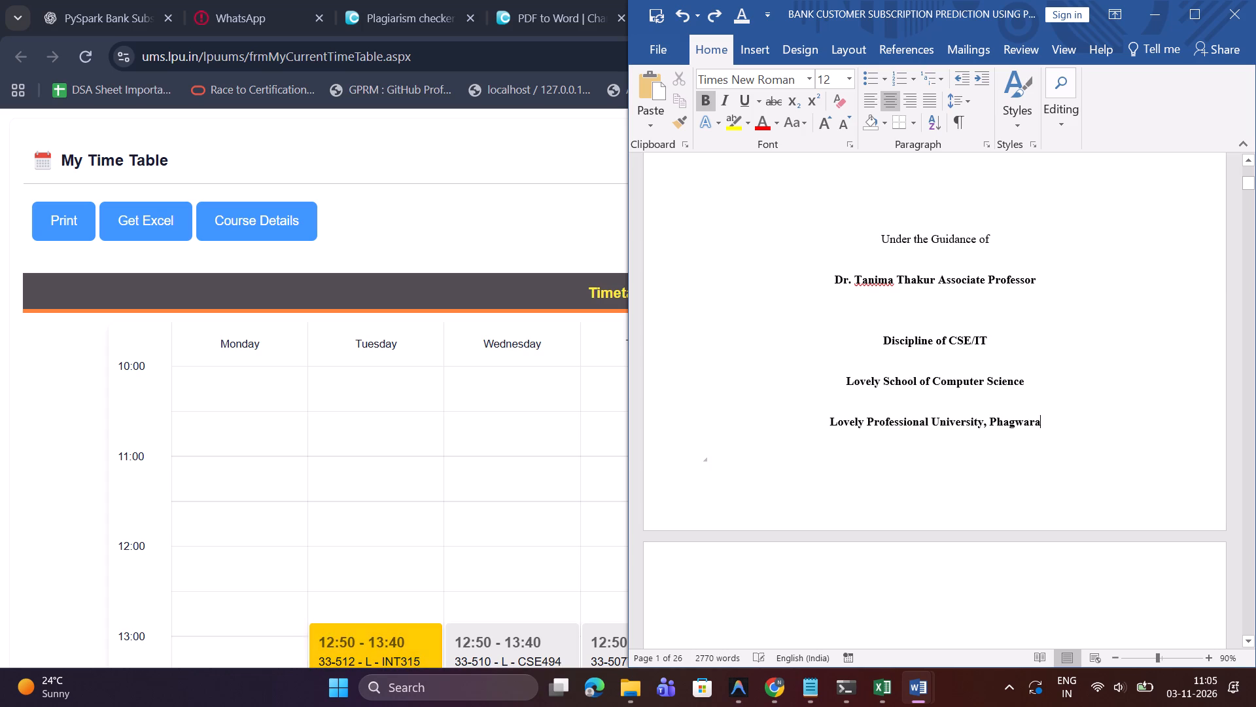
key("ctrl+z")
scroll(1045, 449, "up", 3)
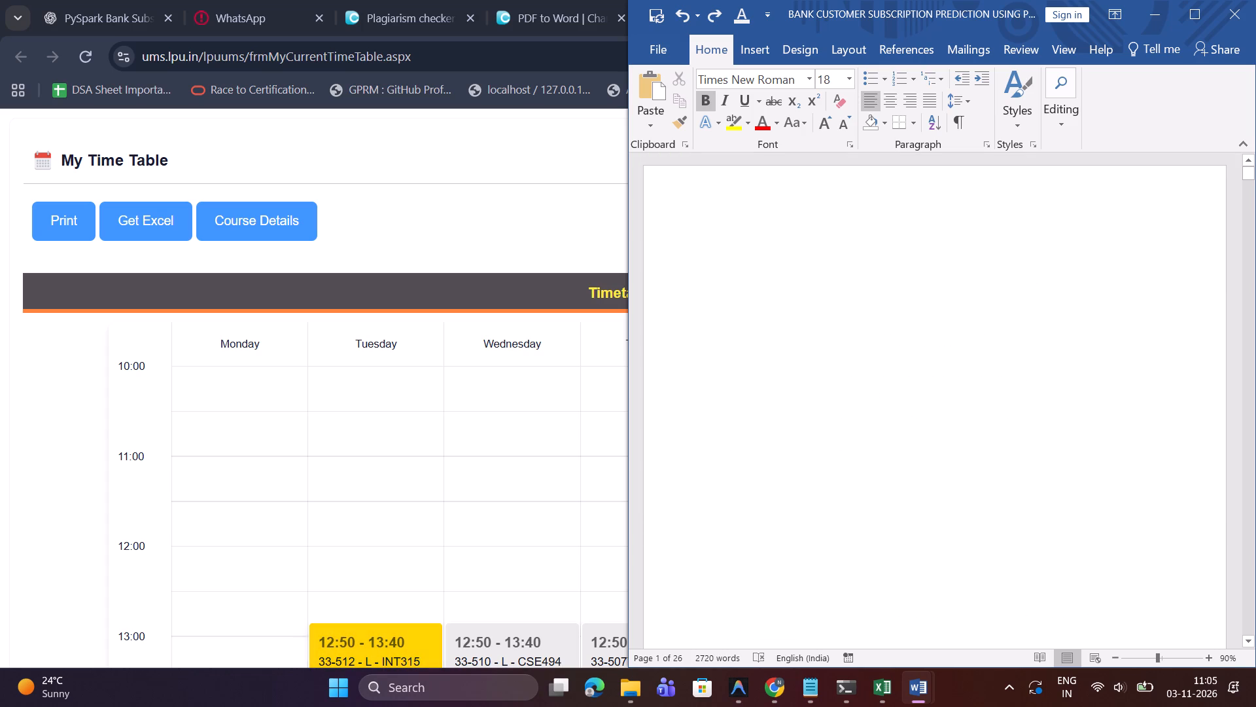
scroll(1045, 449, "up", 1)
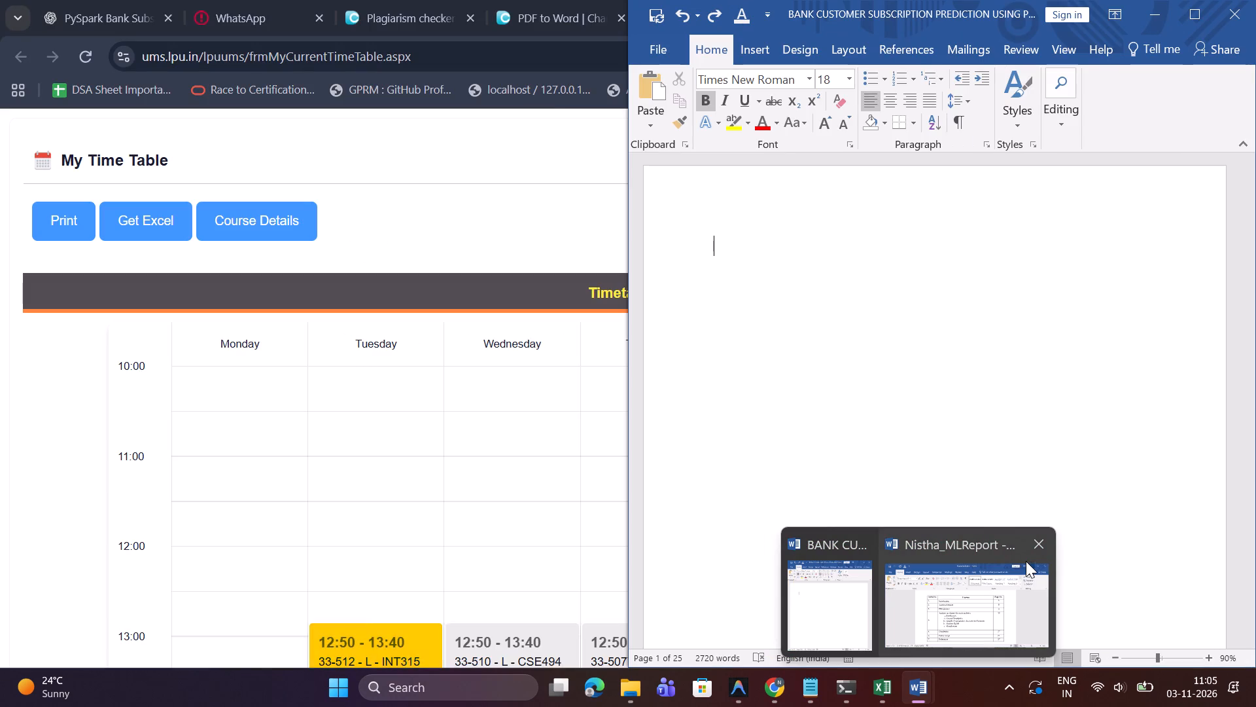
Check the ML report's table of contents and introduction pages, and close that document.
left_click(1004, 600)
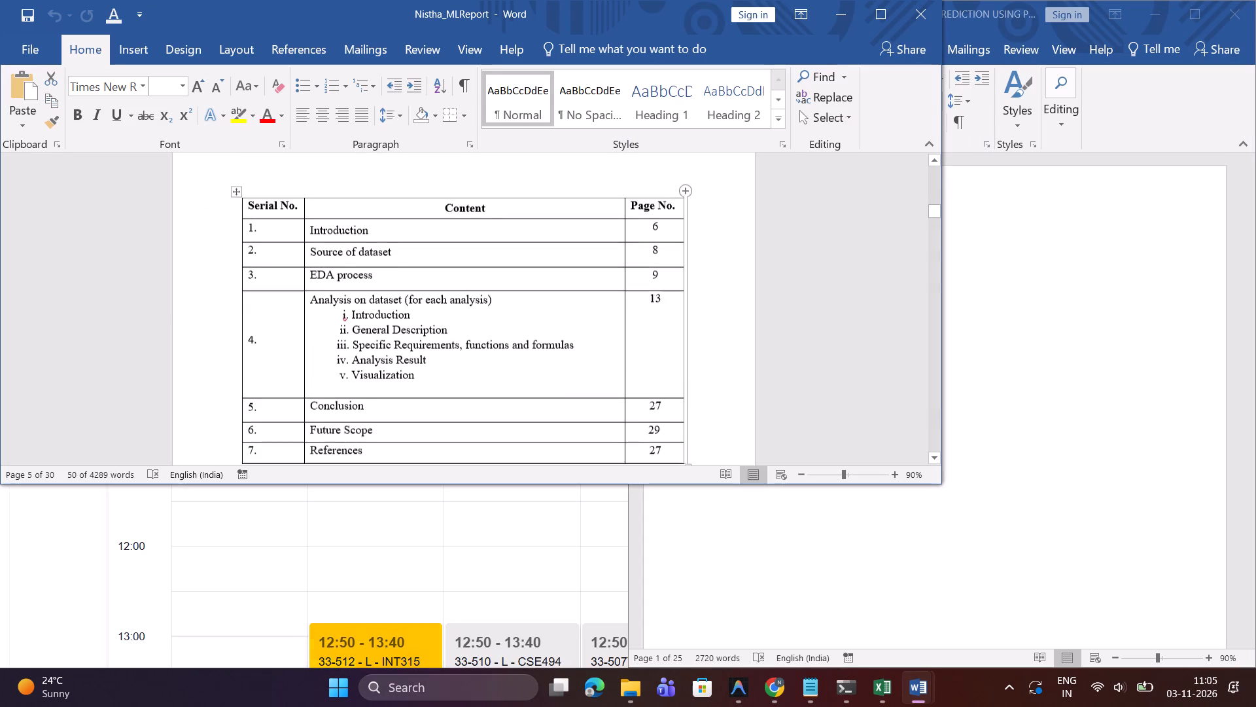
scroll(666, 190, "down", 1)
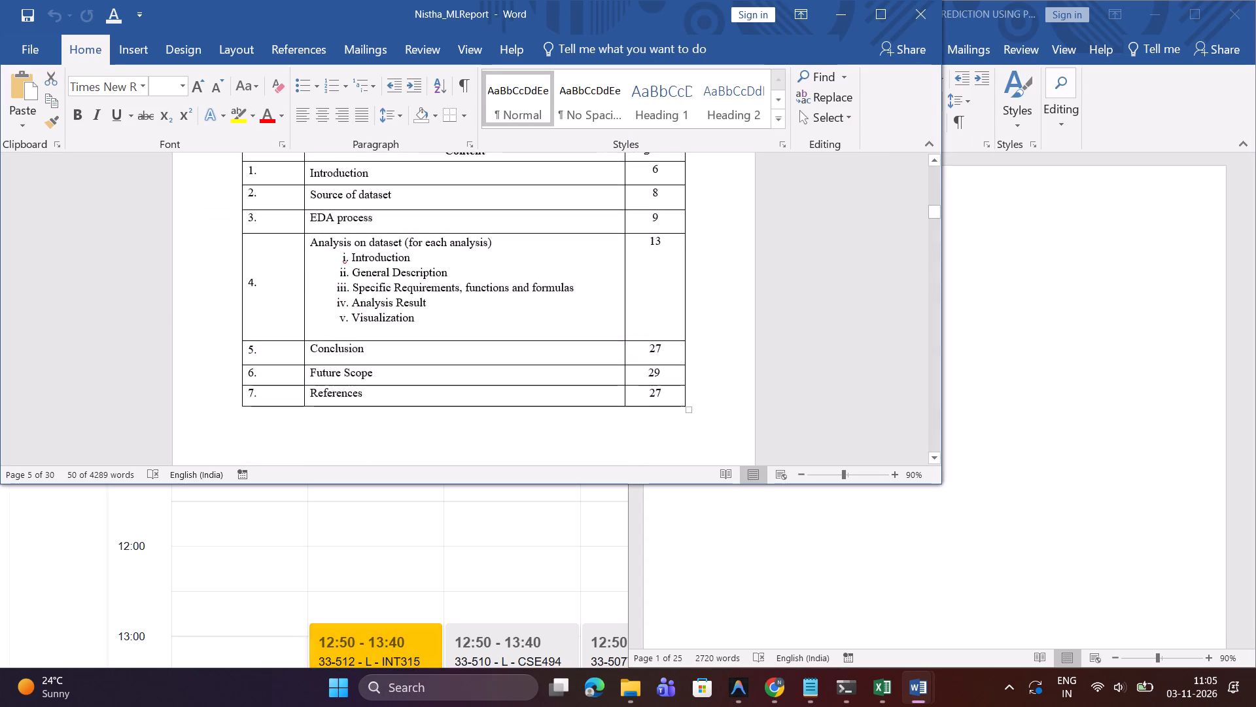
scroll(666, 190, "down", 5)
scroll(666, 190, "up", 1)
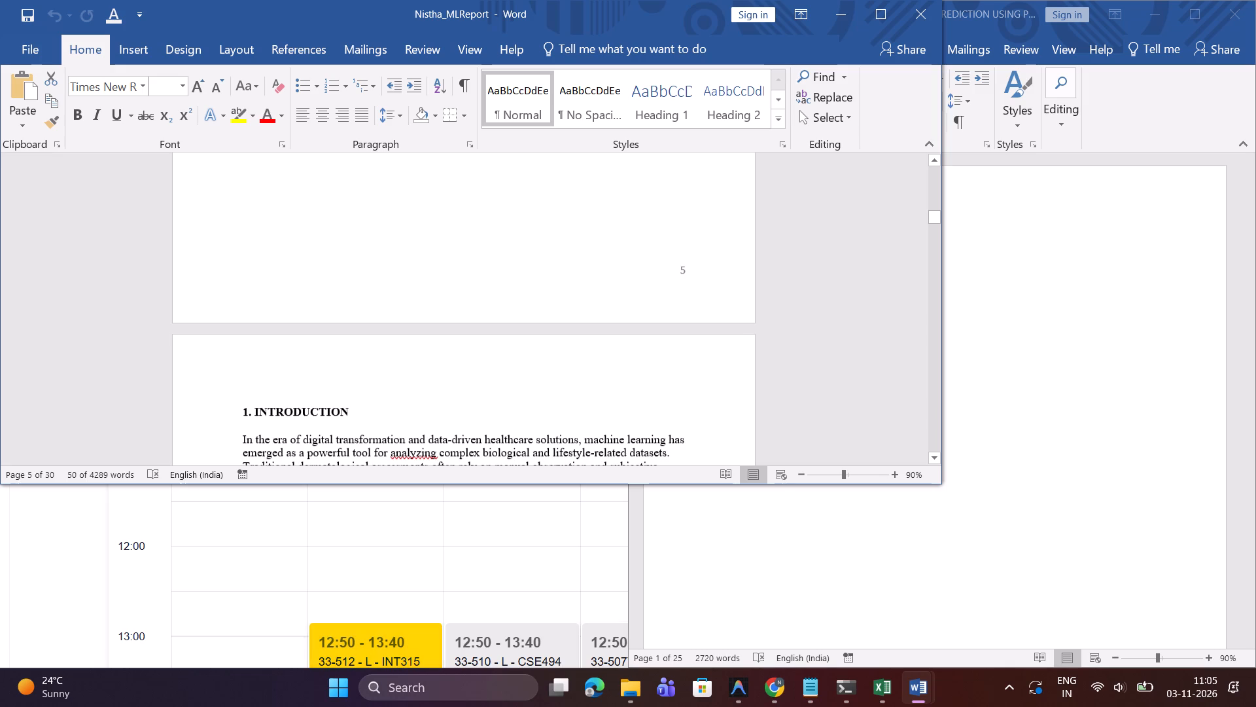
scroll(666, 190, "up", 1)
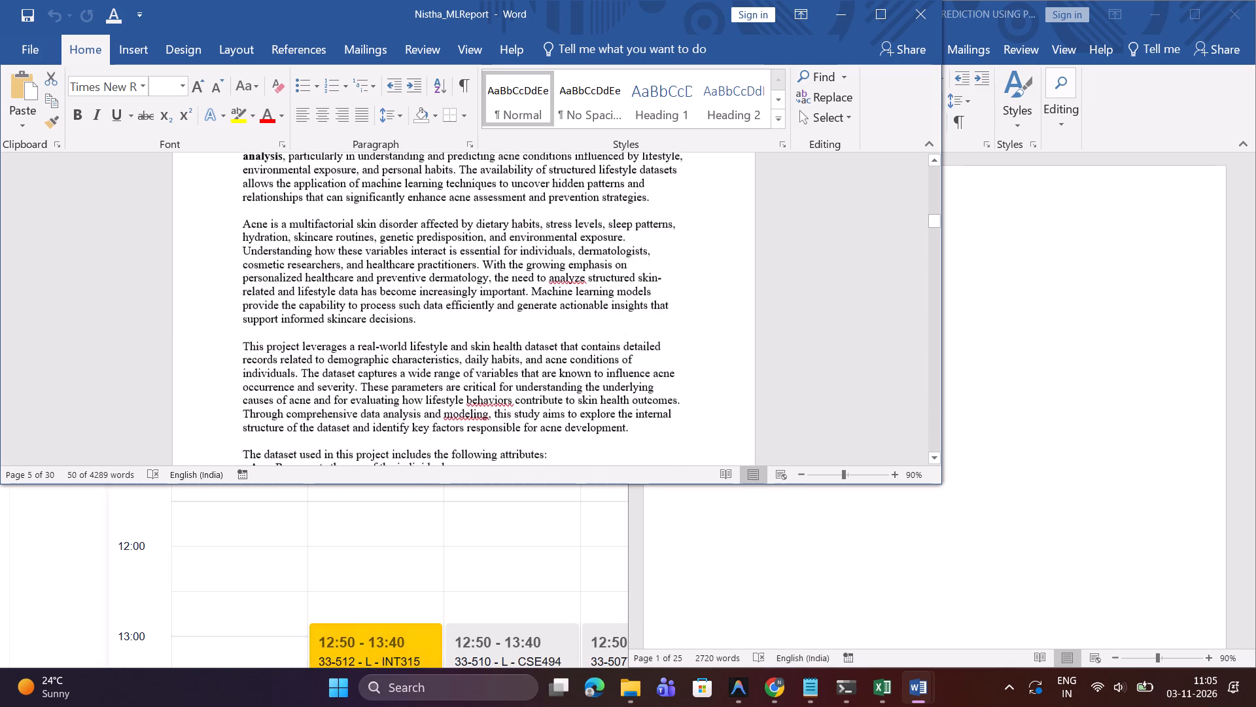
scroll(666, 190, "up", 6)
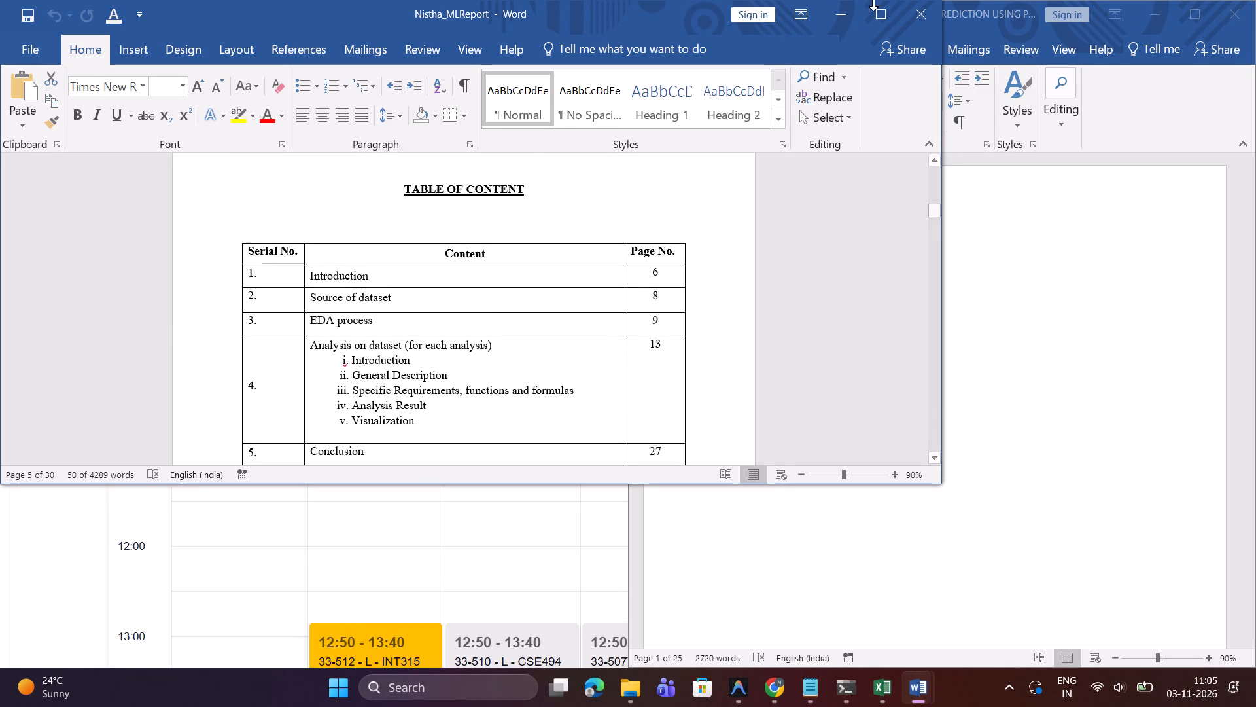
left_click(919, 12)
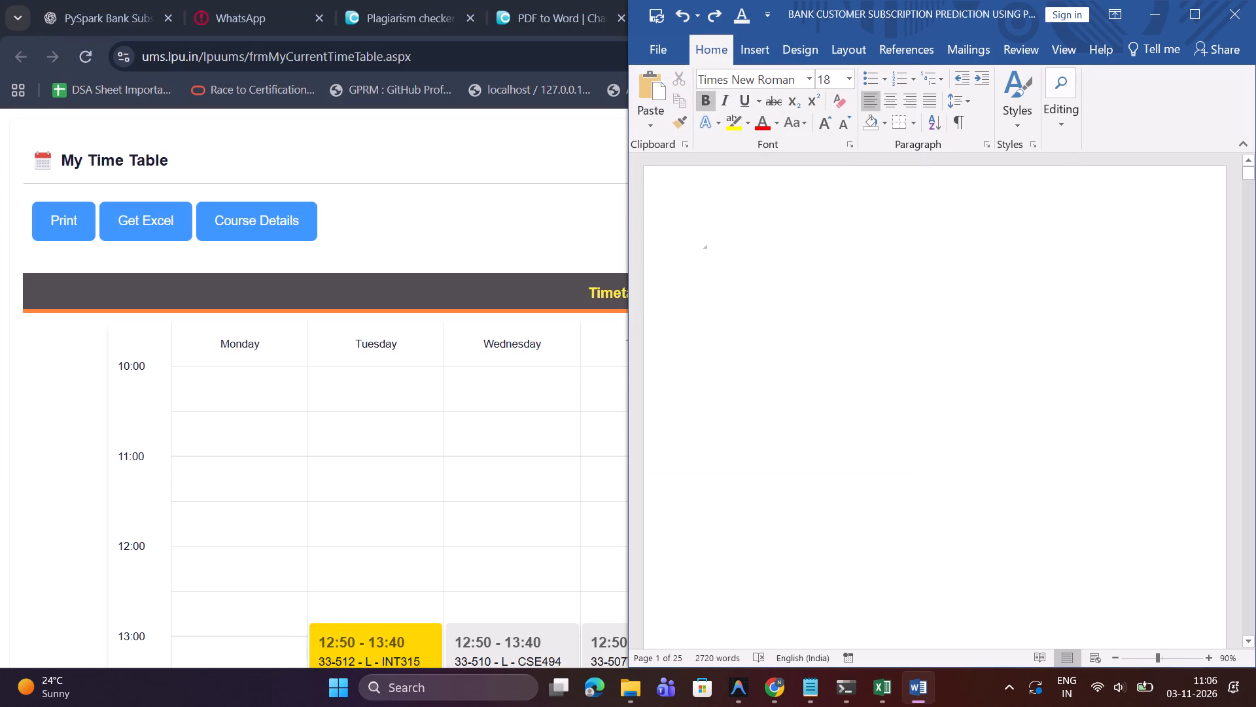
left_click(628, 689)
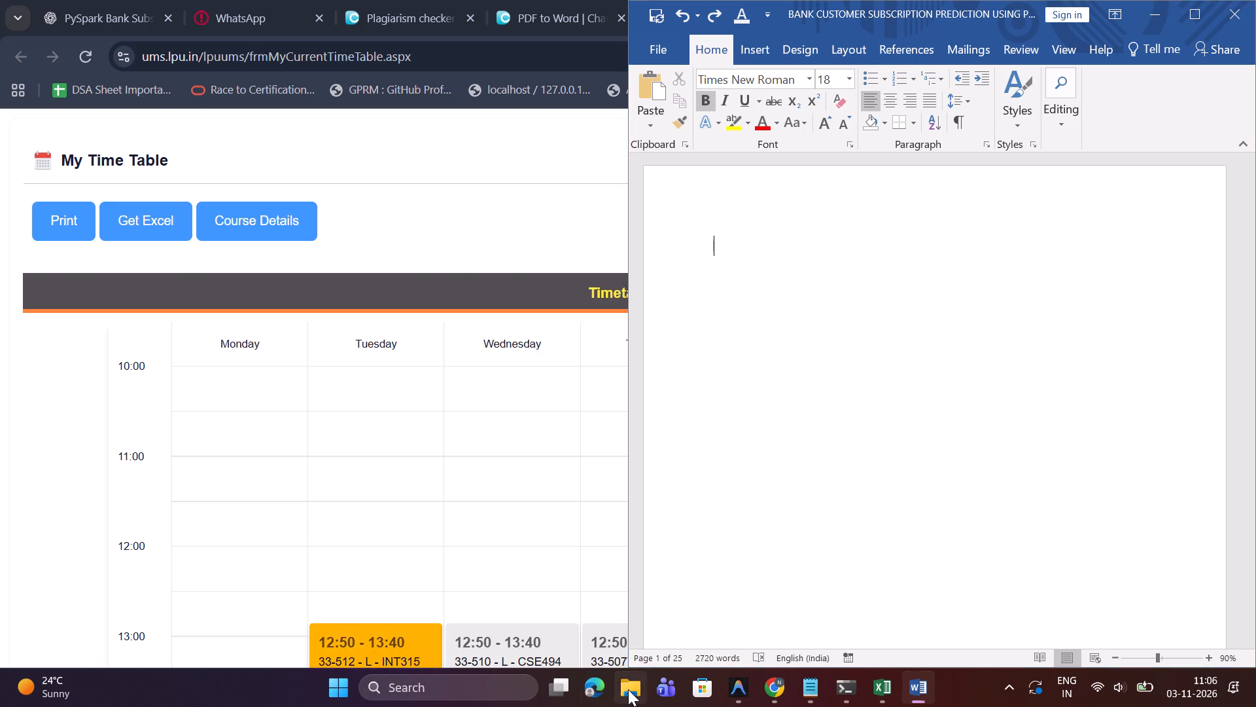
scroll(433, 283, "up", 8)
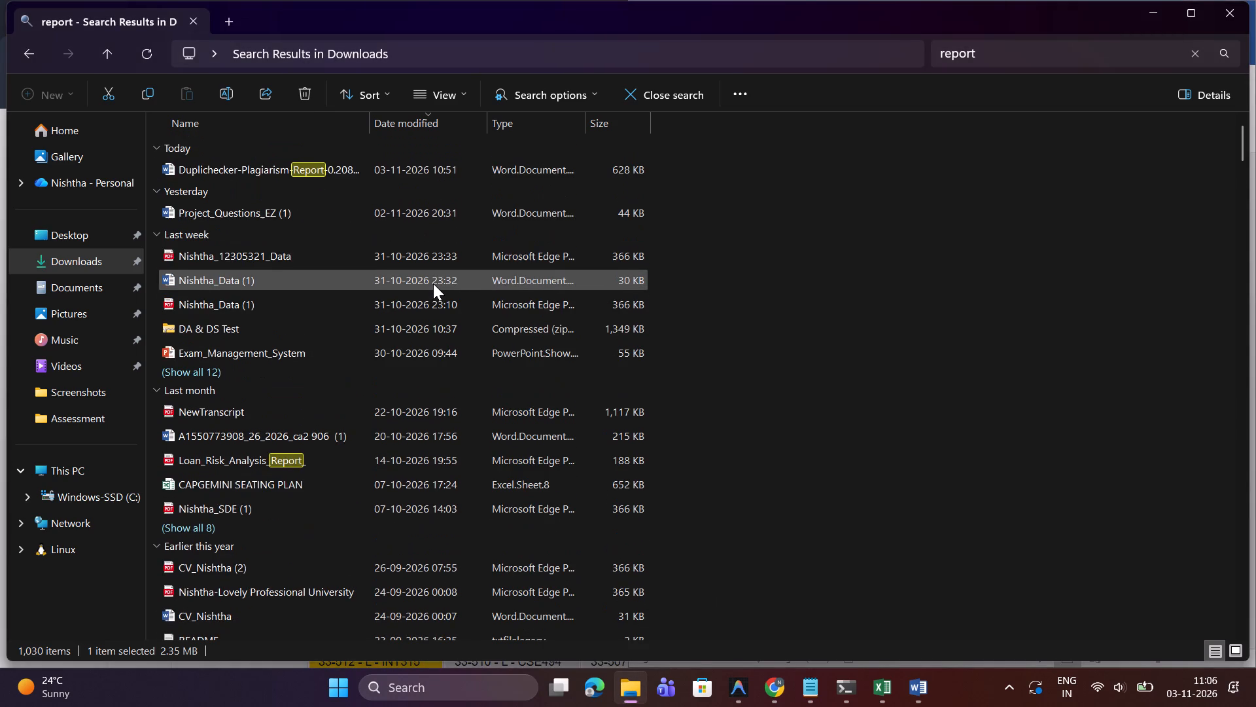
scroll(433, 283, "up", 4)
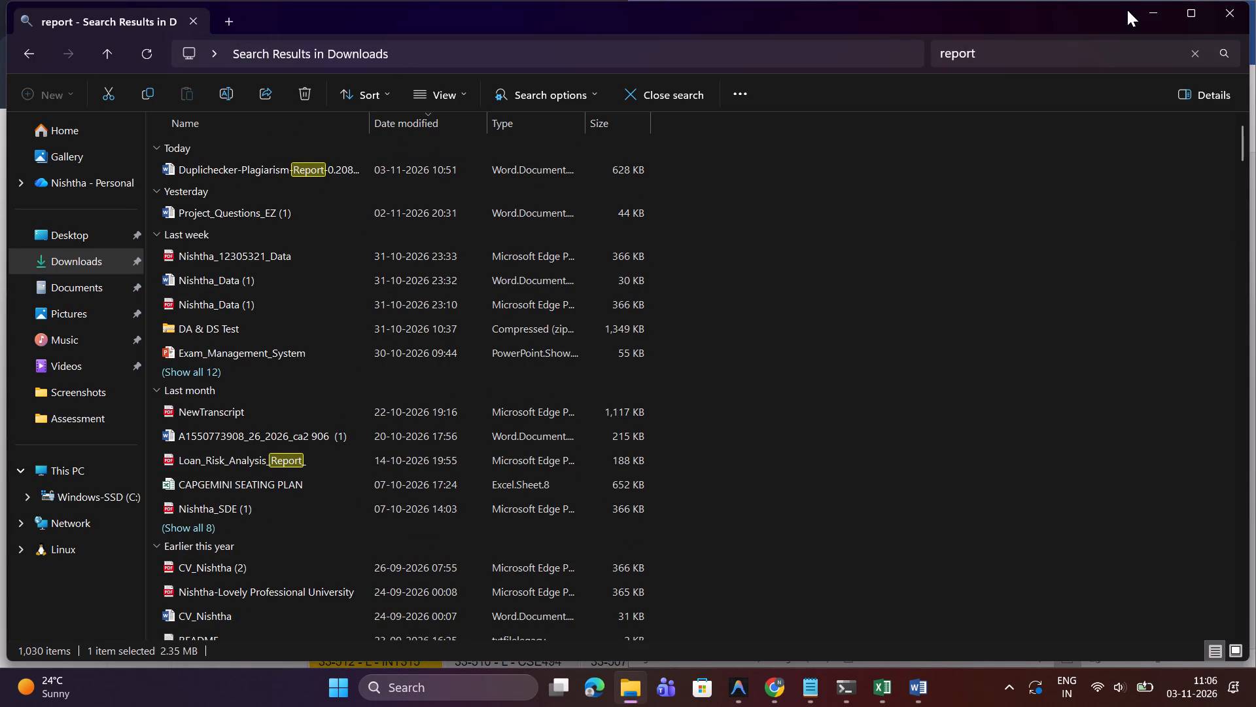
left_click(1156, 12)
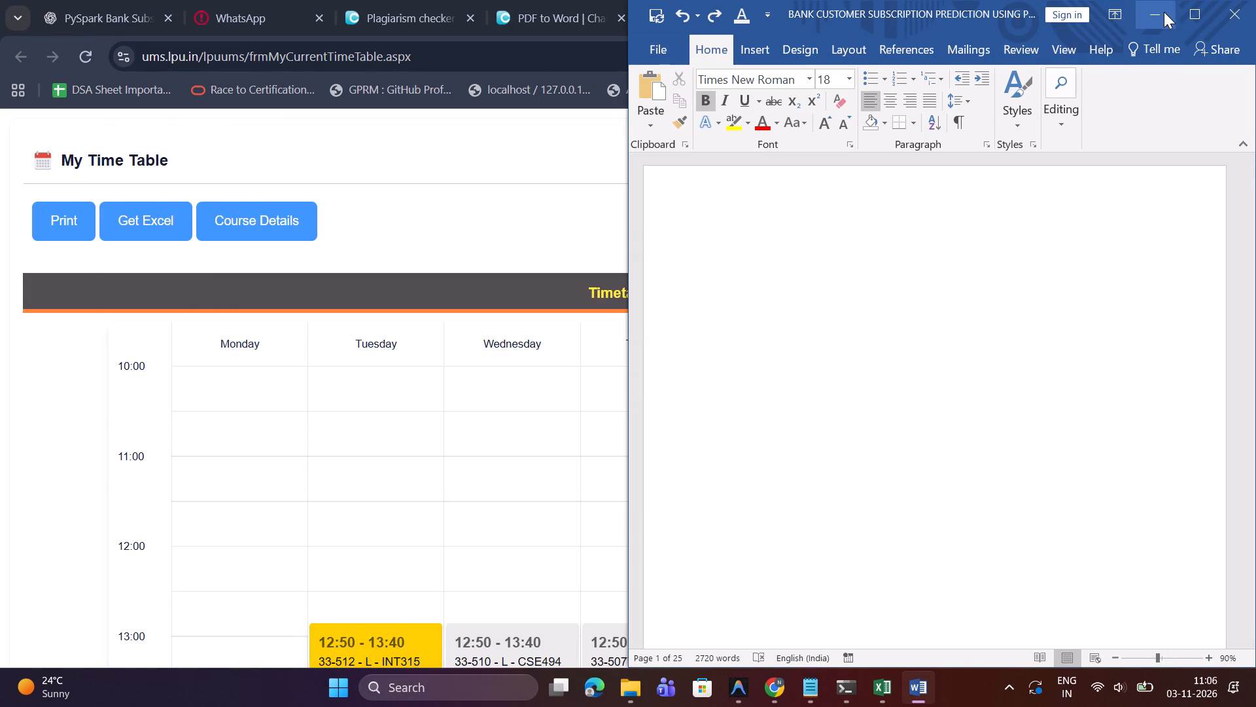
Open the MKT report from the desktop and place it side by side with the bank report.
left_click(1164, 12)
left_click(1136, 13)
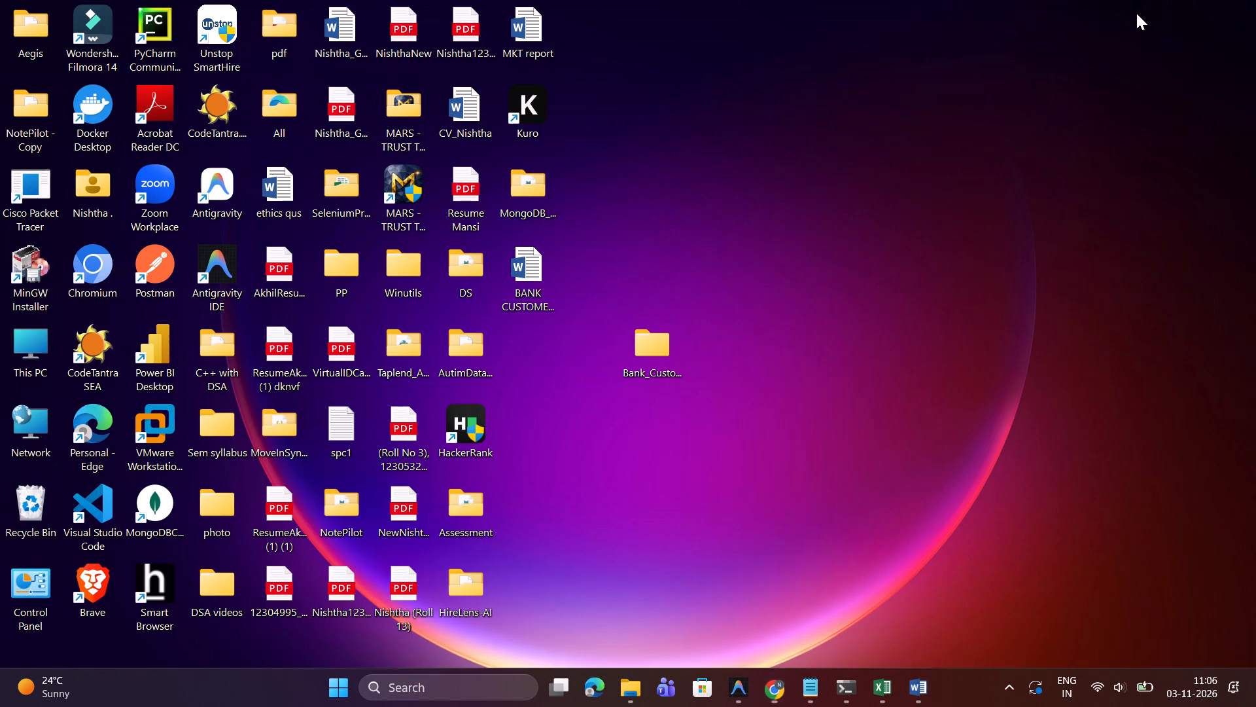
double_click(525, 20)
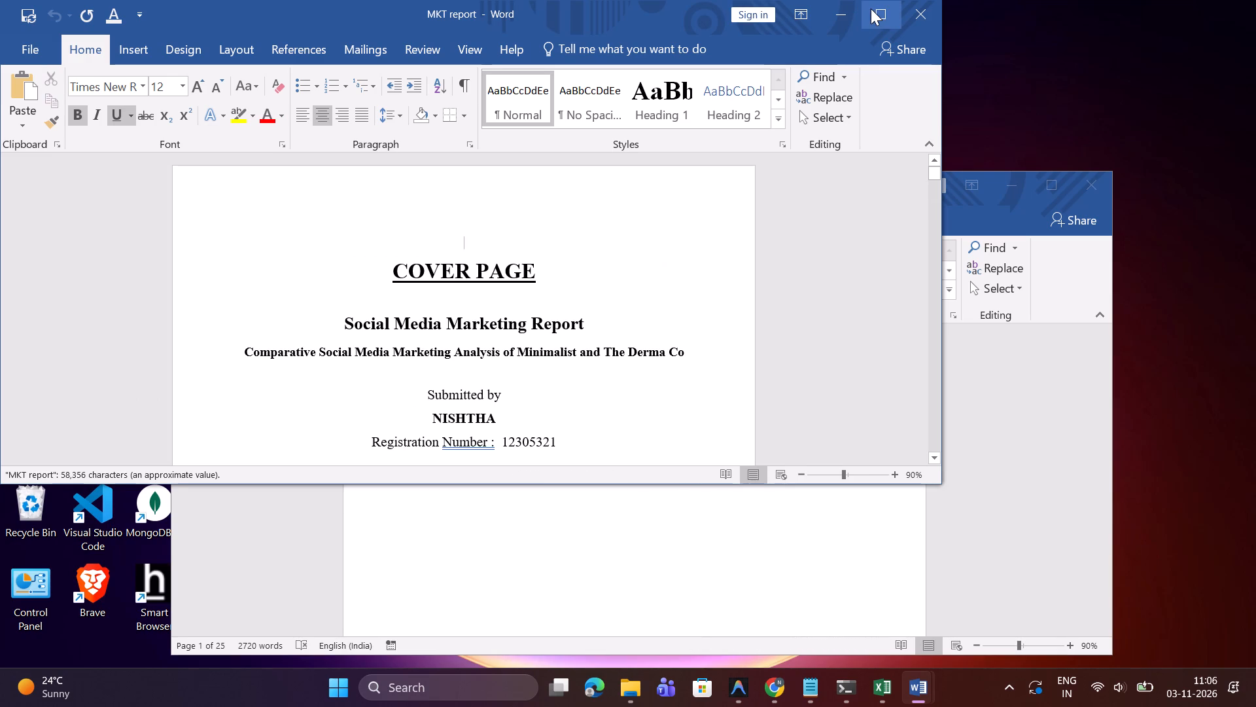
left_click(818, 62)
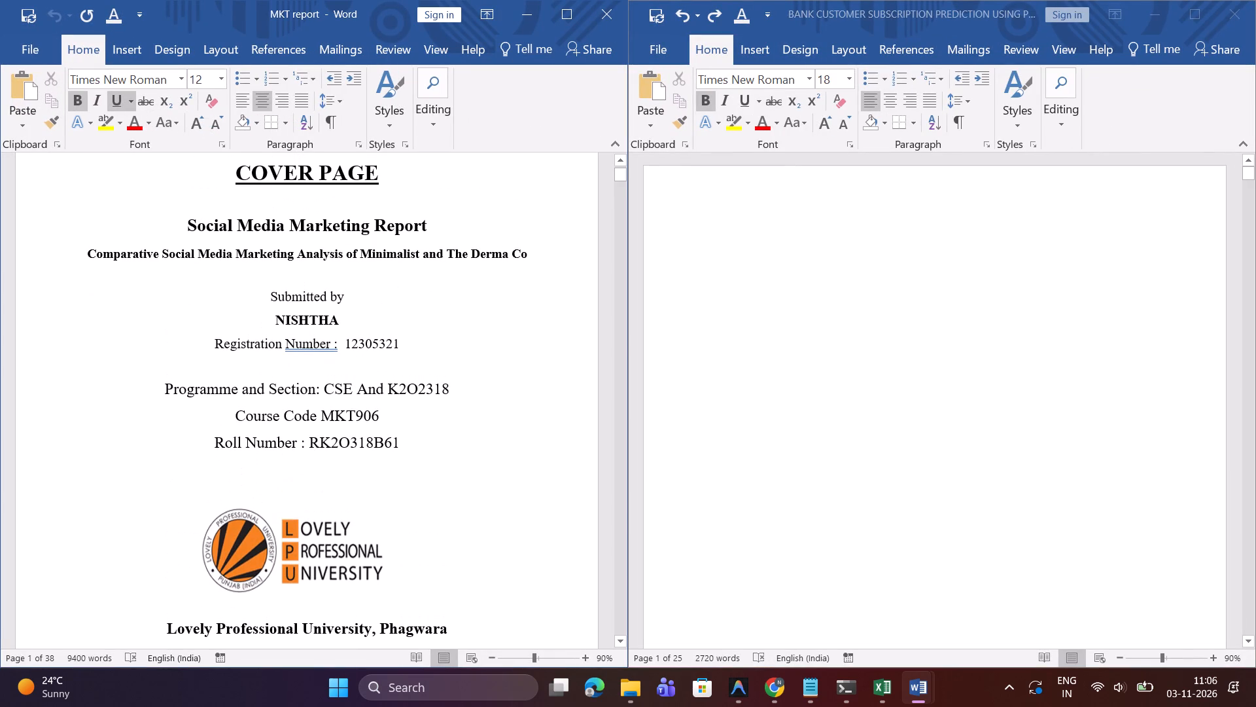
Copy the MKT report's cover page, from the COVER PAGE heading to the university line, into the start of the bank report.
left_click_drag(229, 177, 376, 640)
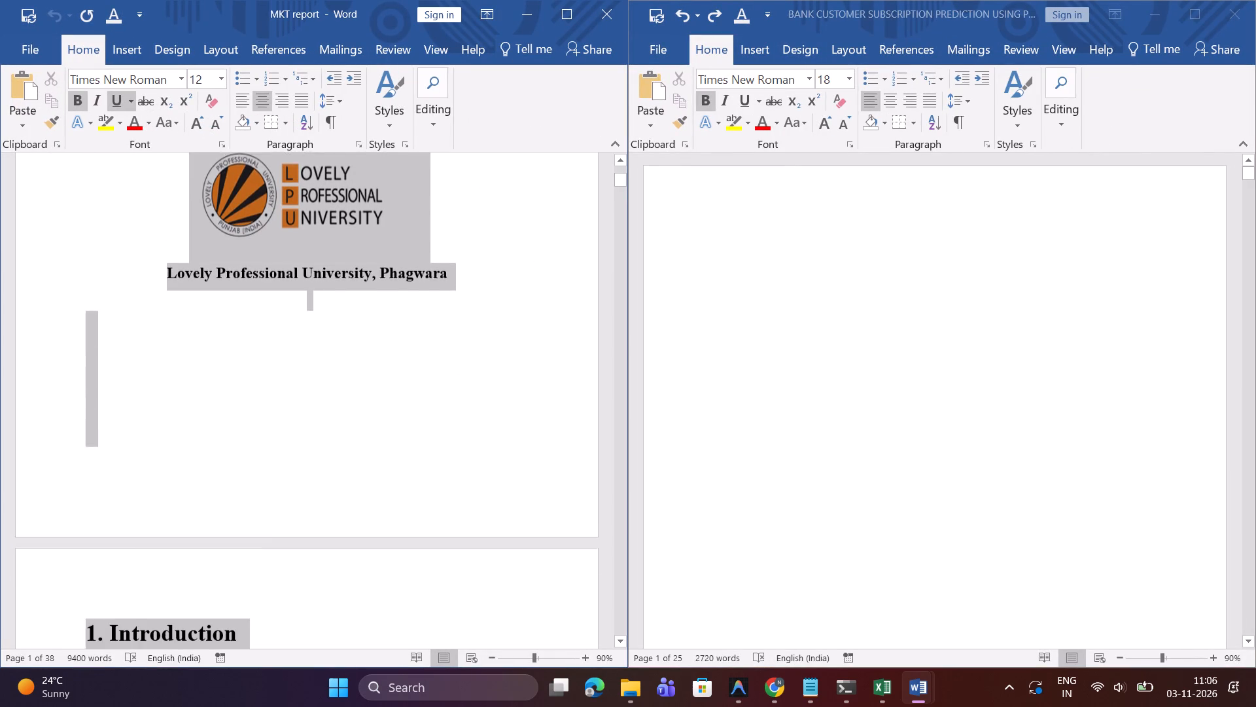
left_click_drag(376, 640, 466, 277)
key("ctrl+c")
scroll(1038, 146, "up", 3)
scroll(935, 325, "up", 7)
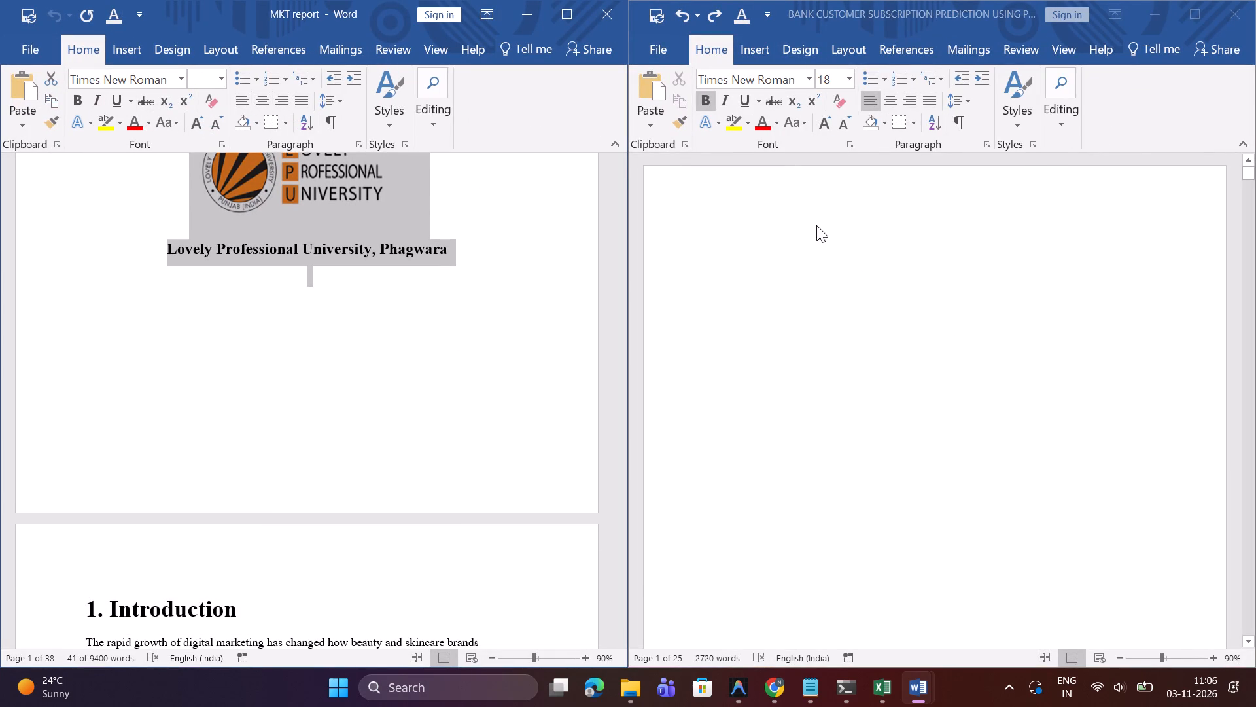
left_click(816, 225)
key("ctrl+v")
scroll(816, 225, "right", 1)
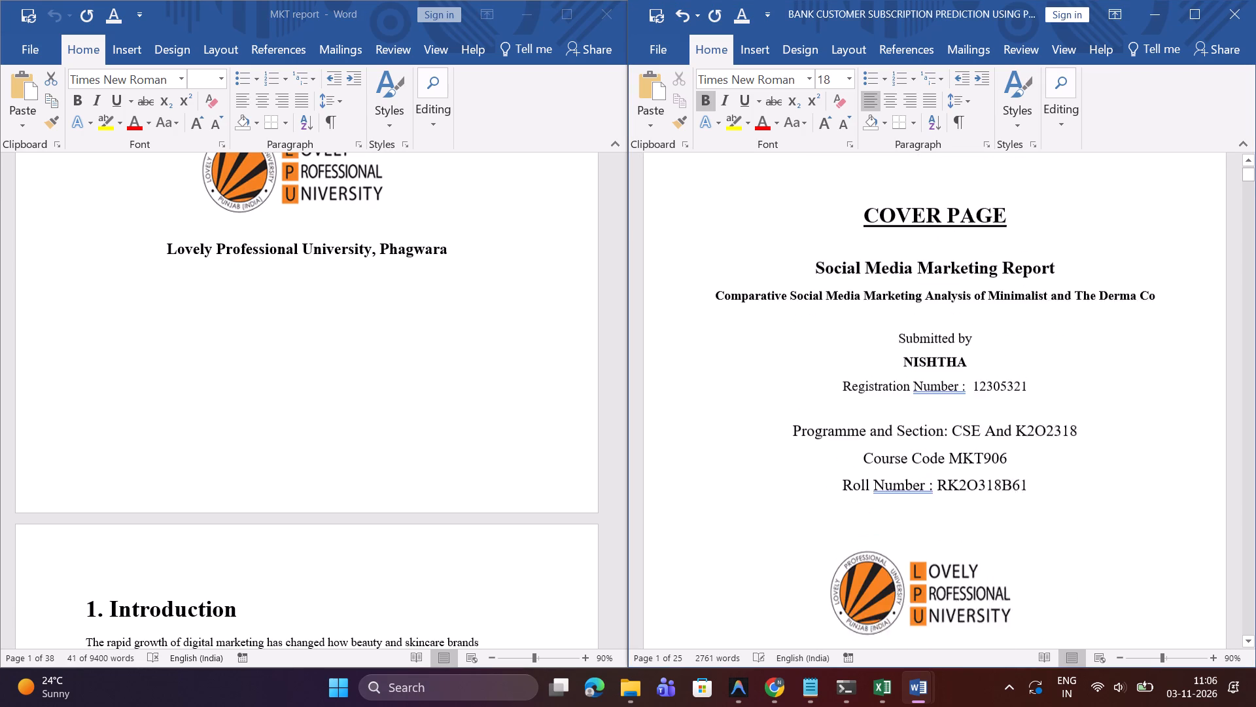
scroll(816, 225, "right", 1)
scroll(816, 225, "down", 2)
scroll(816, 225, "up", 2)
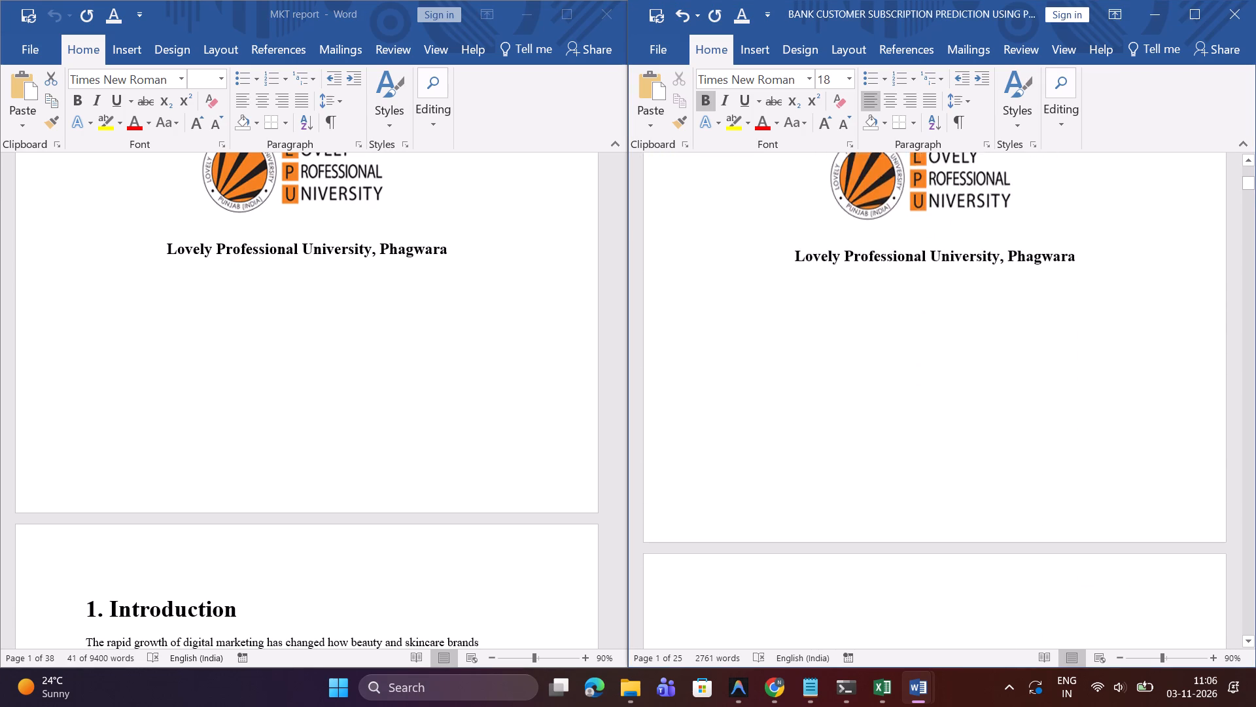
scroll(816, 225, "up", 2)
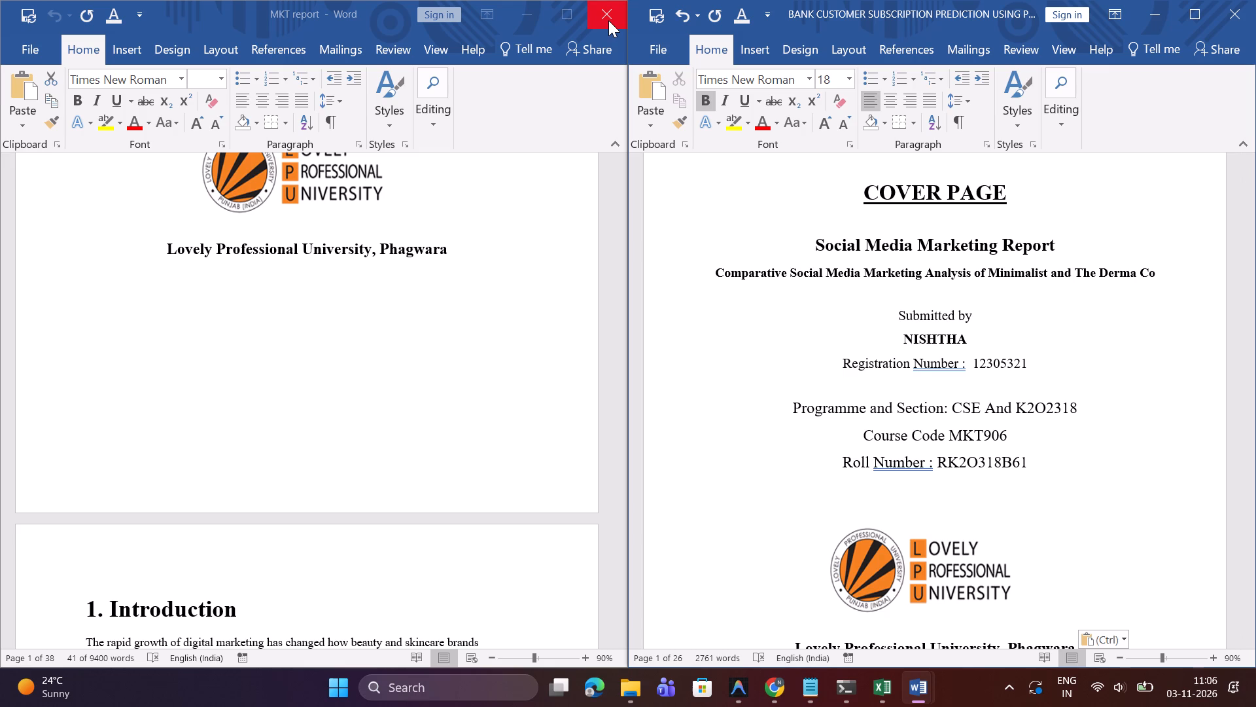
Close the MKT report and maximize the bank report window.
left_click(608, 20)
left_click(1188, 9)
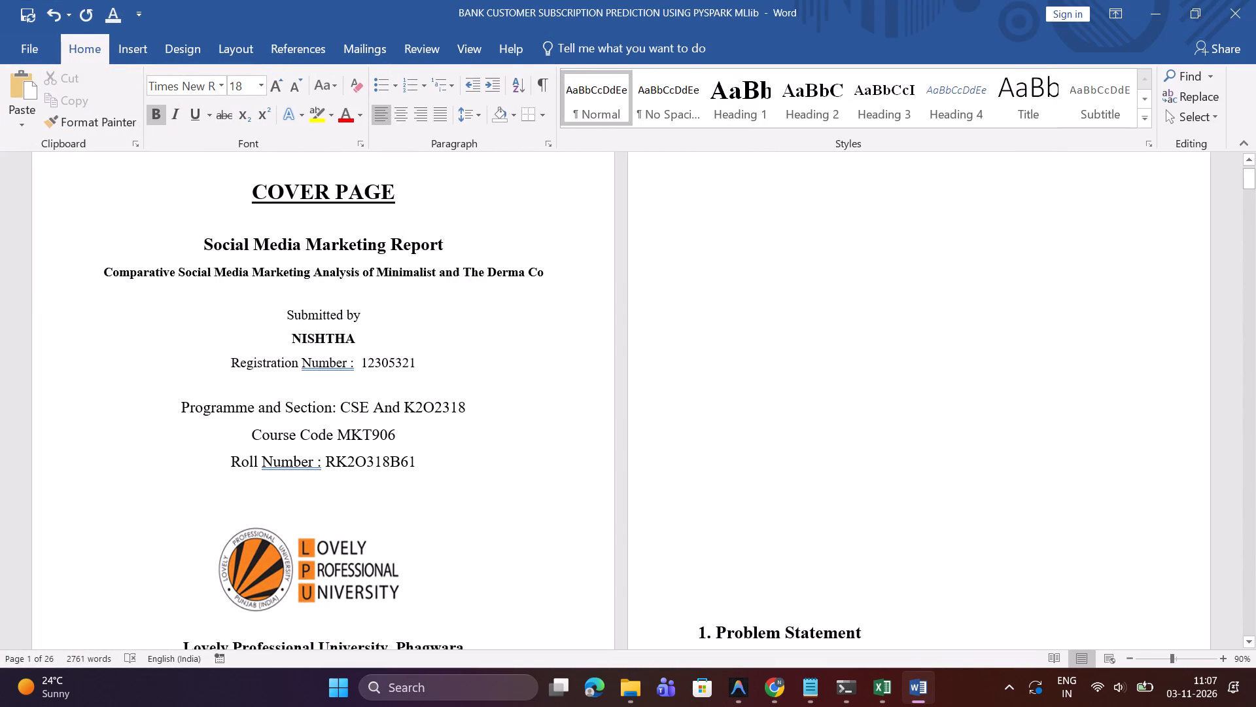
Change the cover page's report heading to "Cluster Computing Report".
scroll(528, 375, "up", 4, "ctrl")
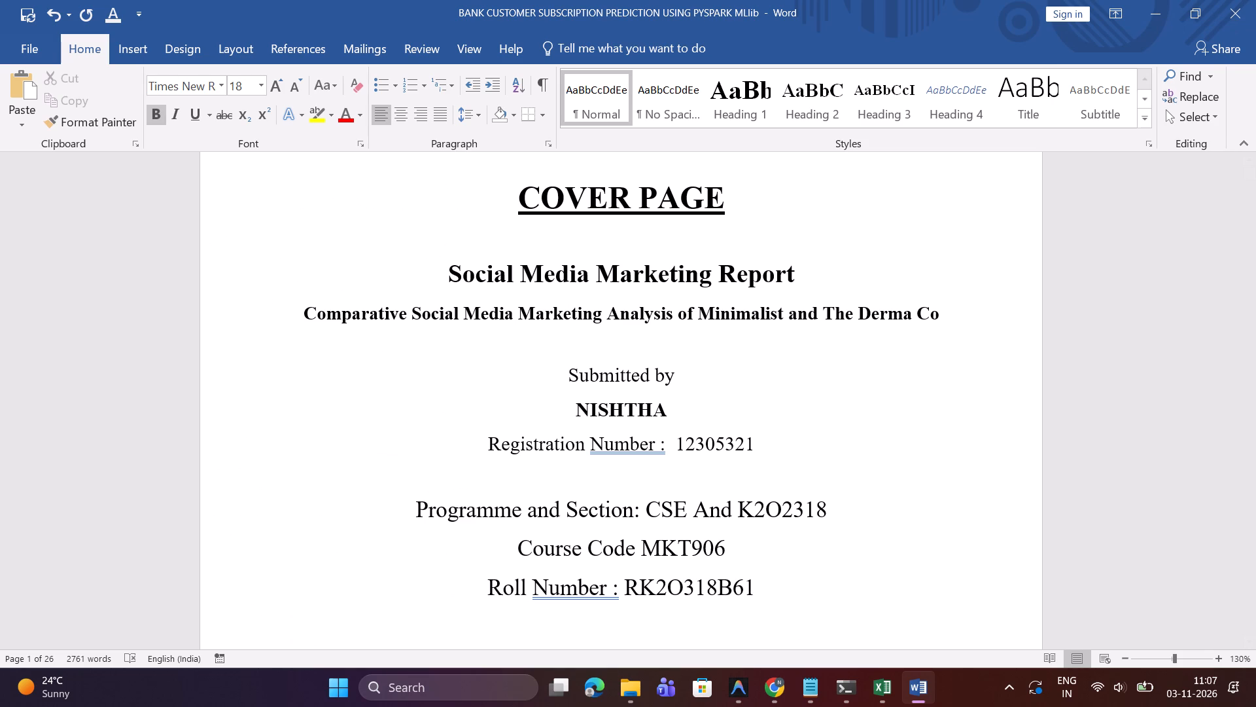
left_click_drag(707, 275, 529, 280)
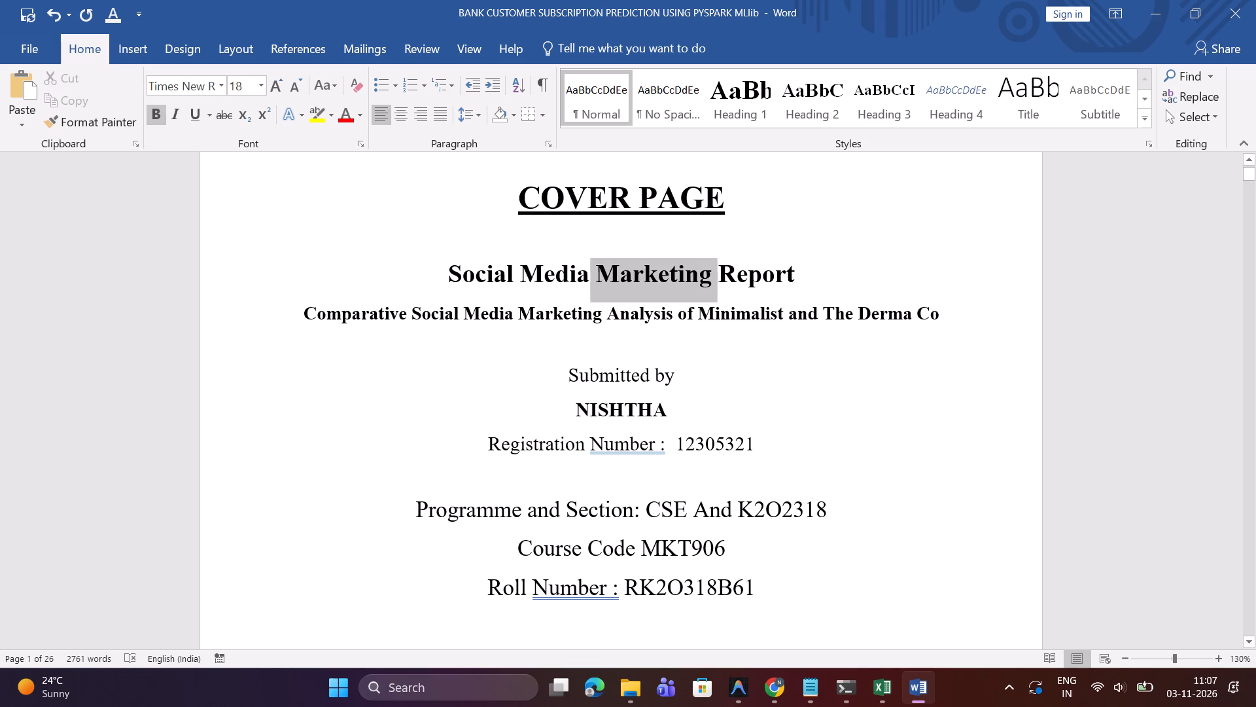
left_click_drag(529, 280, 461, 278)
key("BackSpace")
key("BackSpace")
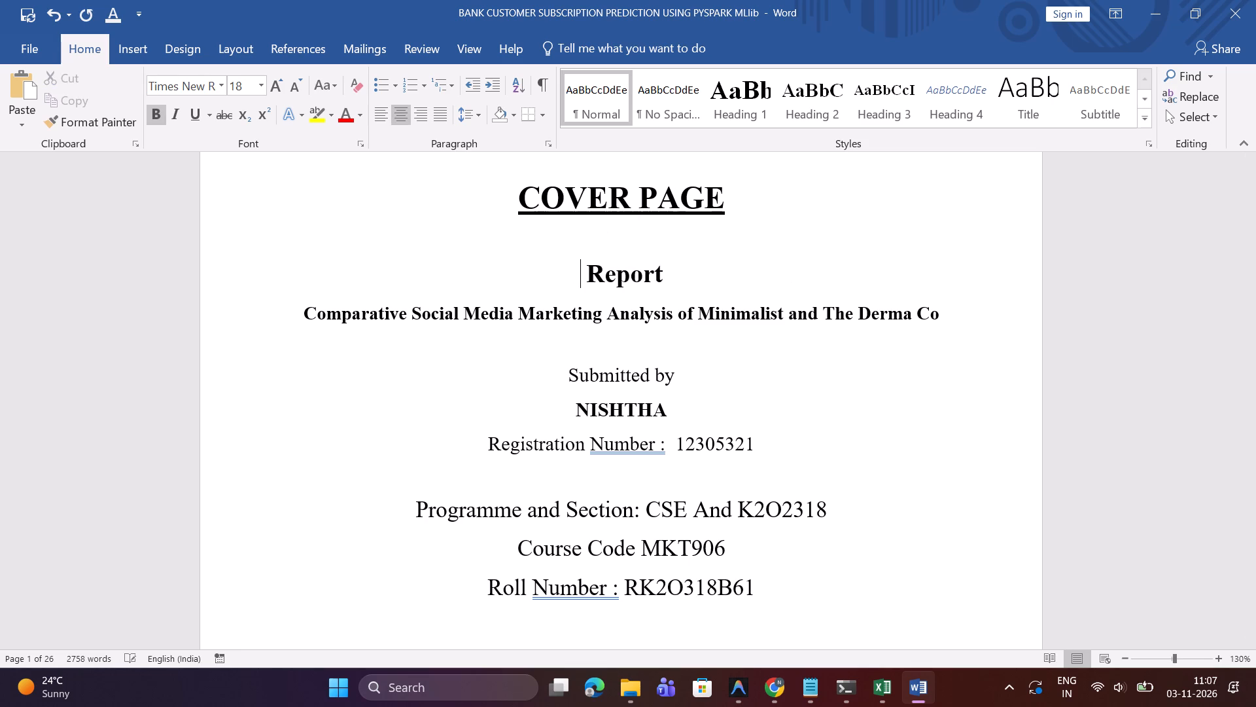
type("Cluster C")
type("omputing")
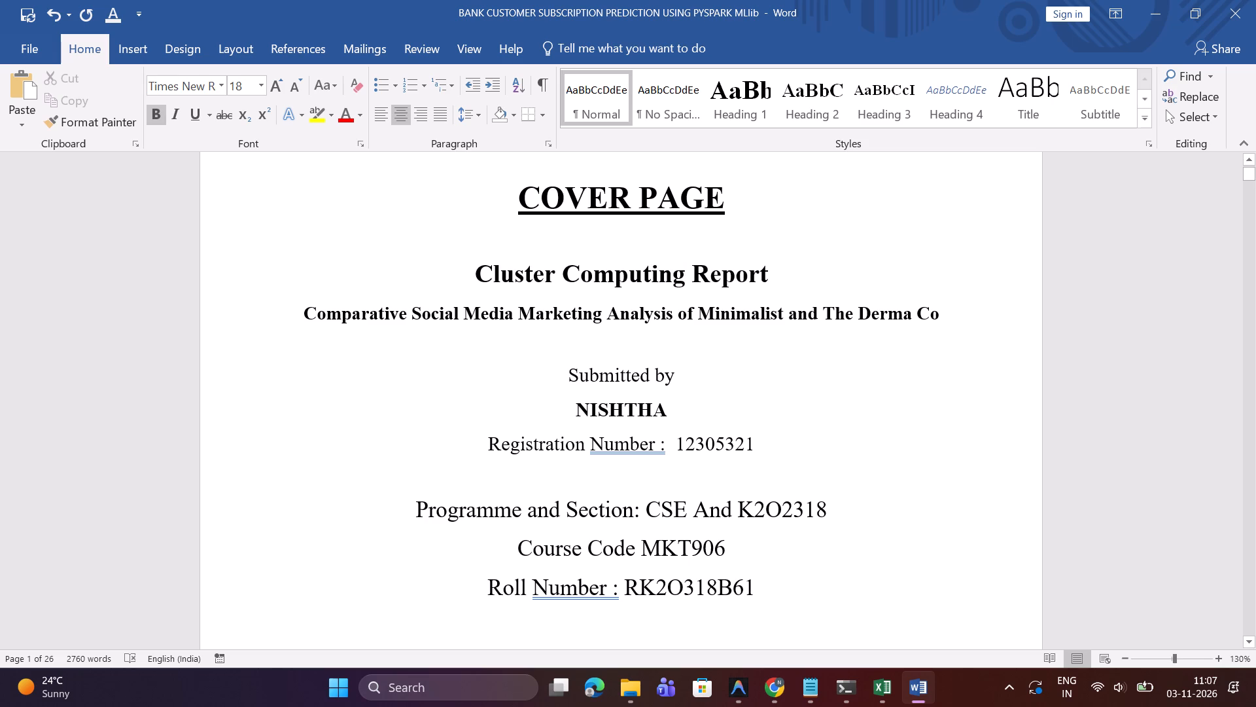
Replace the cover page subtitle with "BANK CUSTOMER SUBSCRIPTION PREDICTION USING PYSPARK MLlib" from the clipboard history.
left_click_drag(940, 318, 336, 316)
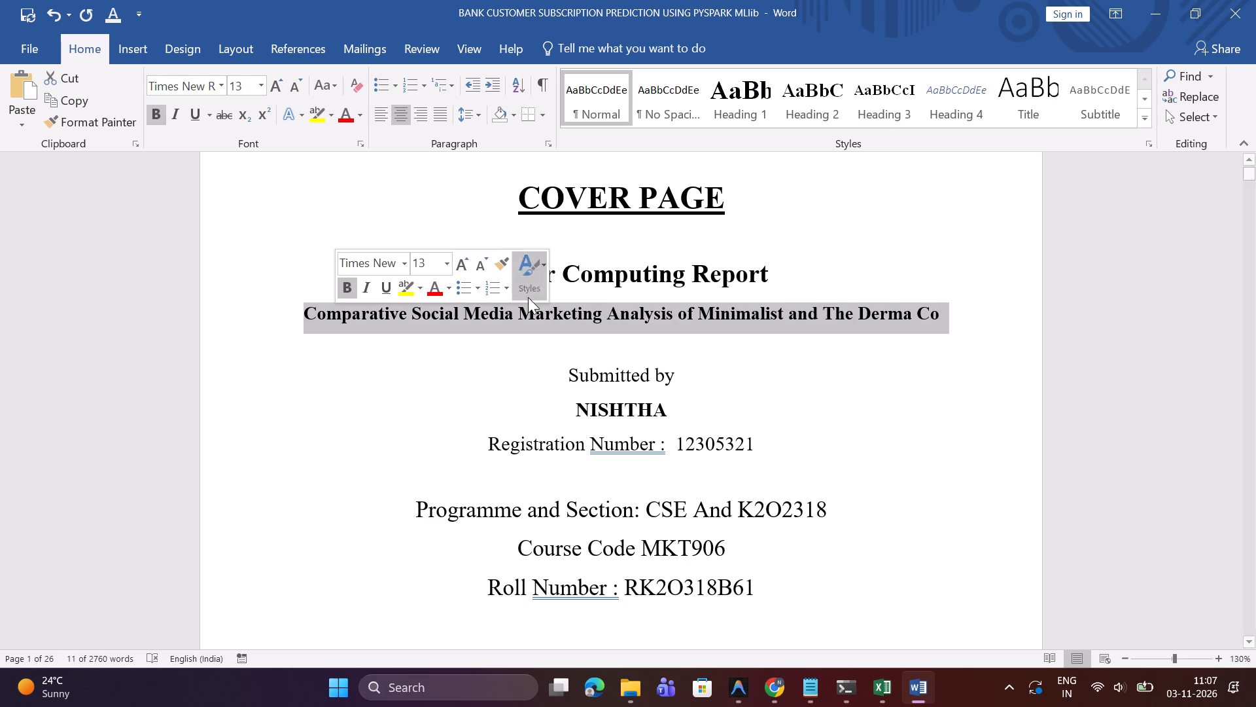
double_click(776, 321)
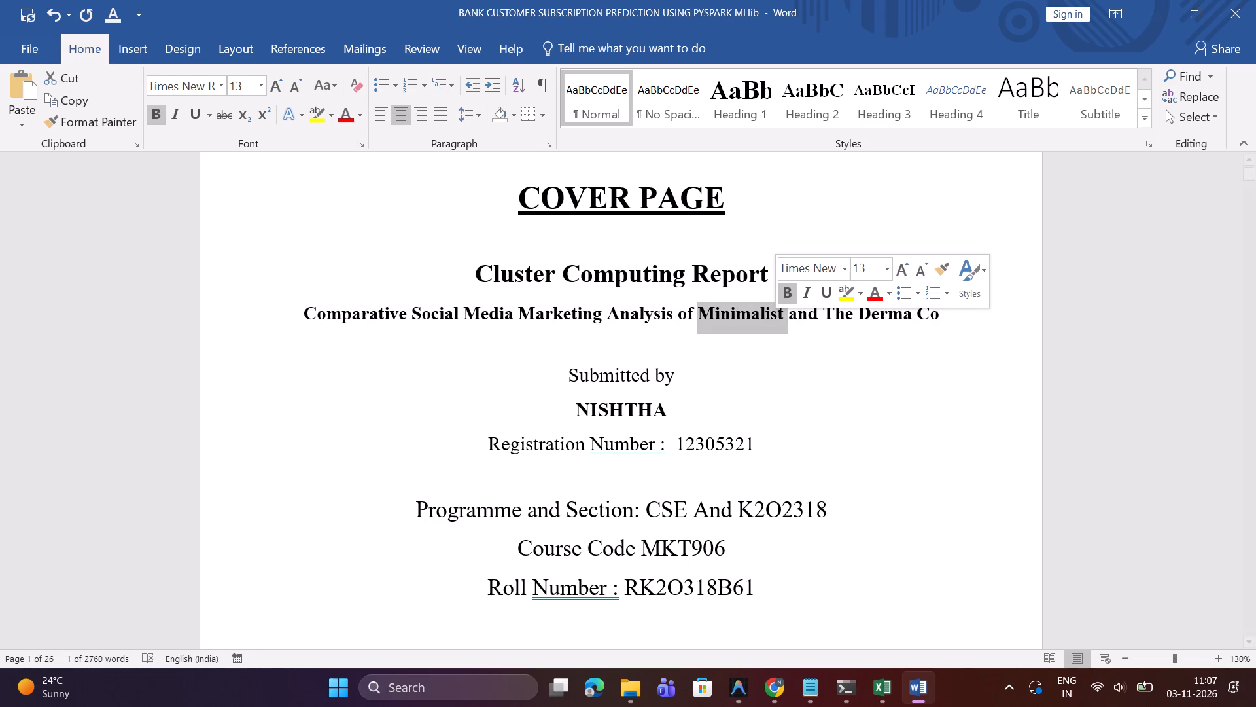
left_click_drag(945, 315, 380, 314)
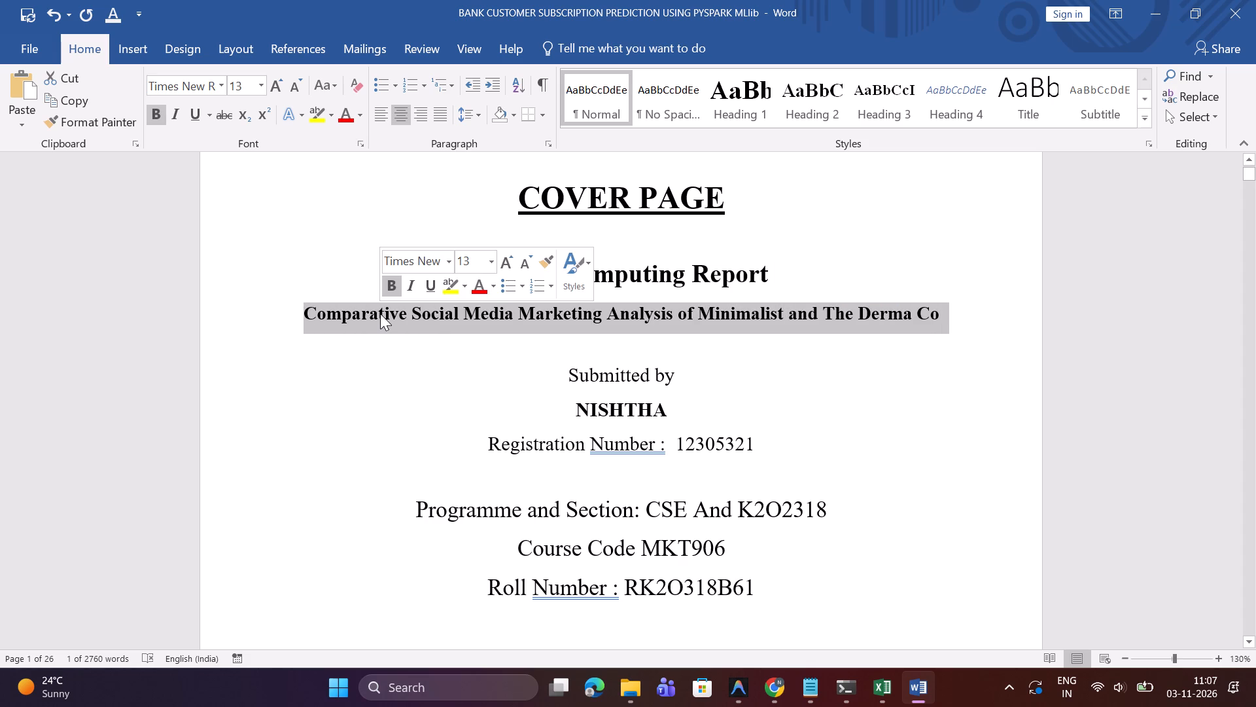
key("super+v")
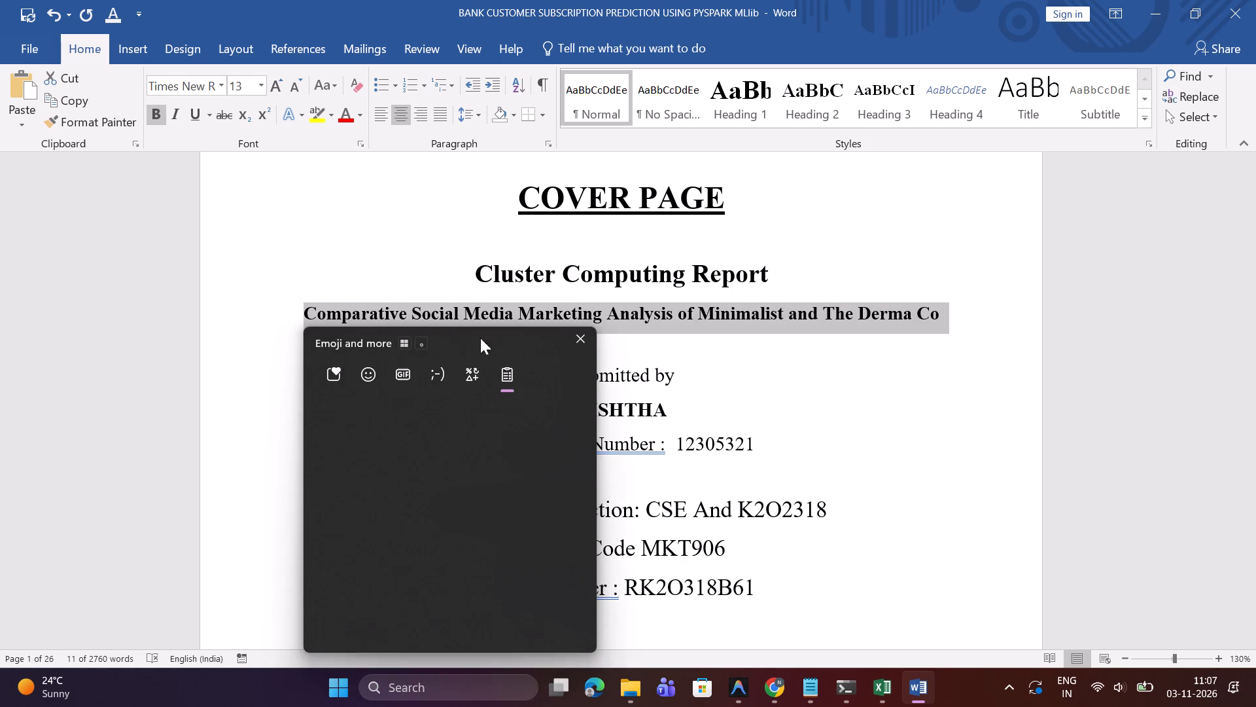
scroll(495, 462, "down", 1)
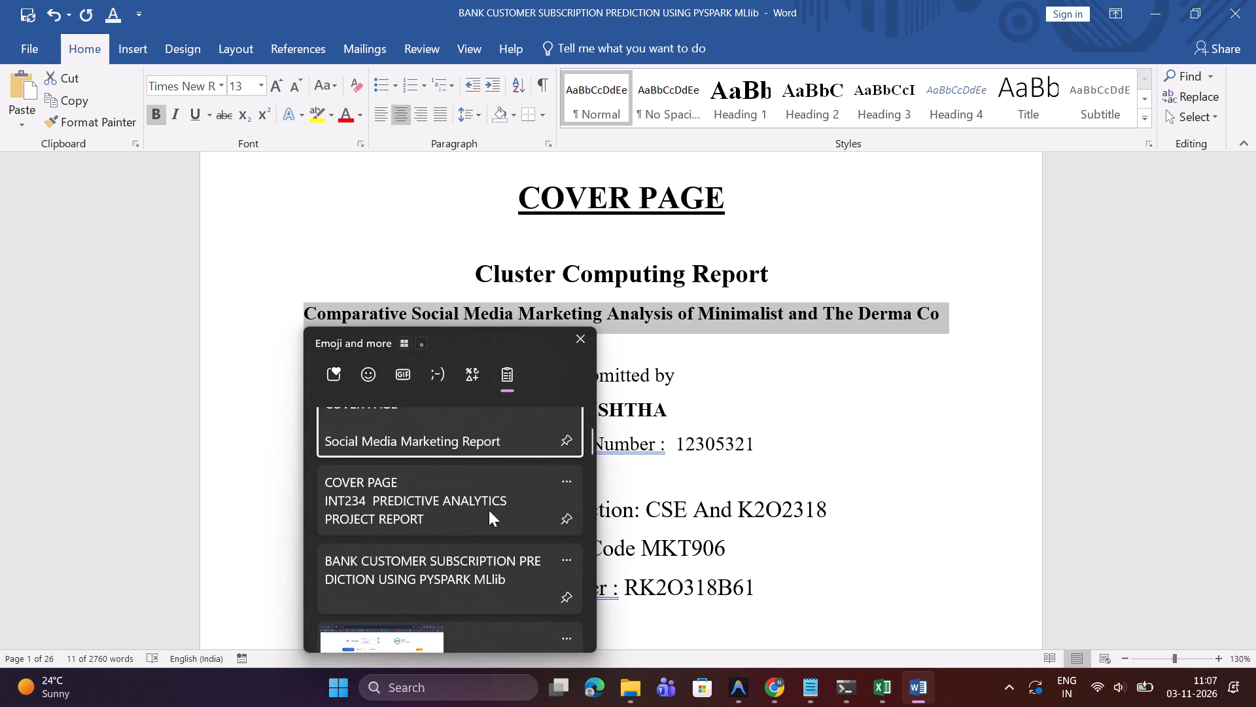
left_click(474, 580)
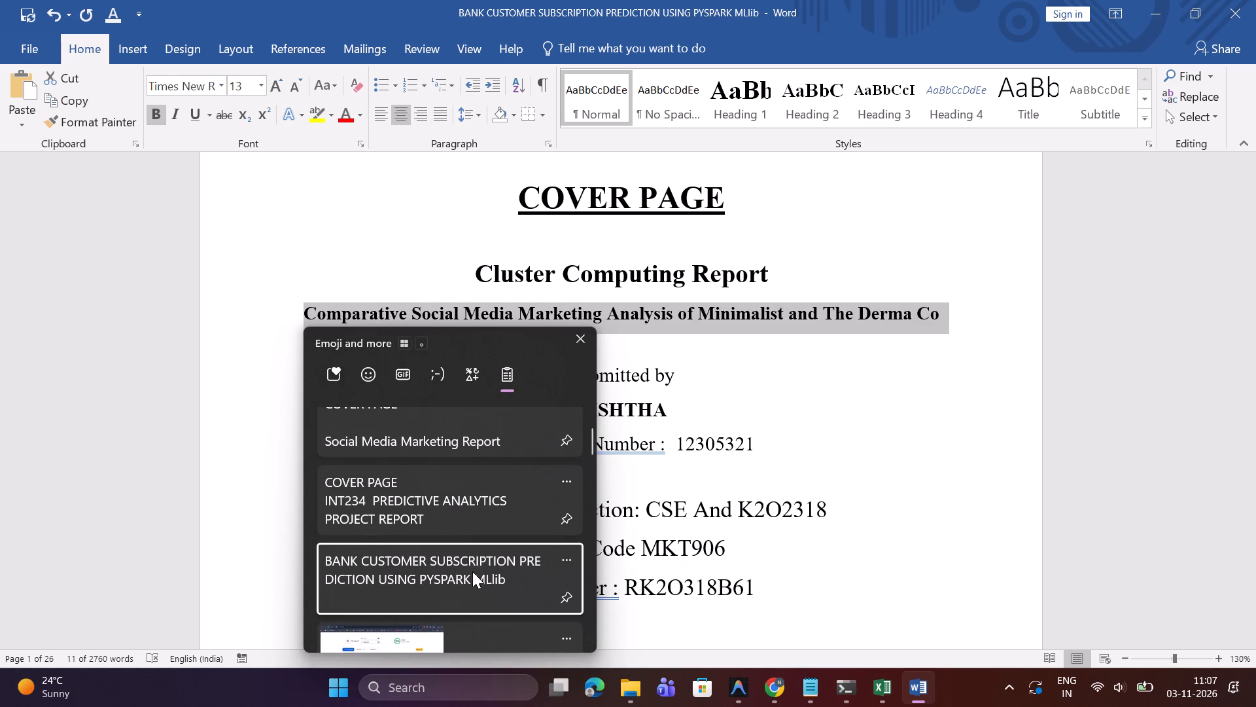
key("ctrl+v")
double_click(472, 571)
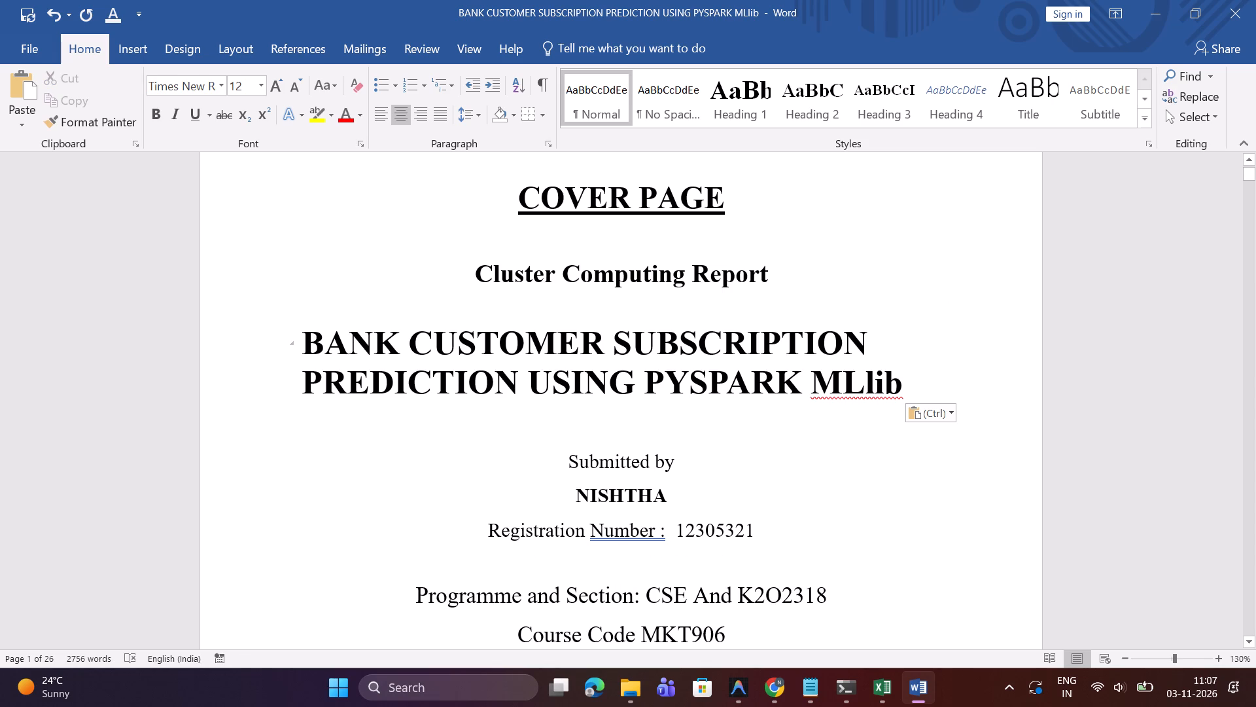
Center the pasted project title on the cover page and set its font size to 18.
left_click_drag(908, 386, 328, 319)
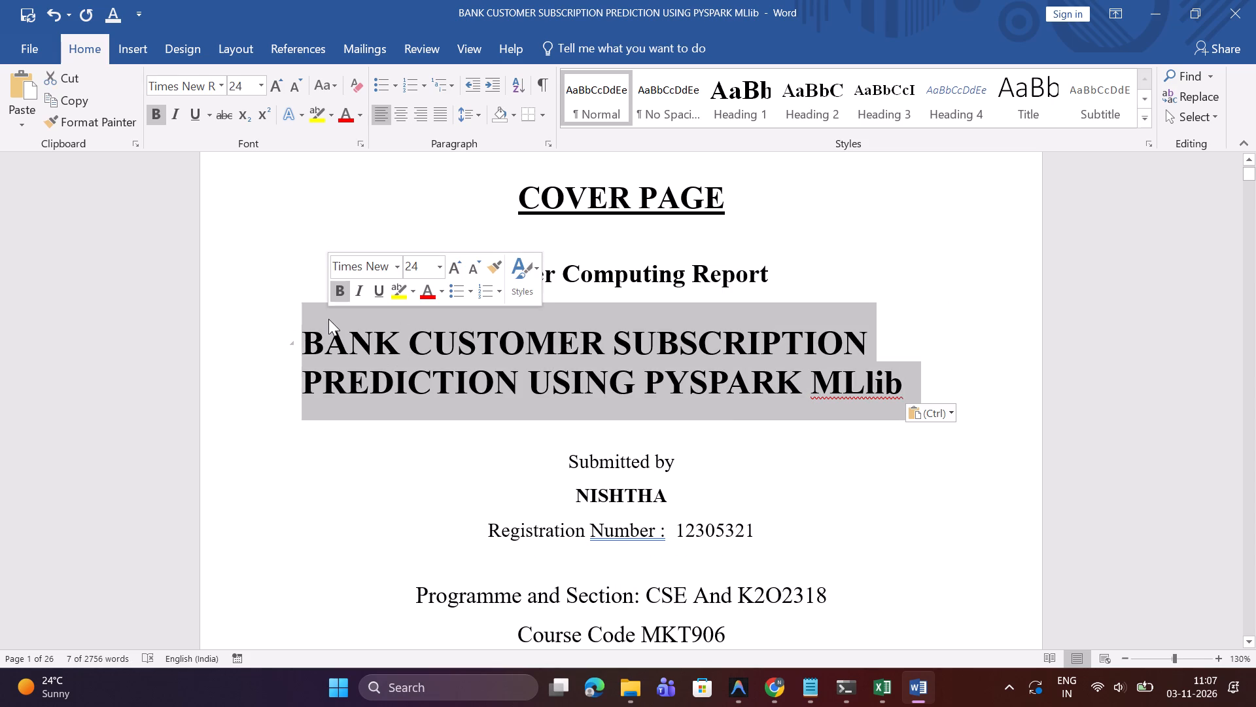
left_click(406, 108)
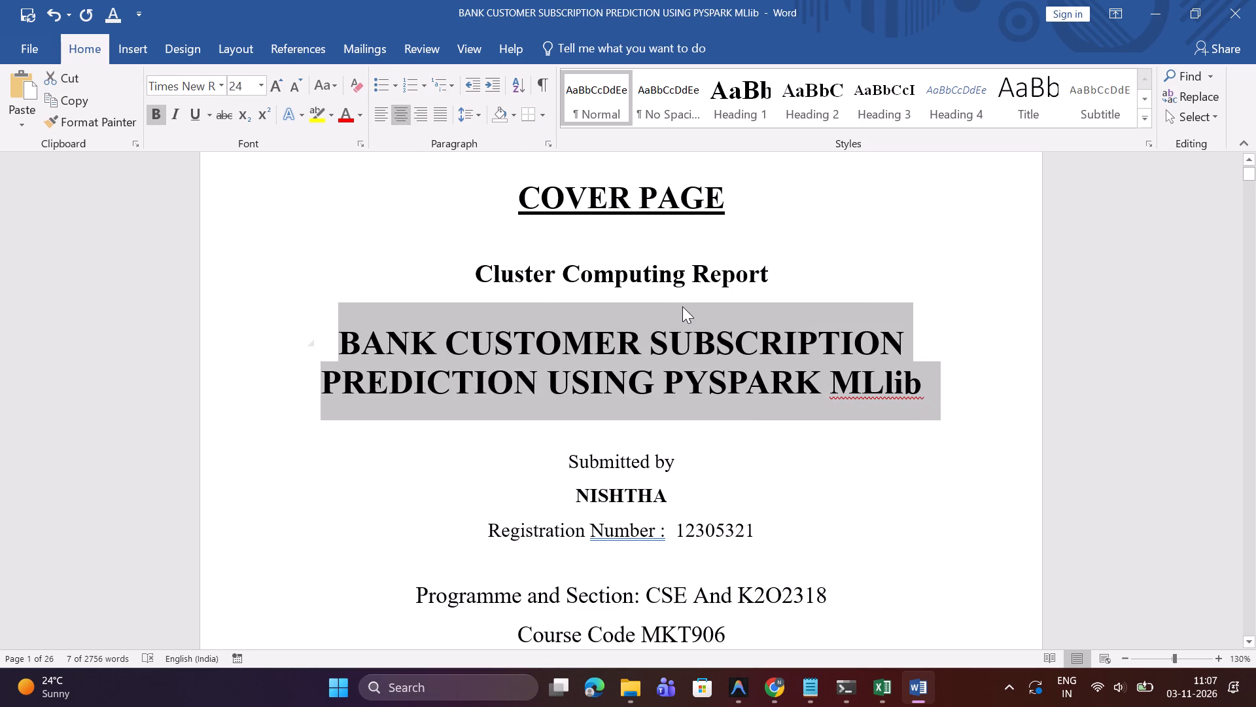
left_click(264, 86)
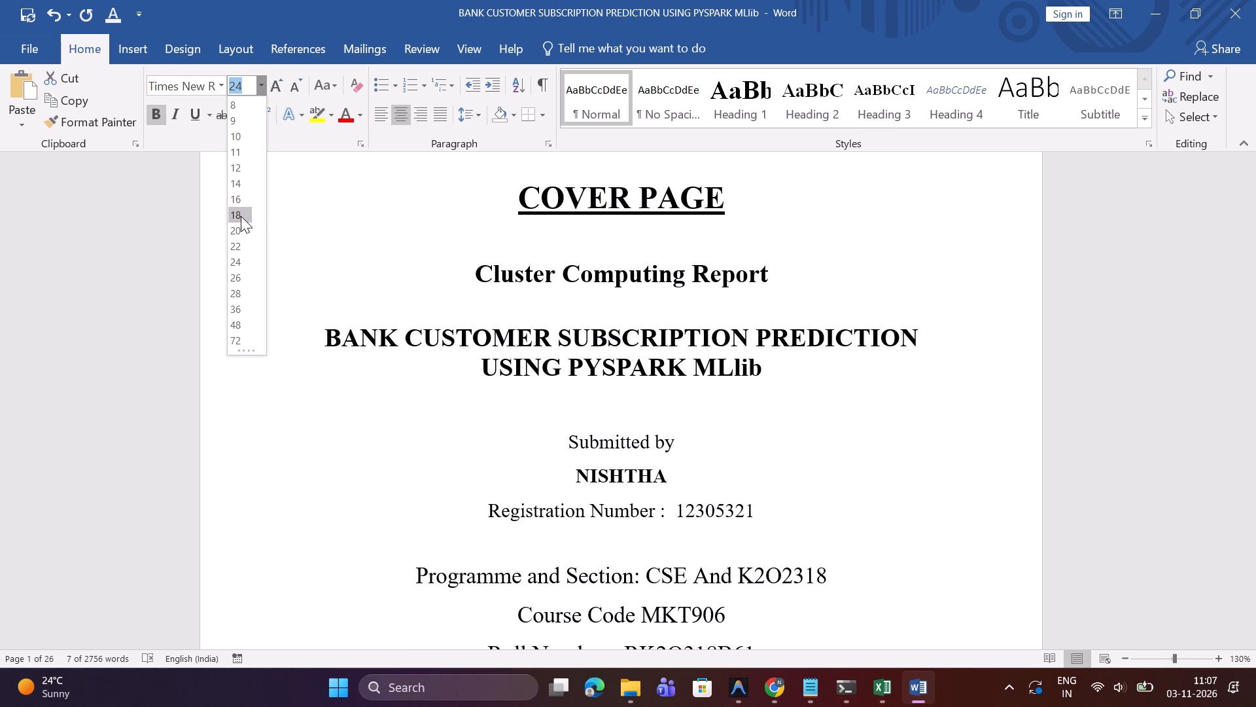
left_click(241, 215)
left_click(780, 364)
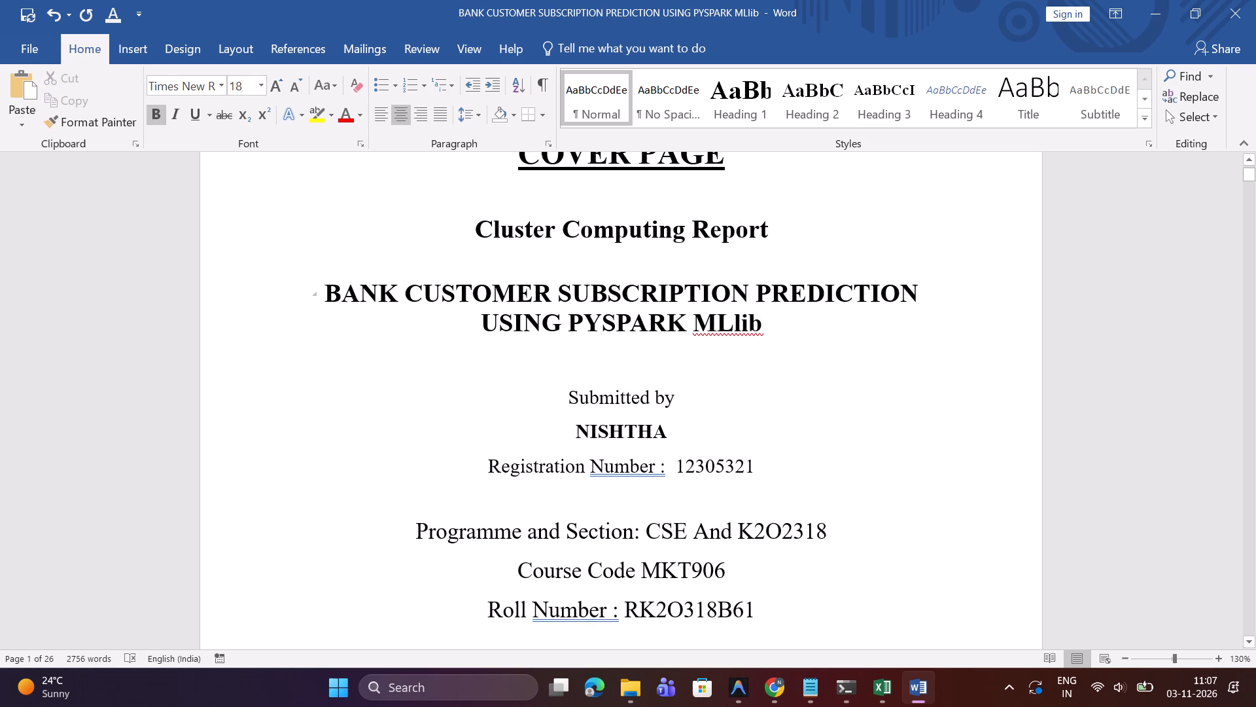
Delete "USING PYSPARK MLlib" from the cover page's project title.
left_click_drag(766, 324, 442, 333)
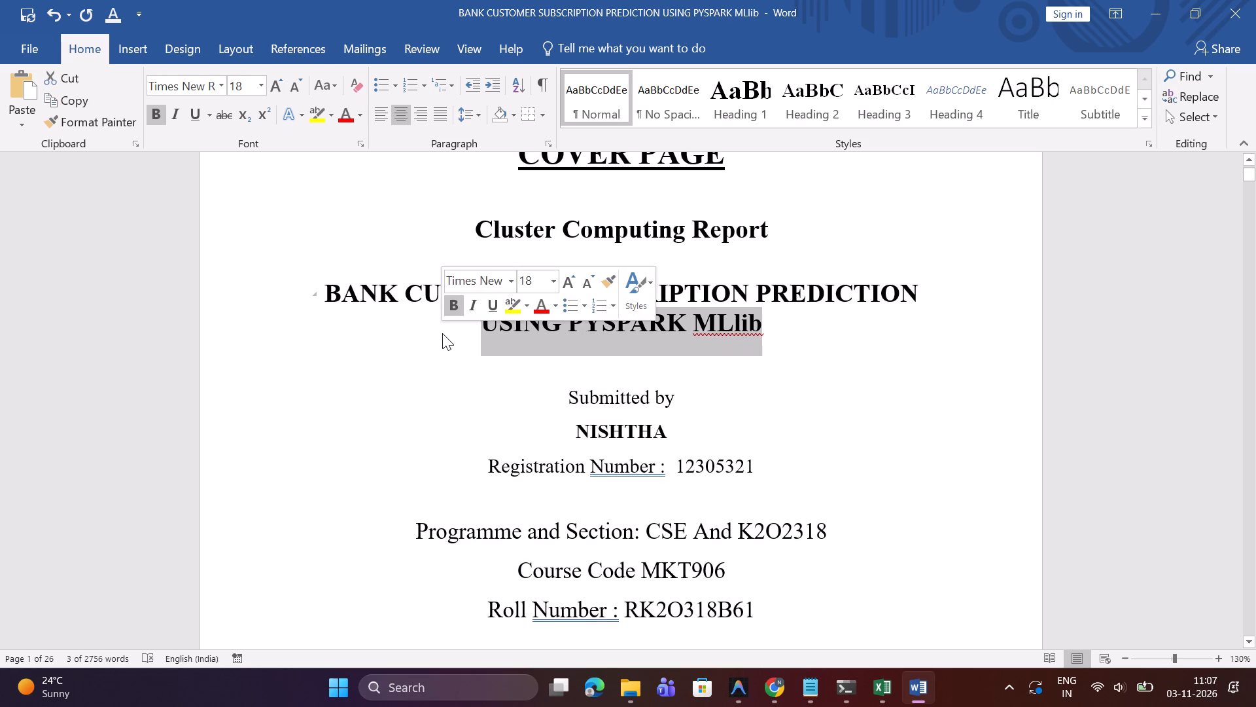
key("BackSpace")
Change the section on the cover page's Programme and Section line to K2P23EZ.
scroll(442, 333, "down", 1)
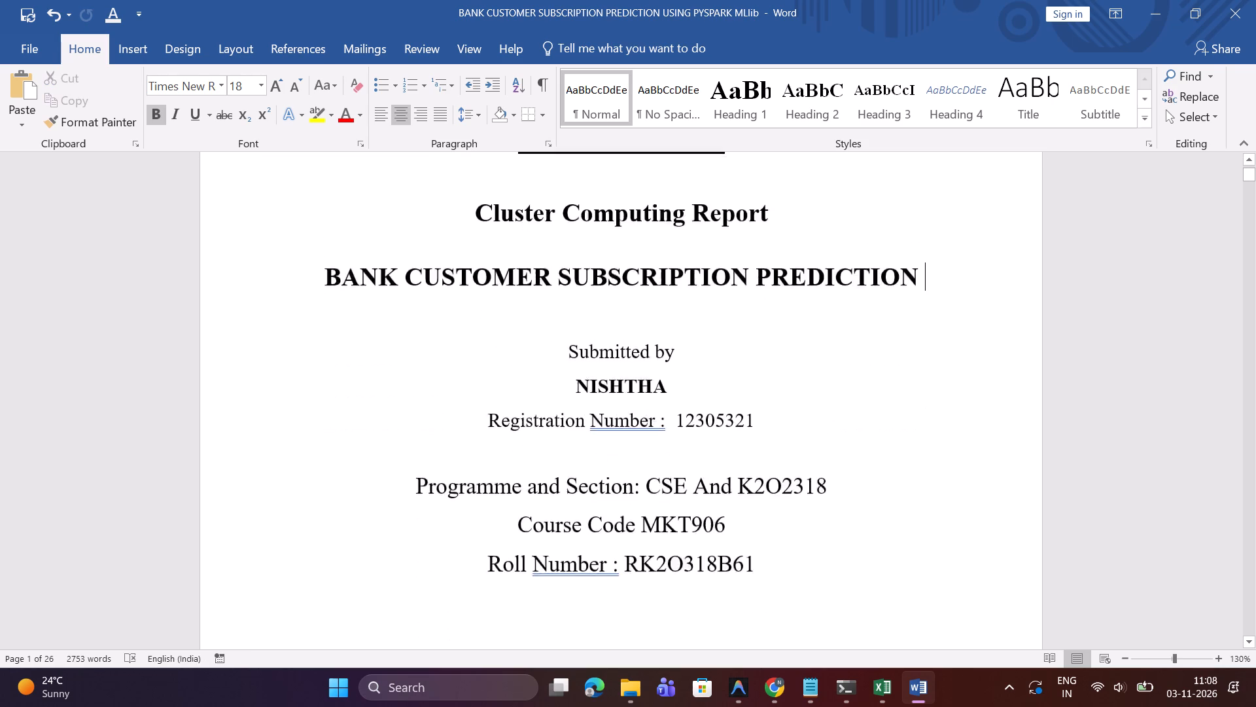
scroll(442, 333, "down", 1)
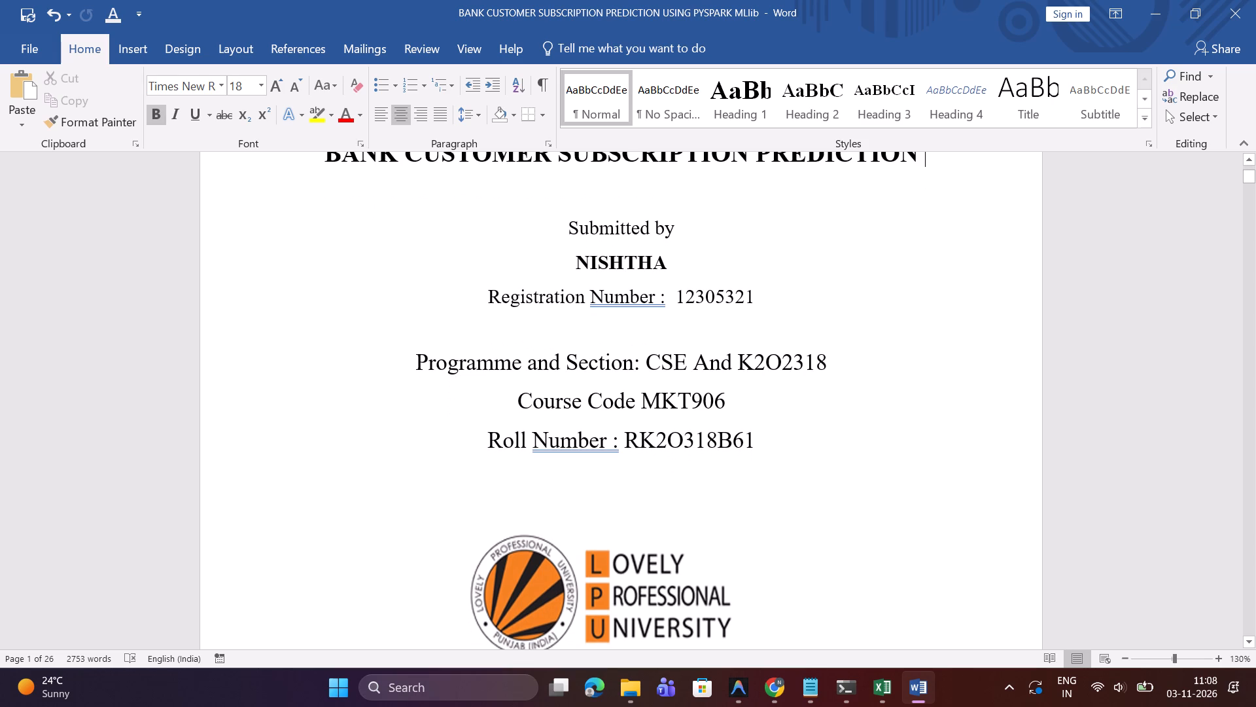
left_click(846, 368)
key("BackSpace")
key("BackSpace")
key("BackSpace")
key("BackSpace")
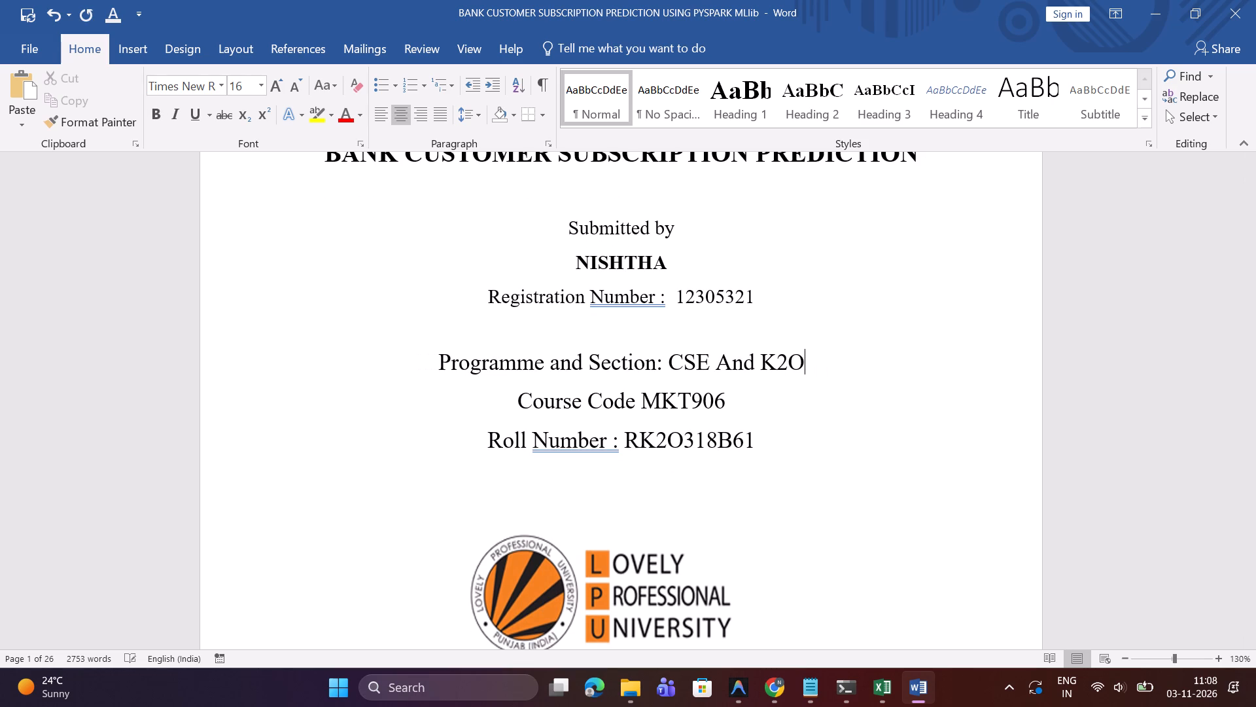
key("BackSpace")
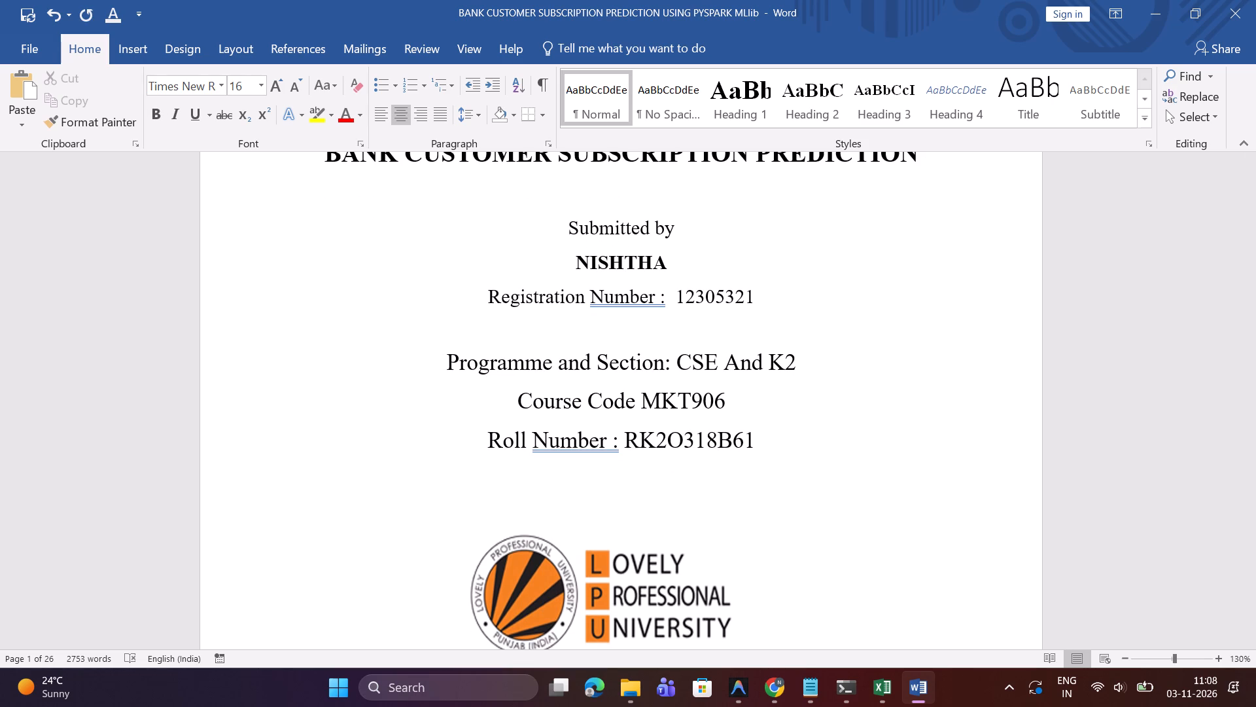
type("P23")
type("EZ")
Change the course code on the cover page to INT315.
left_click(758, 406)
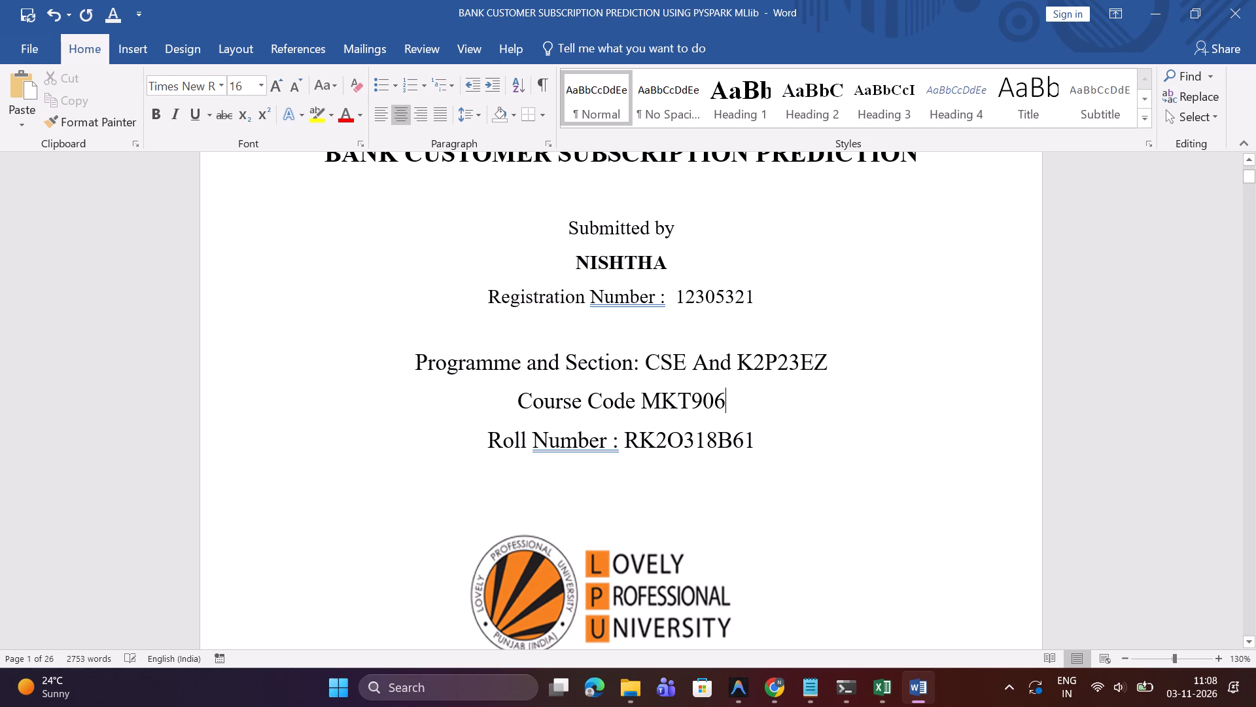
key("BackSpace")
key("BackSpace")
key("BackSpace")
key("BackSpace")
key("BackSpace")
key("BackSpace")
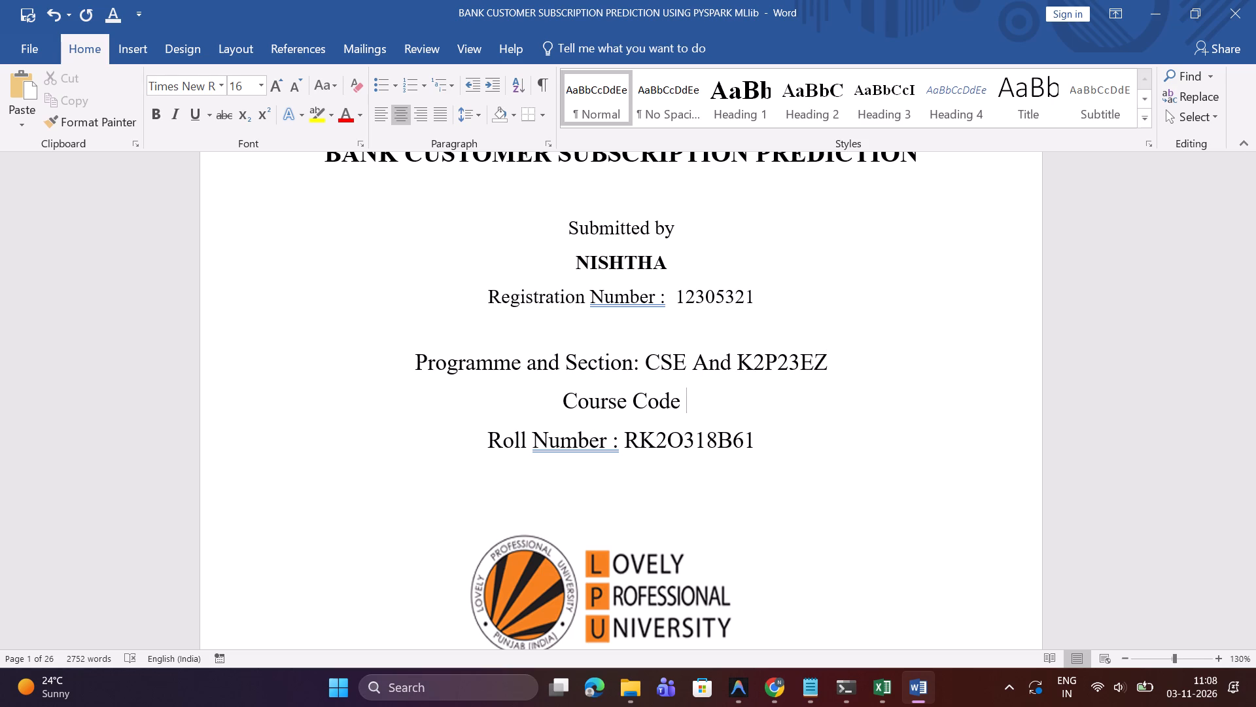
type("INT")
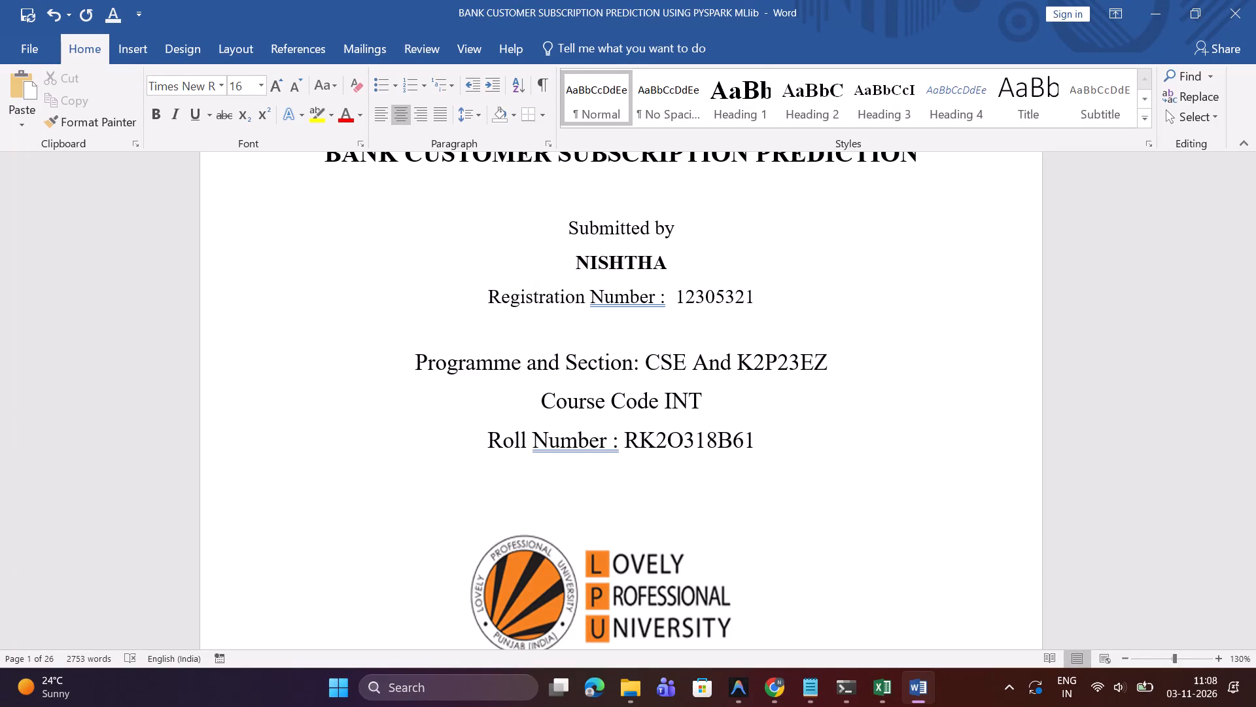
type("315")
Replace the old roll number on the cover page with the student's current roll number.
scroll(758, 406, "down", 1)
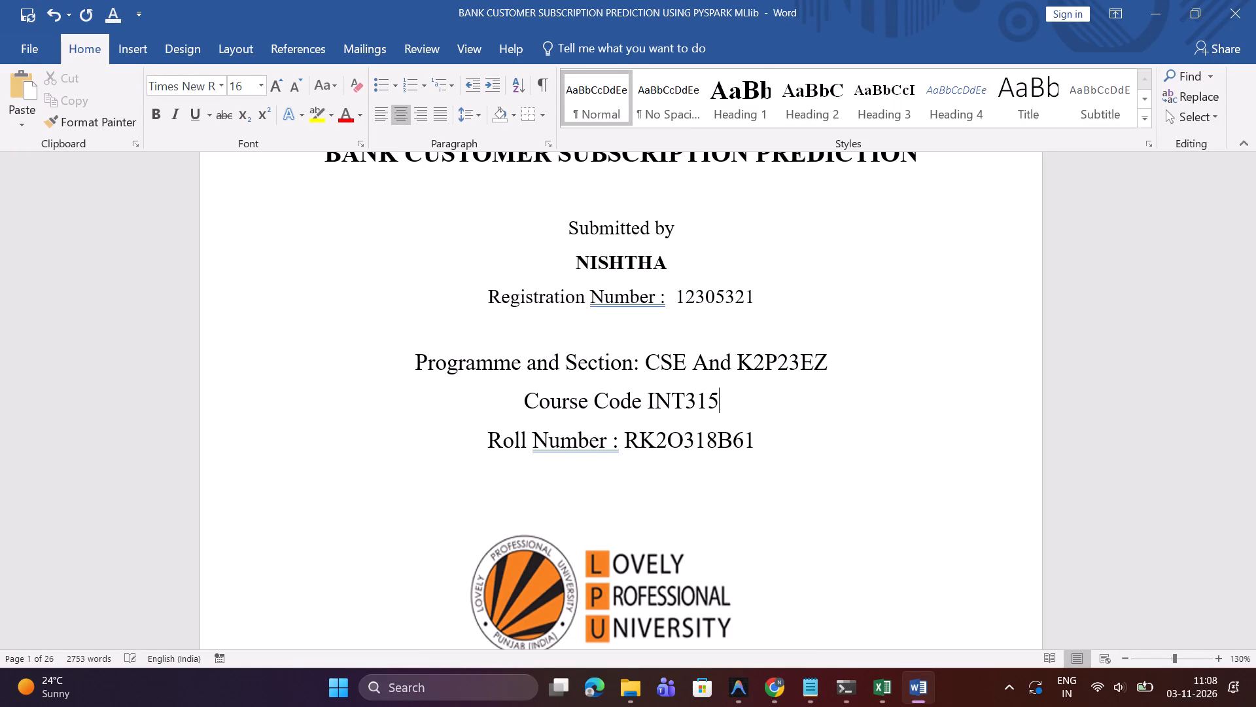
scroll(758, 406, "down", 1)
left_click(776, 353)
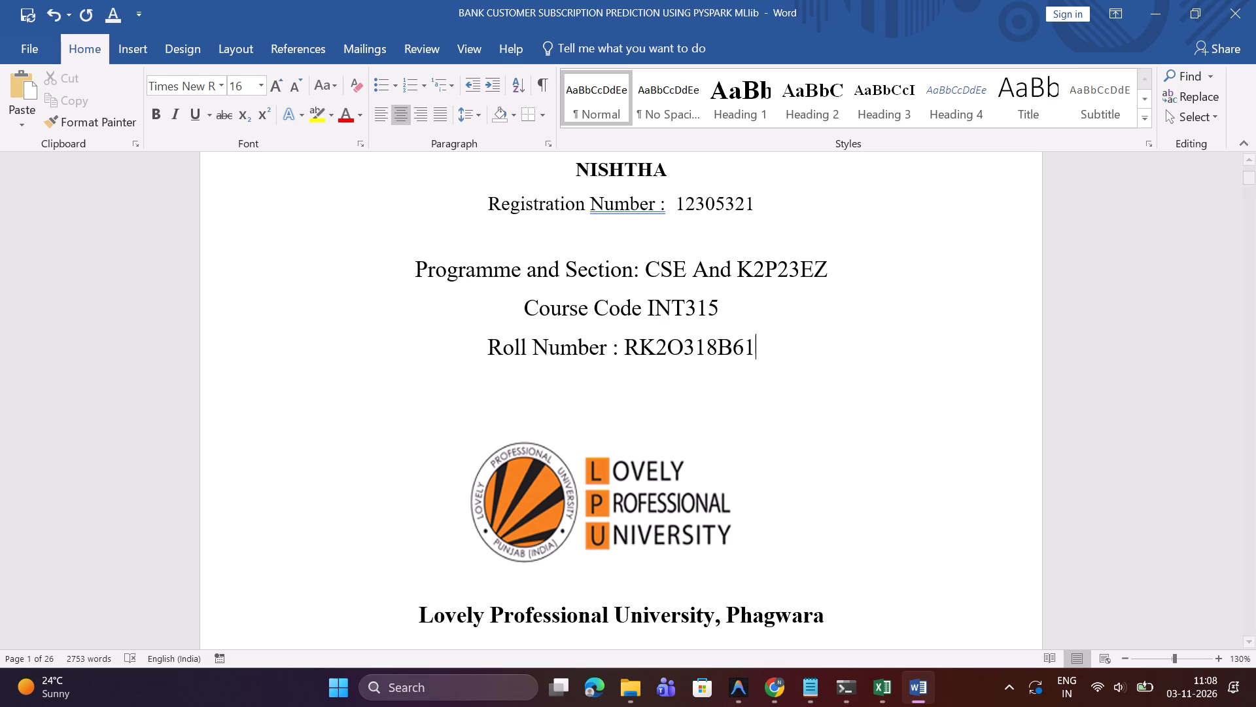
key("BackSpace")
key("BackSpace")
key("BackSpace")
key("BackSpace")
key("BackSpace")
key("BackSpace")
key("BackSpace")
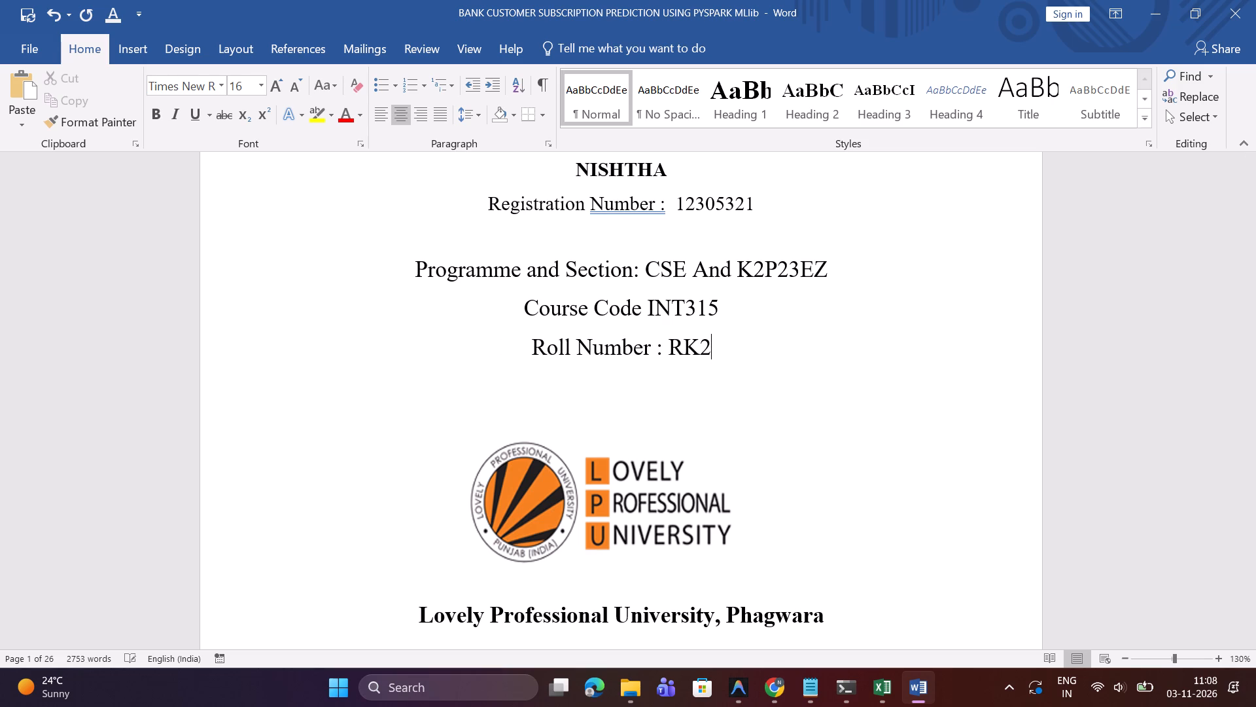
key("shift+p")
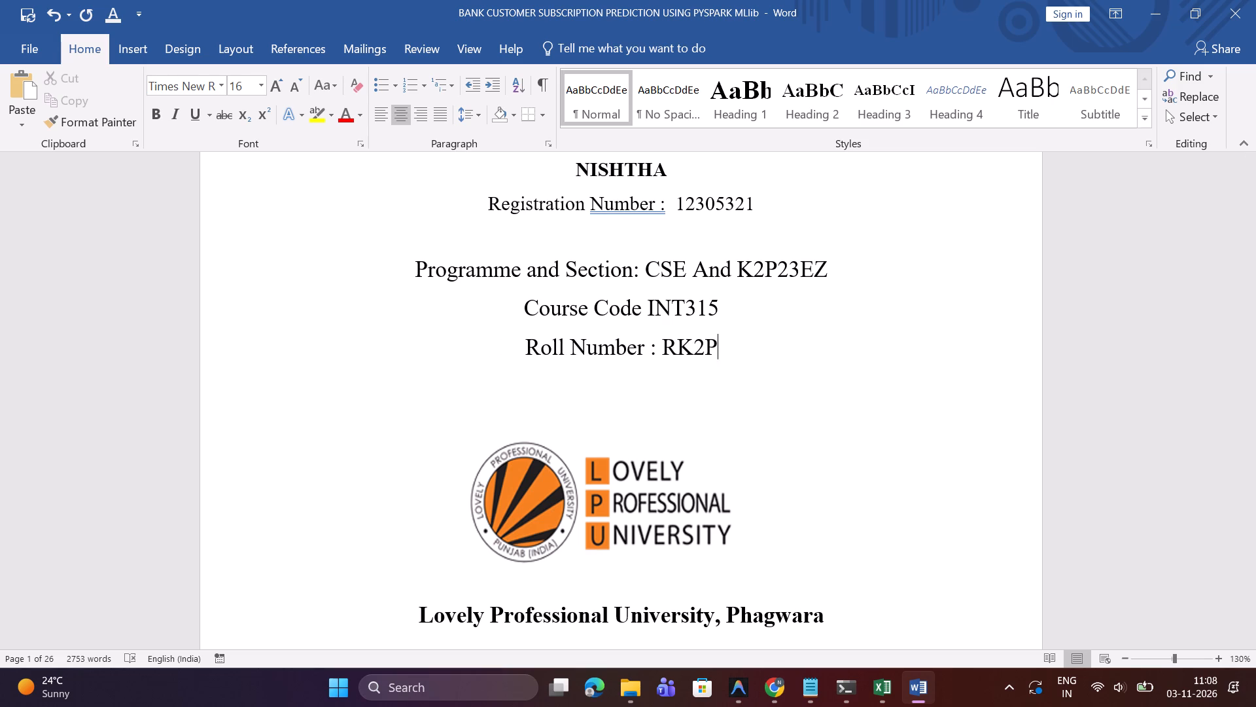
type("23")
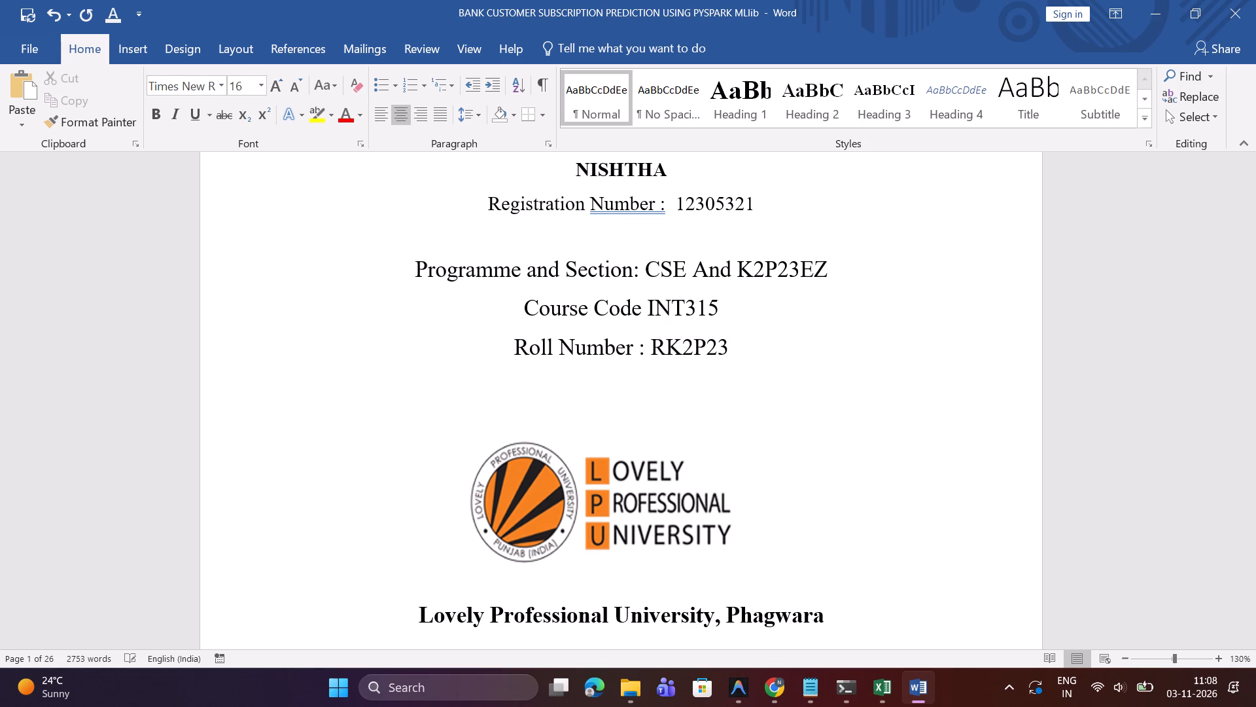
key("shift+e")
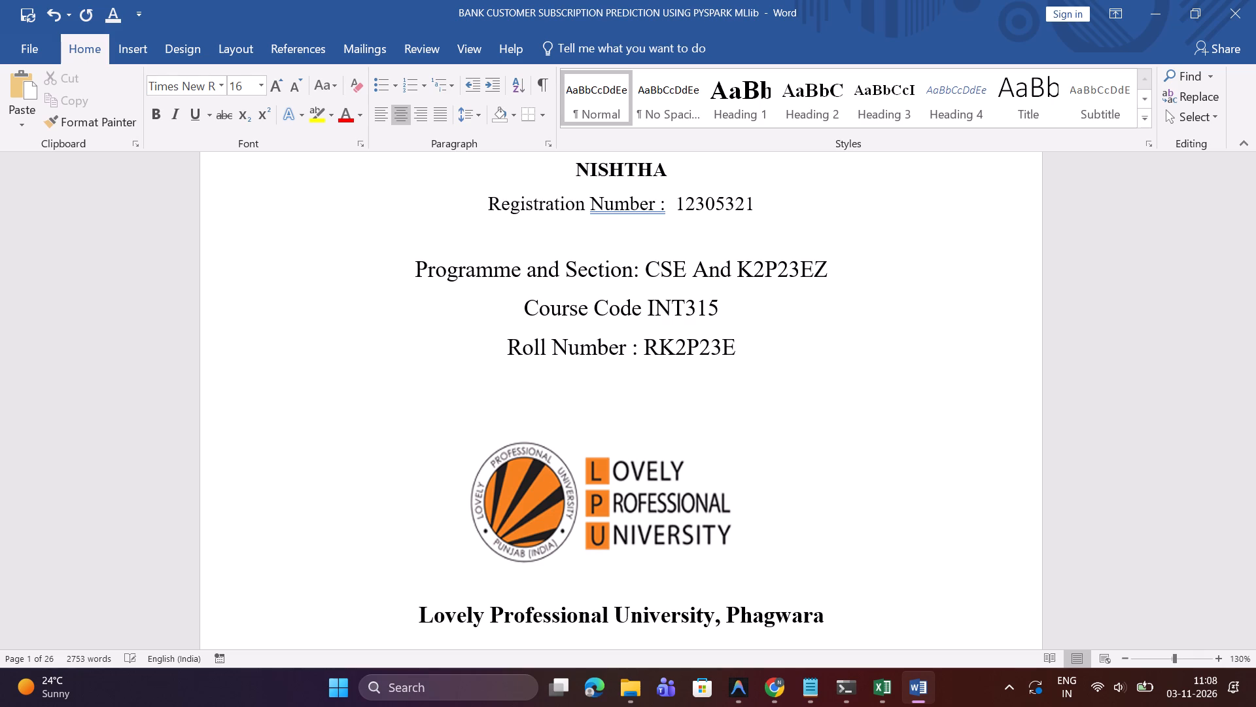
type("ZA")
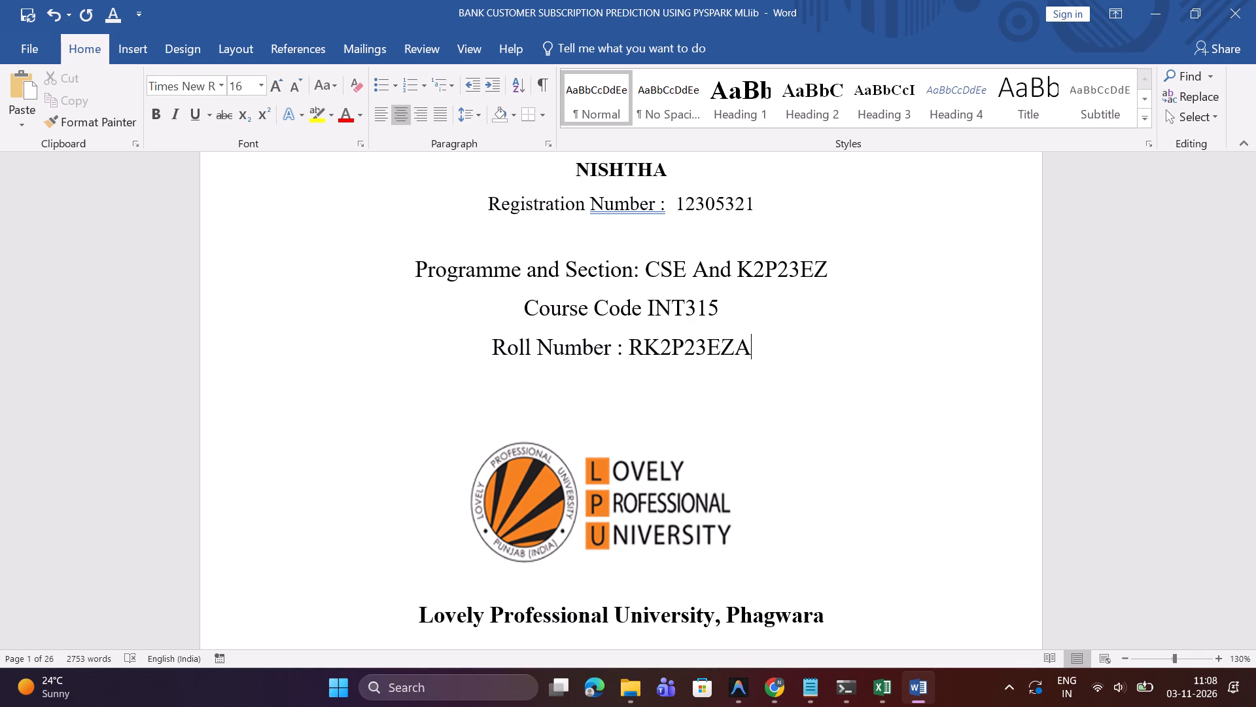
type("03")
Insert a blank line between the roll number line and the university logo on the cover page.
scroll(776, 353, "down", 7)
scroll(776, 353, "up", 3)
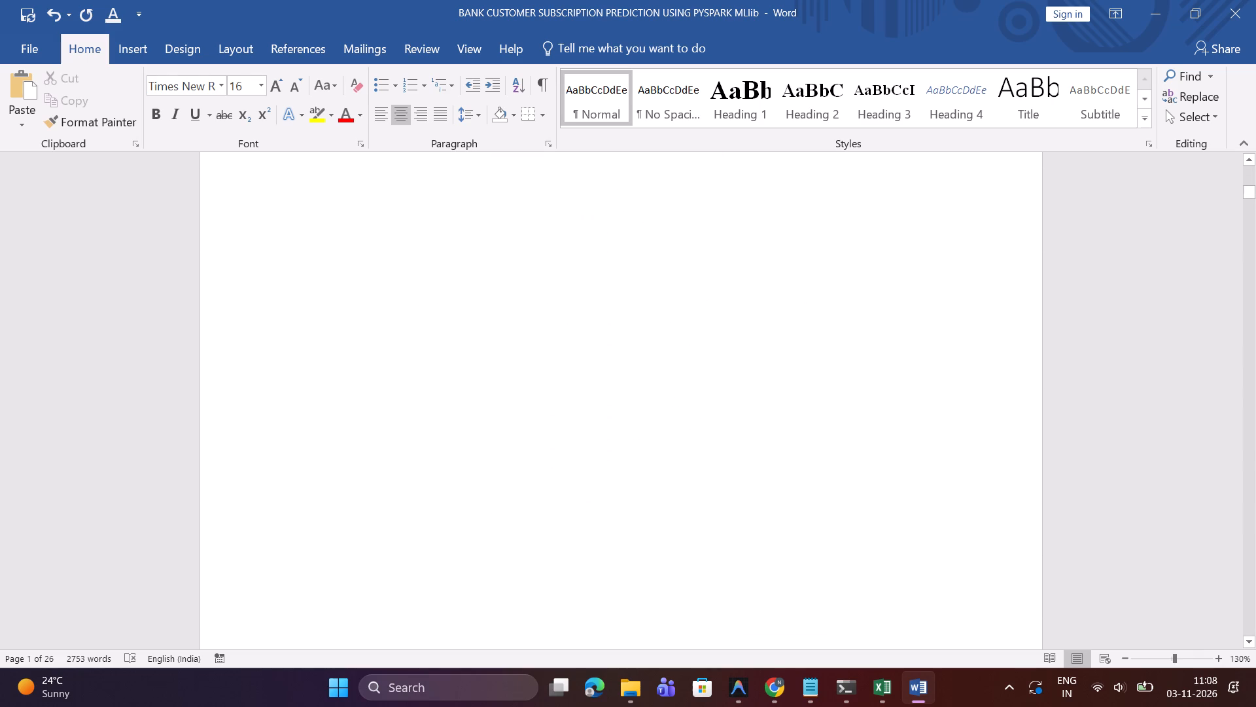
scroll(776, 353, "up", 5)
scroll(776, 353, "down", 2, "ctrl")
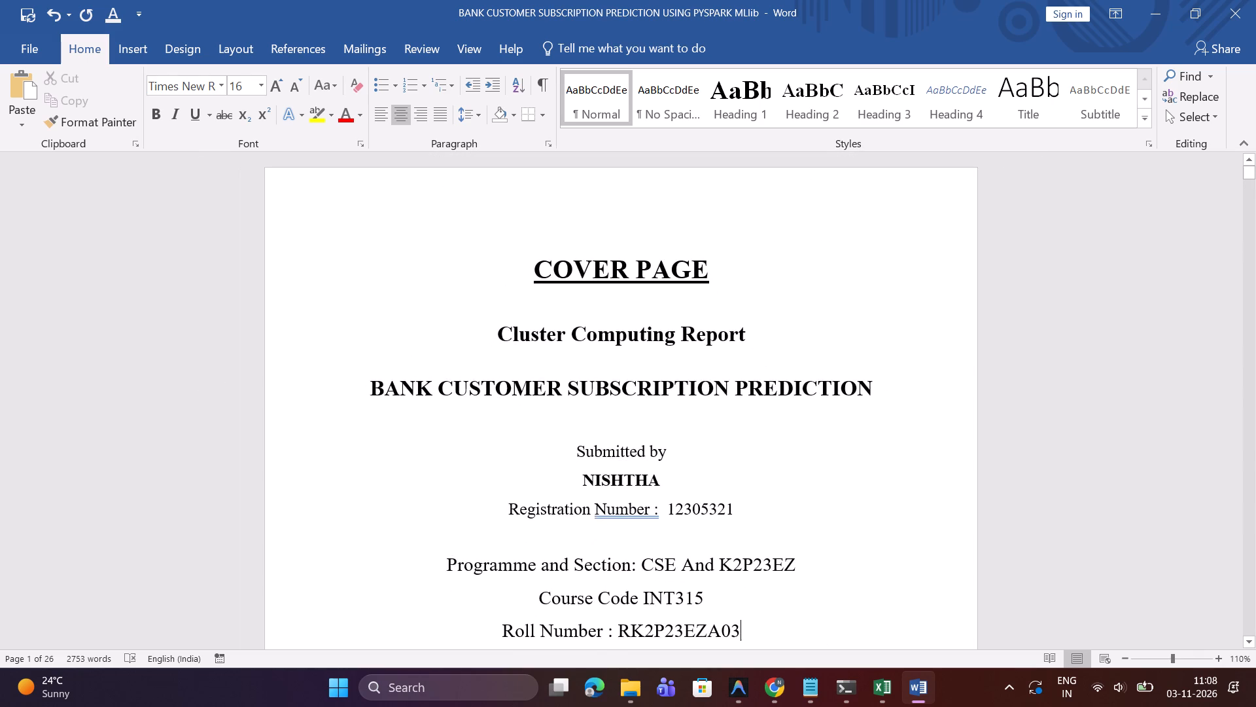
scroll(776, 353, "down", 6, "ctrl")
scroll(776, 353, "right", 3)
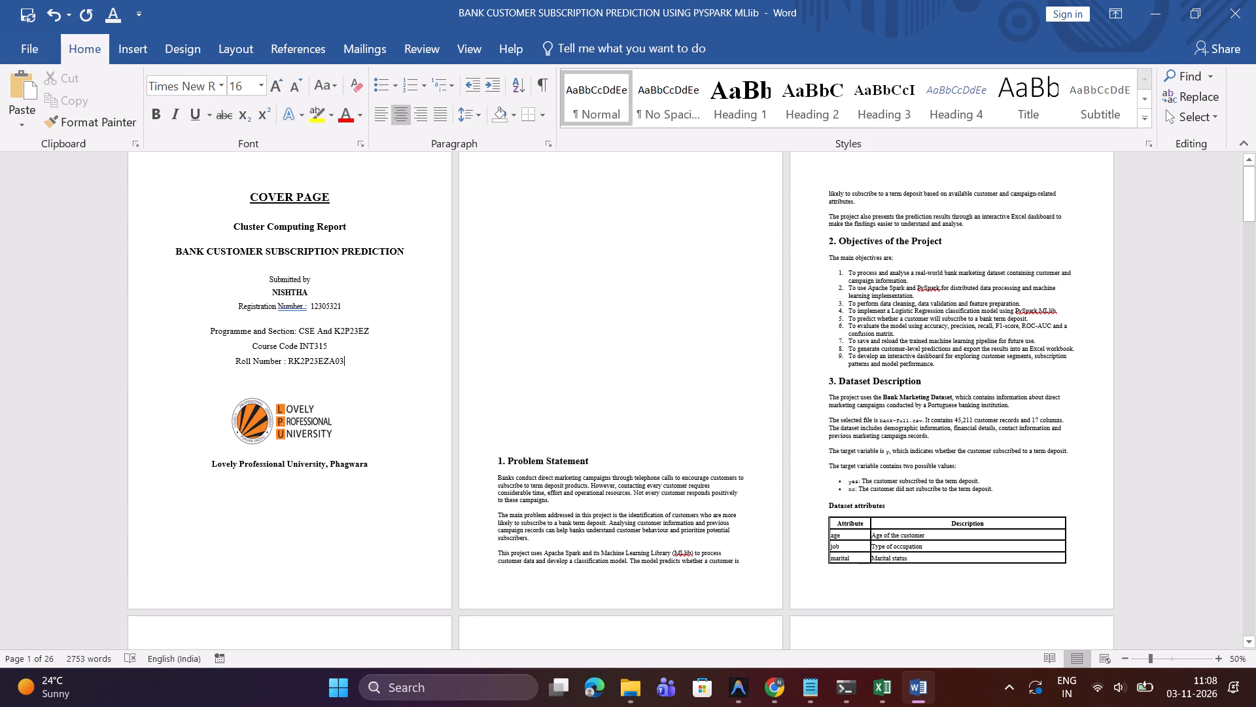
scroll(776, 353, "right", 1)
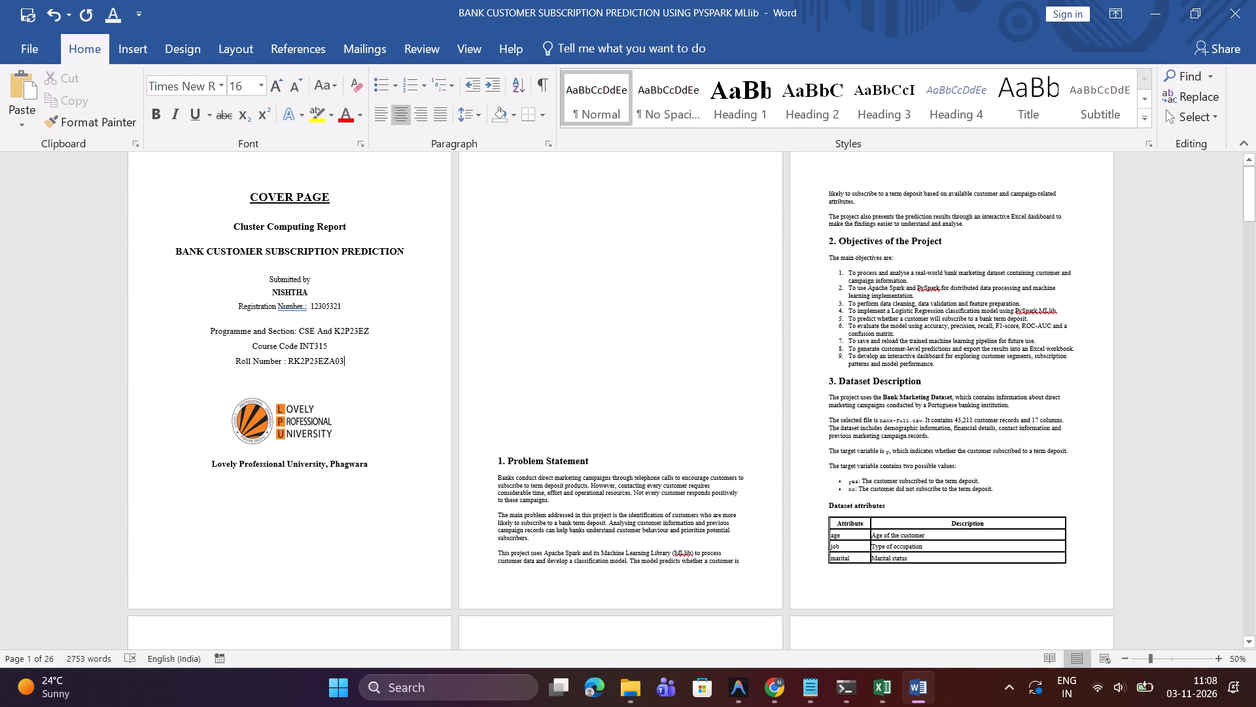
left_click(321, 371)
key("Return")
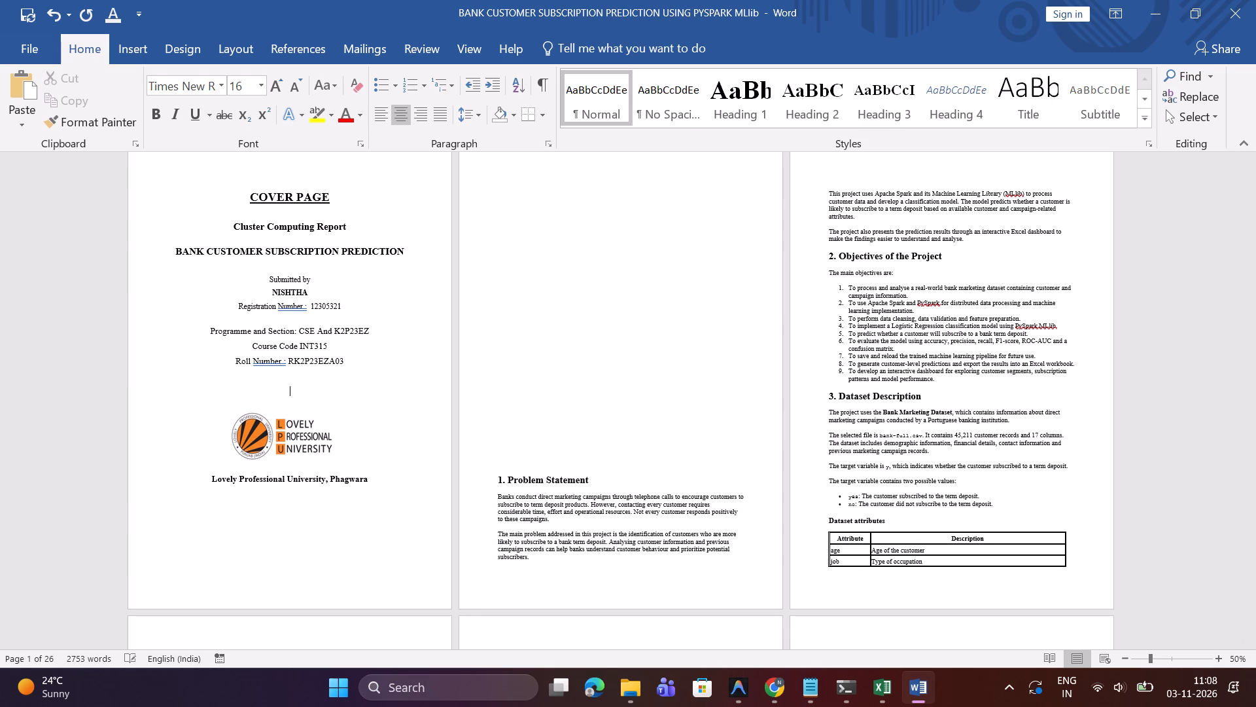
Move the cover page content down by adding one blank line above the COVER PAGE heading.
left_click(282, 177)
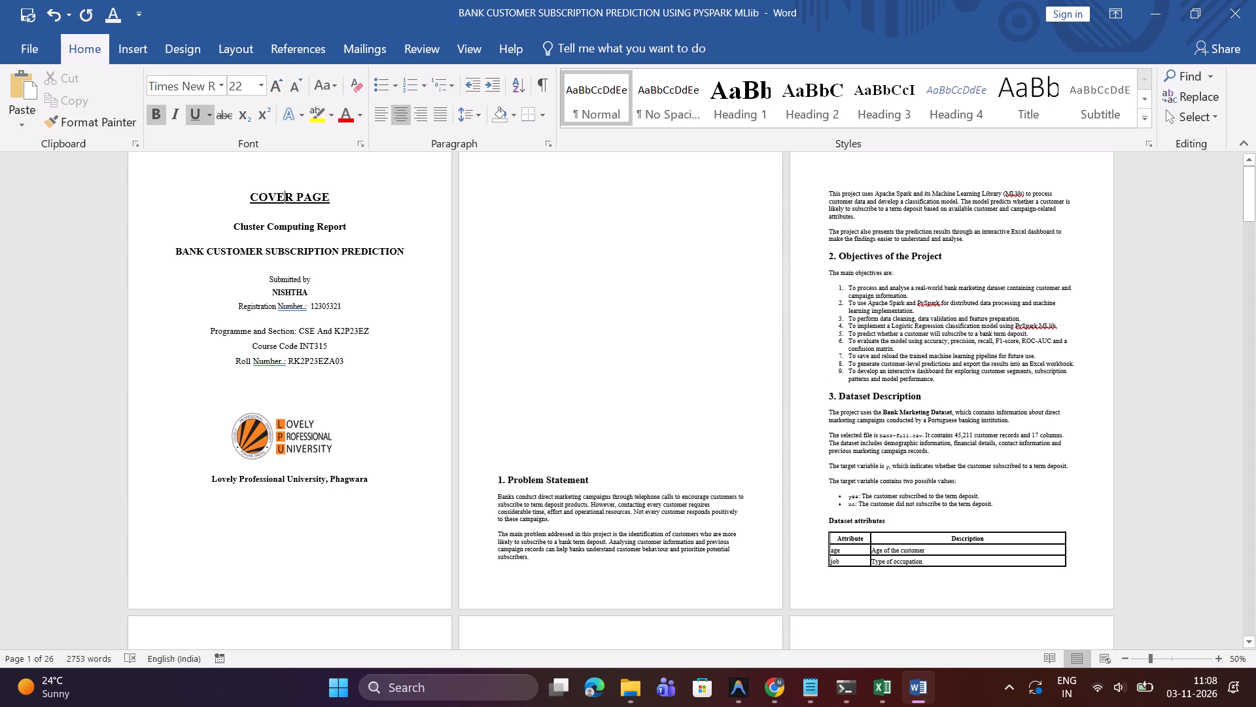
key("Left")
key("Left")
key("Left")
key("Left")
key("Left")
key("Return")
key("Return")
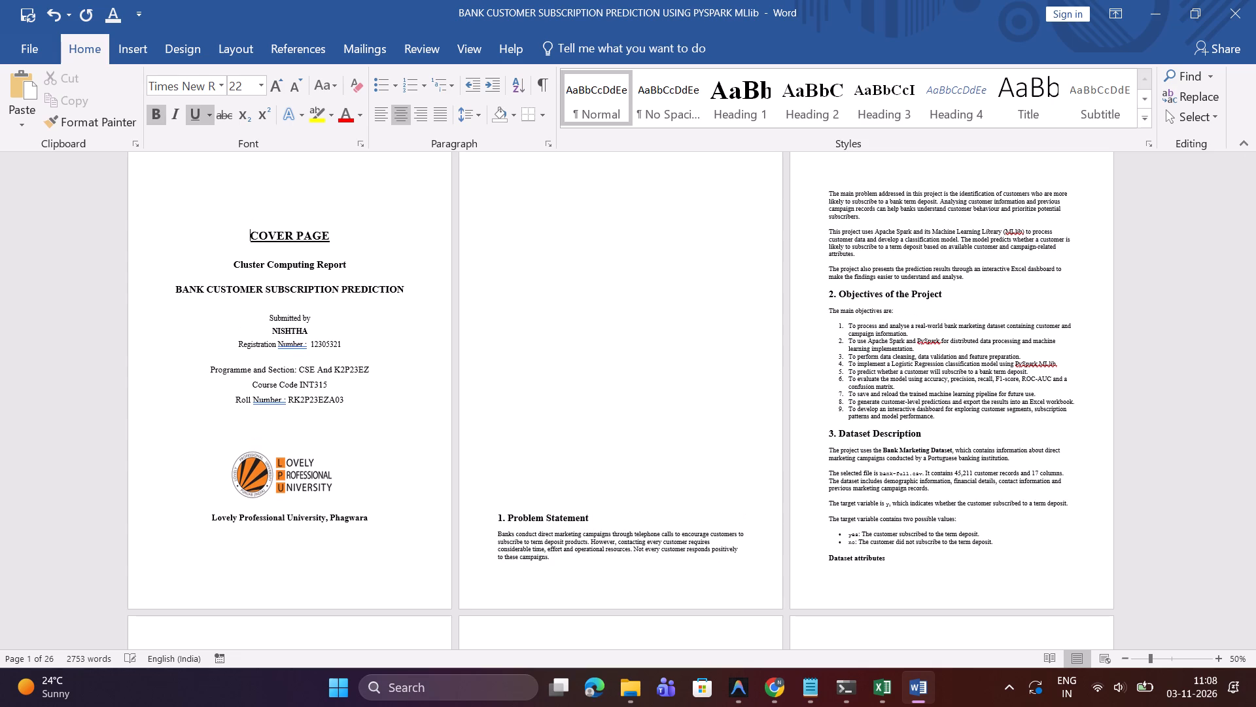
key("BackSpace")
Add the heading "Table of Content" near the top of page 2, in the empty space above Problem Statement.
scroll(282, 177, "down", 1)
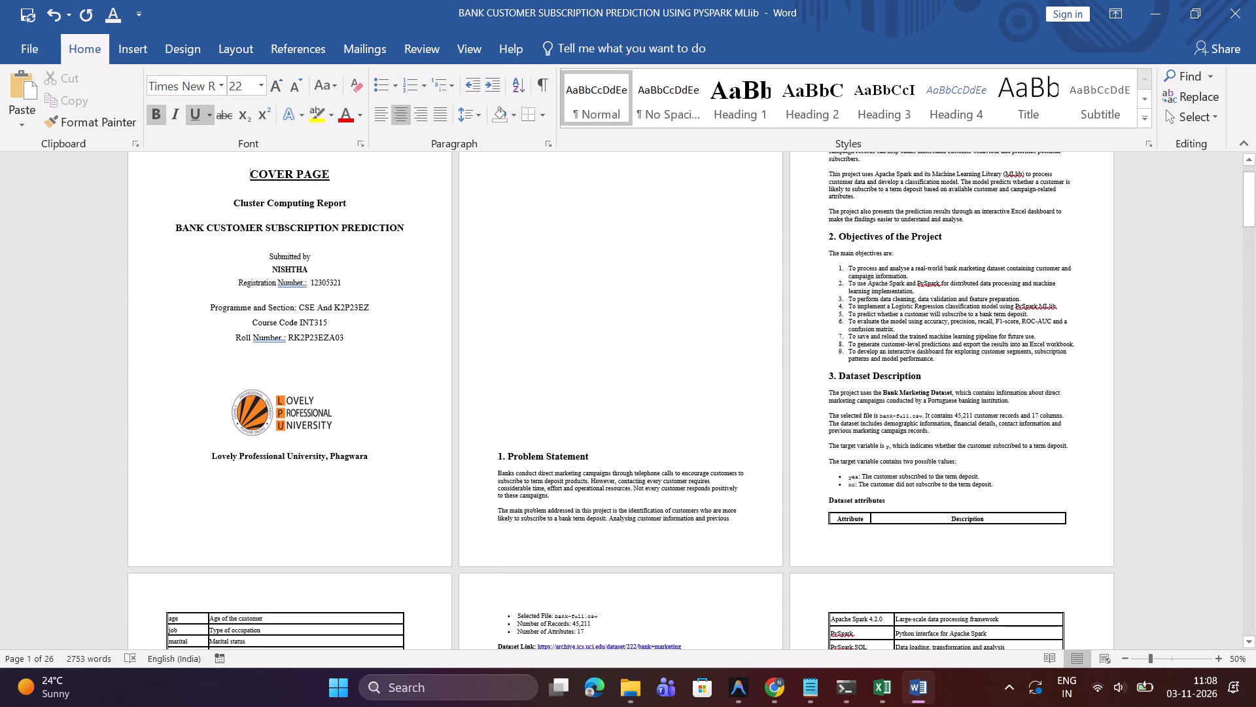
left_click(525, 200)
scroll(525, 200, "up", 1)
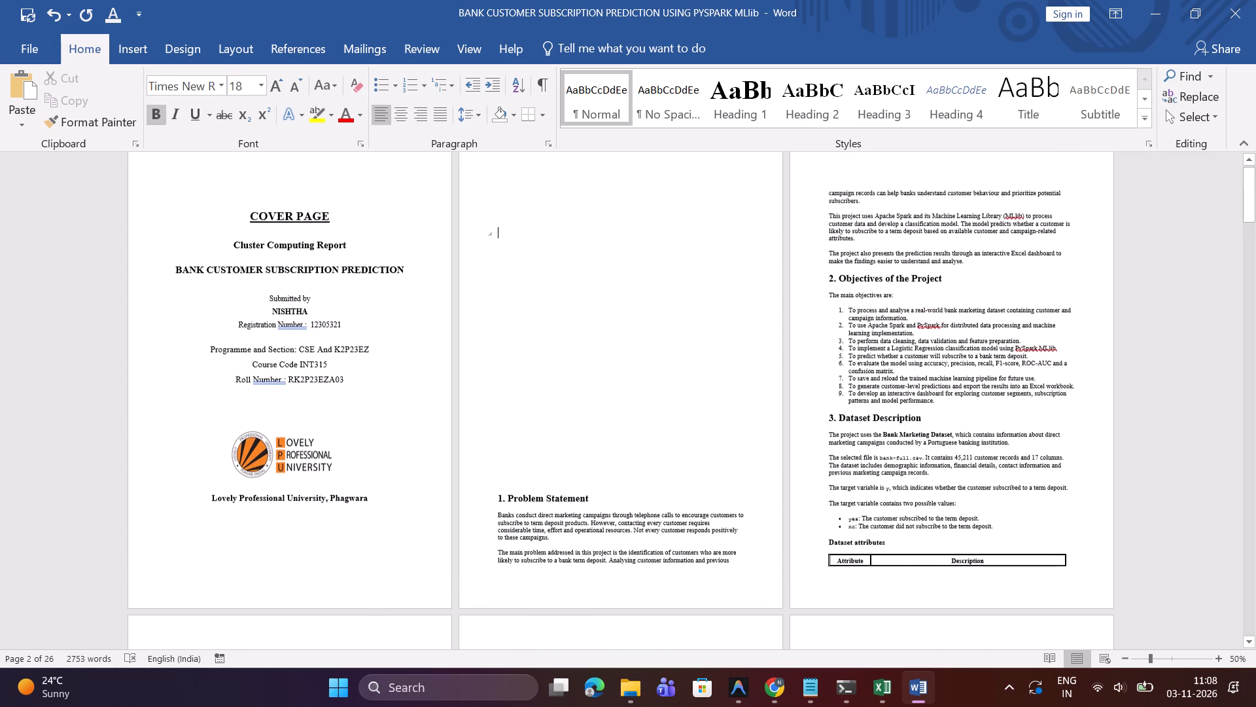
scroll(525, 200, "up", 1)
left_click(510, 208)
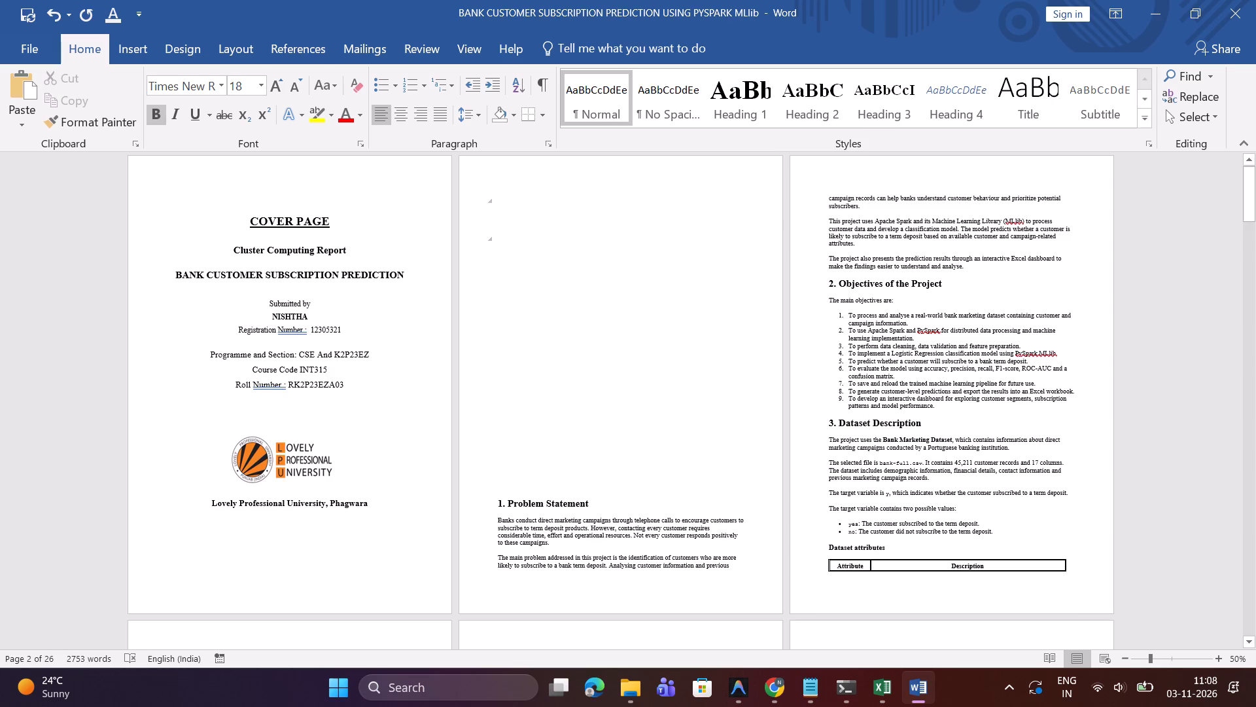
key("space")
key("Return")
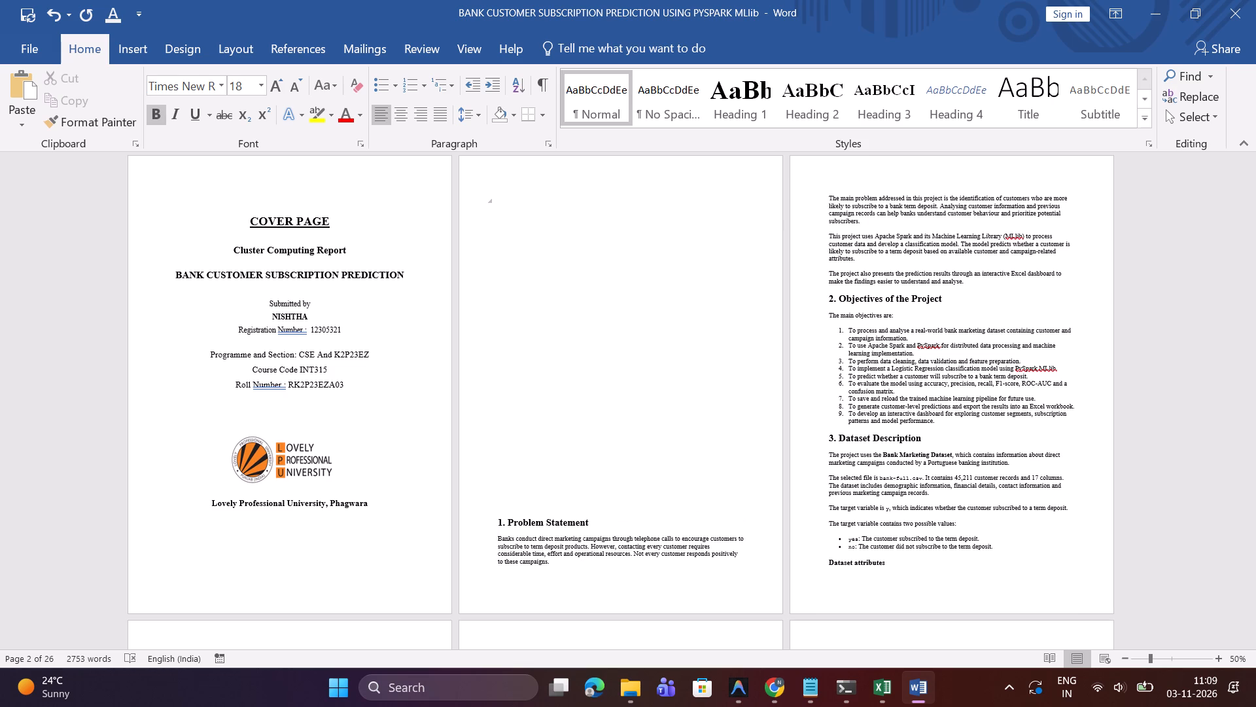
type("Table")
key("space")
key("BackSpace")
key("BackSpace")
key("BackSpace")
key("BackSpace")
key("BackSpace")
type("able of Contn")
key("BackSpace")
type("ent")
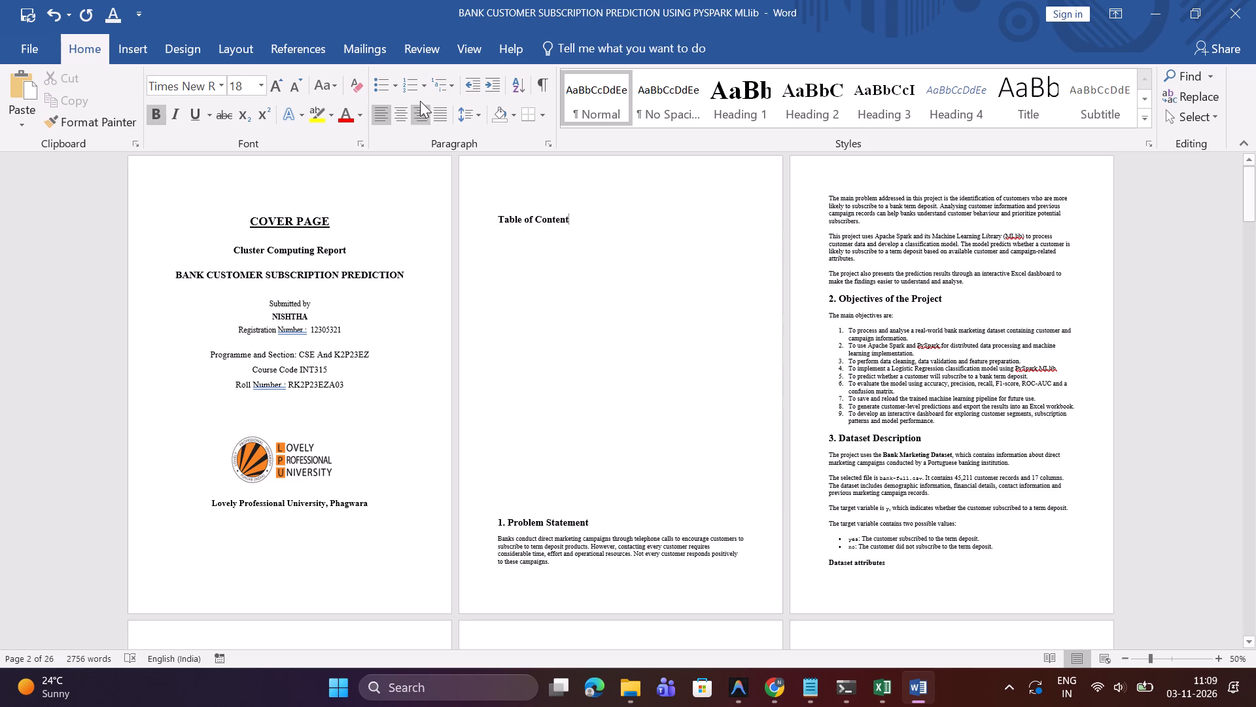
Center the "Table of Content" heading and set its font size to 26.
left_click(404, 115)
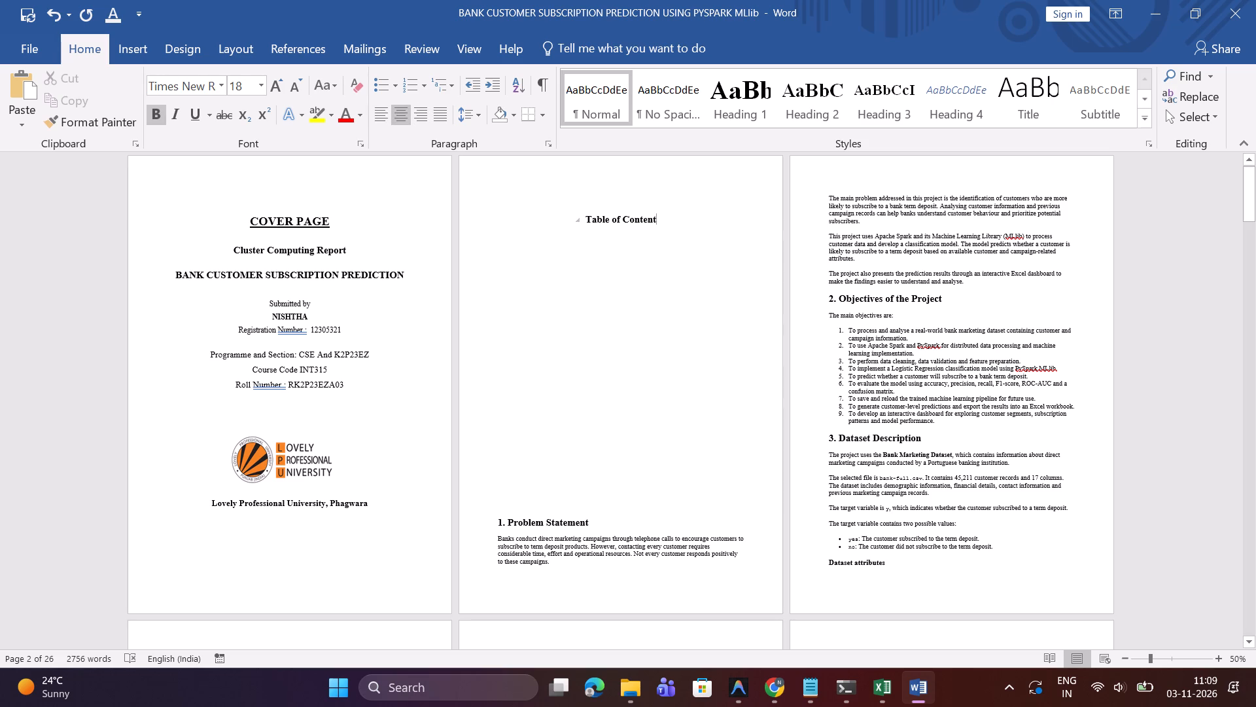
left_click_drag(666, 219, 566, 221)
left_click(679, 175)
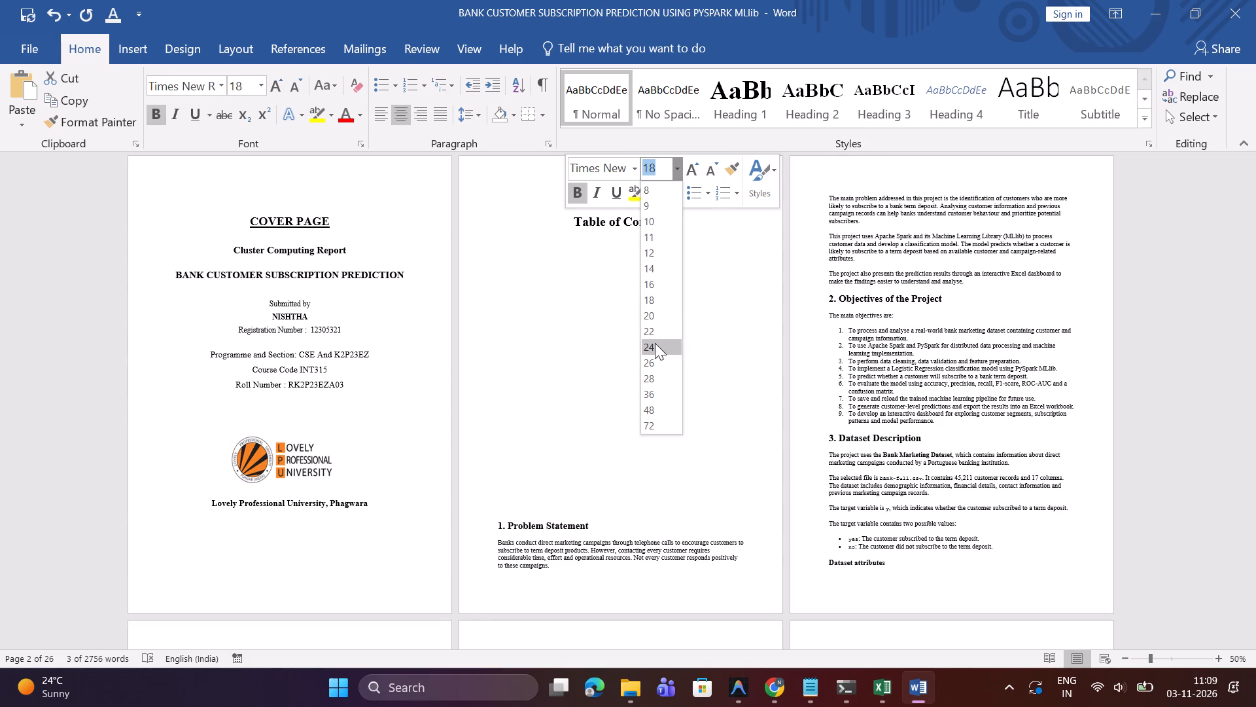
left_click(656, 357)
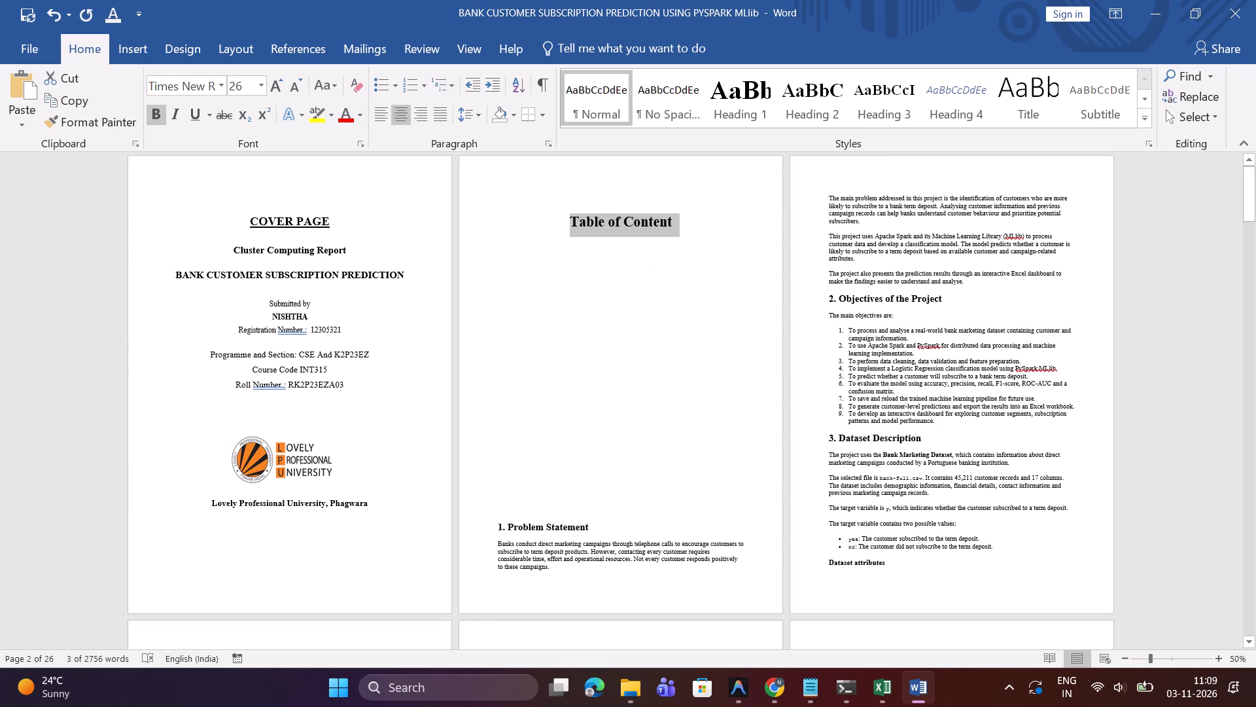
Insert page numbers at the bottom of every page using the Plain Number 3 style.
left_click(355, 207)
left_click(151, 55)
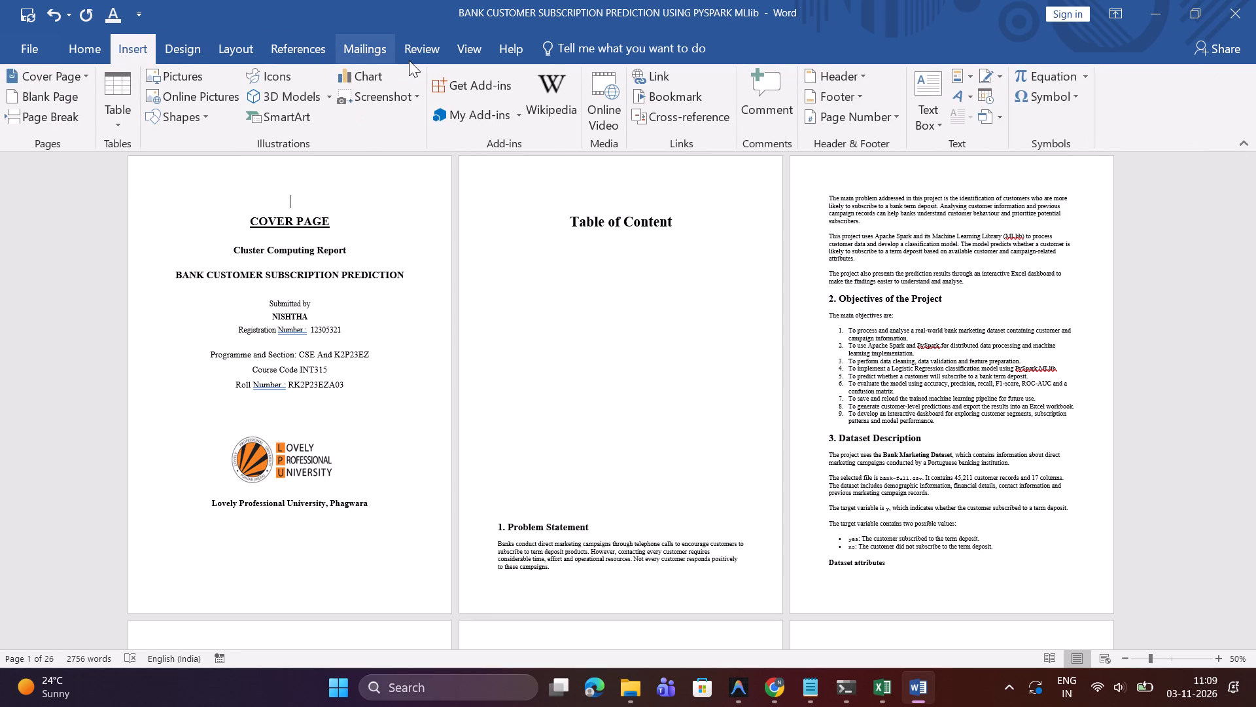
left_click(895, 119)
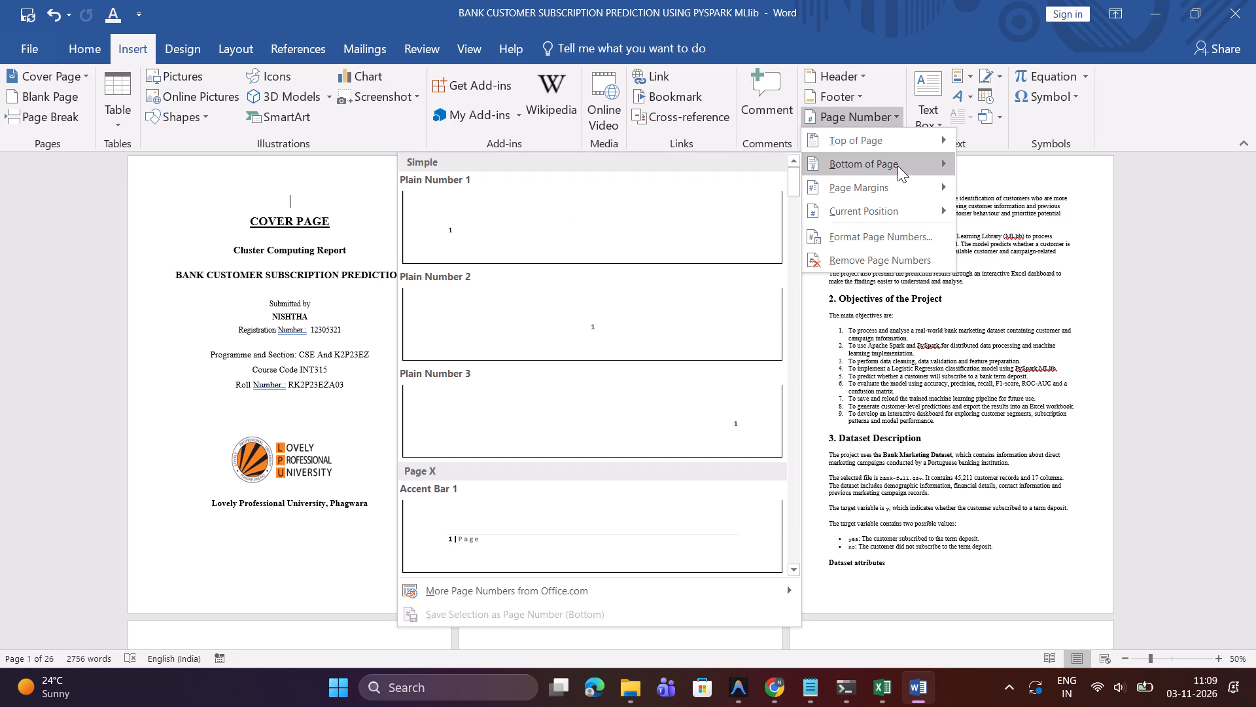
left_click(771, 407)
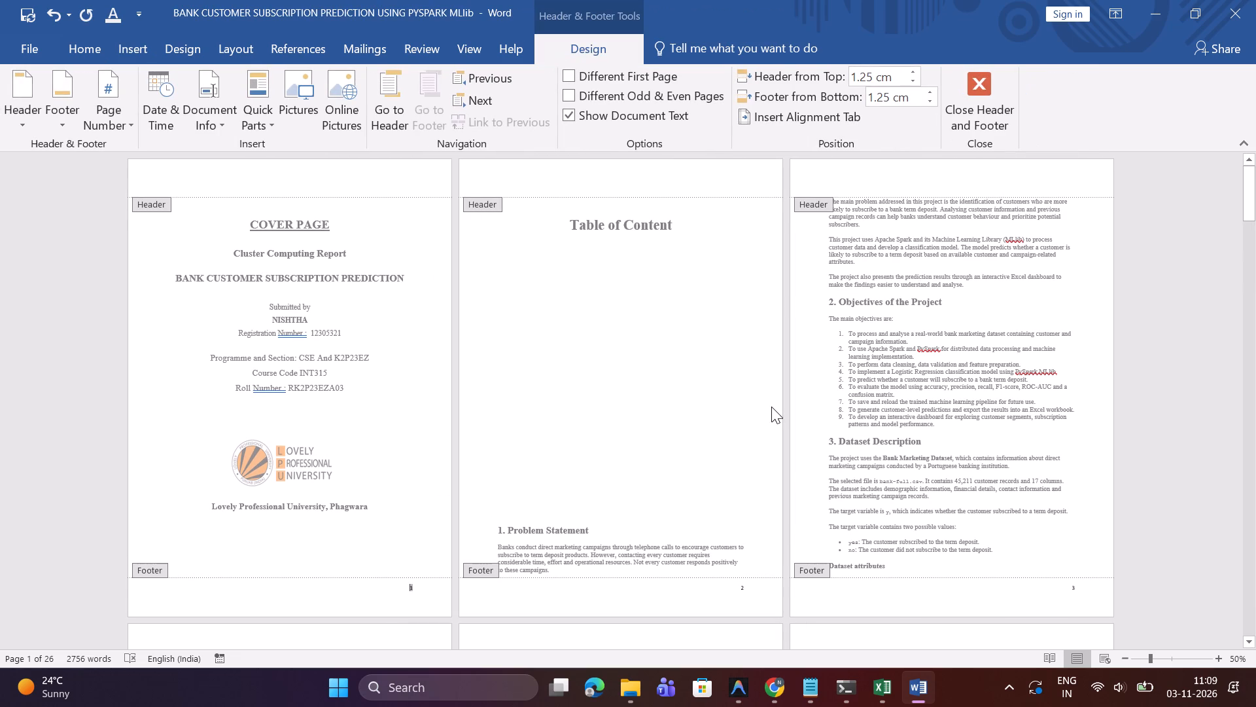
Review the page numbers in the footers of all pages, from the cover page to References.
scroll(771, 407, "down", 8)
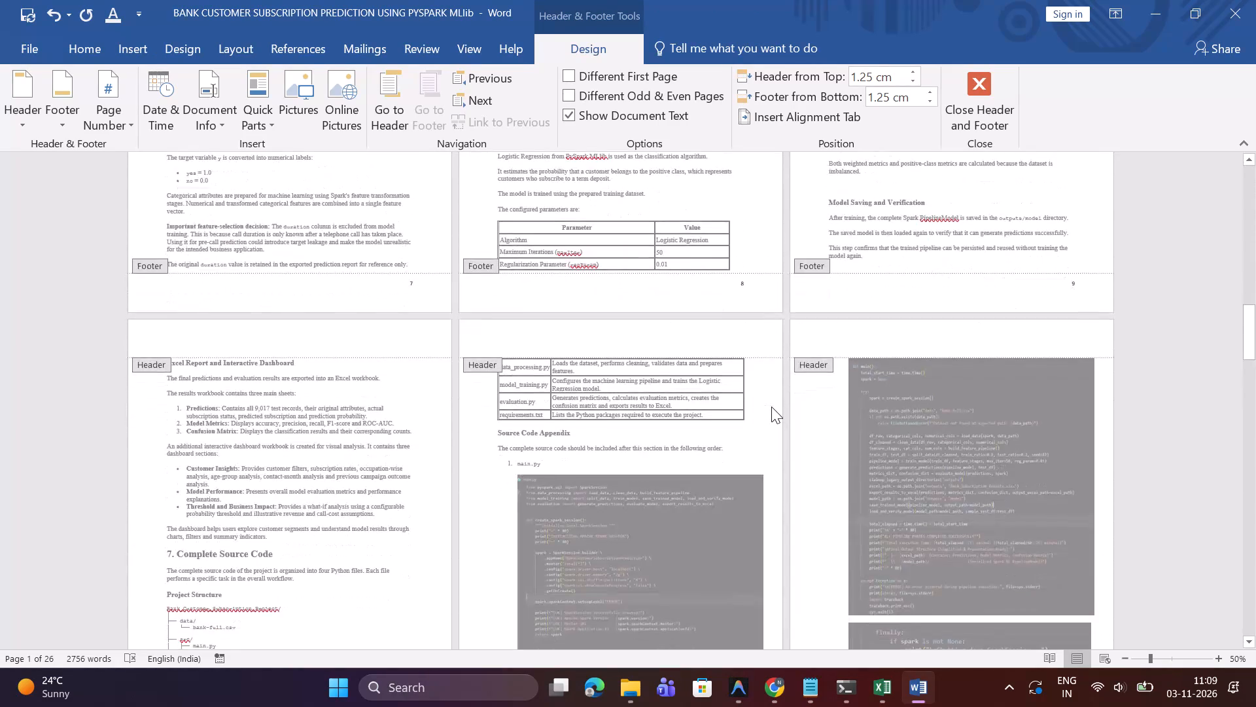
scroll(771, 407, "down", 7)
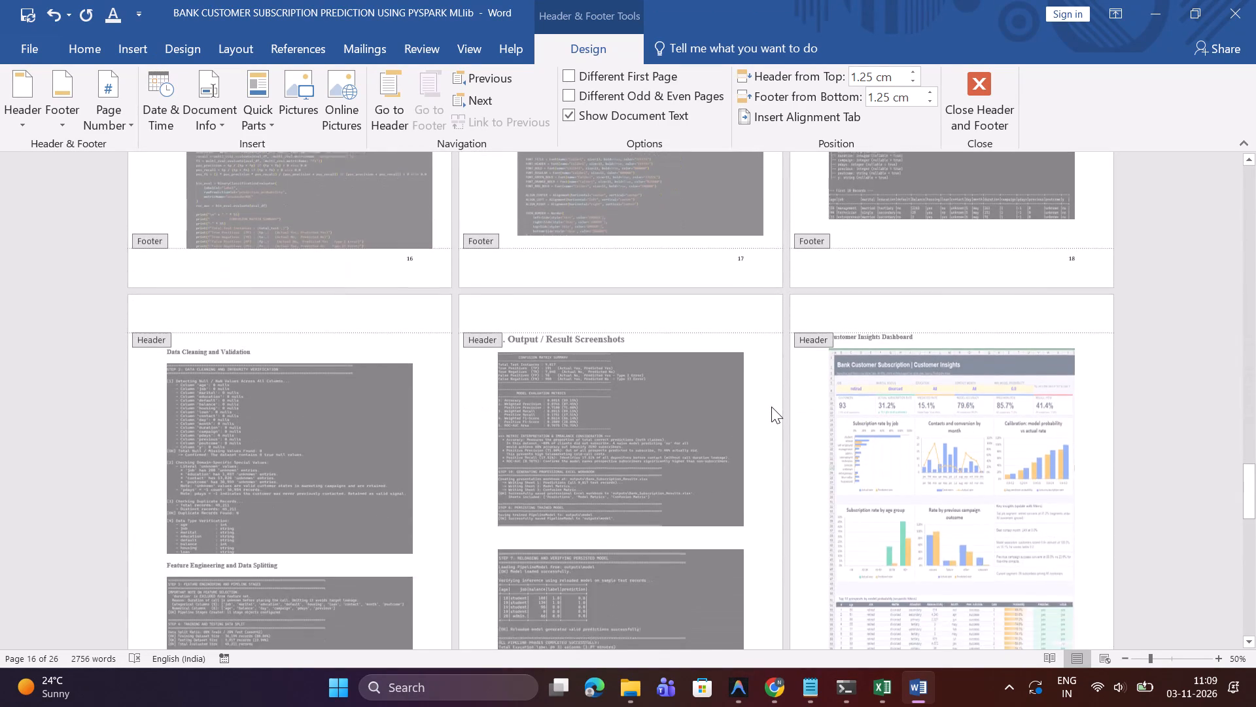
scroll(771, 407, "down", 11)
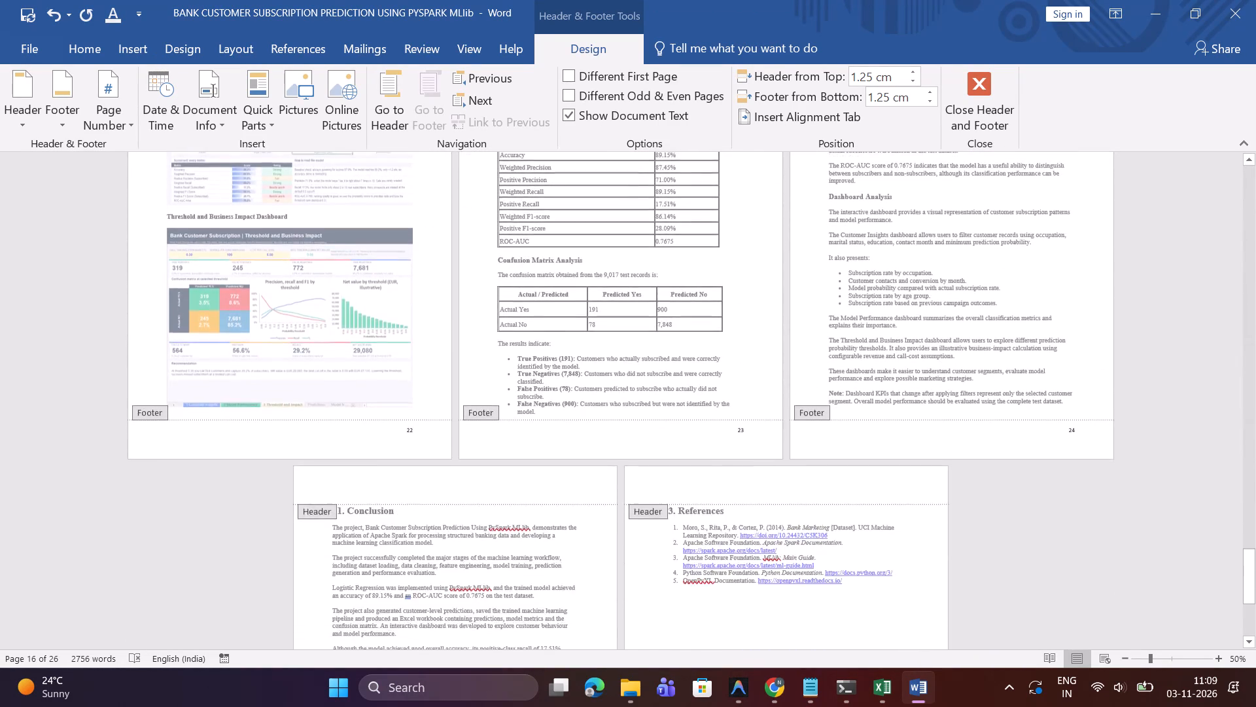
scroll(771, 407, "down", 3)
scroll(771, 407, "up", 20)
scroll(771, 407, "up", 3)
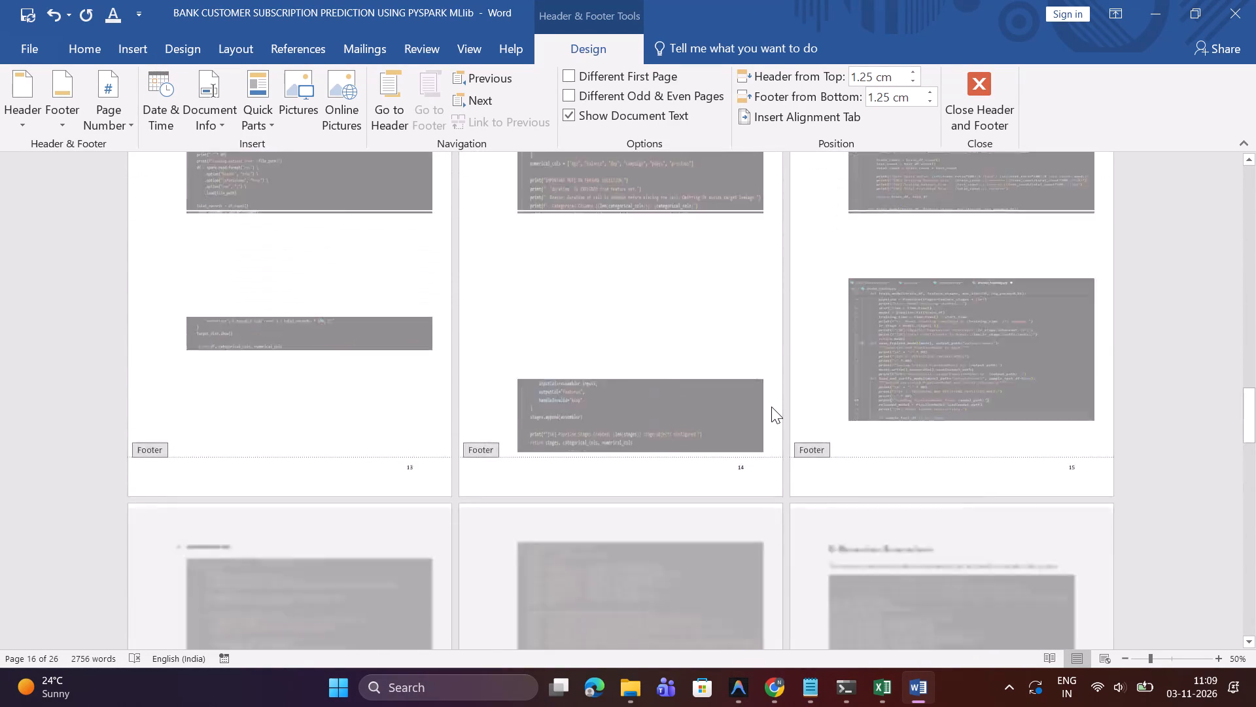
scroll(771, 407, "up", 20)
scroll(771, 407, "up", 20)
scroll(771, 407, "up", 17)
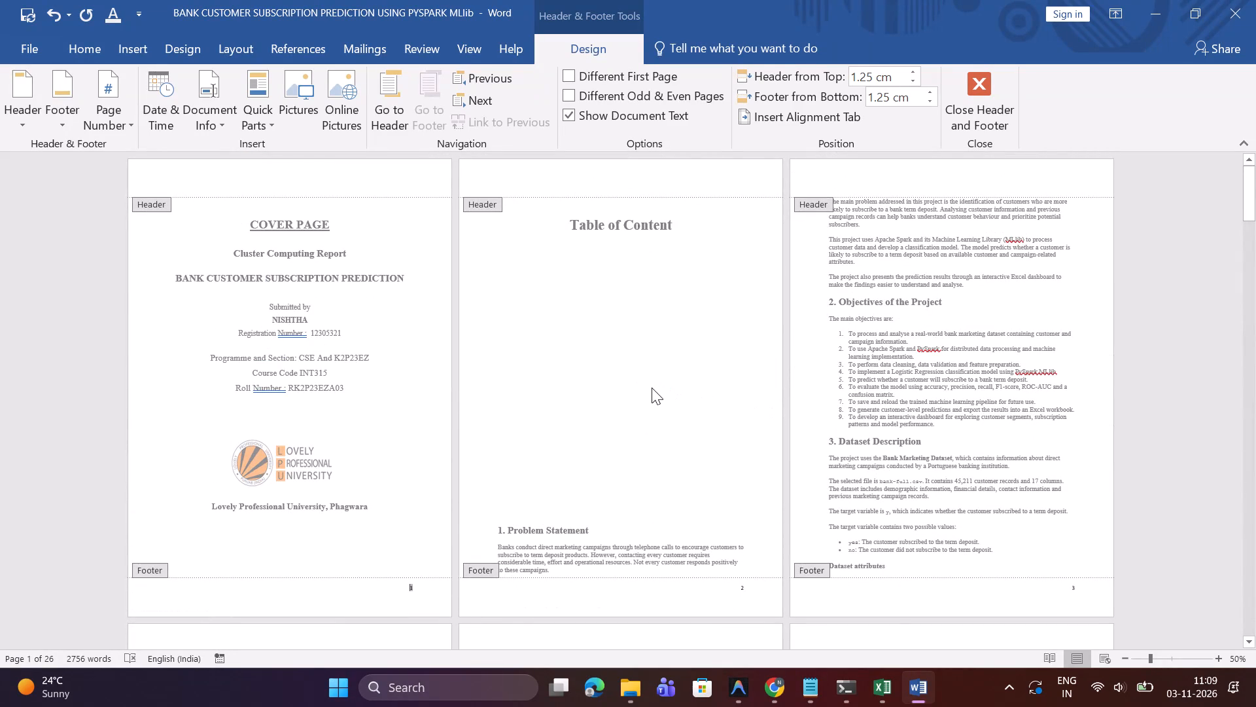
Leave header and footer editing and return to the document body.
left_click(652, 388)
left_click(957, 97)
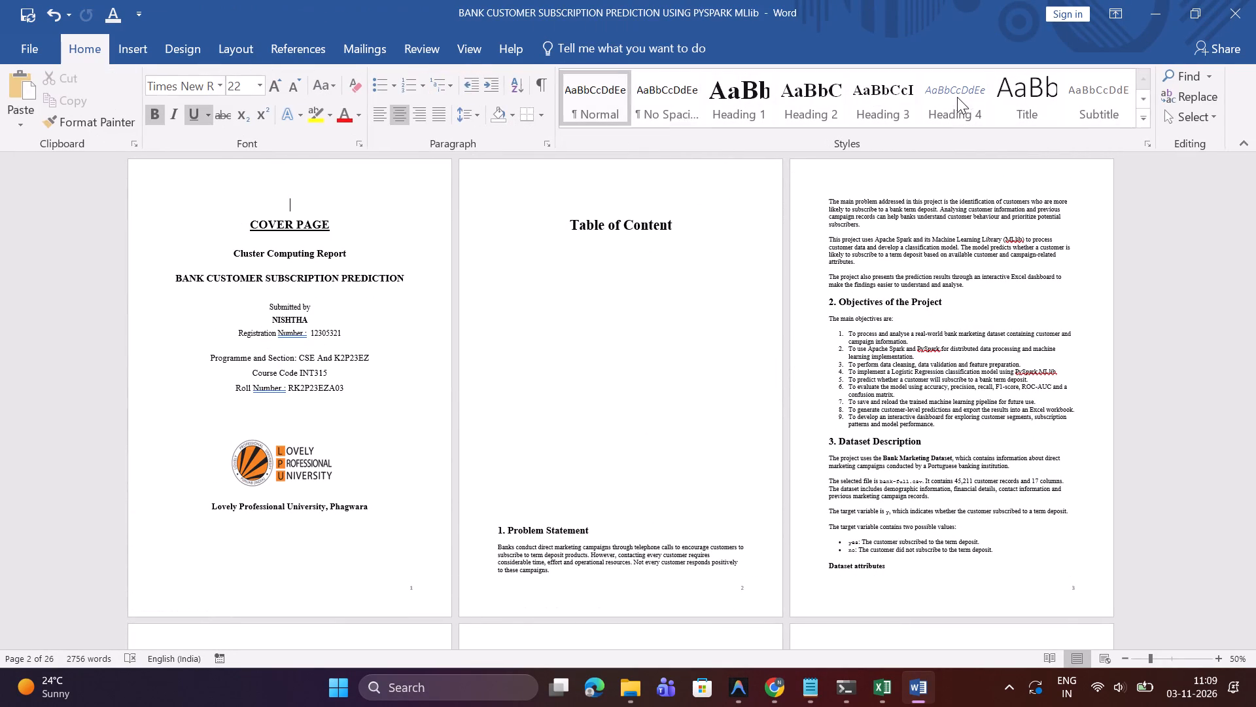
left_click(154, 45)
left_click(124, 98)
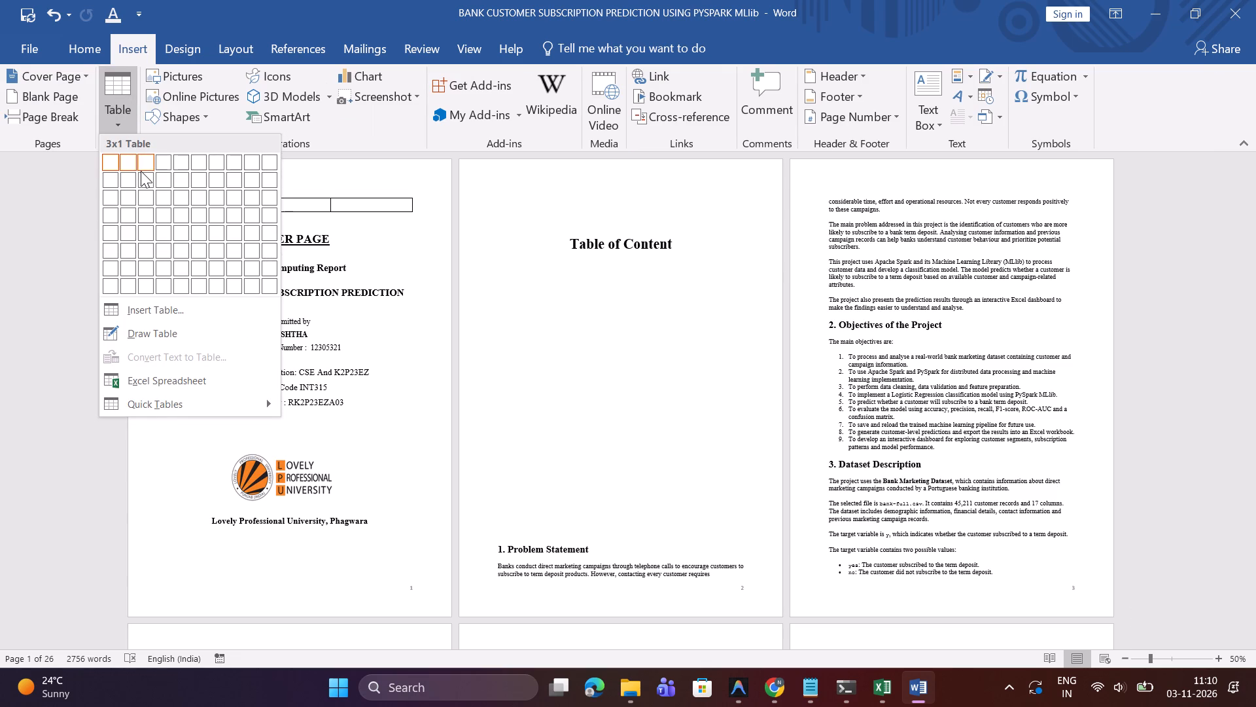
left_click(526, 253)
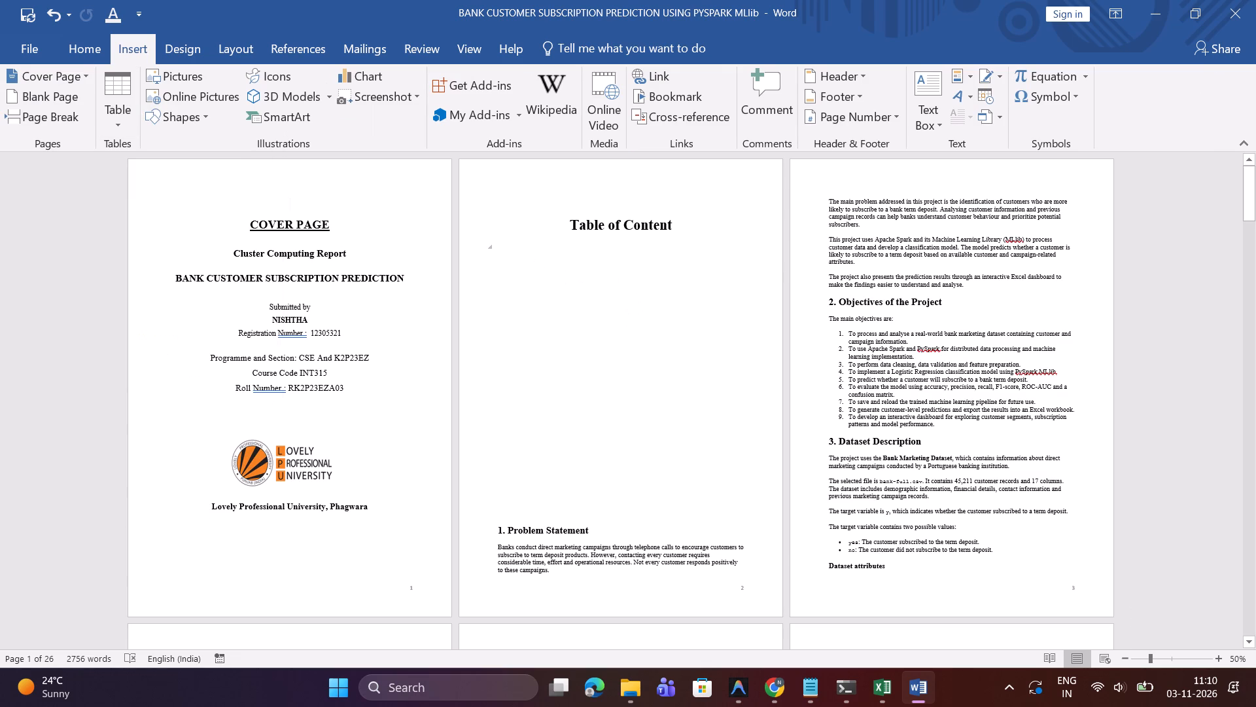
Insert a table with 3 columns and 8 rows directly below the "Table of Content" heading on page 2.
left_click(520, 256)
scroll(793, 438, "down", 10)
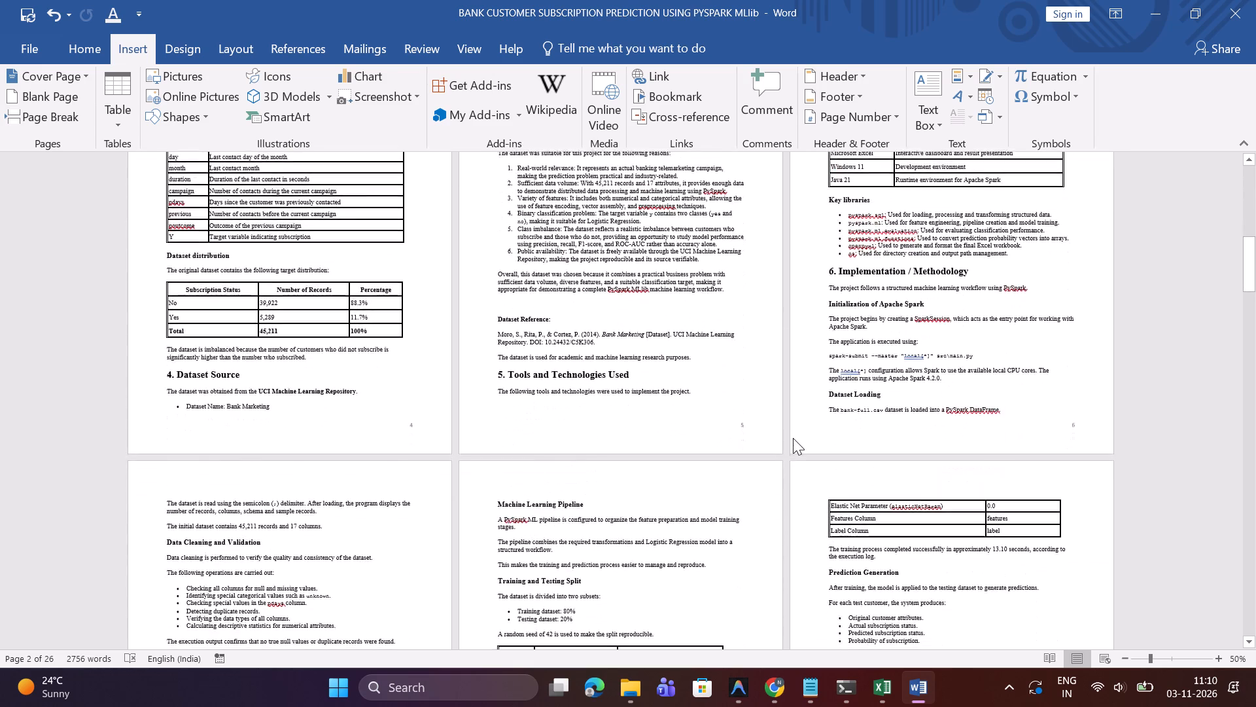
scroll(793, 438, "down", 7)
scroll(793, 438, "down", 20)
scroll(793, 438, "down", 1)
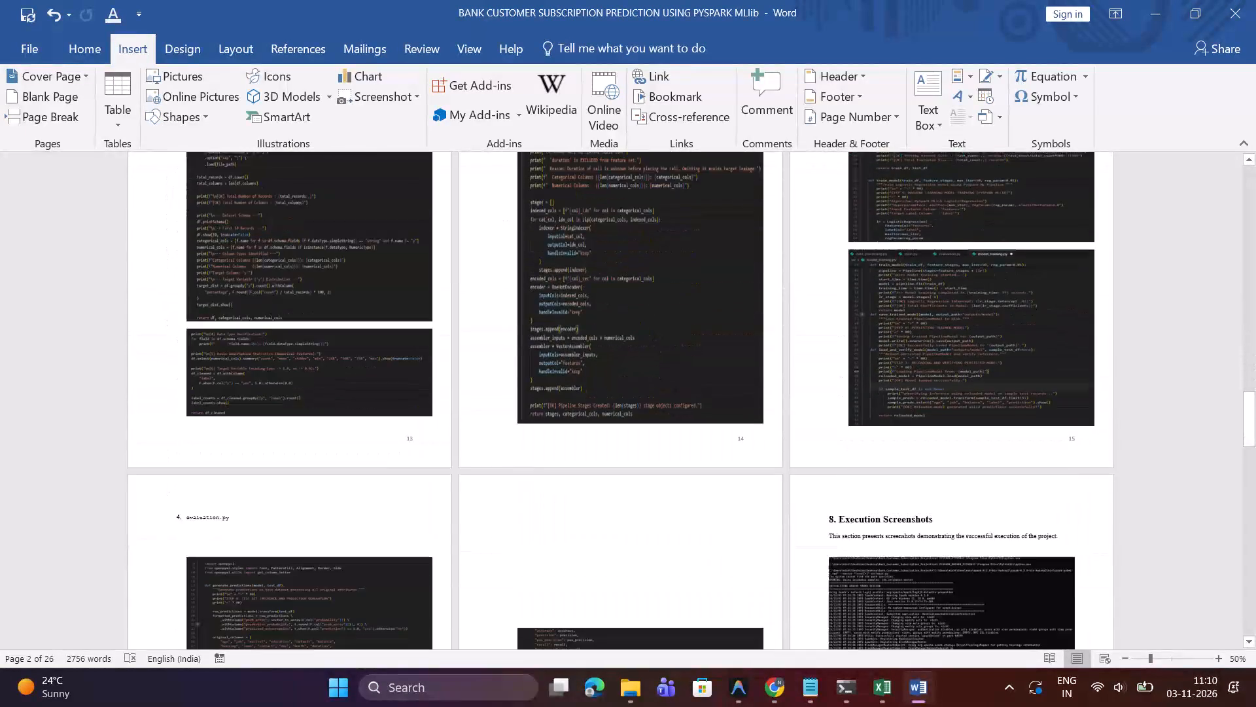
scroll(793, 438, "down", 20)
scroll(793, 438, "down", 14)
scroll(793, 438, "up", 20)
scroll(793, 438, "up", 20)
scroll(793, 438, "up", 16)
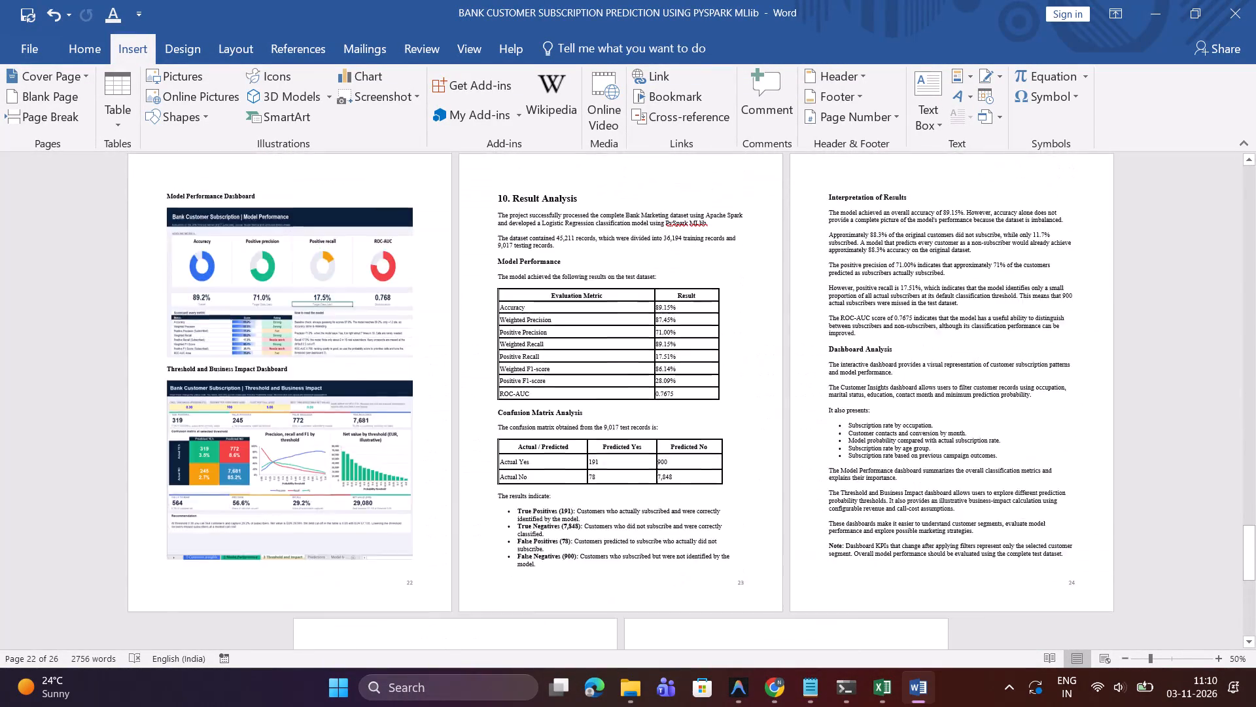
scroll(793, 438, "up", 20)
scroll(793, 438, "up", 20)
scroll(793, 438, "up", 20)
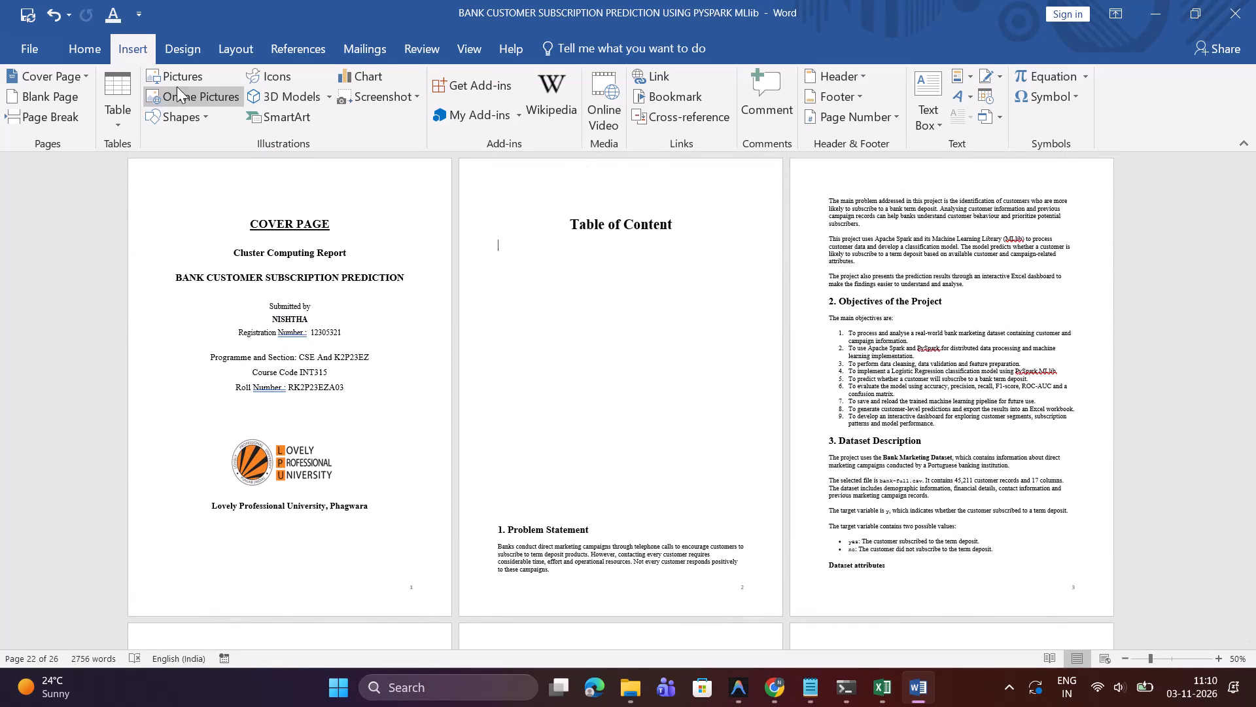
left_click(122, 87)
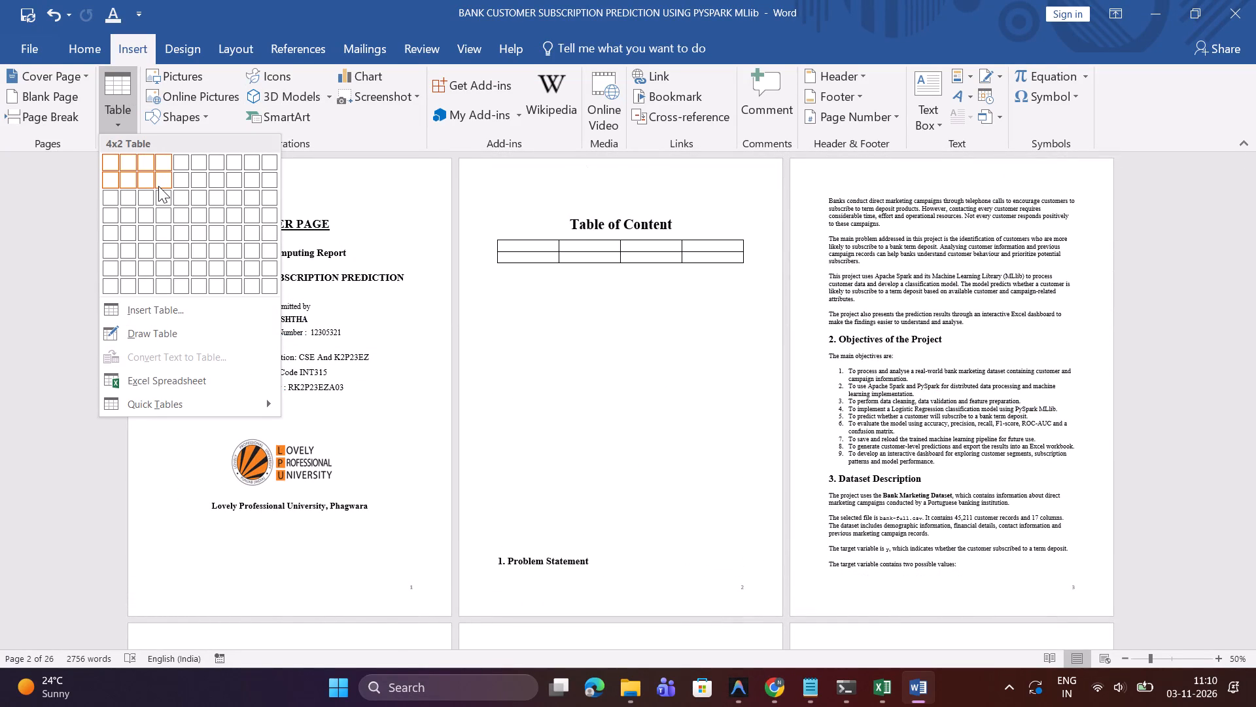
left_click(152, 293)
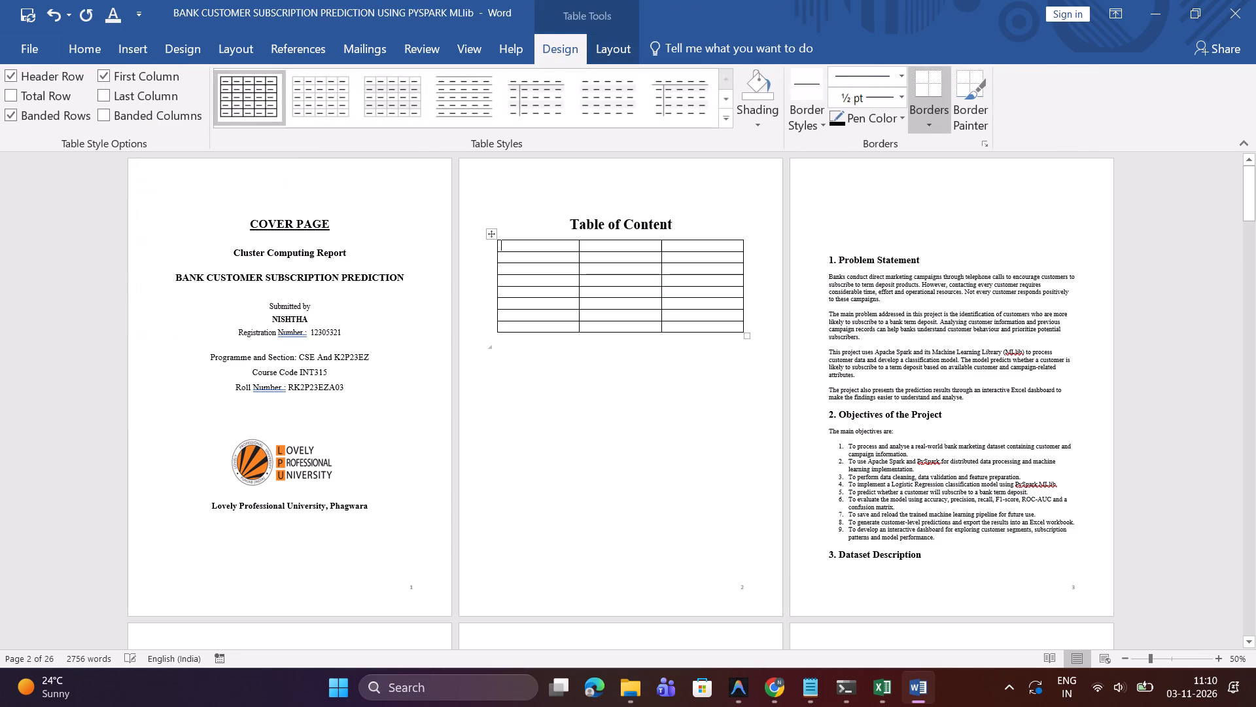
Fill the table's first row with the column headings "Serial No.", "Topics" and "Page No.".
left_click(529, 249)
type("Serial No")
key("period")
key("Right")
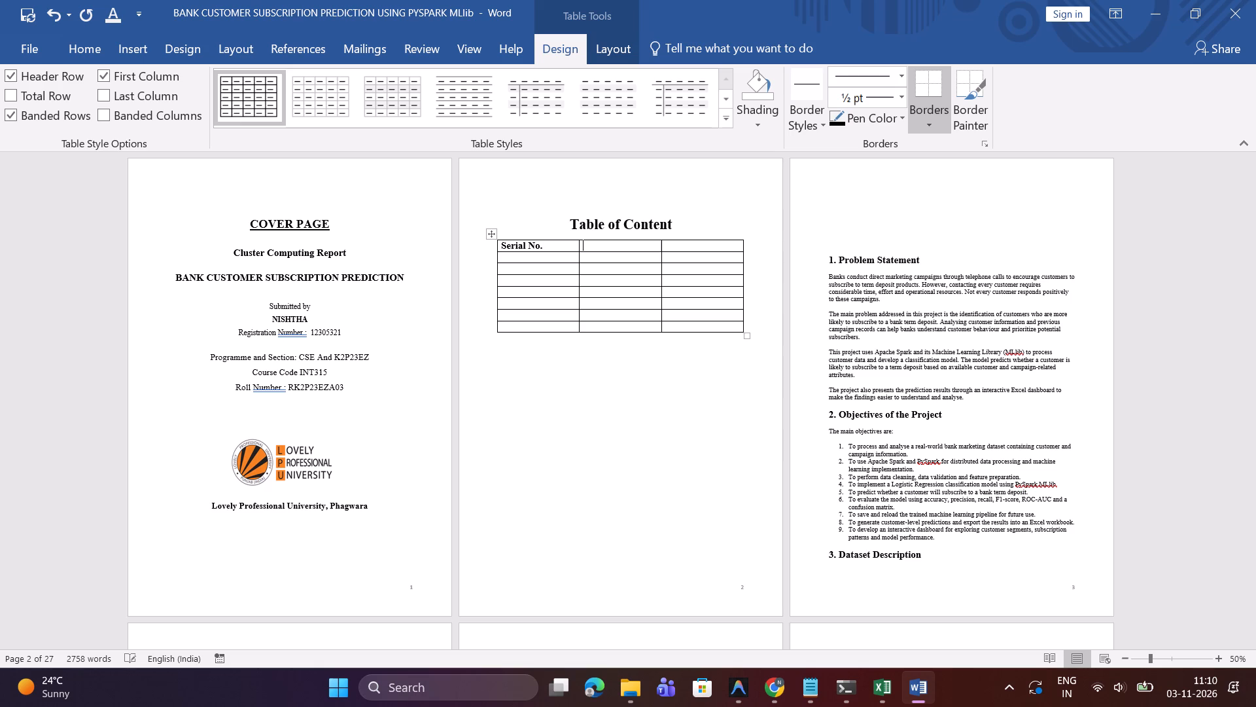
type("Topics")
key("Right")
left_click(82, 52)
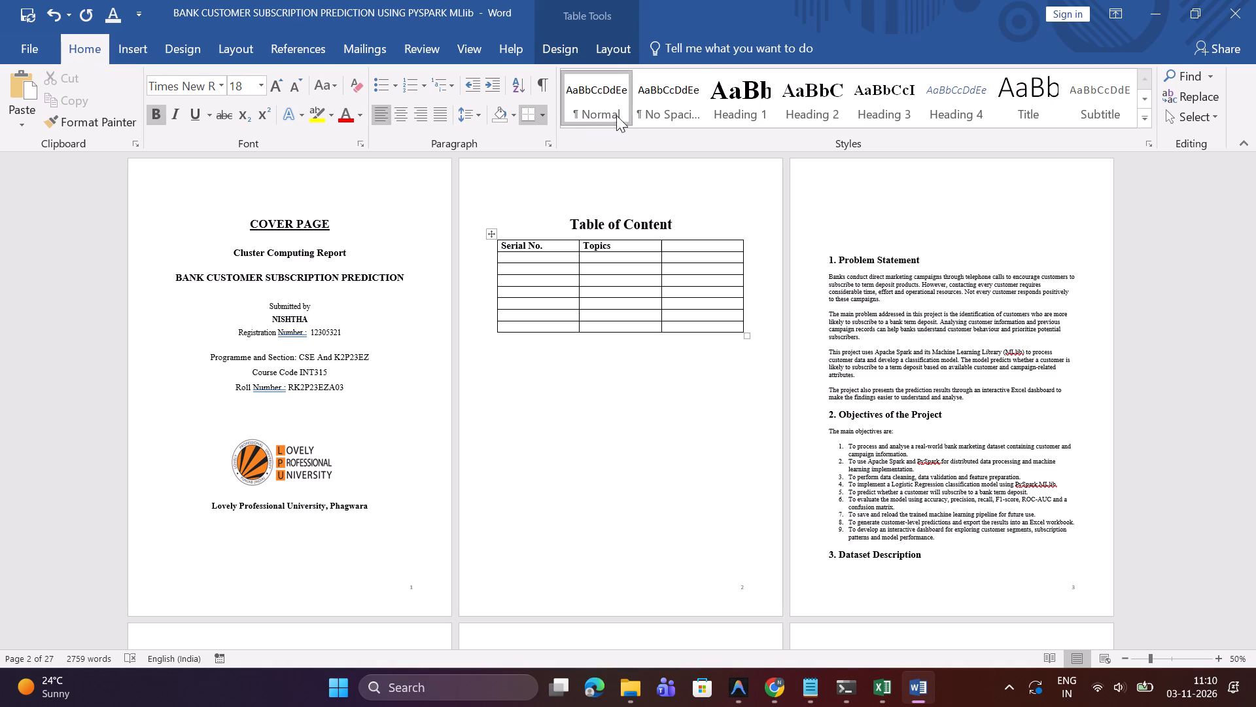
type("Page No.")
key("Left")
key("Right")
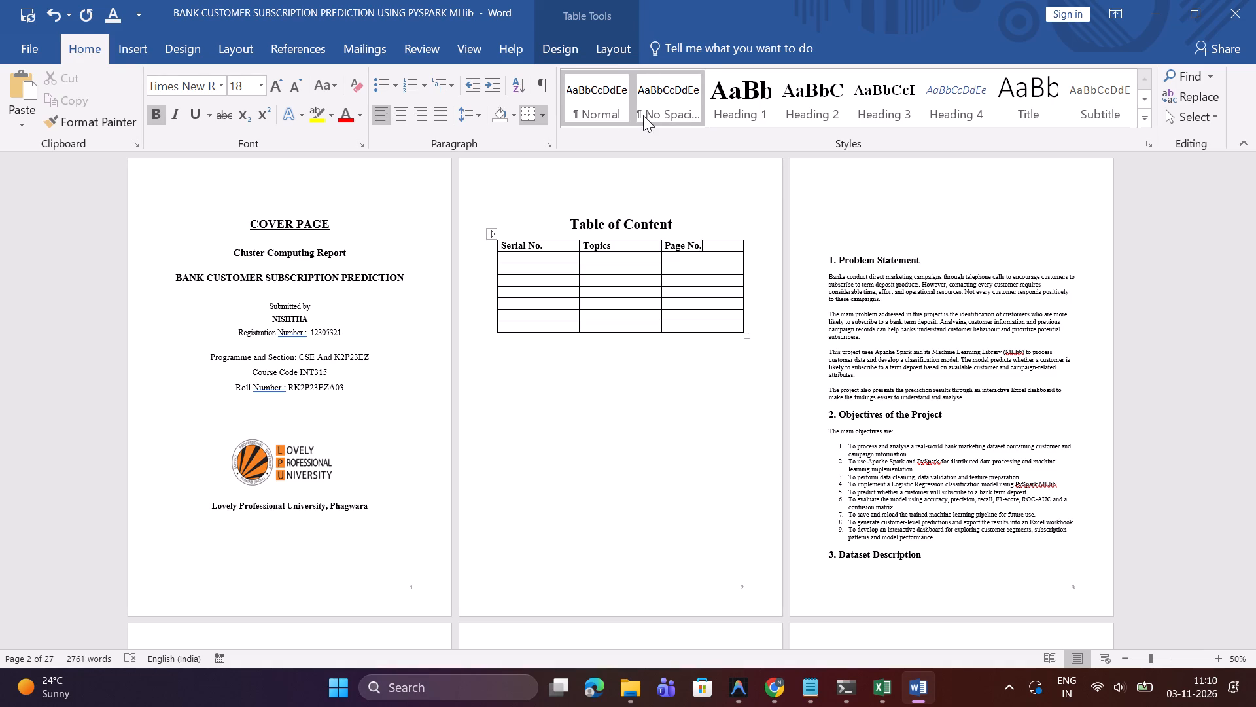
Center the Page No., Topics and Serial No. headings within their table cells.
left_click(402, 117)
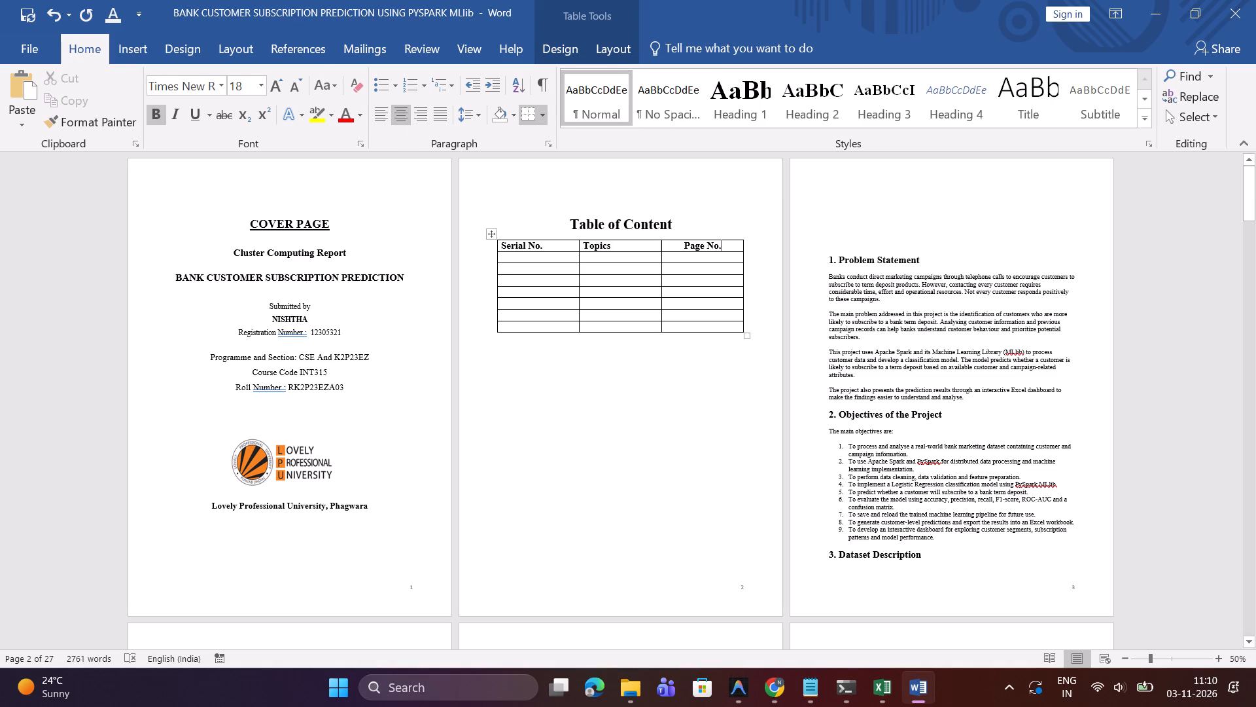
left_click(608, 245)
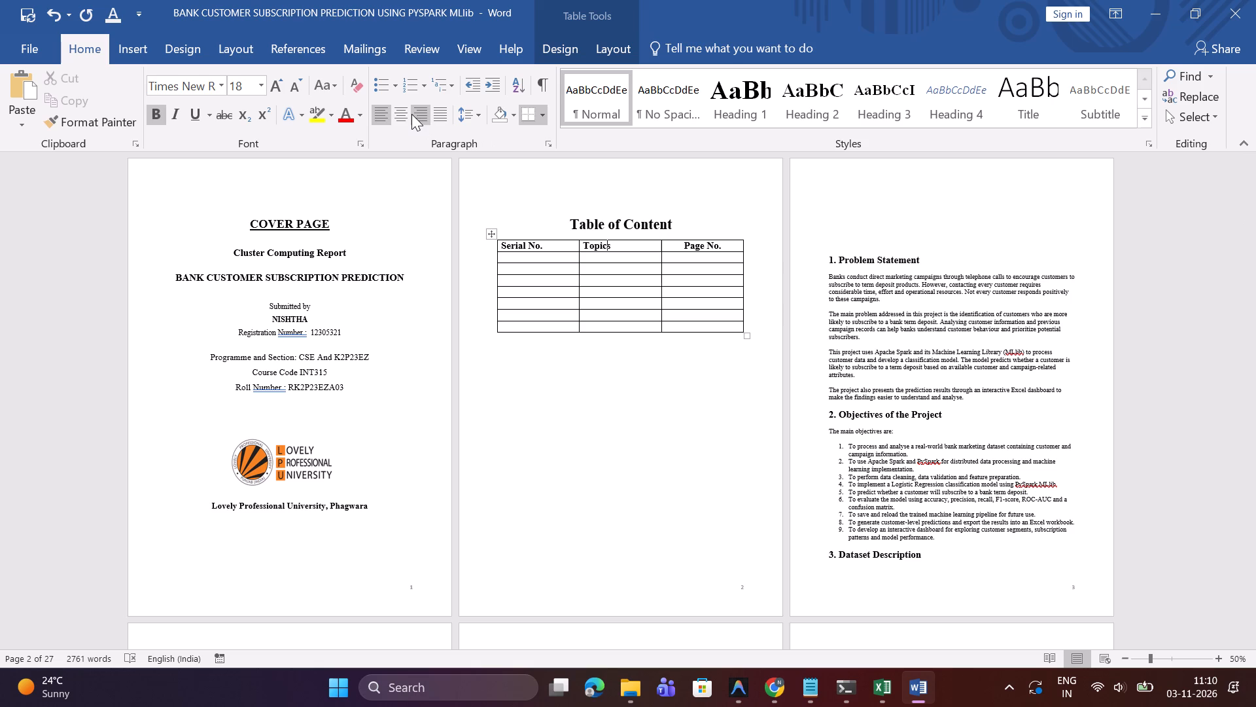
left_click(411, 114)
left_click(399, 118)
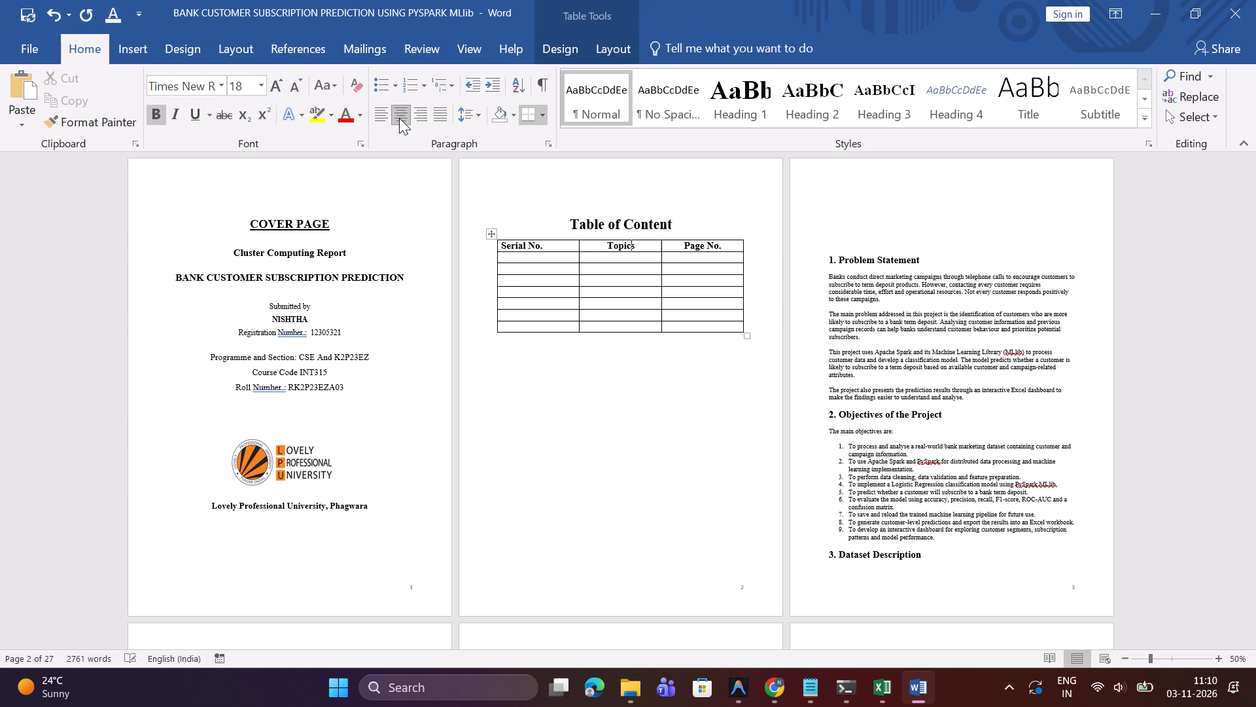
left_click(515, 243)
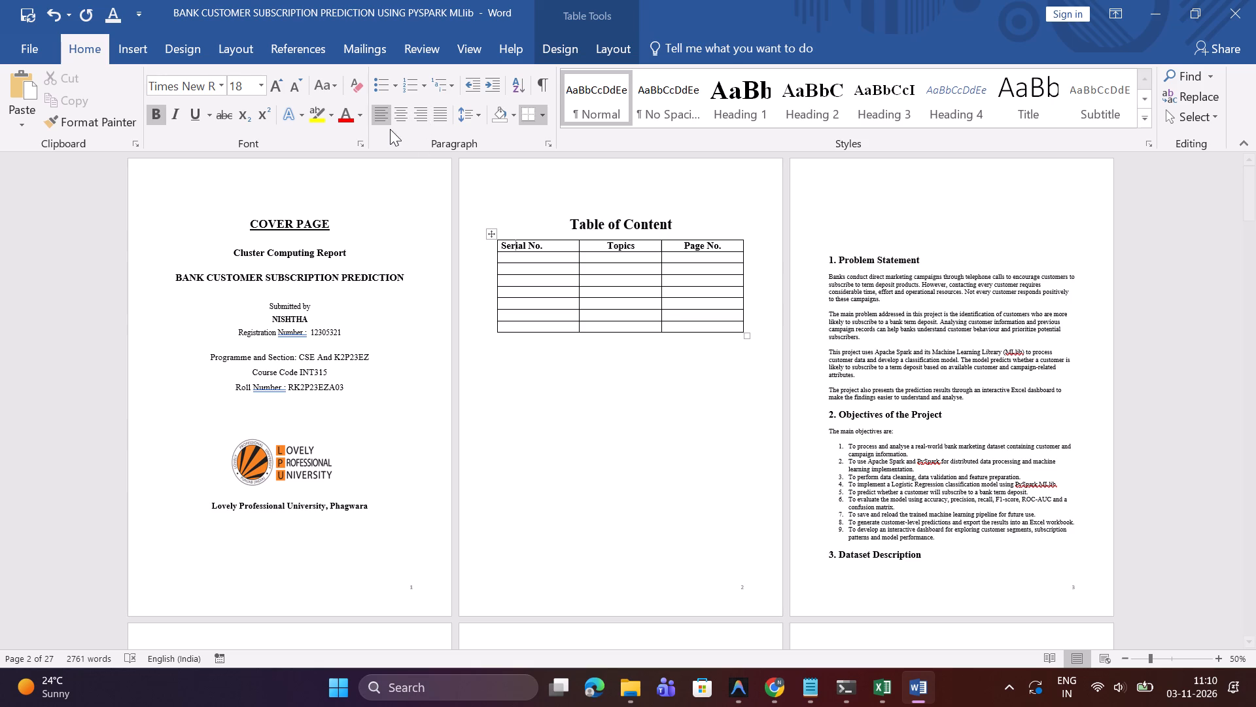
left_click(405, 123)
Enter the serial numbers 1 to 4, centered, in the Serial No. column below its heading.
left_click(543, 259)
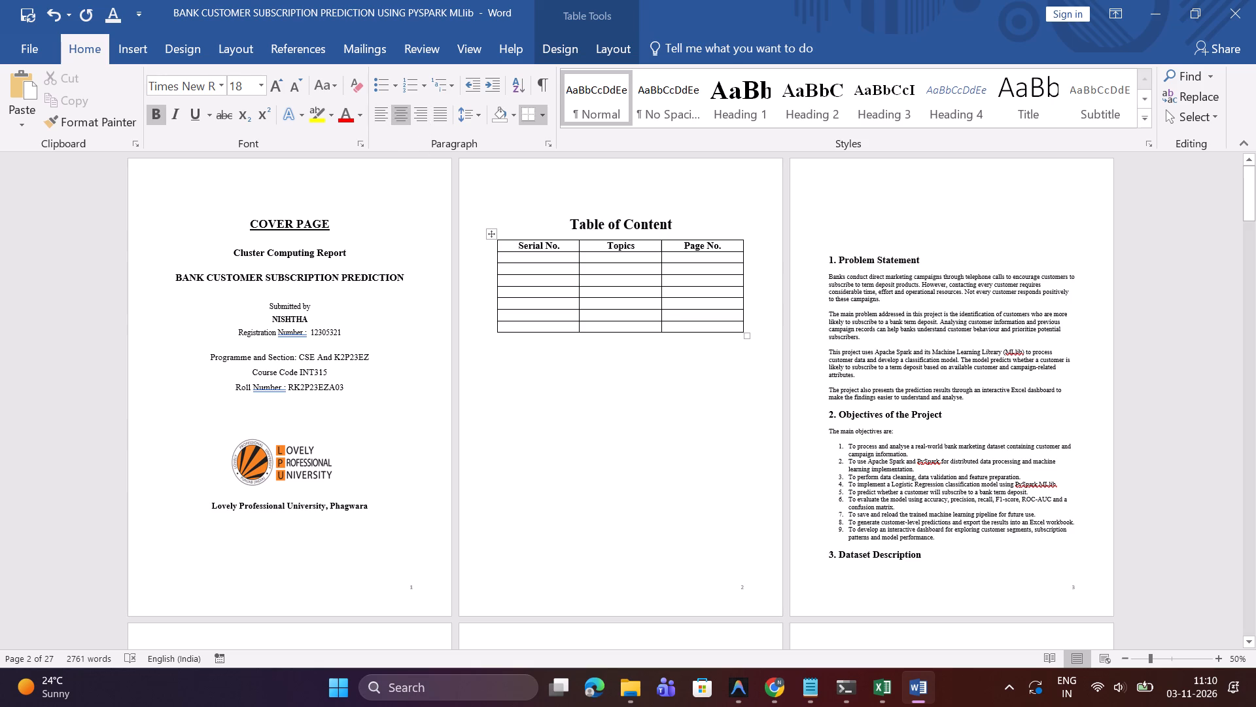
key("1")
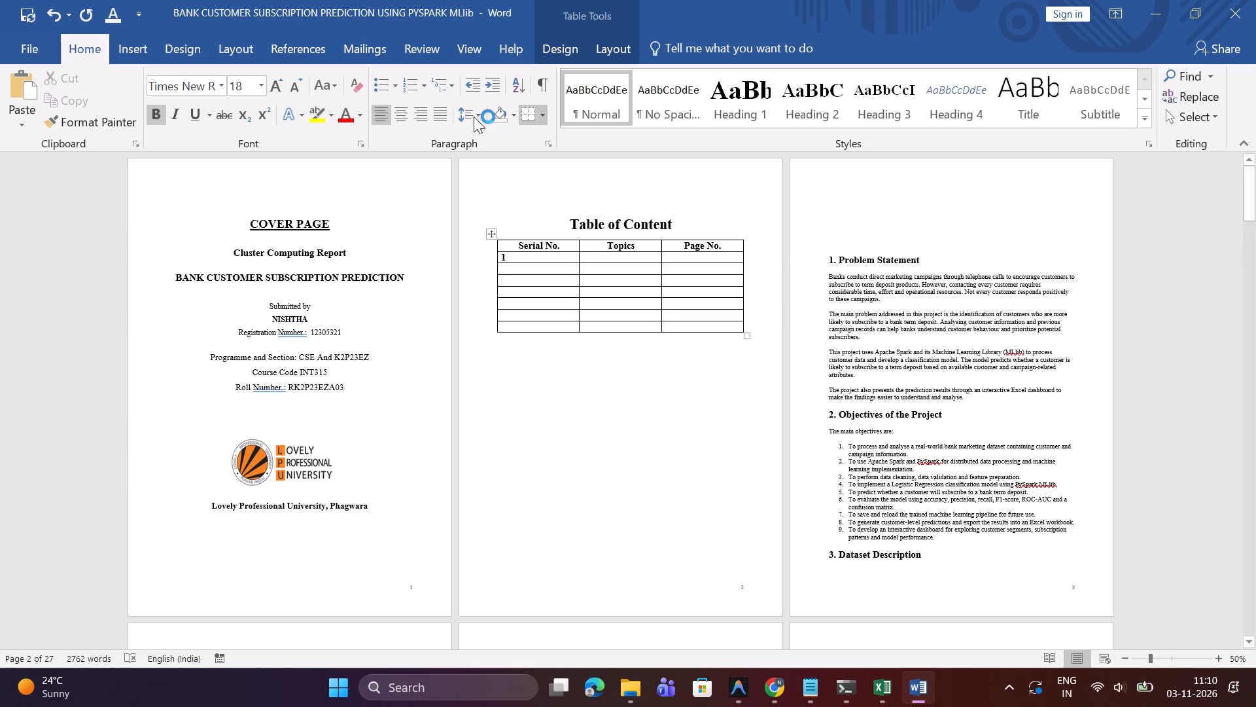
left_click(407, 115)
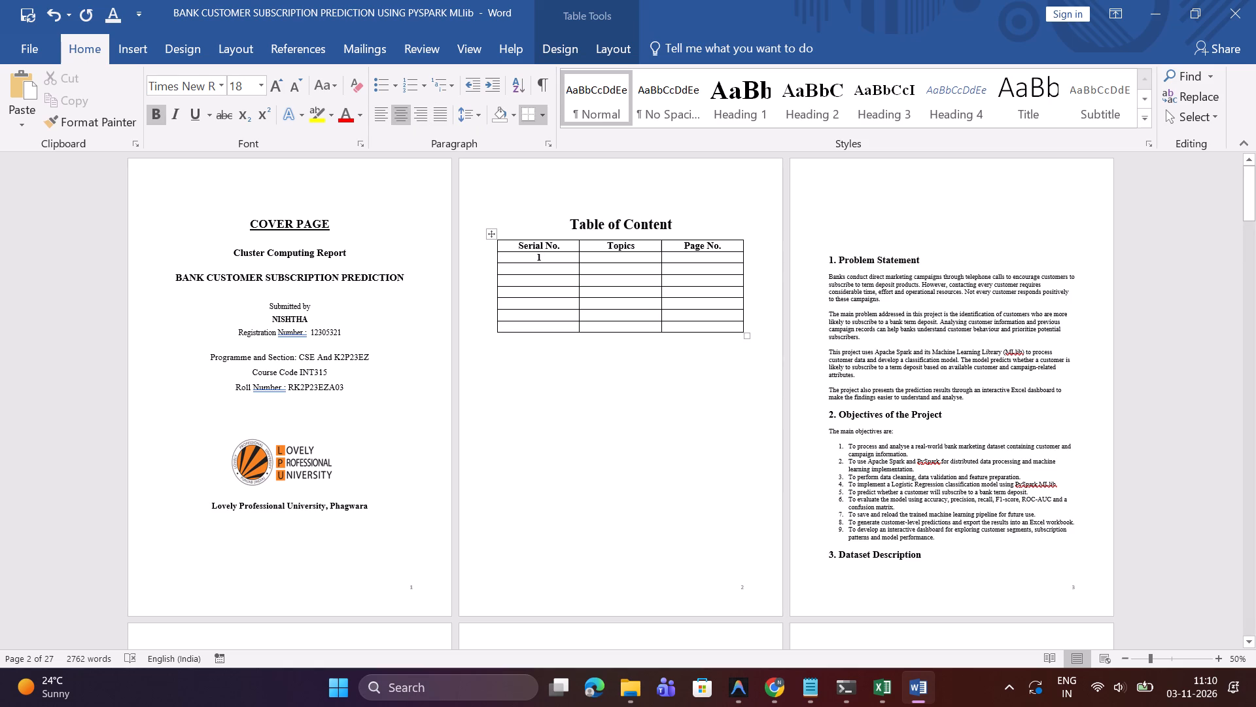
left_click(539, 268)
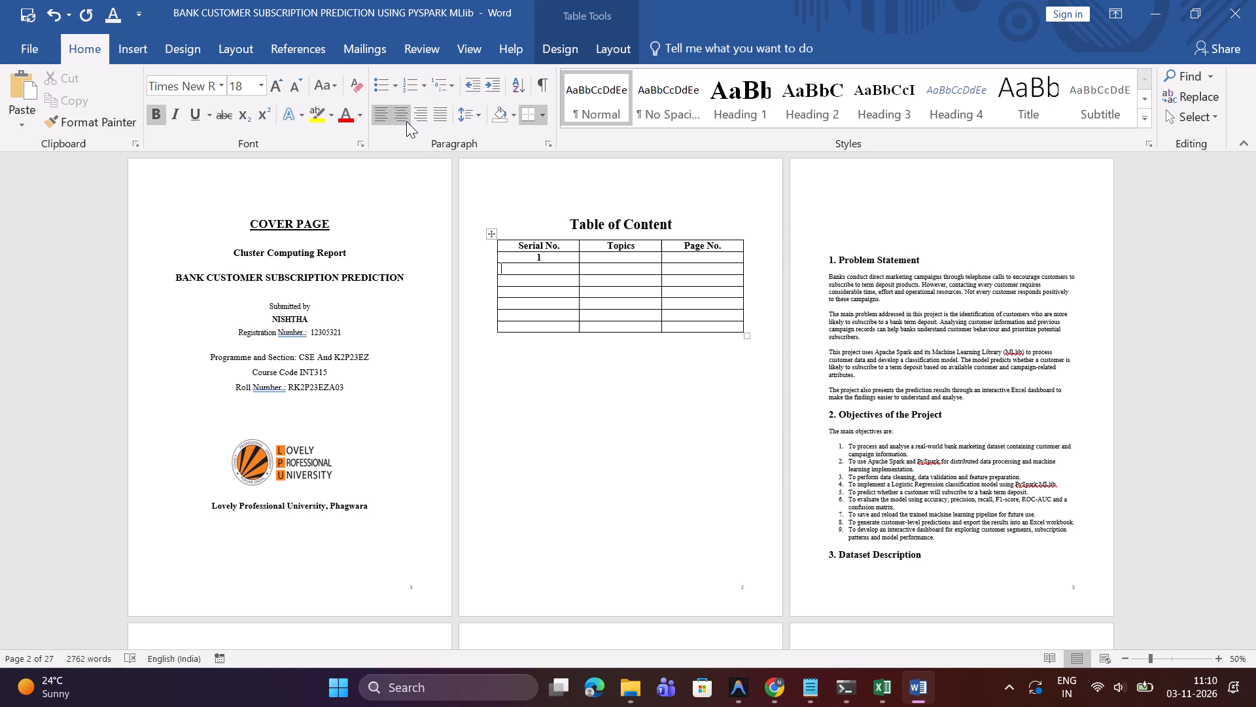
left_click(406, 120)
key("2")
left_click(543, 280)
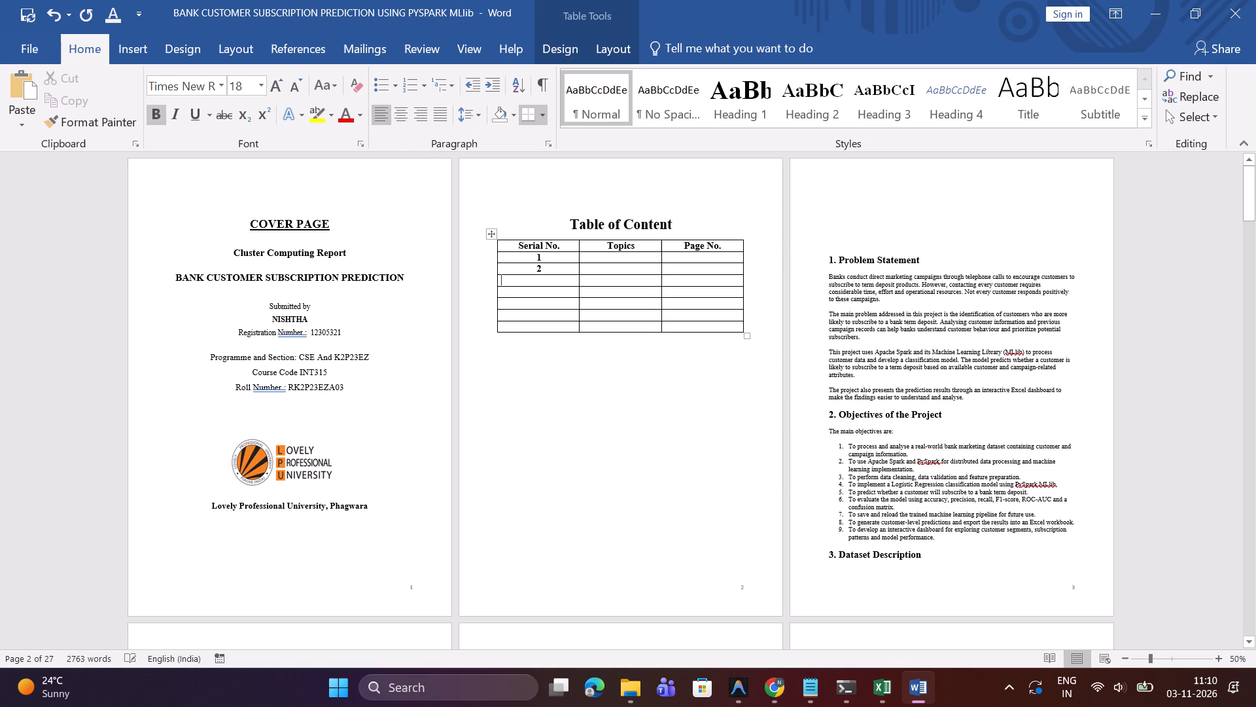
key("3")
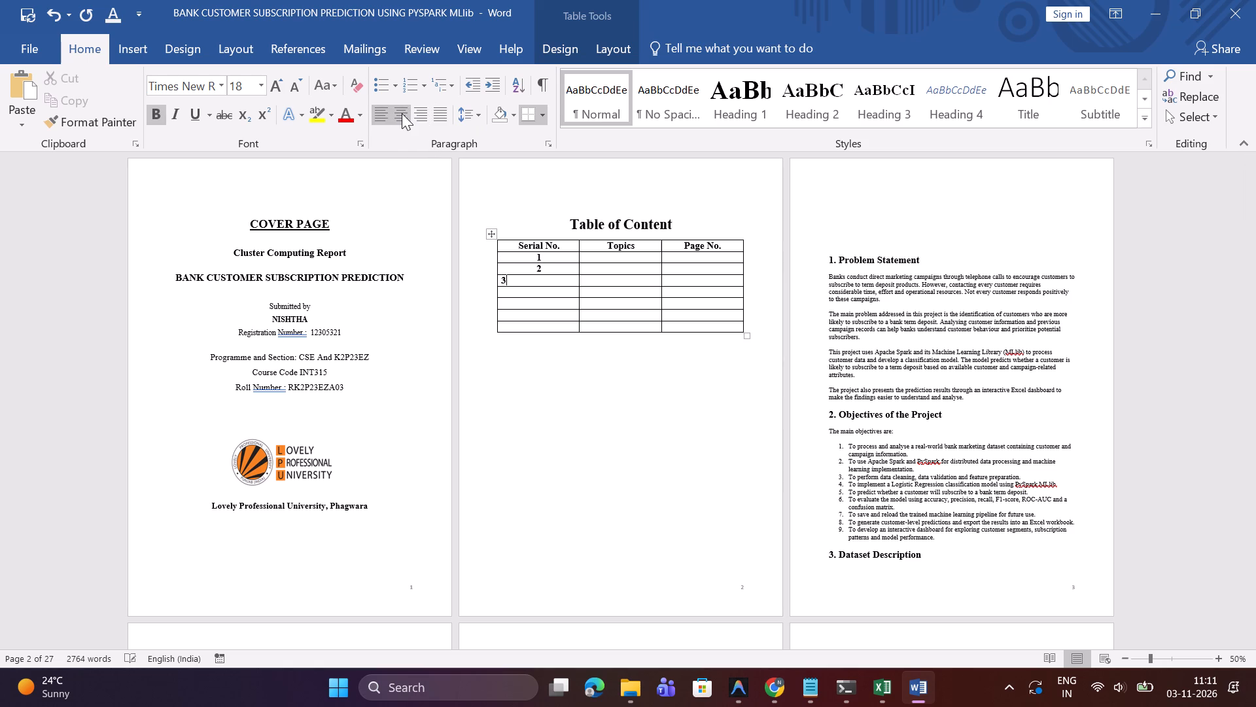
left_click(402, 113)
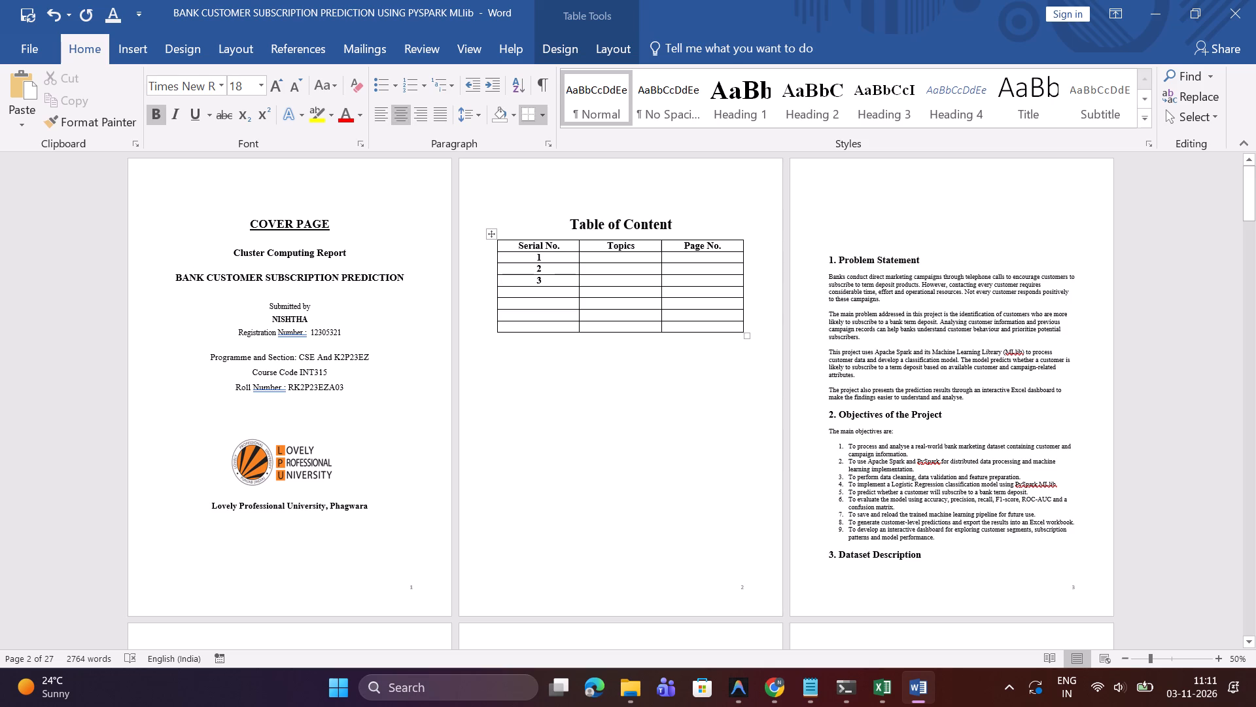
left_click(542, 290)
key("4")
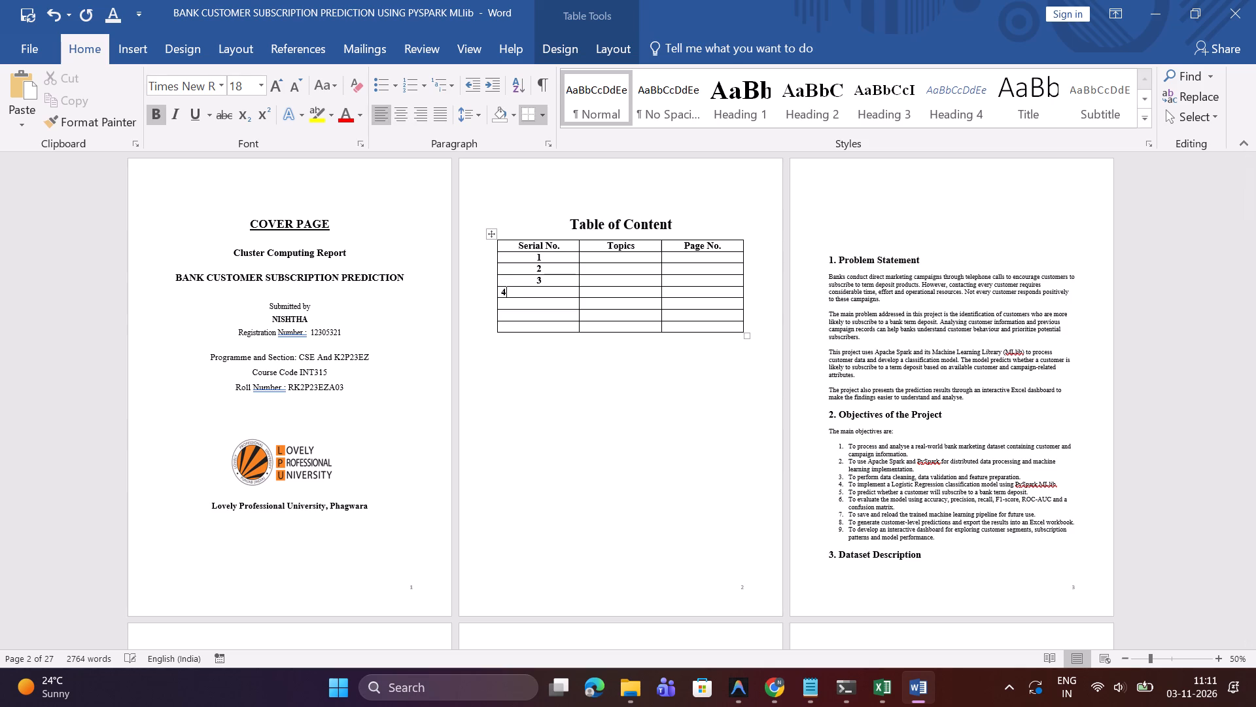
left_click(404, 115)
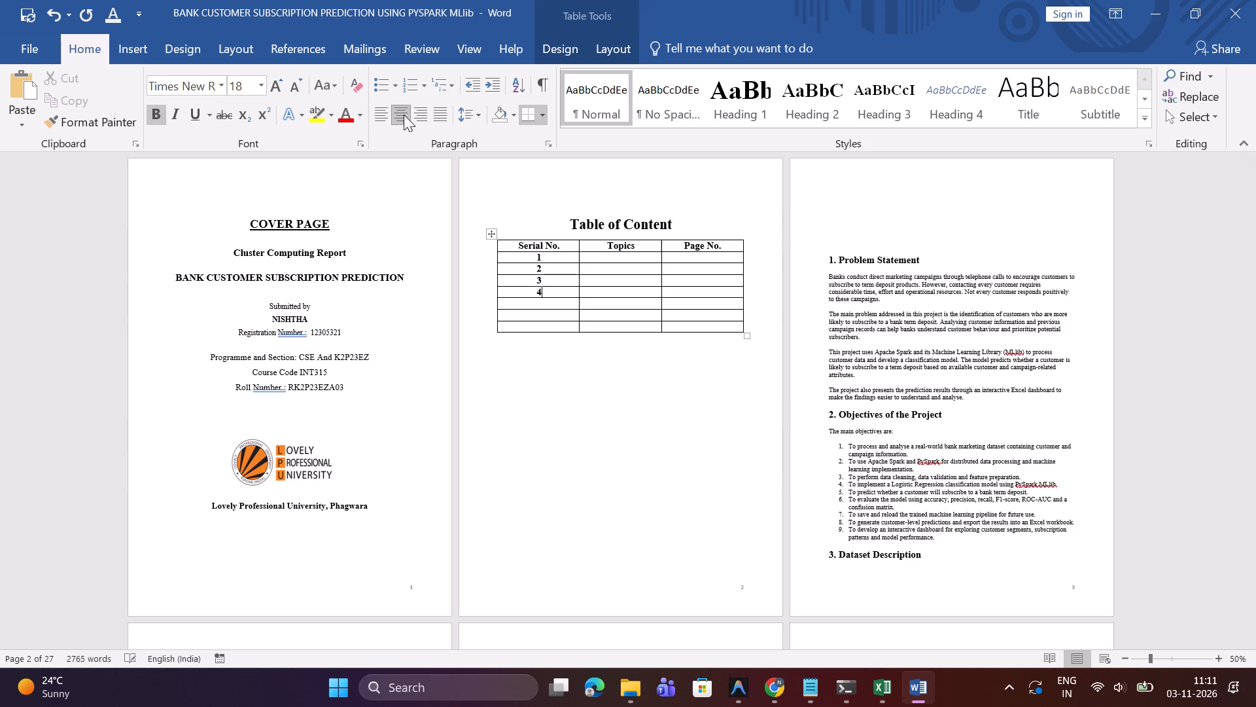
Enter the serial numbers 5, 6 and 7, centered, in the remaining rows of the Serial No. column.
scroll(665, 338, "up", 4, "ctrl")
scroll(701, 427, "left", 1)
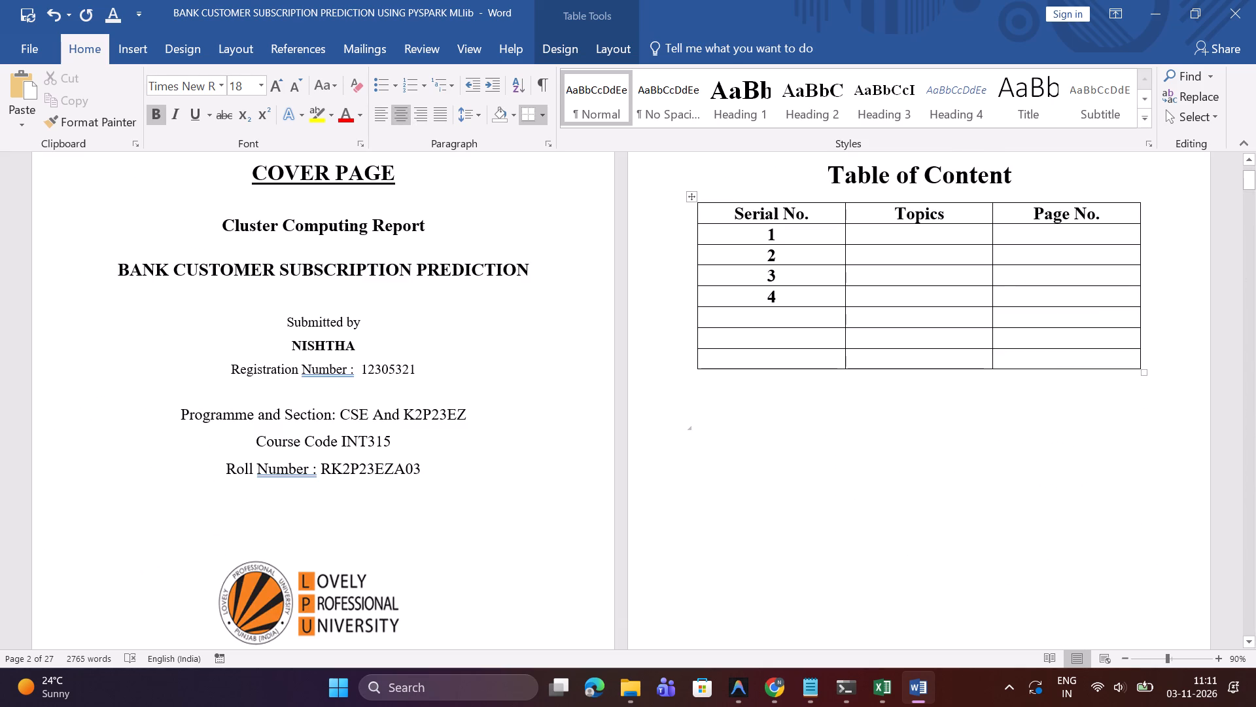
scroll(701, 427, "left", 1)
scroll(701, 427, "up", 3, "ctrl")
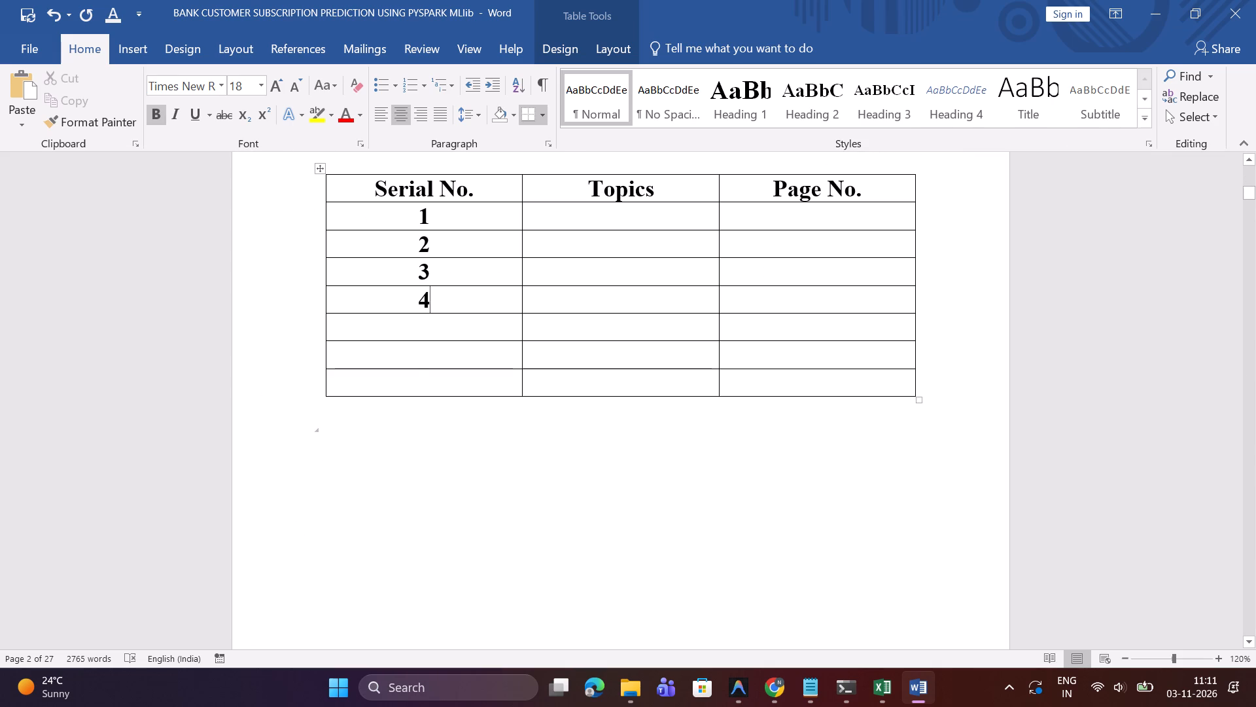
scroll(701, 427, "up", 1)
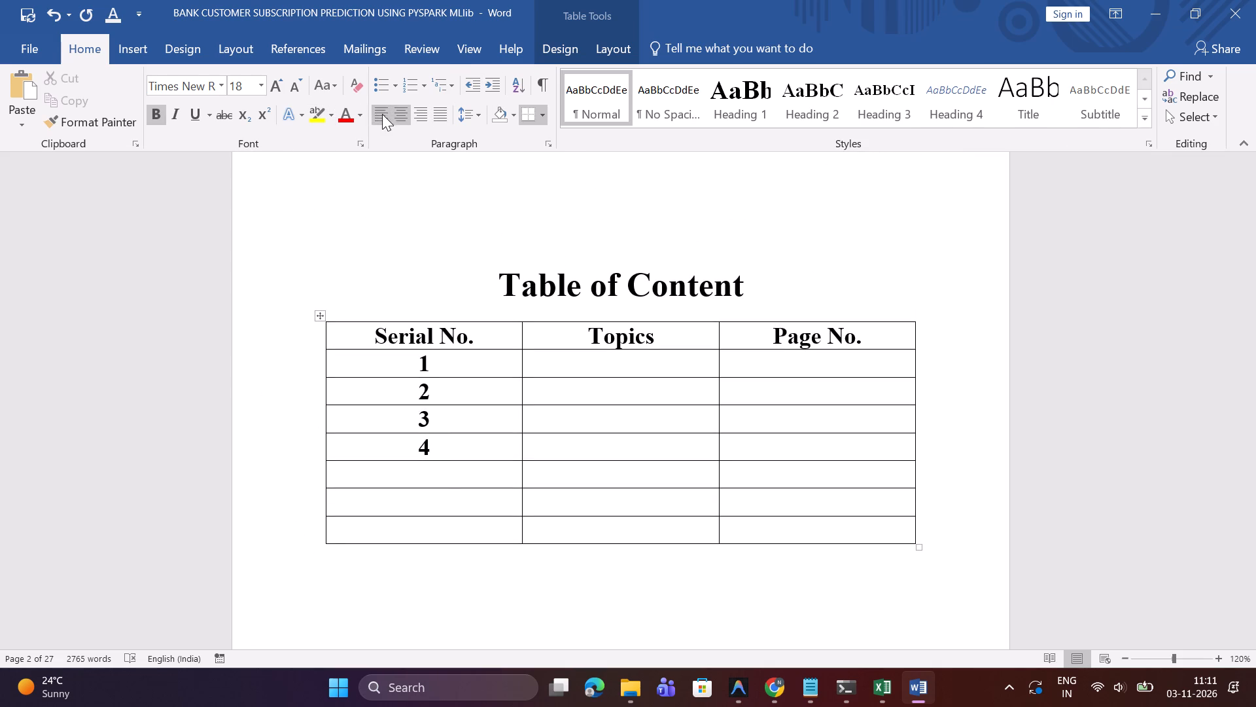
left_click(434, 470)
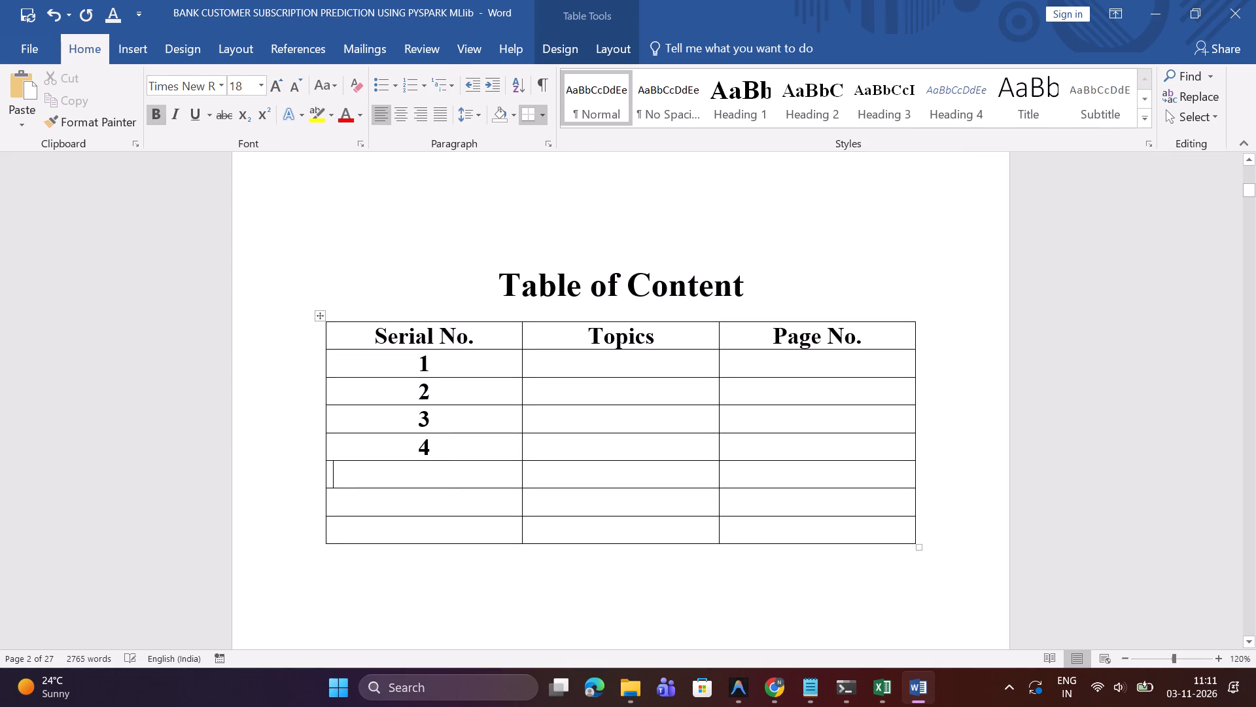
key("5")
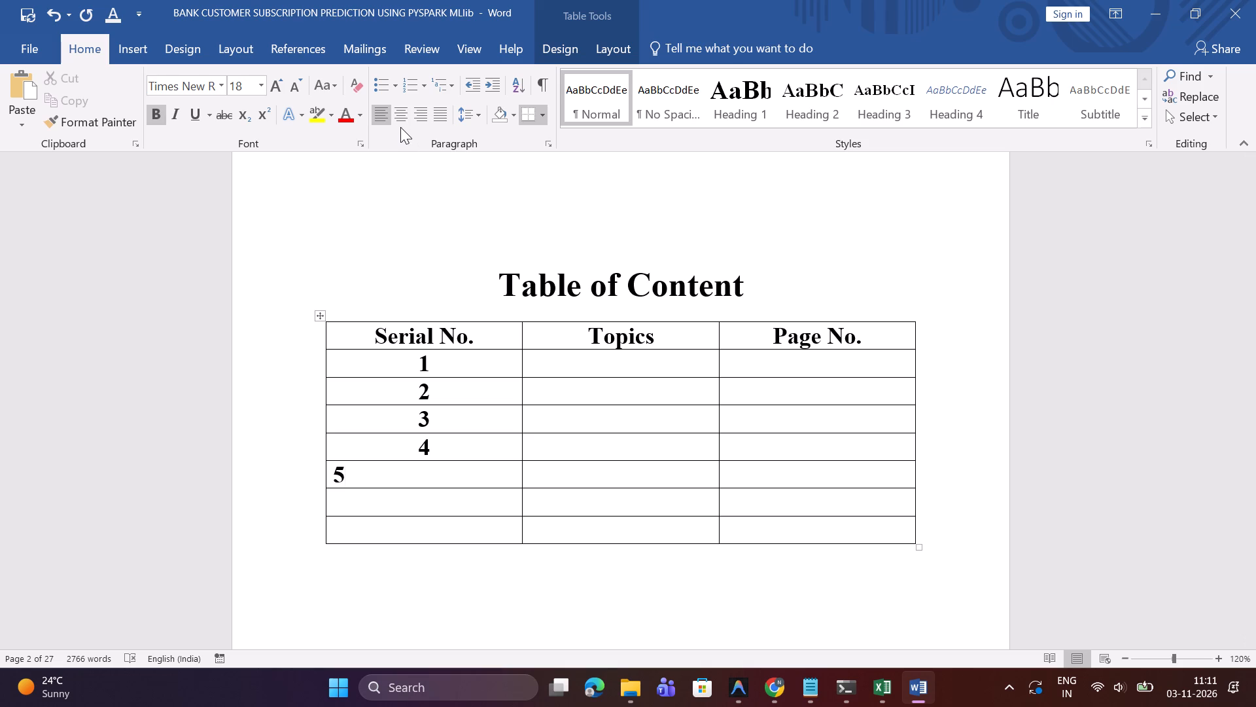
left_click(398, 120)
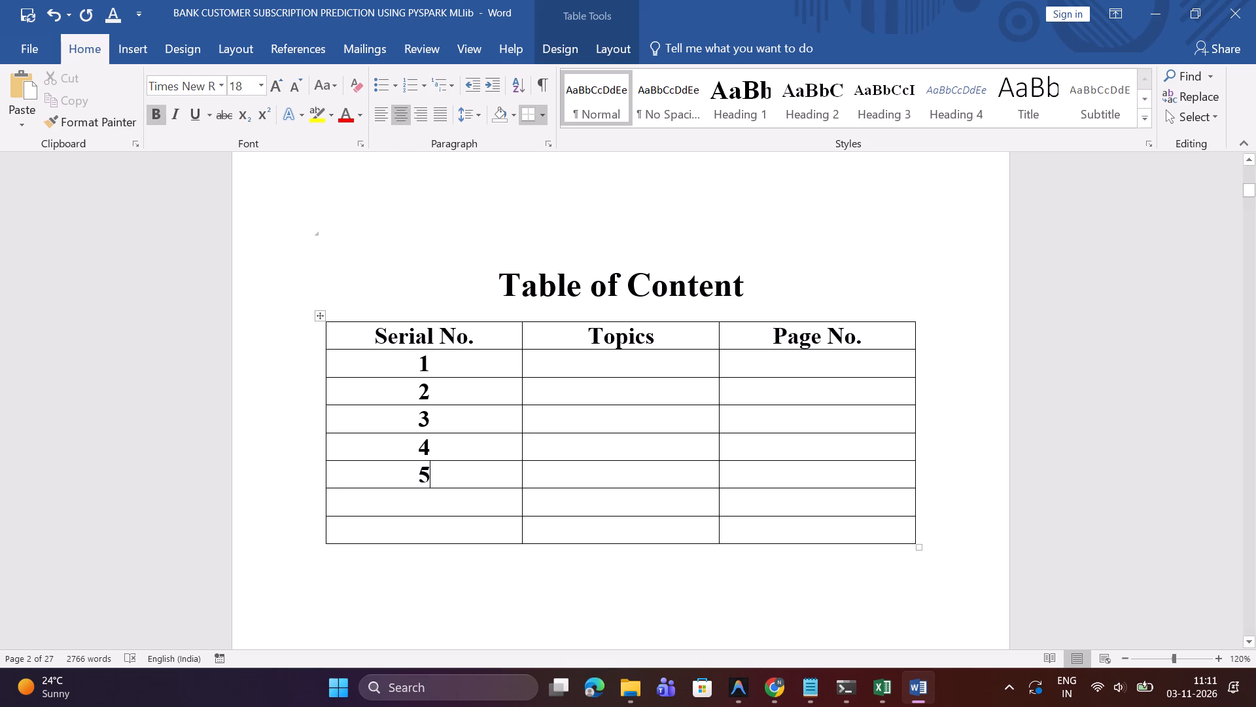
left_click(440, 498)
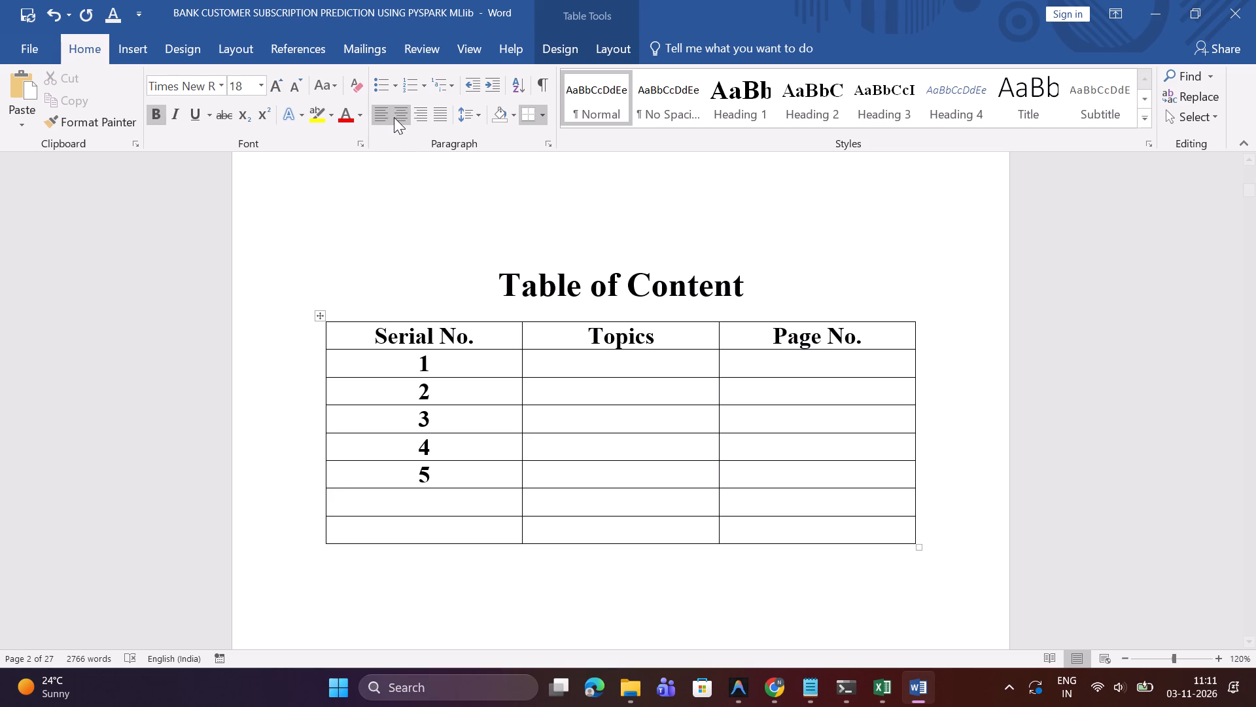
left_click(394, 117)
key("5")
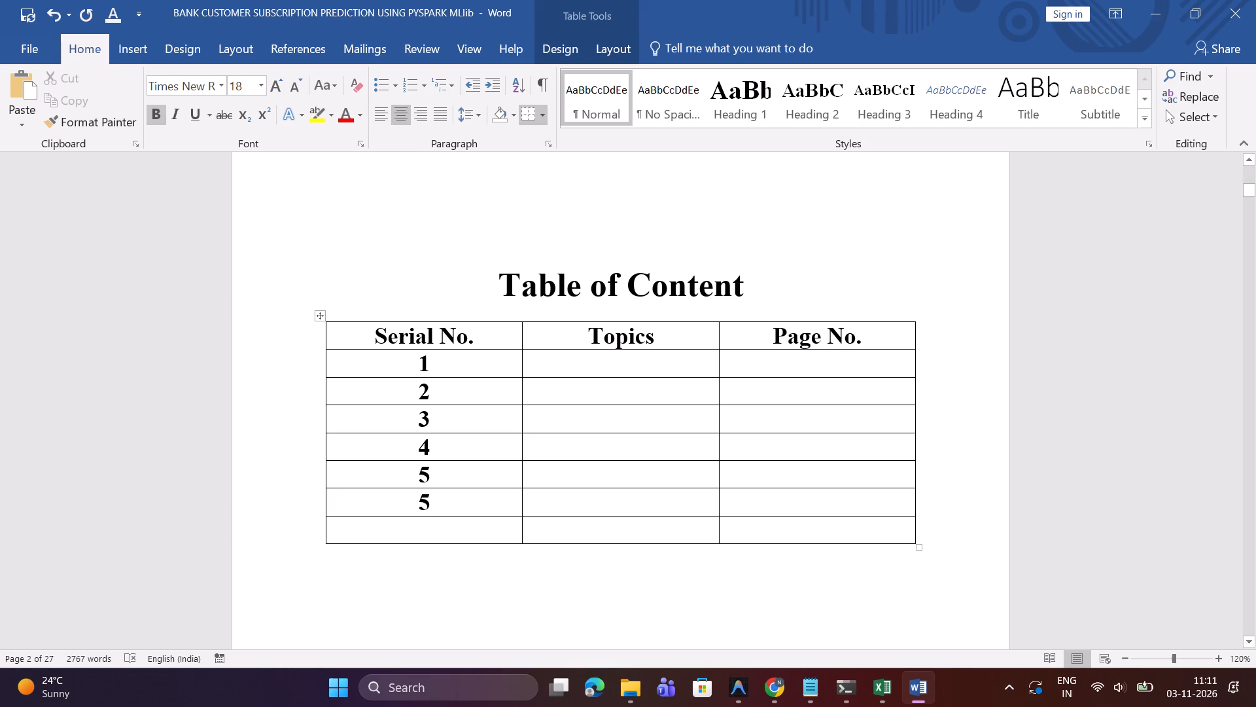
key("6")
key("BackSpace")
key("BackSpace")
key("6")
left_click(439, 524)
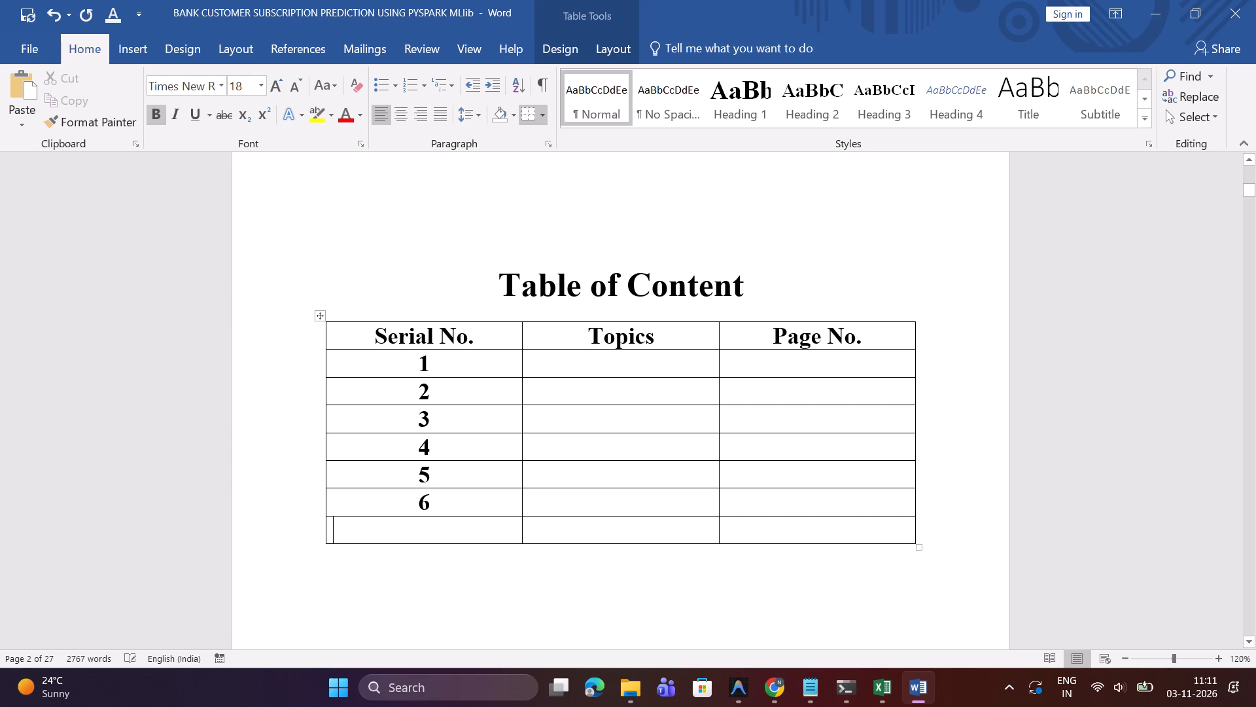
left_click(395, 116)
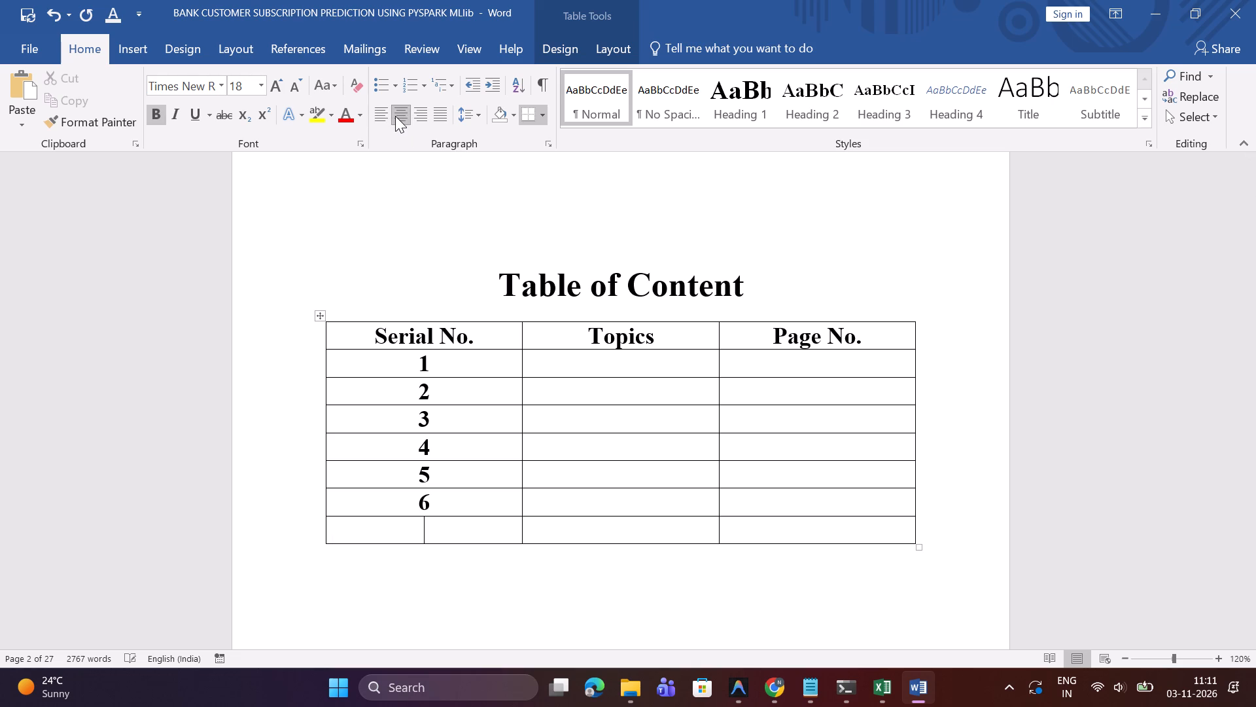
left_click(395, 116)
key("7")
left_click(395, 116)
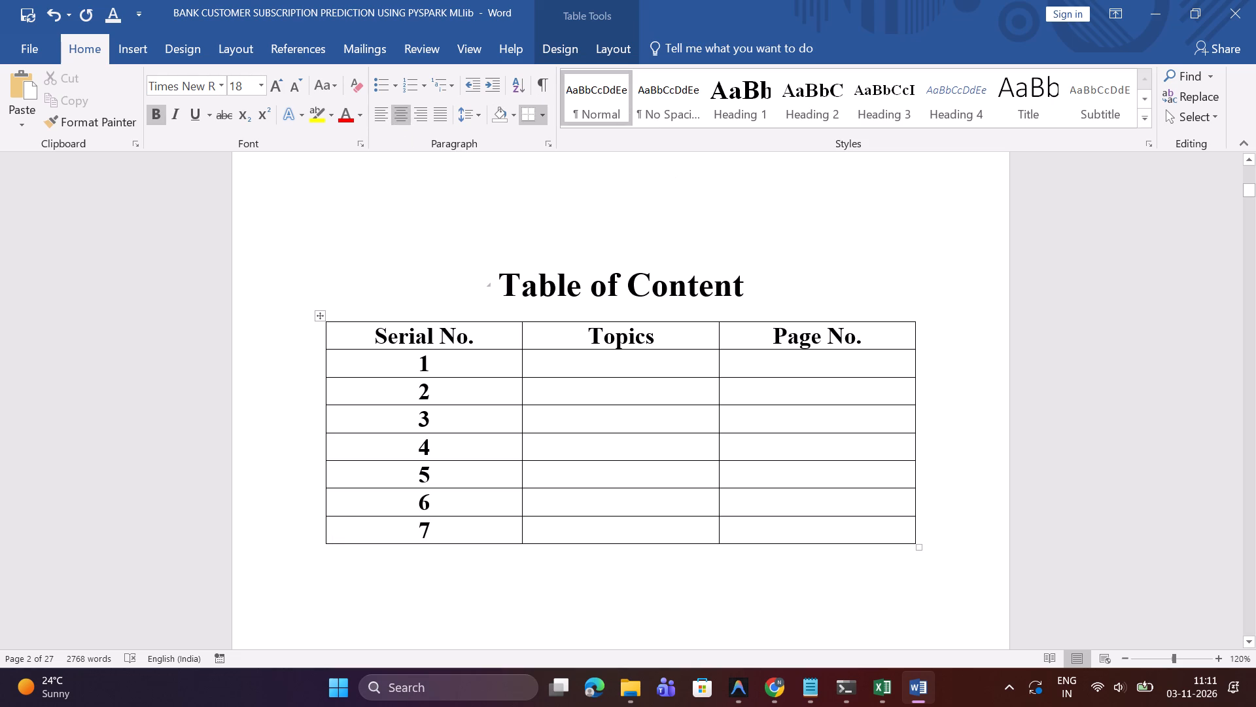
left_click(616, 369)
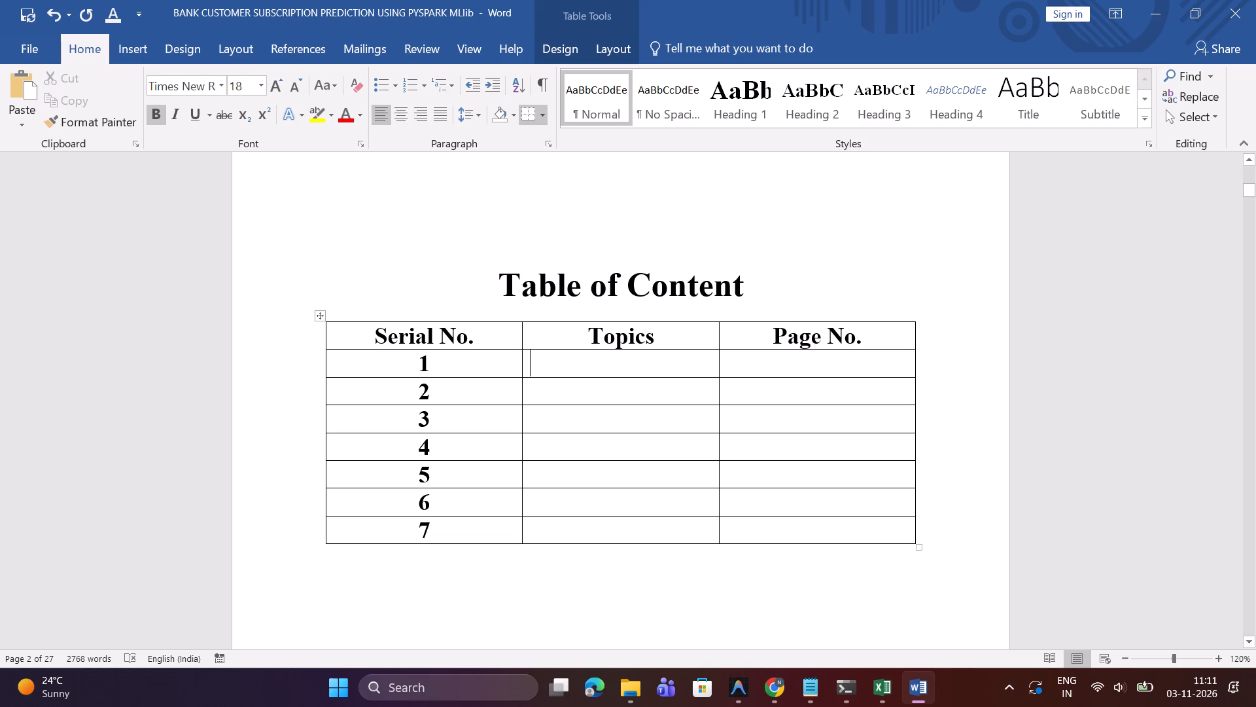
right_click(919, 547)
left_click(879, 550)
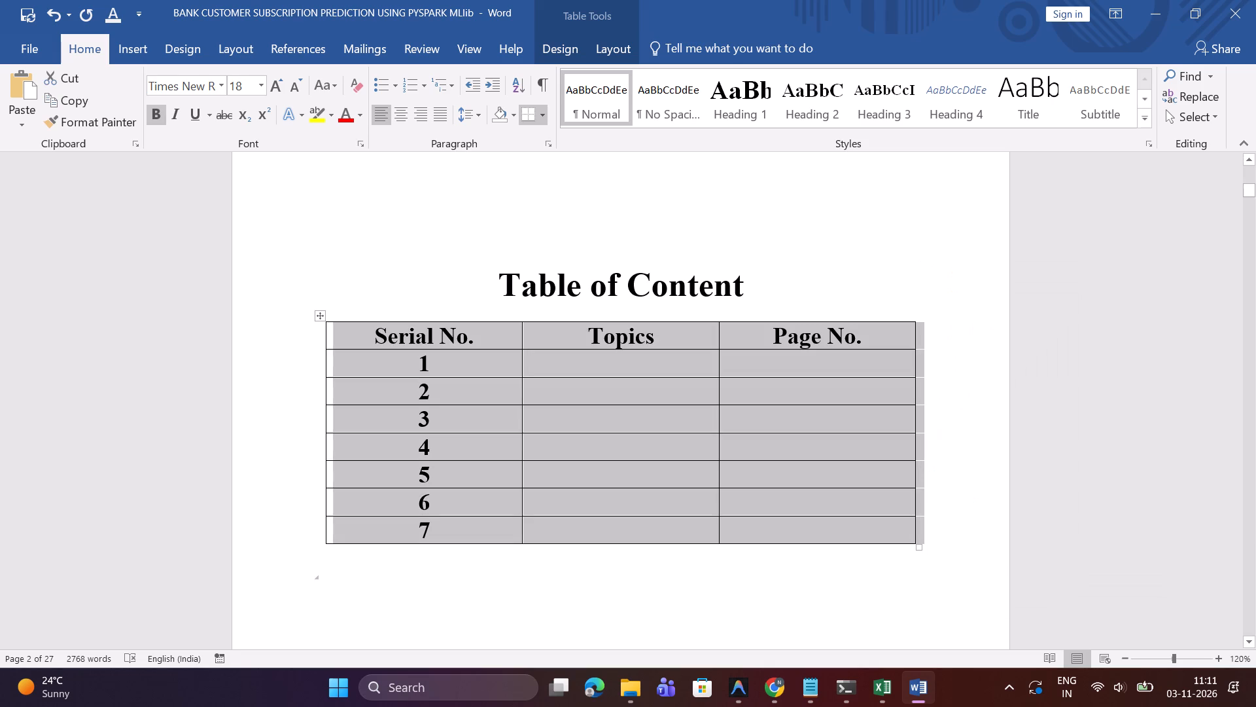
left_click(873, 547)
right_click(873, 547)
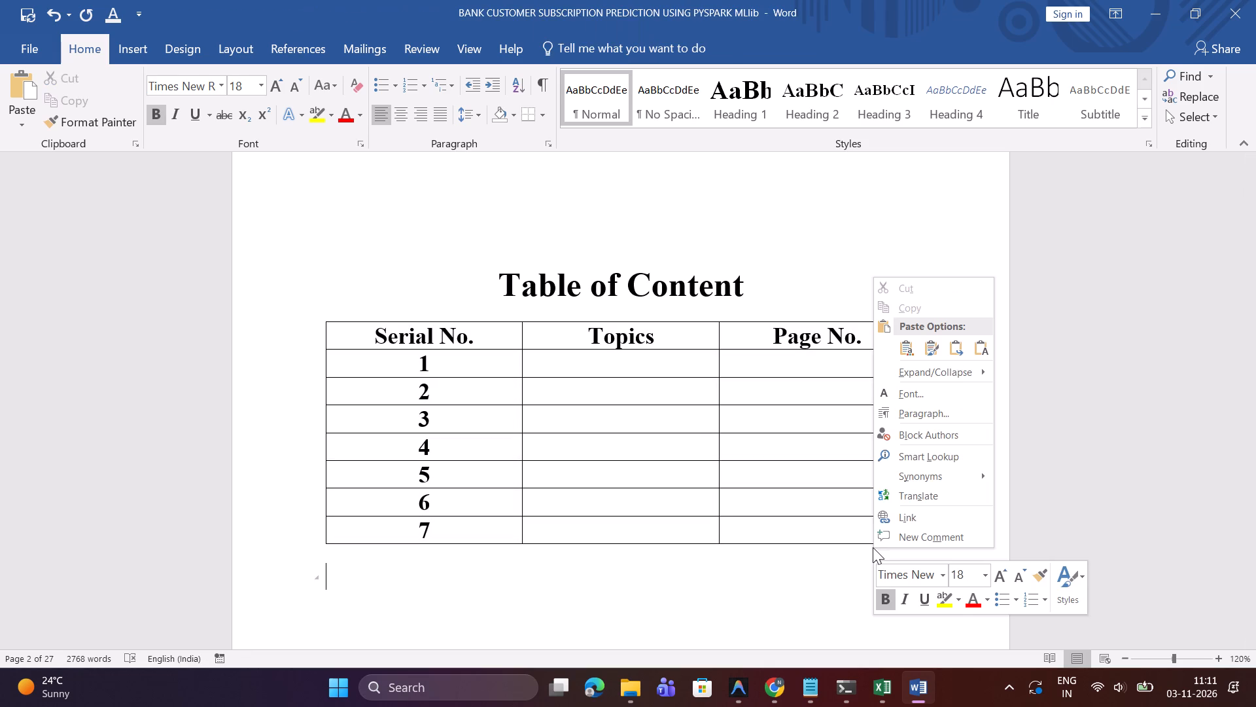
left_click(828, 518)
Select the whole contents table and insert eight more rows below its last row.
left_click(922, 547)
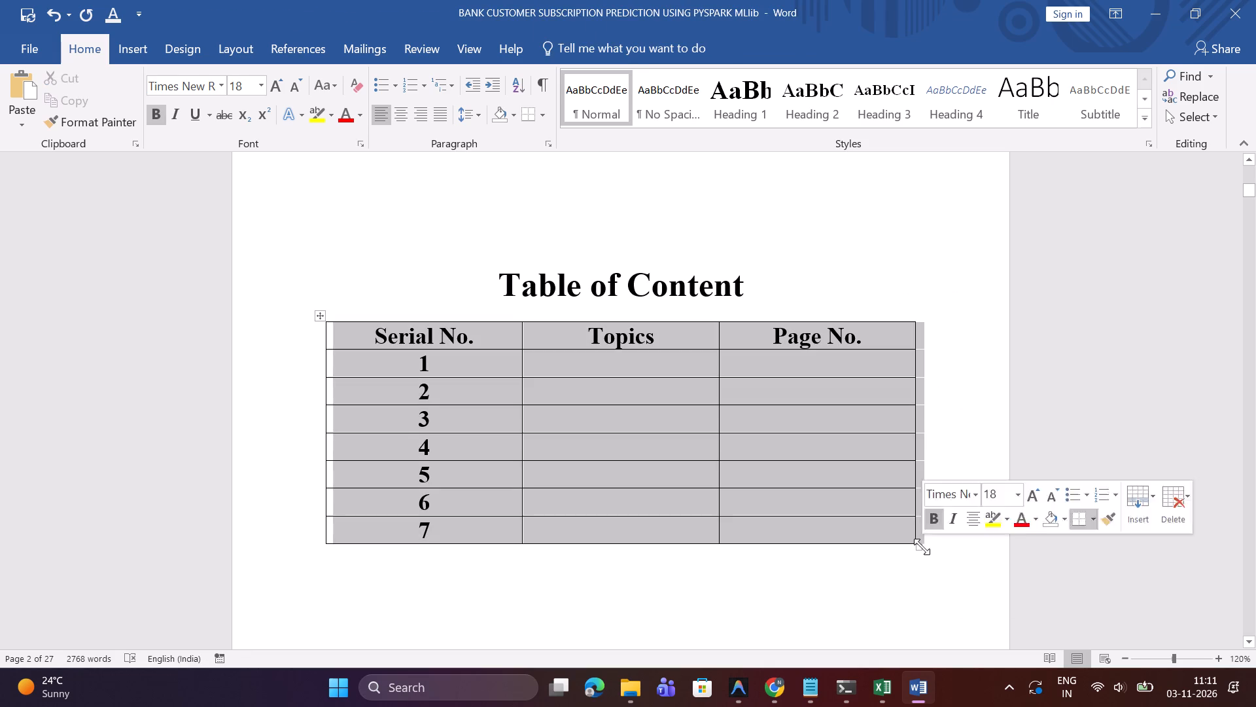
right_click(922, 547)
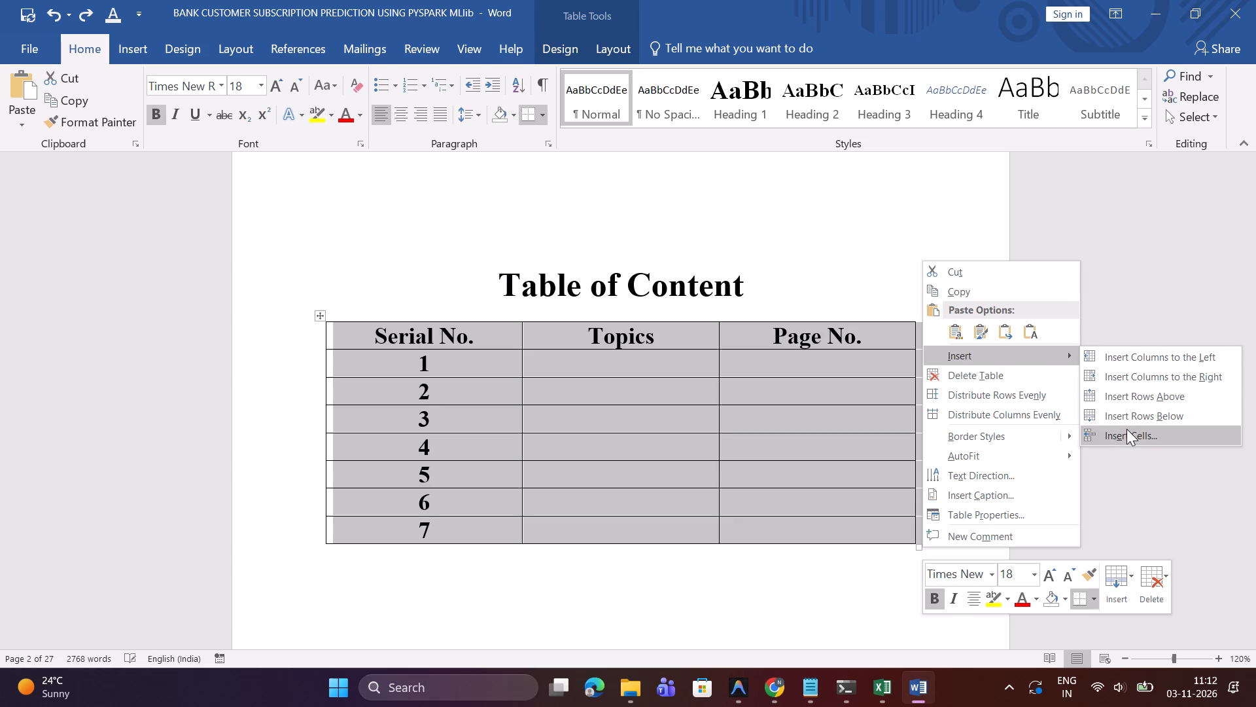
left_click(1143, 415)
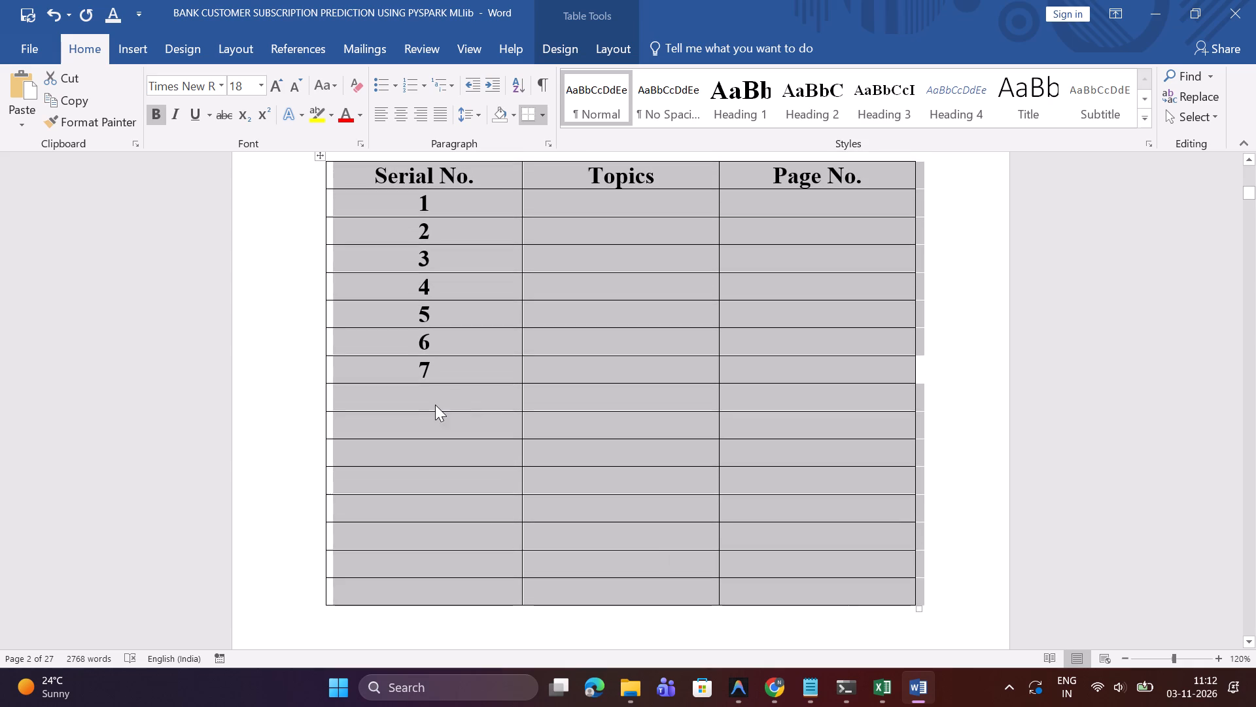
Enter the serial numbers 8, 9, 10 and 11 in the first four new rows of the Serial No. column.
left_click(436, 405)
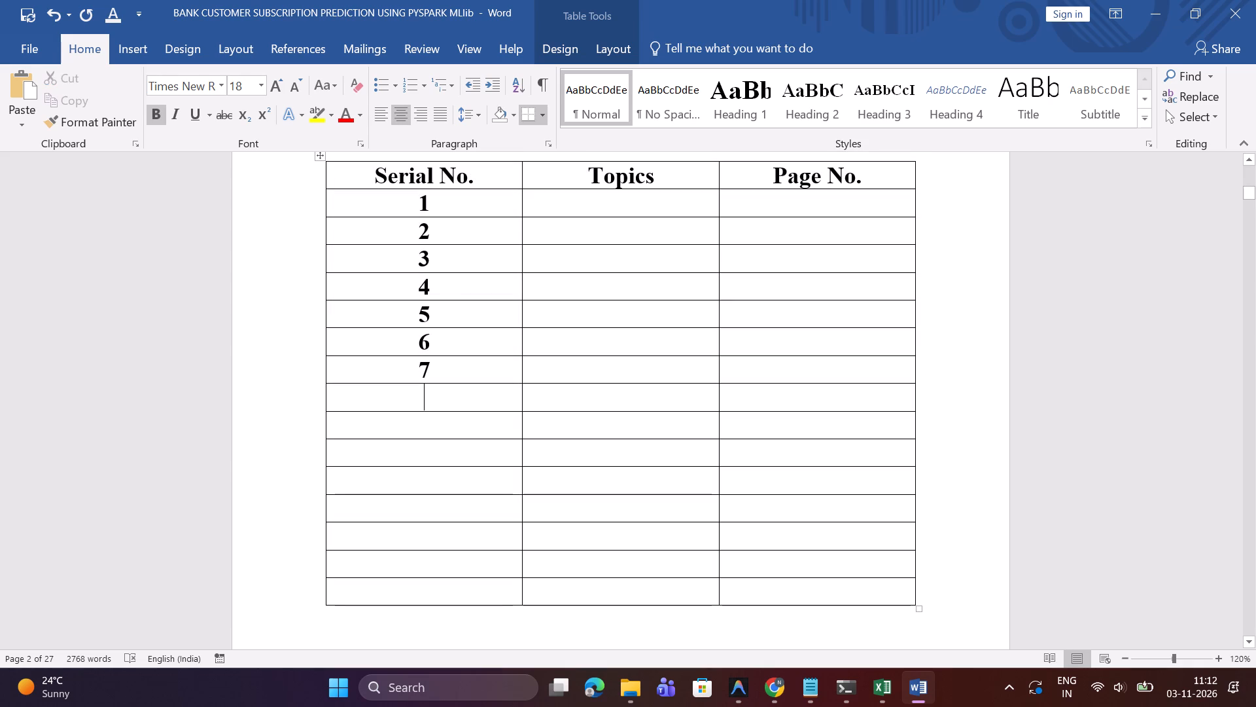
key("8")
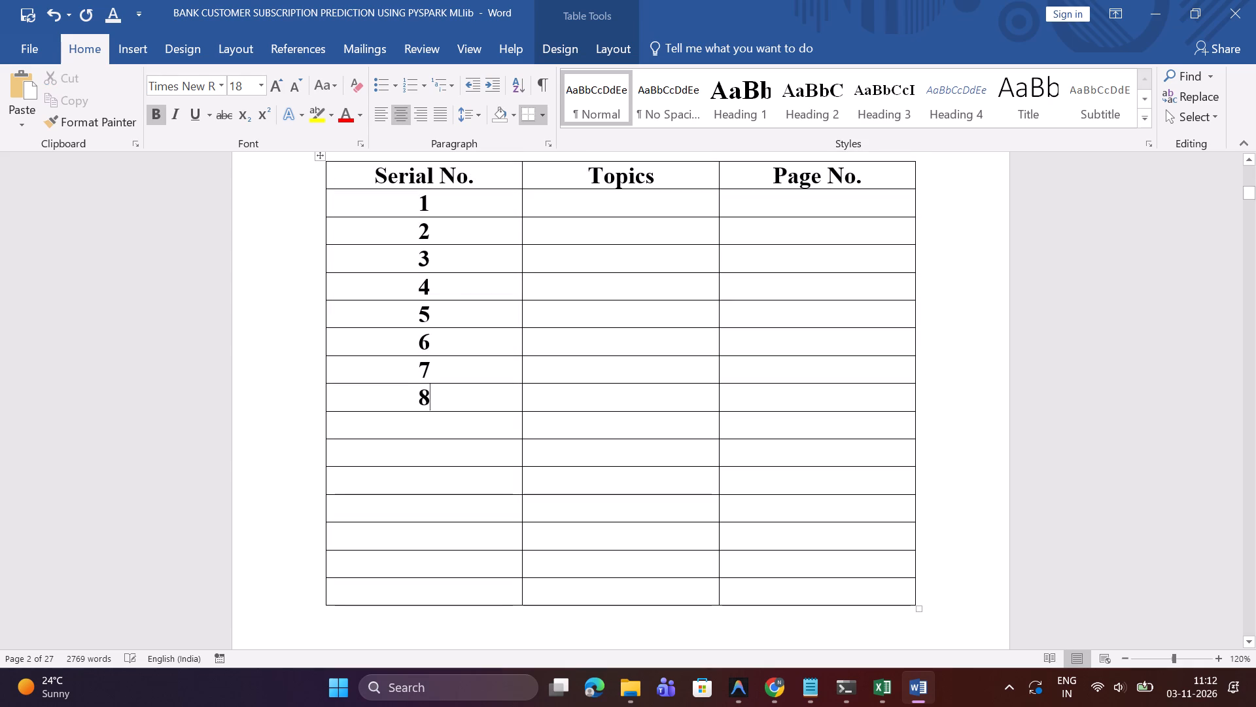
left_click(440, 433)
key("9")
left_click(444, 453)
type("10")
left_click(442, 475)
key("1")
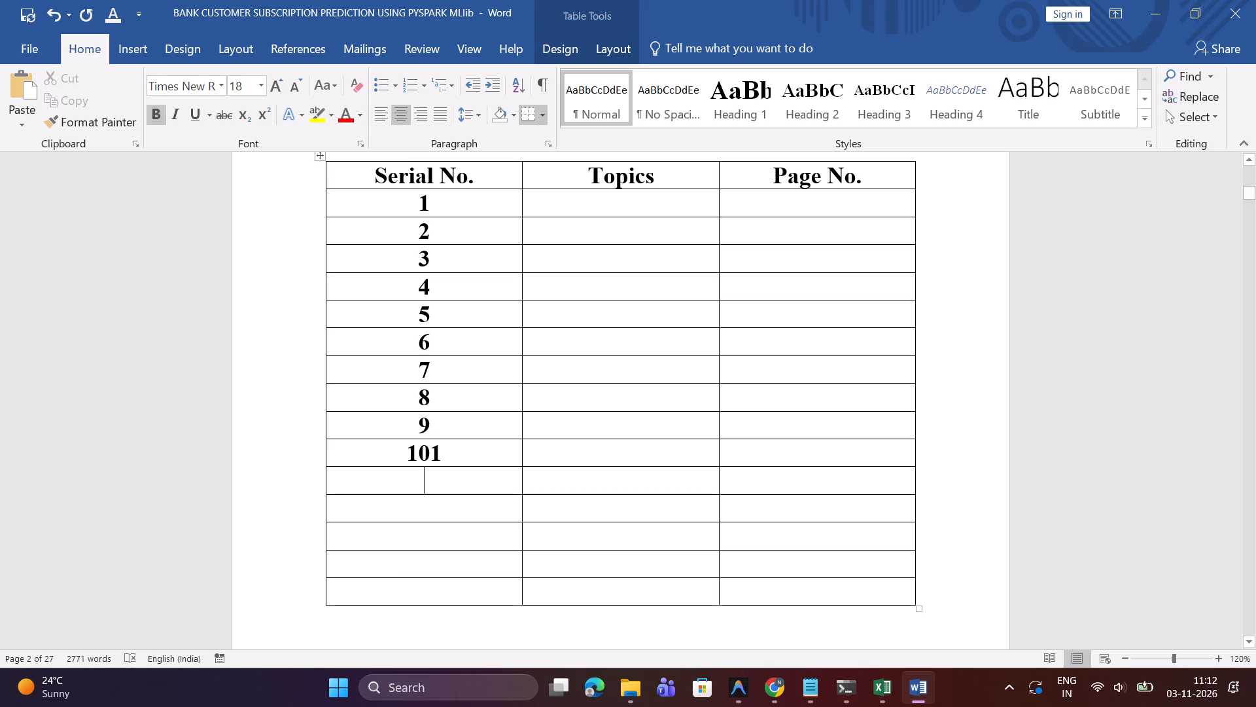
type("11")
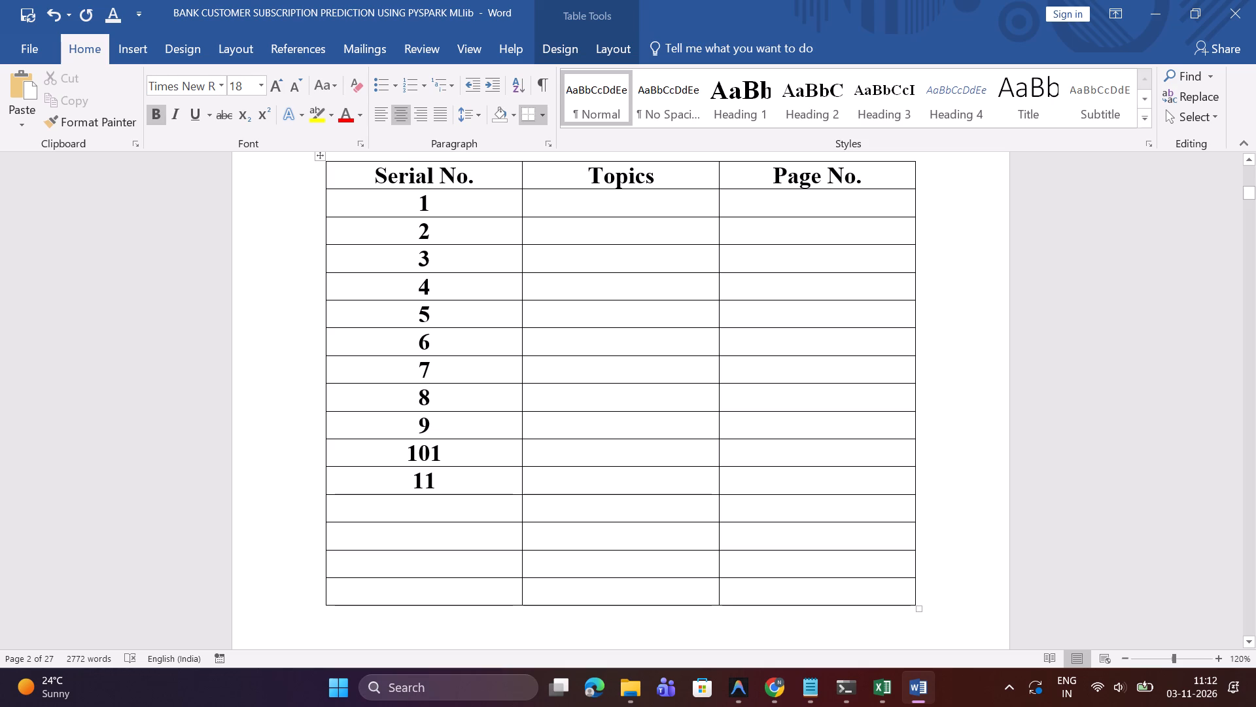
left_click(459, 454)
key("BackSpace")
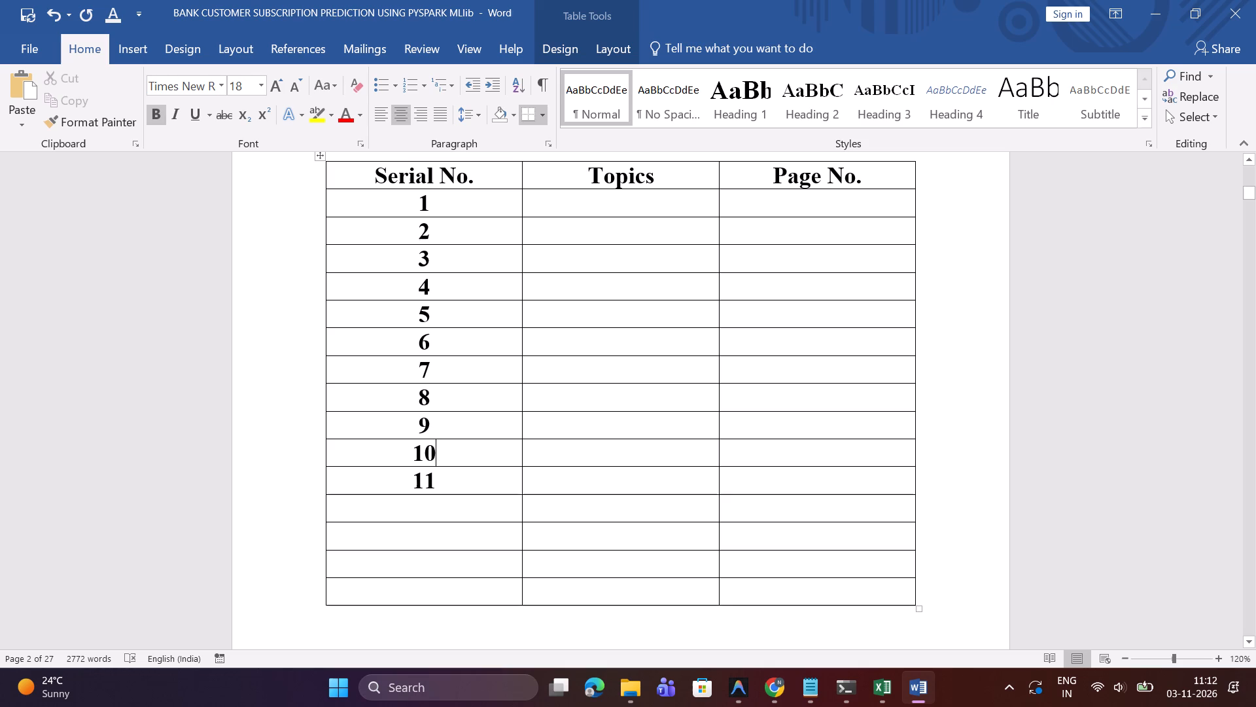
Enter the serial numbers 12 and 13 in the next two empty rows of the Serial No. column.
left_click(445, 513)
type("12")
left_click(449, 537)
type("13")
Delete the two empty rows below serial number 13 in the contents table.
left_click(345, 566)
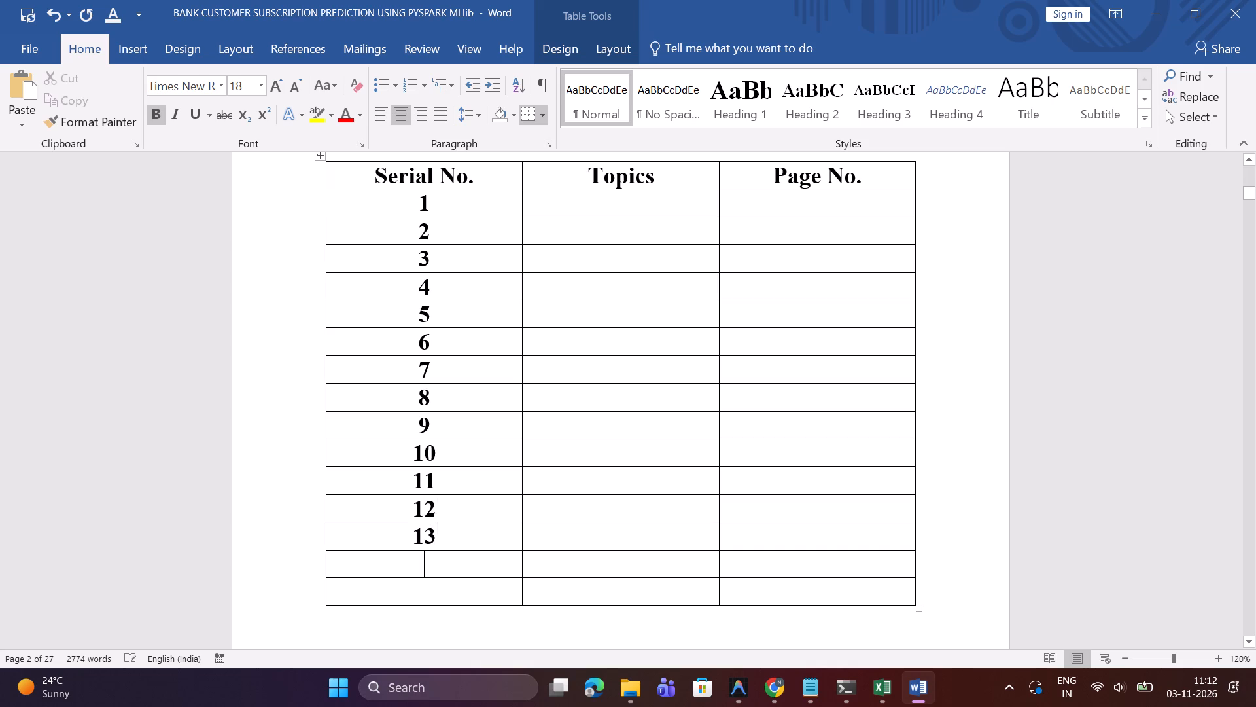
left_click_drag(345, 566, 859, 610)
key("Delete")
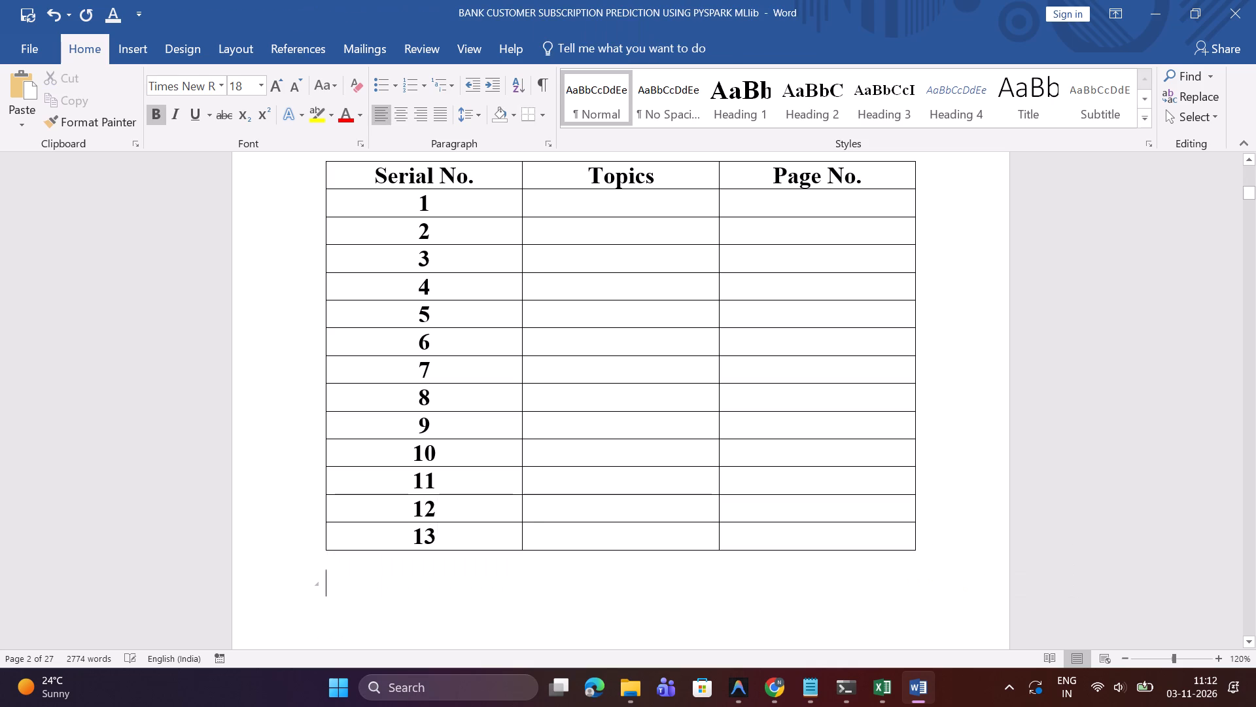
Enter the topics "Problem Statment" and "Dataset Description" in the Topics column for serial numbers 1 and 2.
left_click(582, 202)
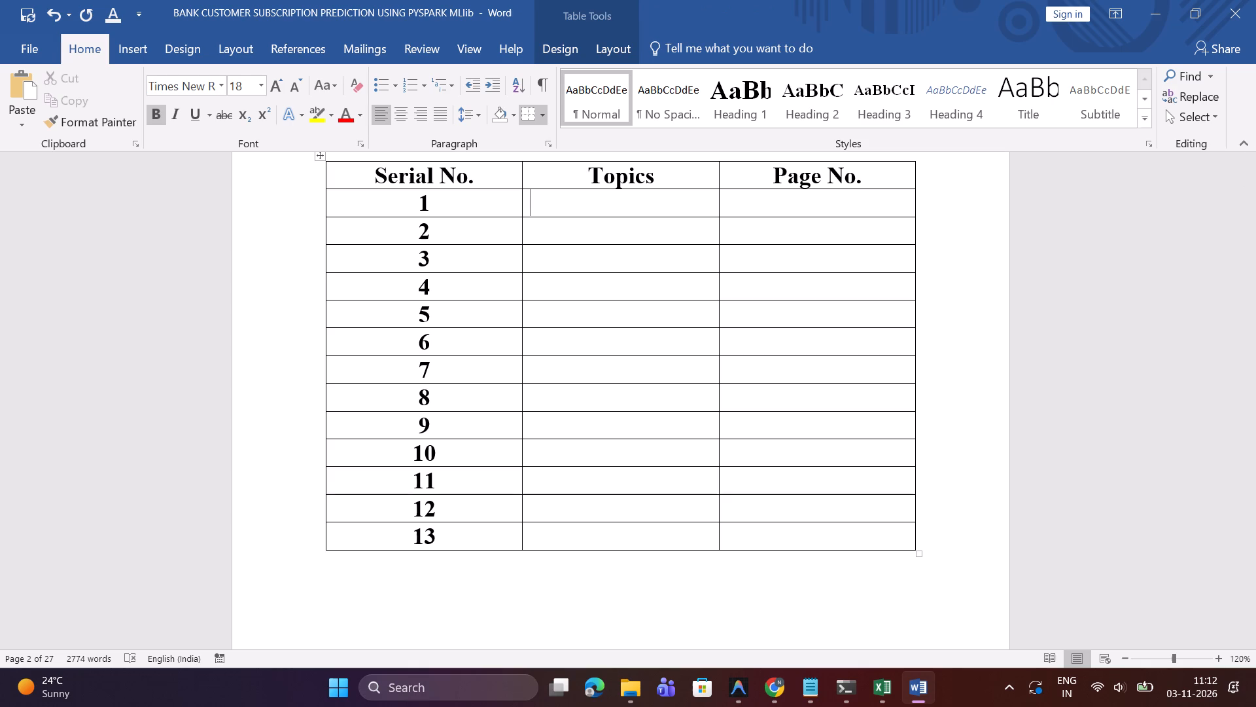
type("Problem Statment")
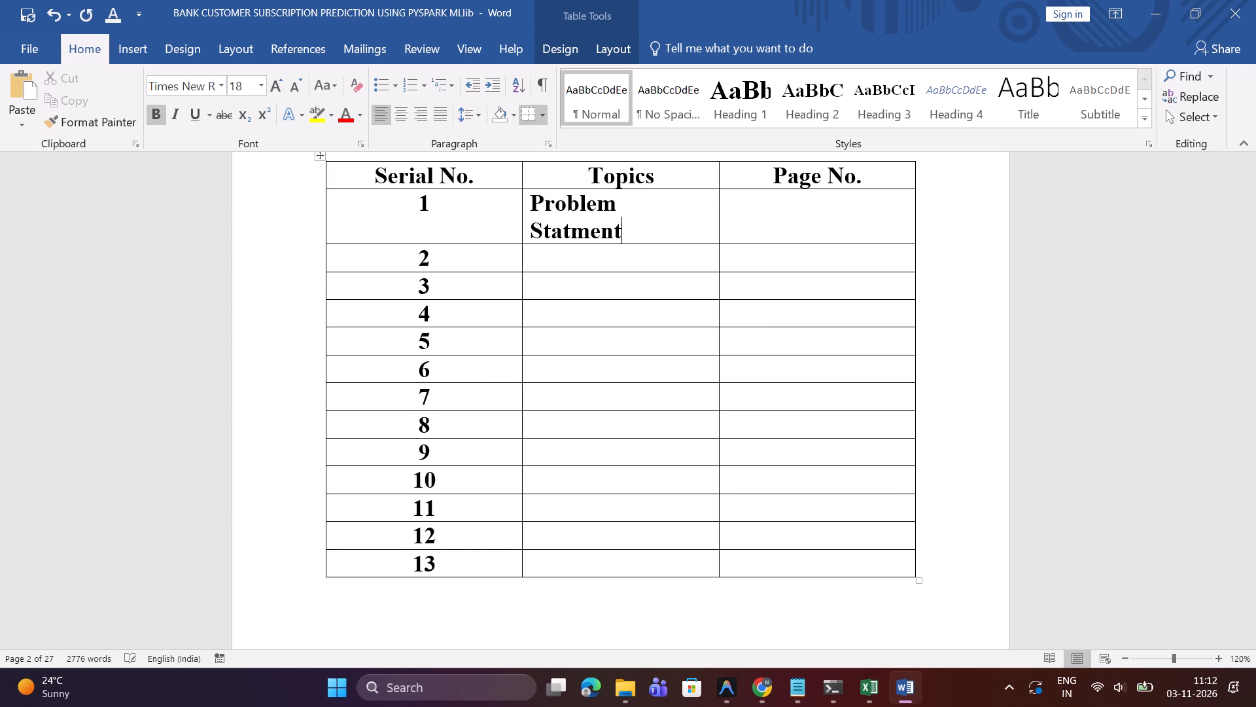
left_click(583, 264)
scroll(583, 264, "down", 3, "ctrl")
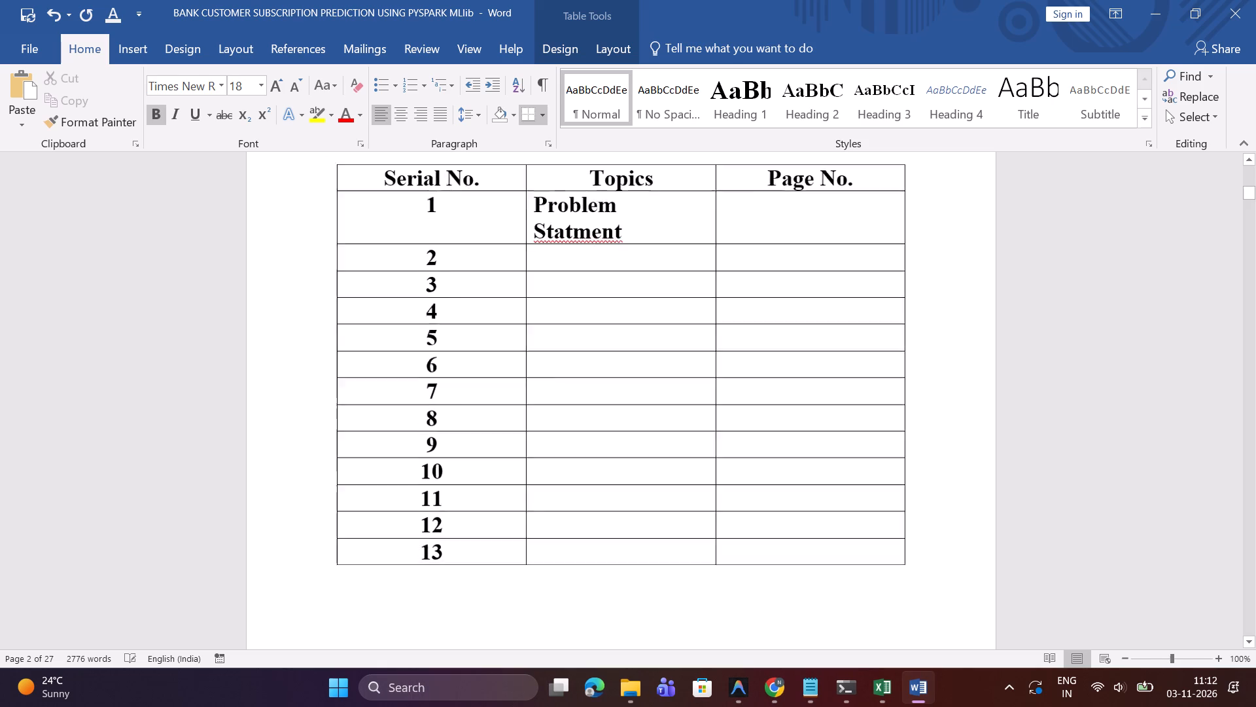
scroll(583, 264, "down", 2, "ctrl")
scroll(583, 264, "down", 5)
scroll(583, 264, "up", 1)
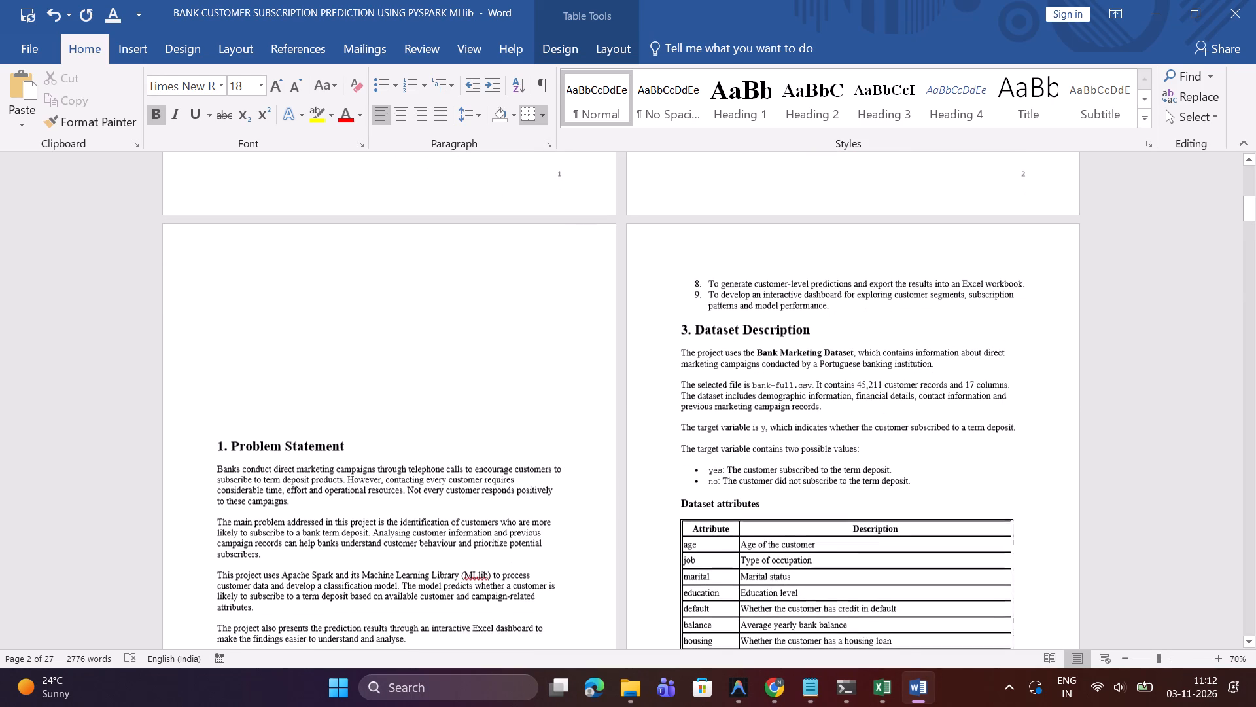
scroll(583, 264, "up", 1)
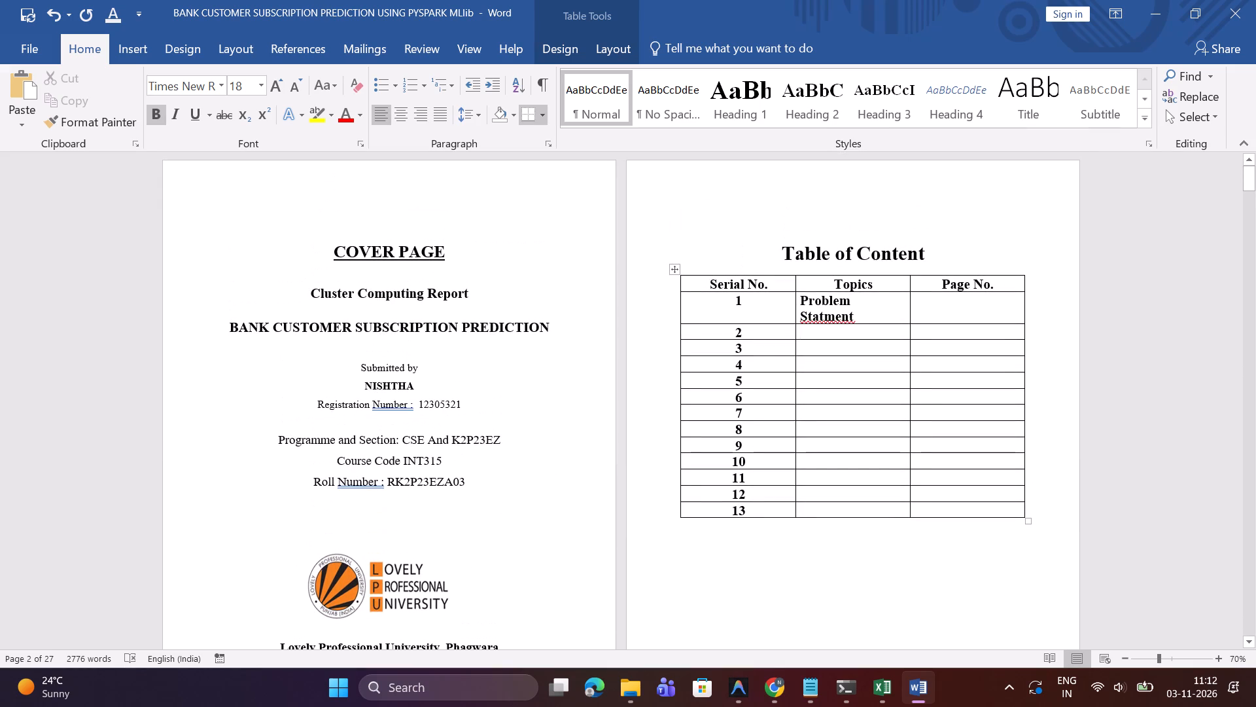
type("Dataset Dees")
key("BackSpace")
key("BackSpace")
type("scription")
Enter the page numbers 3 and 4 in the Page No. column for the first two topics.
left_click(960, 302)
scroll(960, 302, "down", 2)
scroll(960, 302, "up", 1)
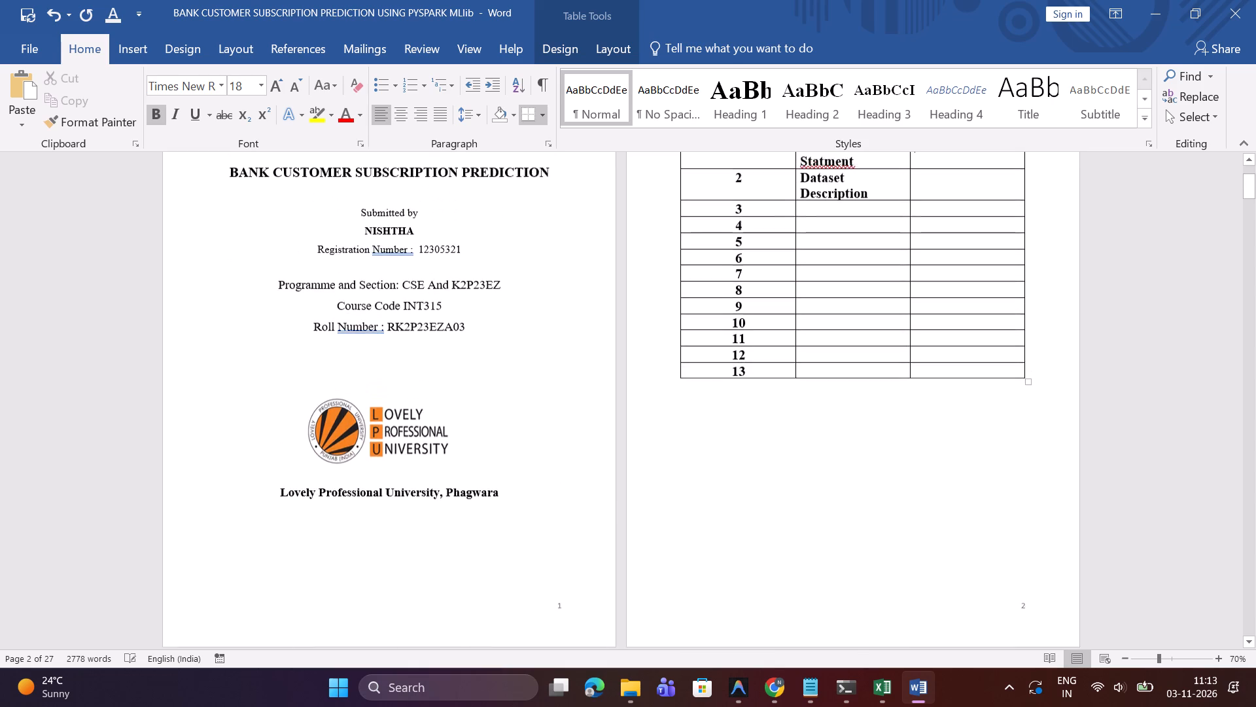
scroll(960, 302, "up", 1)
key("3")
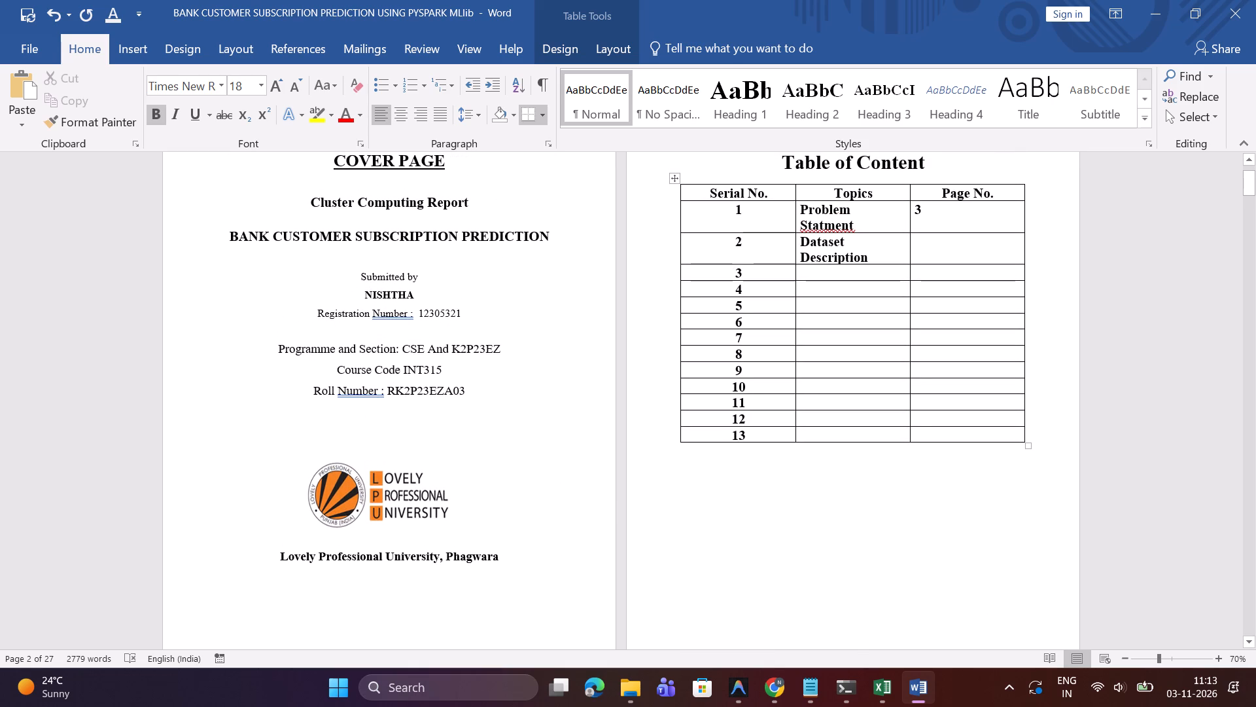
left_click(950, 249)
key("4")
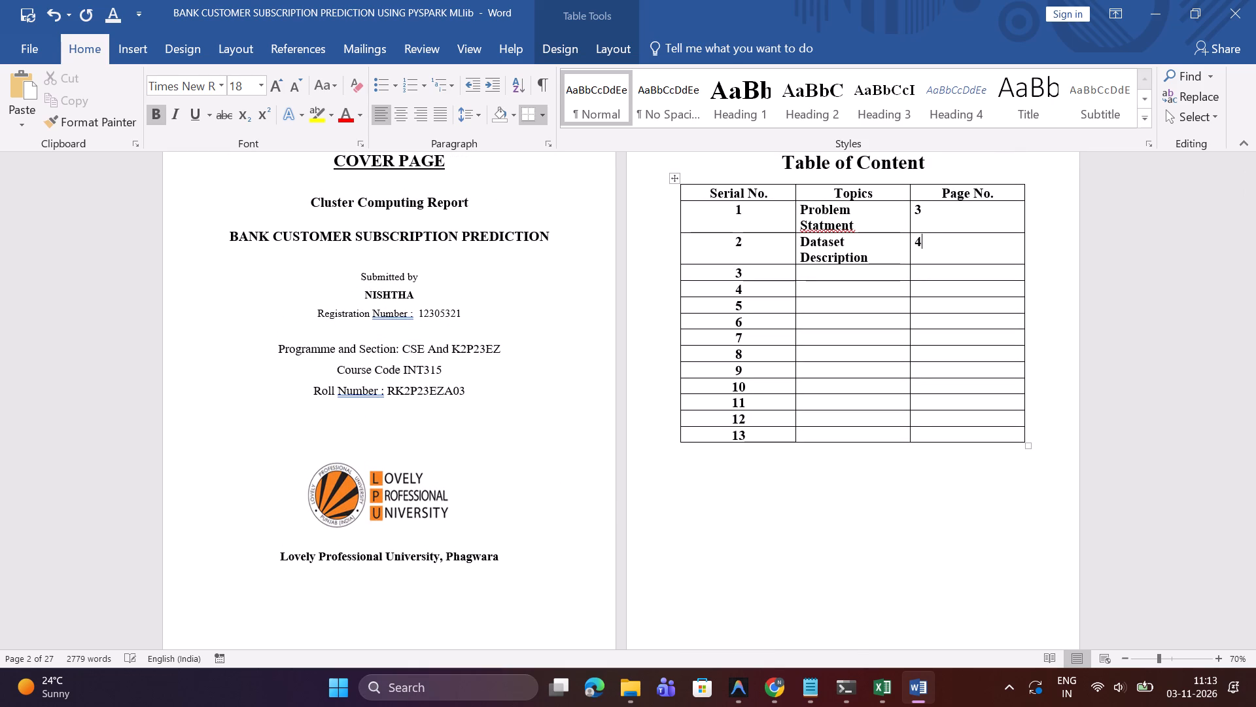
Look up the next report section and fill row 3 with the topic "Dataset Source" and page number 5.
scroll(873, 384, "down", 3)
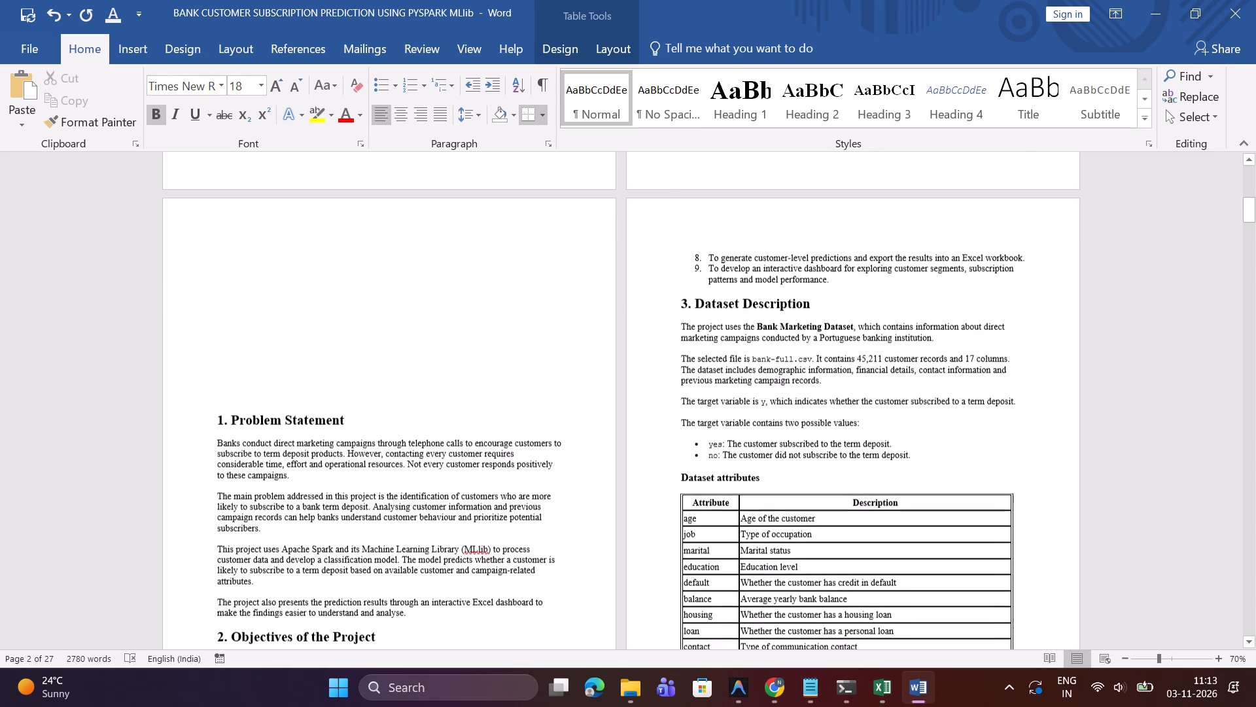
scroll(873, 384, "down", 7)
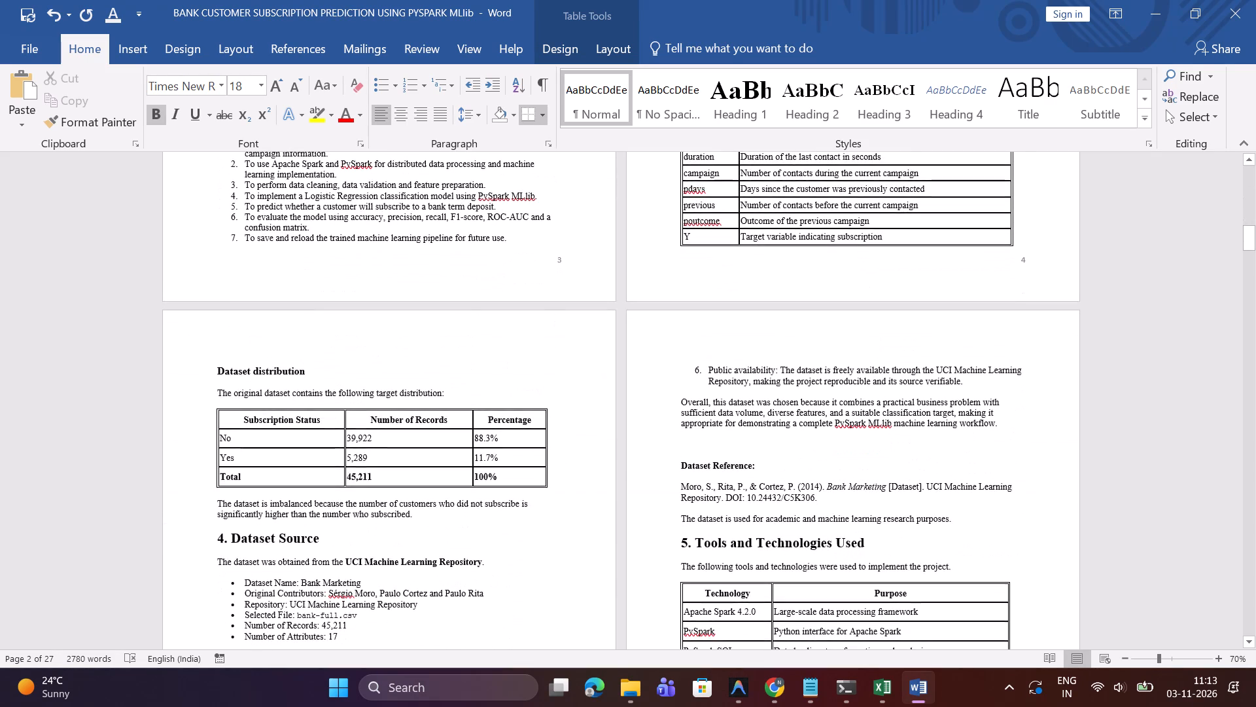
scroll(873, 384, "down", 2)
scroll(873, 384, "up", 3)
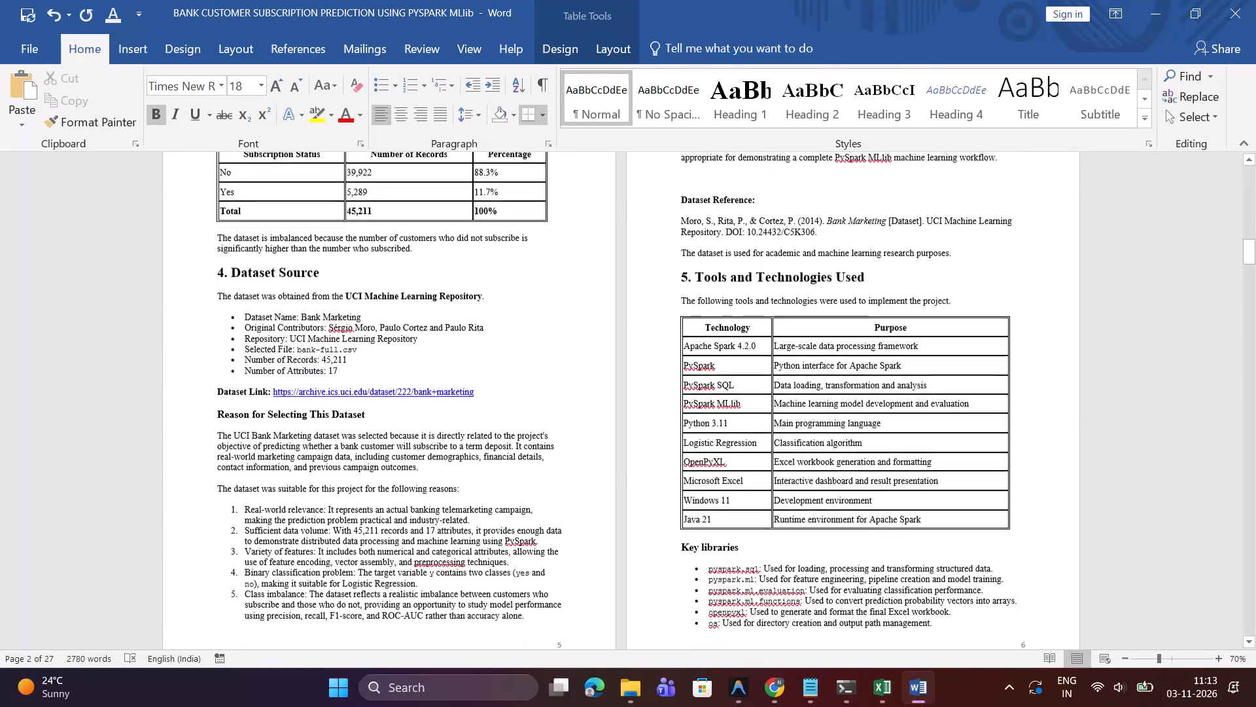
scroll(873, 384, "up", 6)
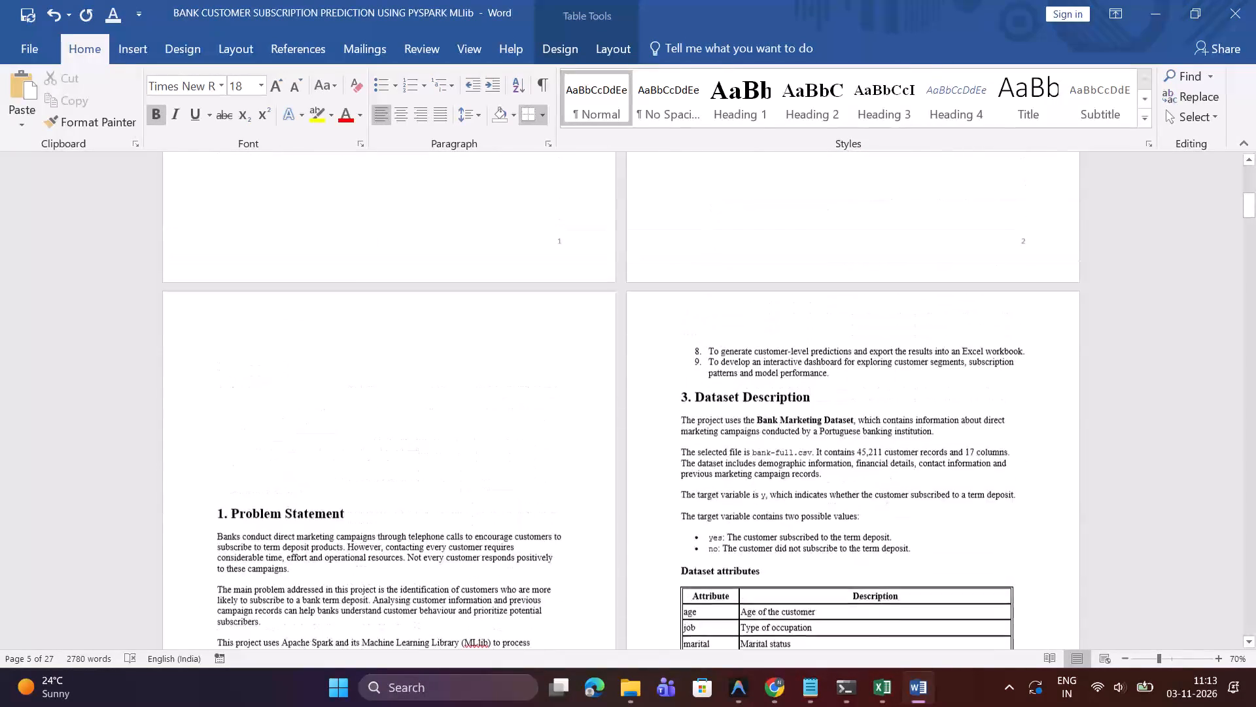
scroll(873, 384, "up", 4)
left_click(952, 368)
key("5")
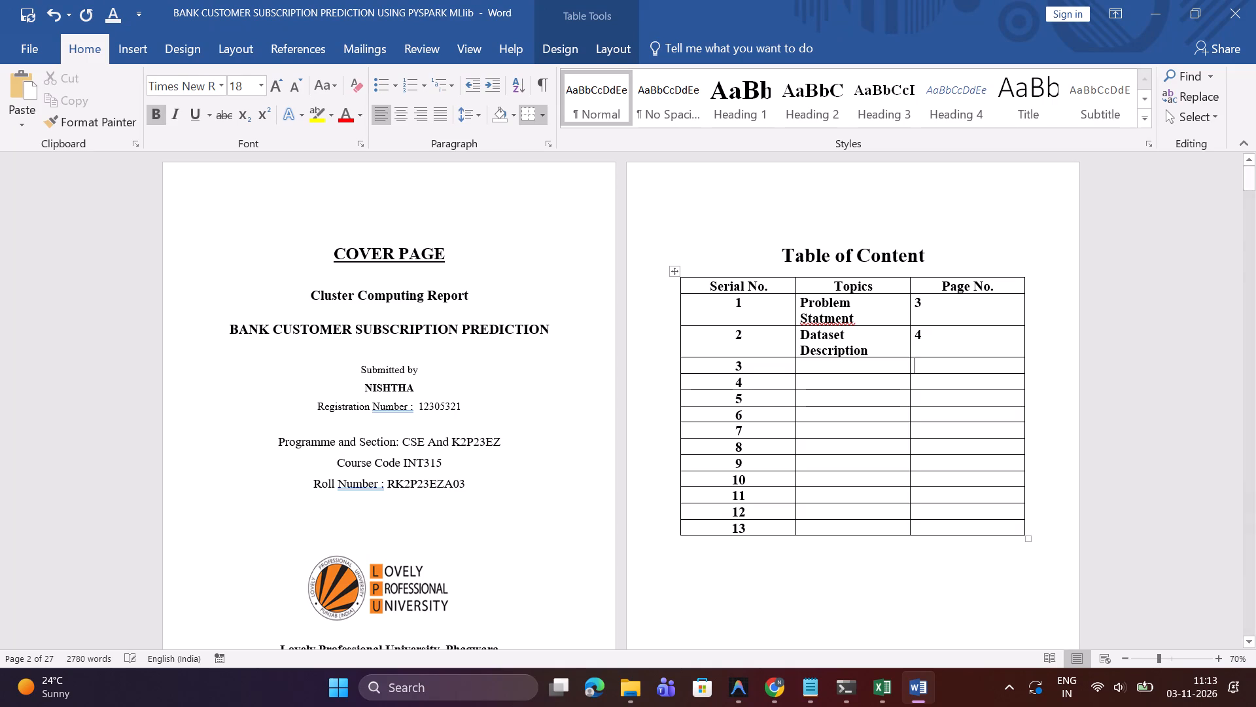
left_click(859, 363)
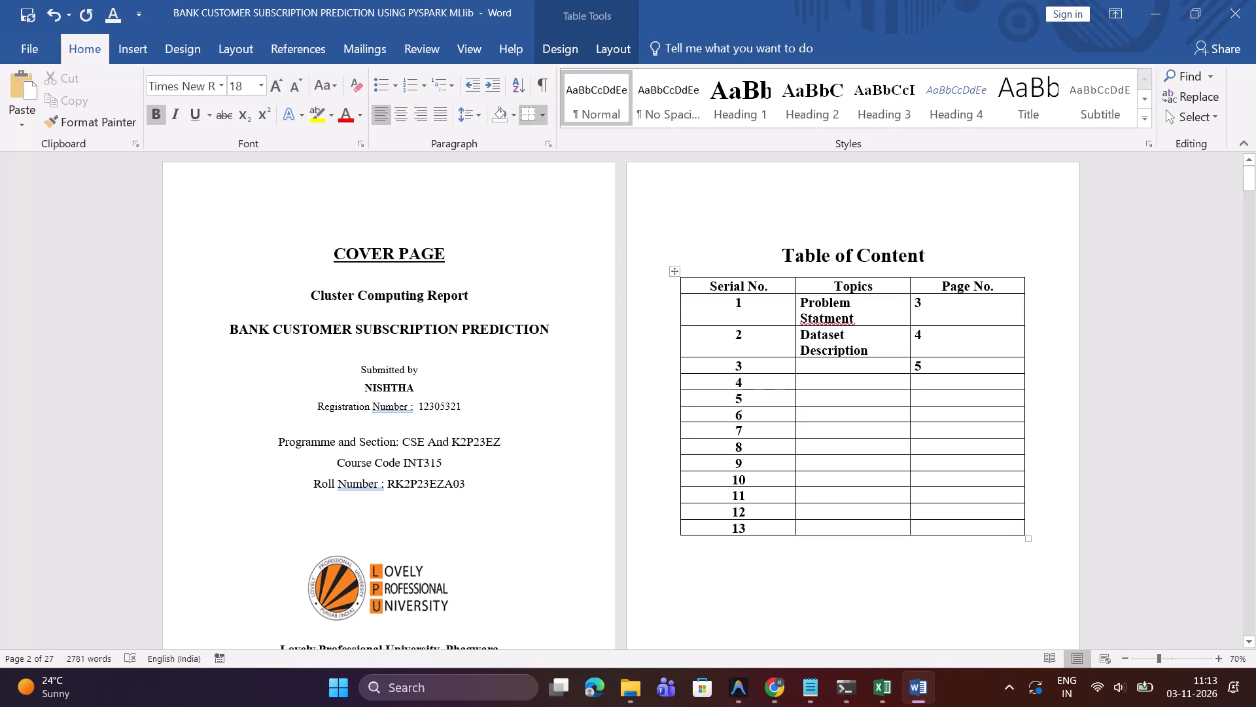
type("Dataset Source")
Look up the following section and fill row 4 with the topic "Tools and Technologies Used" and page number 6.
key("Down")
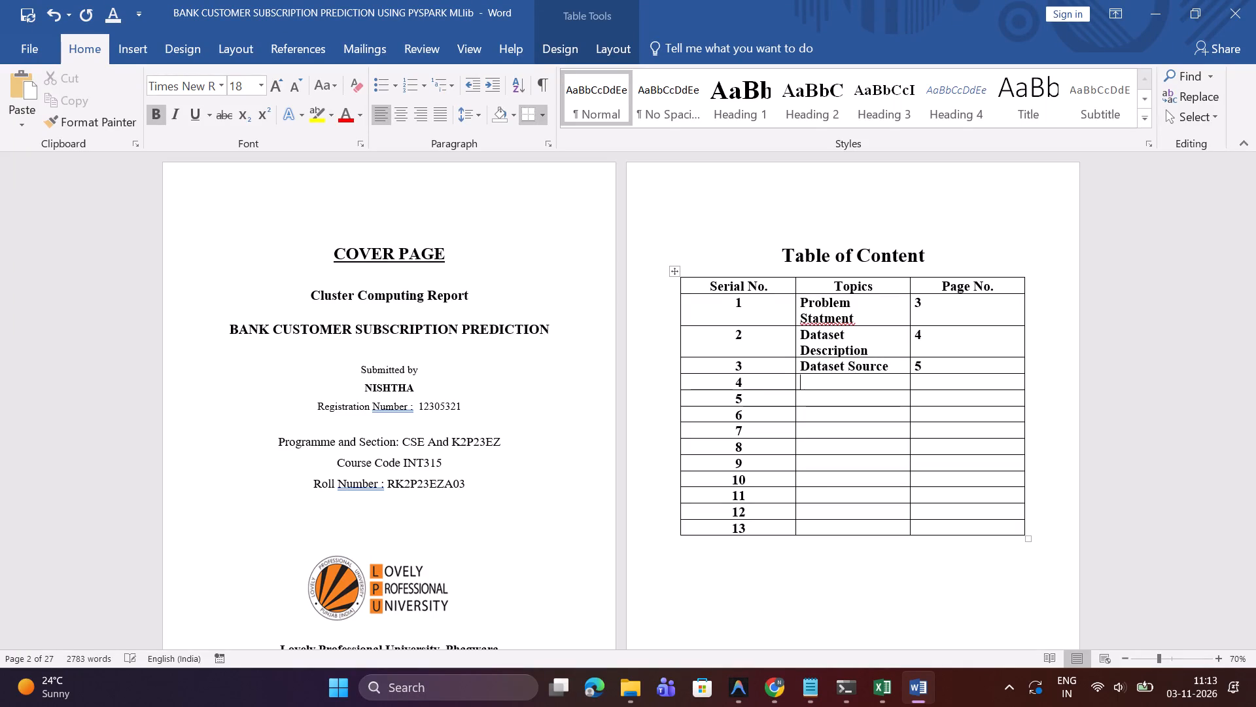
scroll(859, 363, "down", 9)
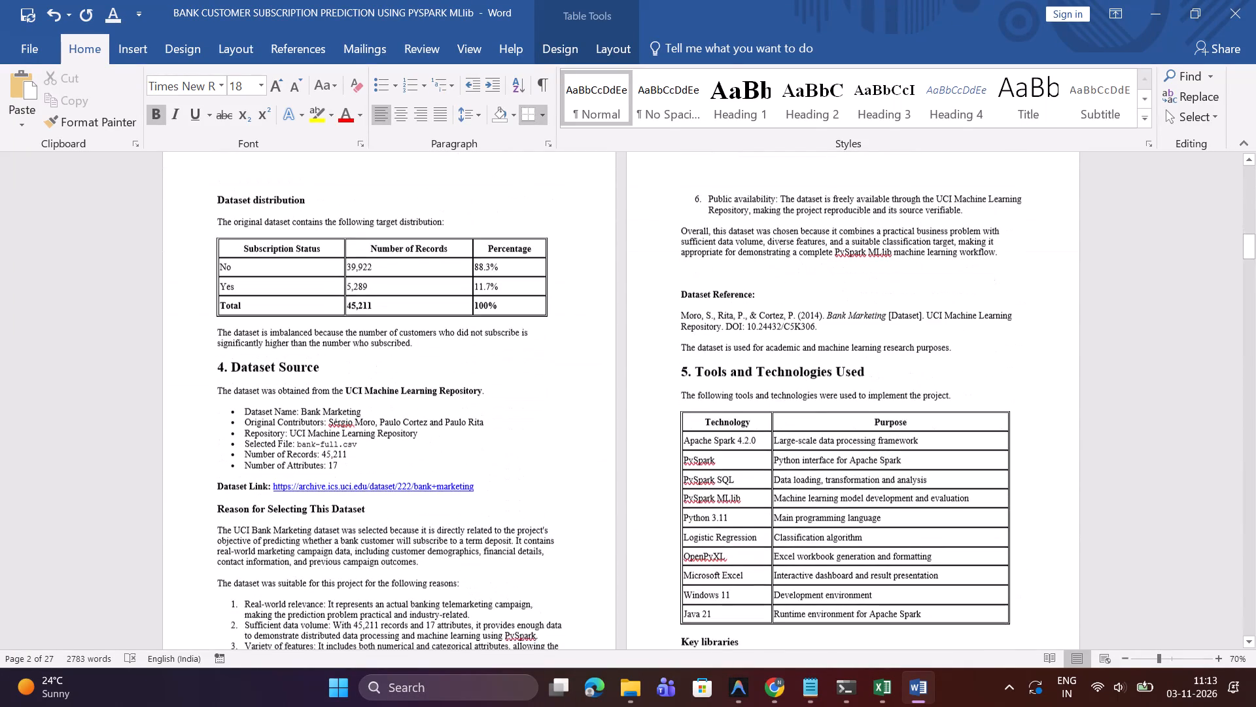
scroll(859, 363, "down", 1)
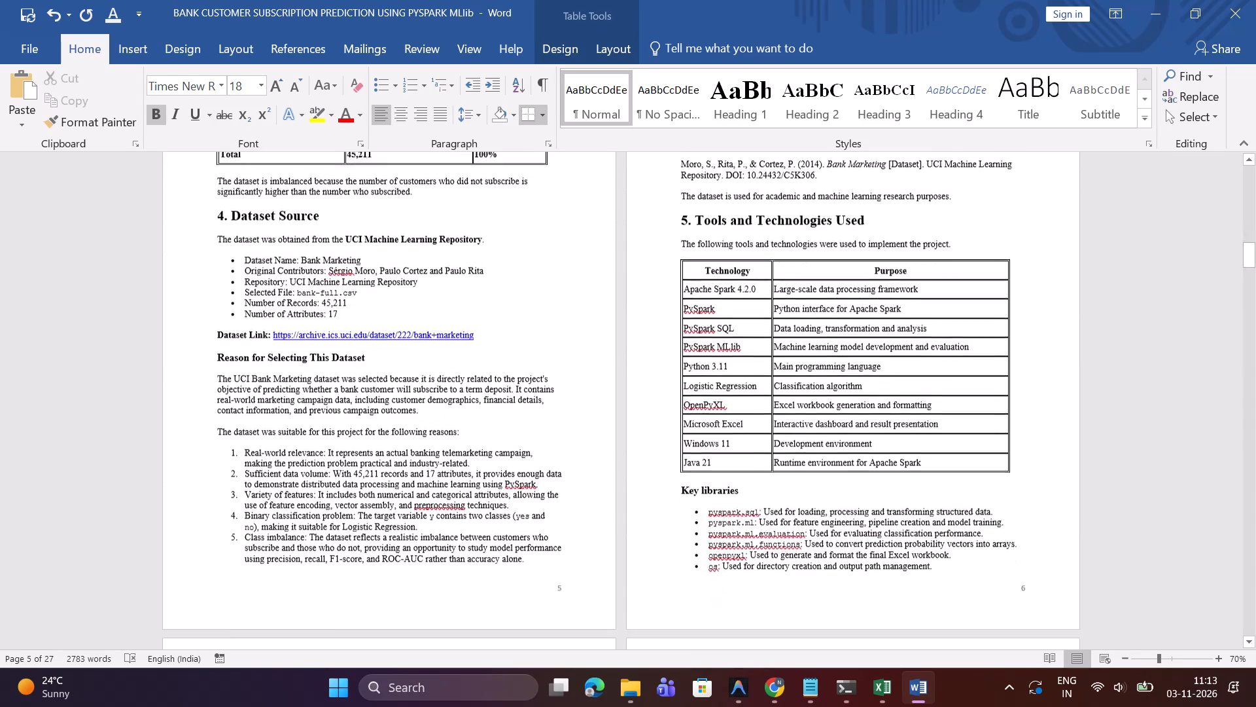
scroll(859, 363, "down", 1)
scroll(859, 363, "up", 8)
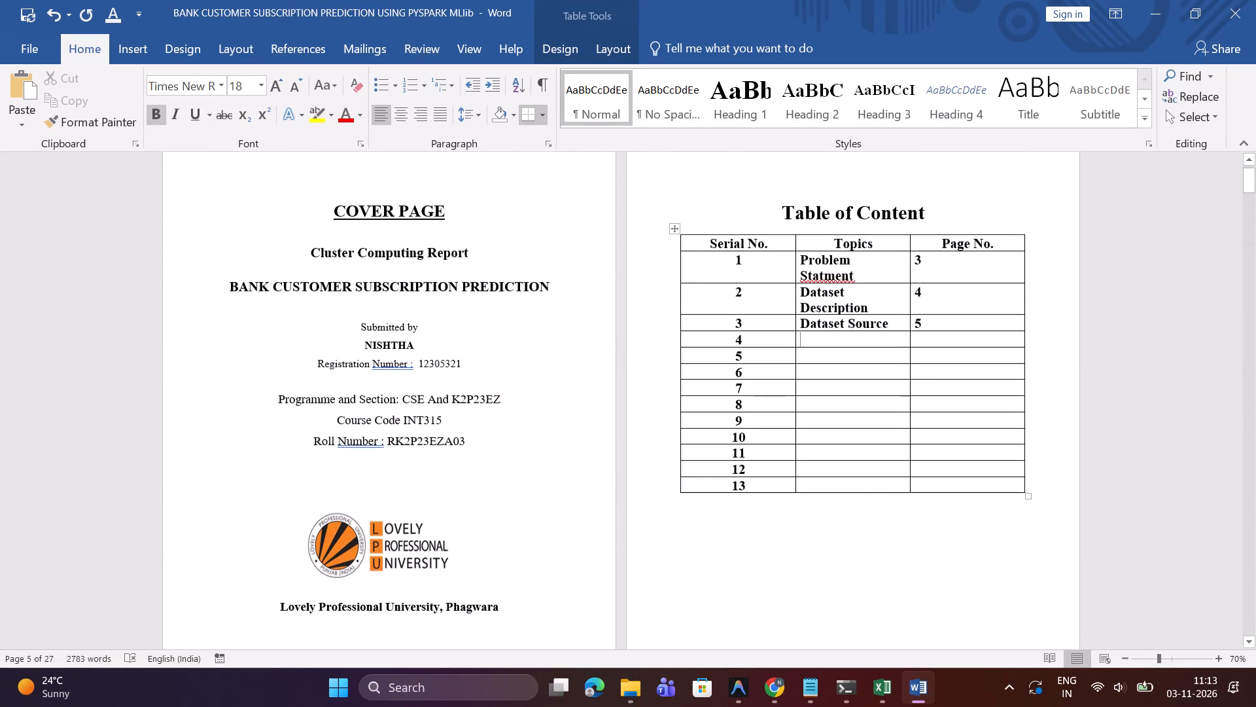
scroll(859, 363, "up", 1)
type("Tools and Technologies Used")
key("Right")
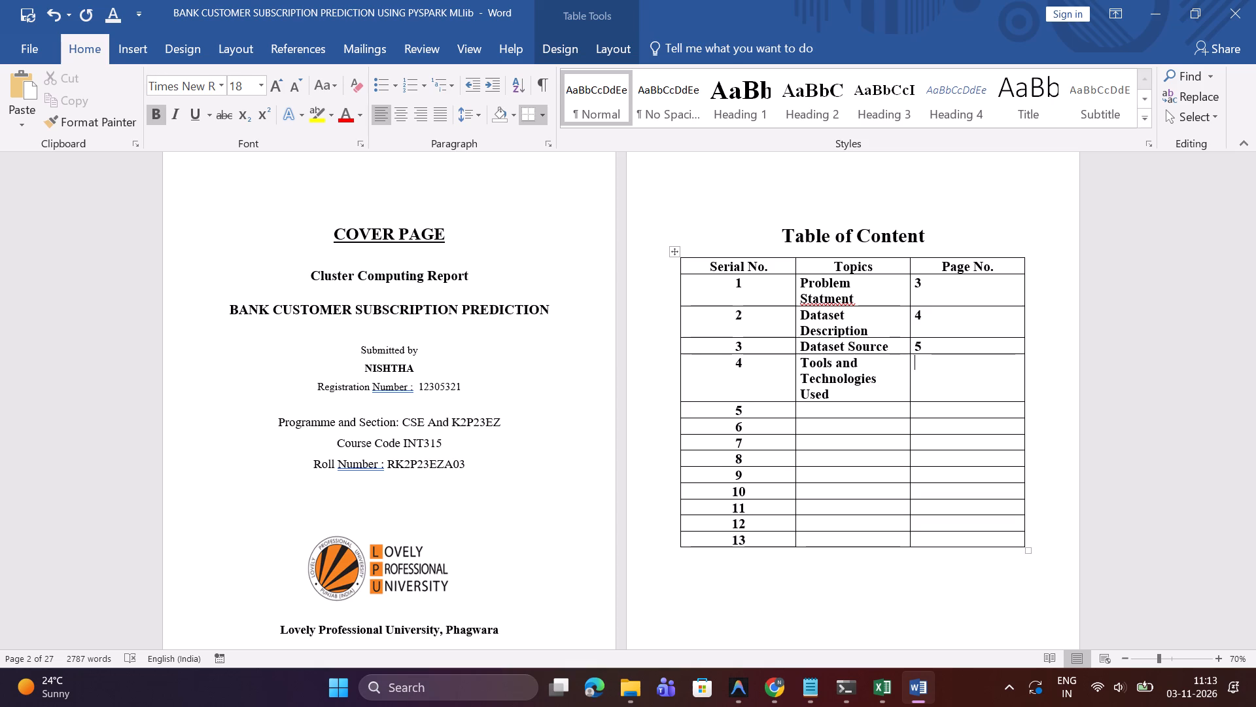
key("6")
Find the section that follows Tools and Technologies Used and enter "Implementation" as the topic for serial number 5.
left_click(843, 414)
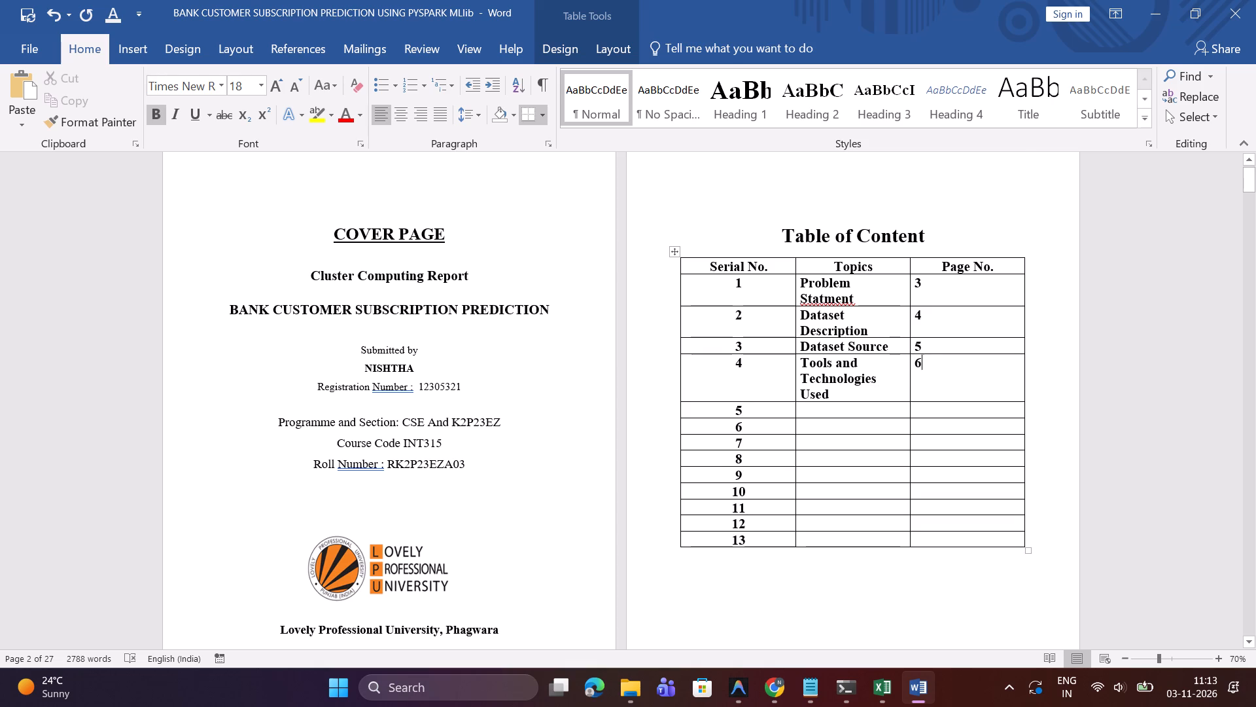
scroll(843, 414, "down", 13)
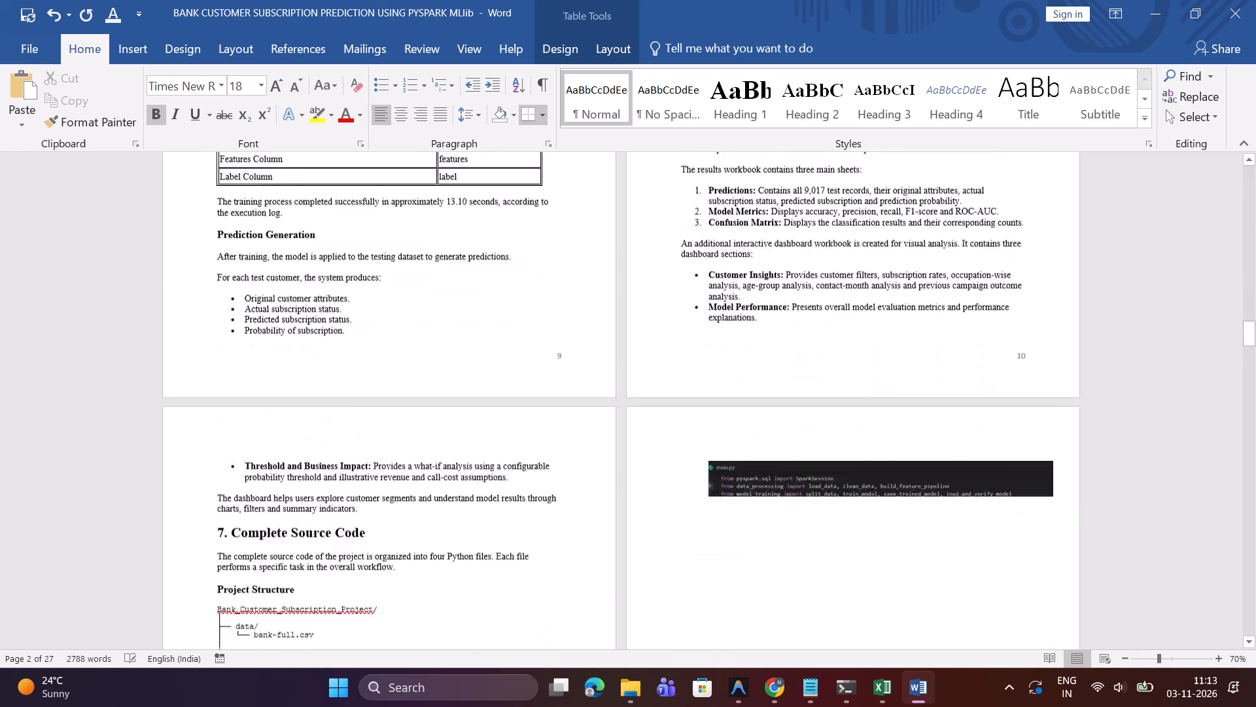
scroll(843, 414, "down", 3)
scroll(843, 414, "up", 7)
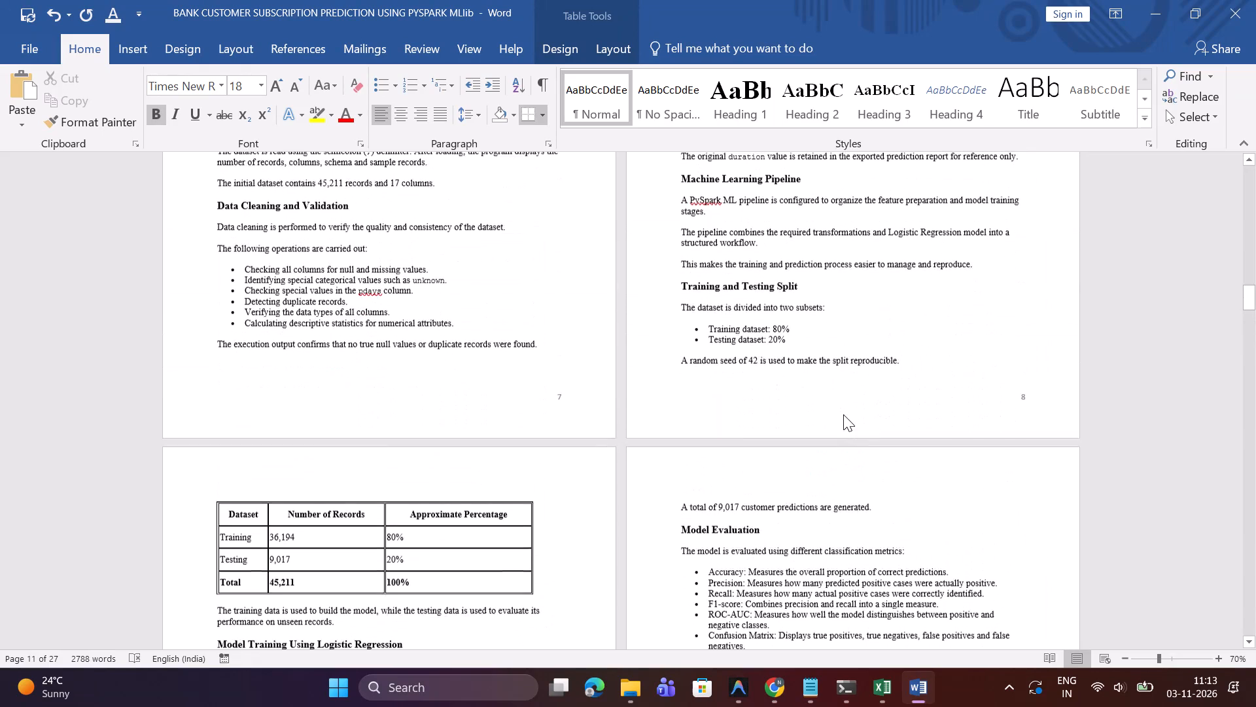
scroll(843, 414, "up", 4)
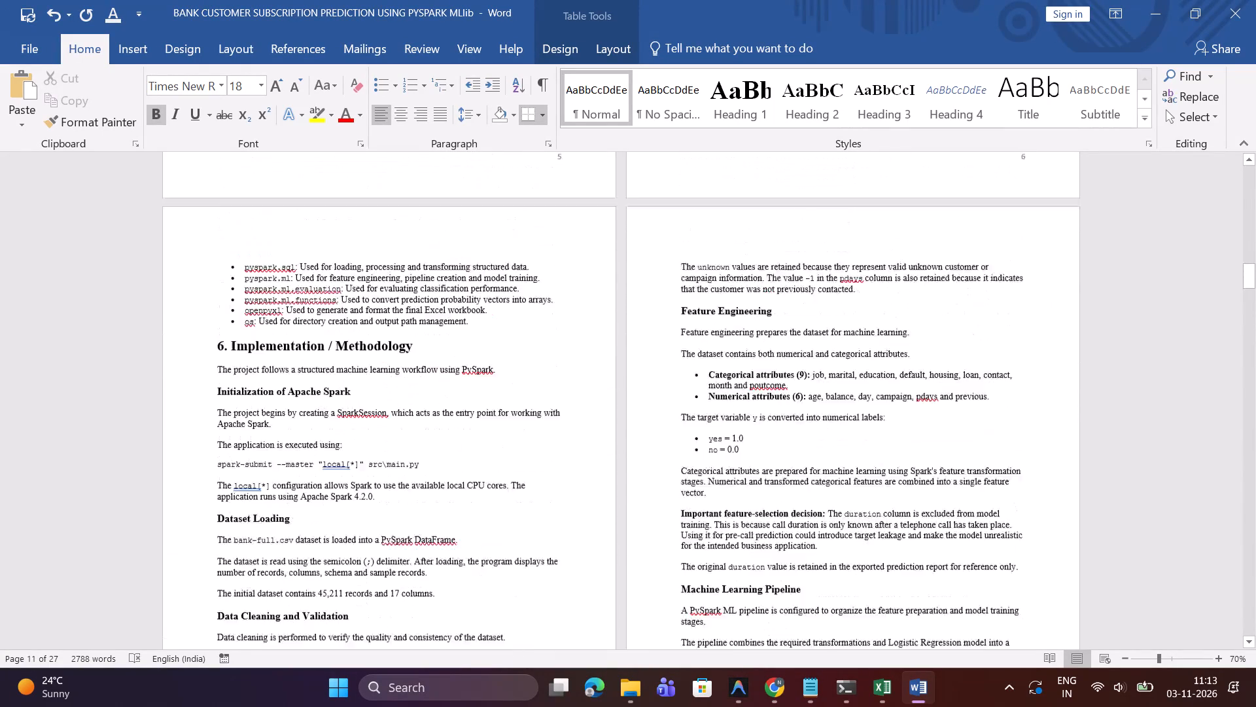
scroll(843, 414, "up", 2)
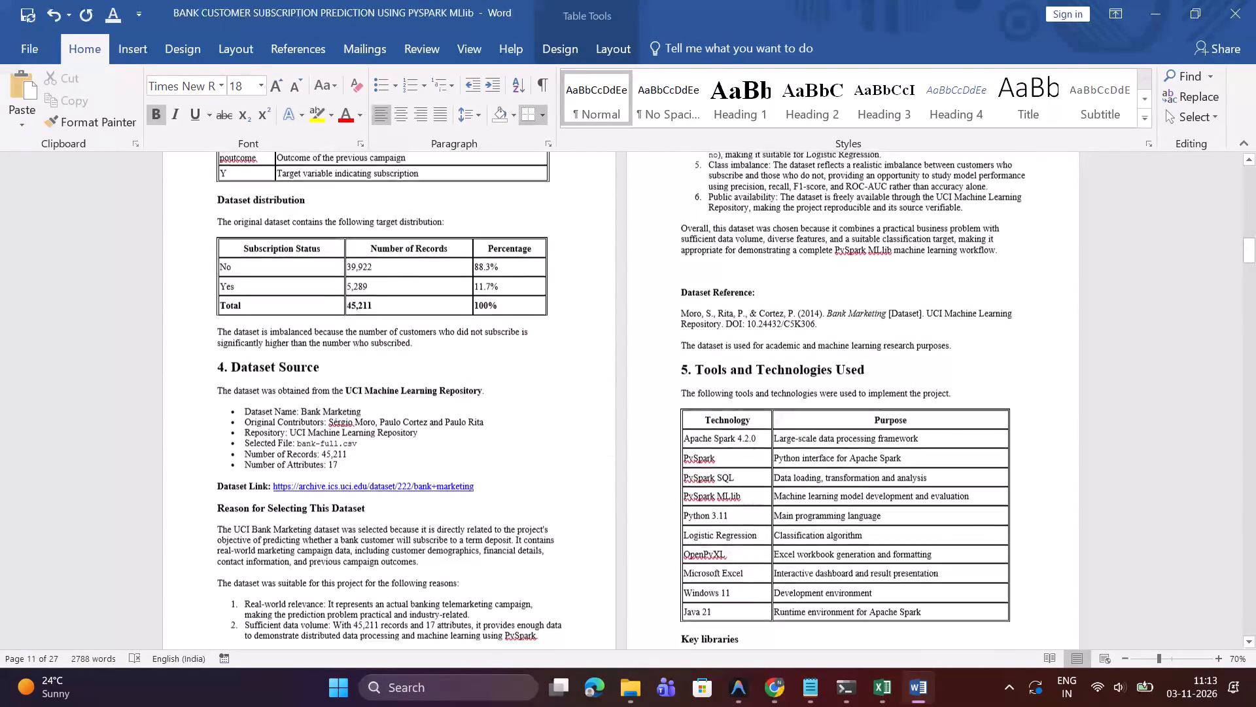
scroll(843, 414, "down", 3)
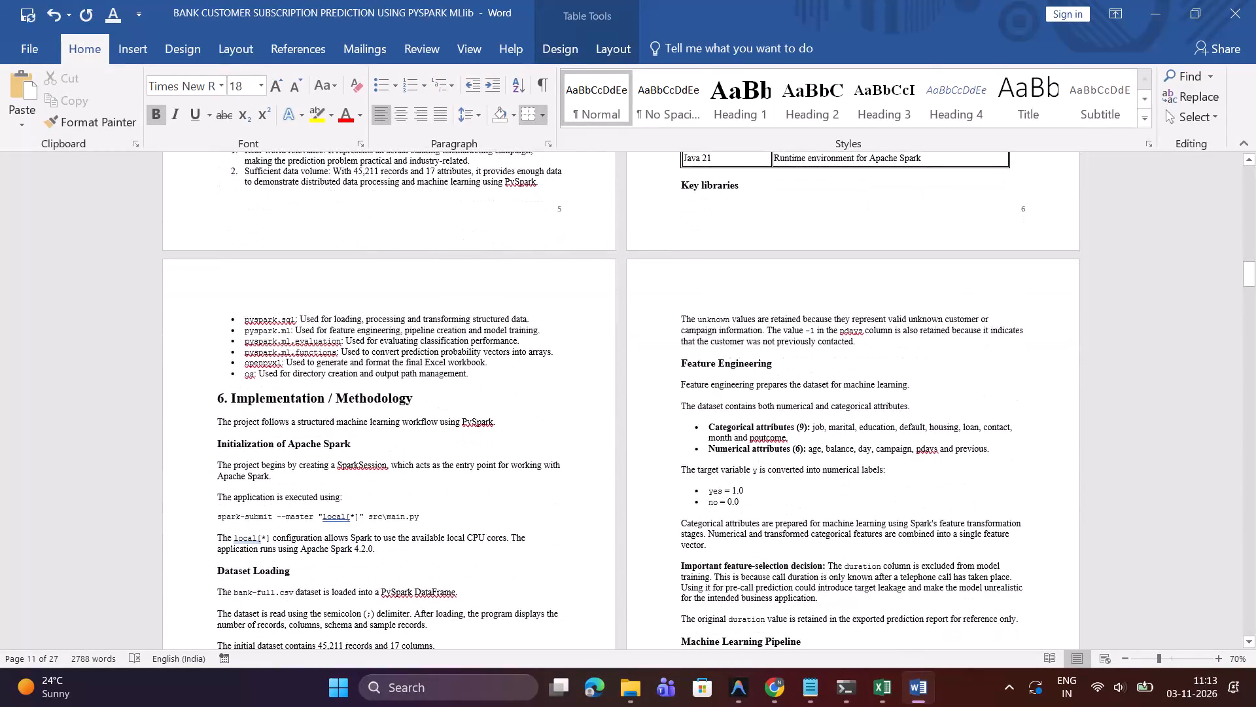
scroll(843, 414, "up", 12)
scroll(843, 414, "down", 1)
scroll(843, 414, "up", 1)
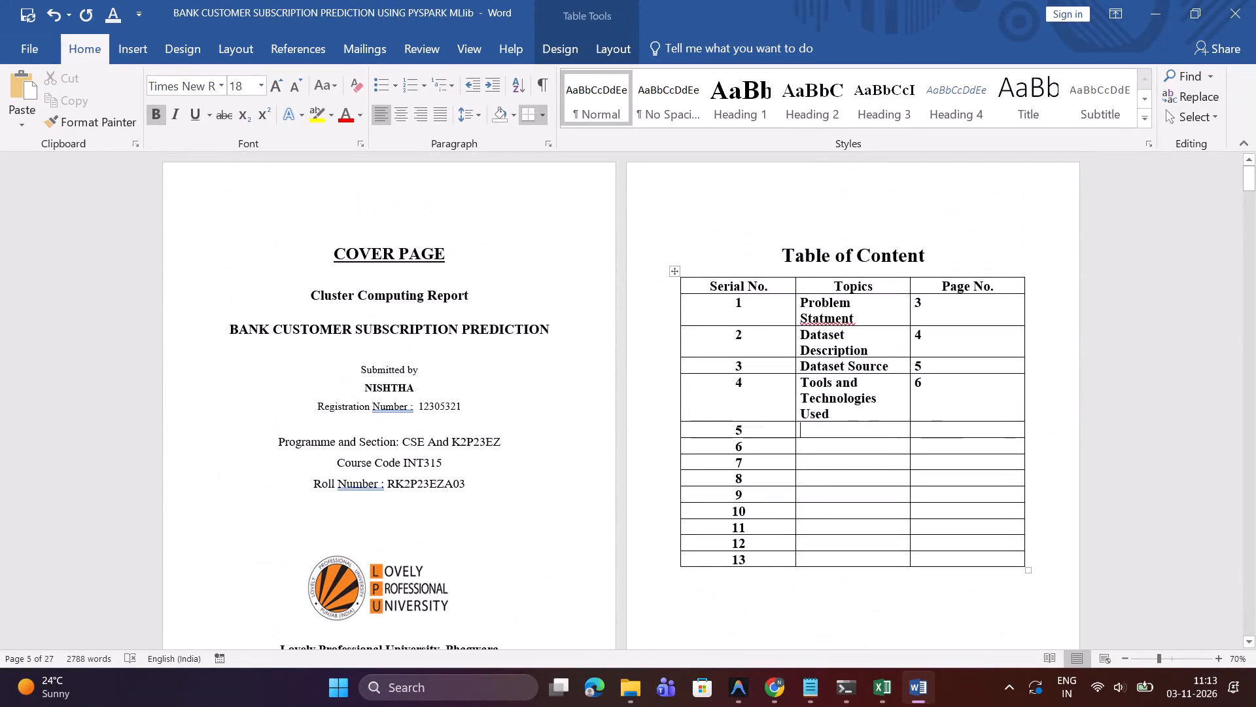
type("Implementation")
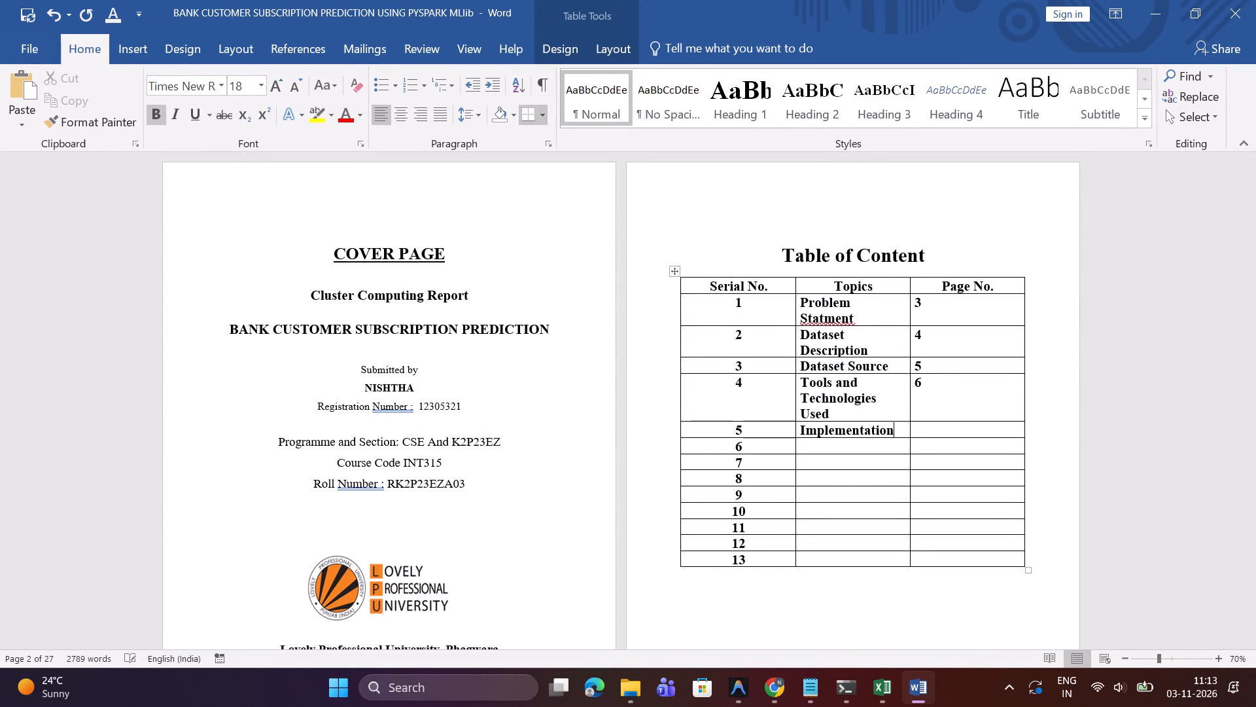
Check the report's section pages and enter page number 7 for the Implementation topic.
scroll(778, 562, "down", 7)
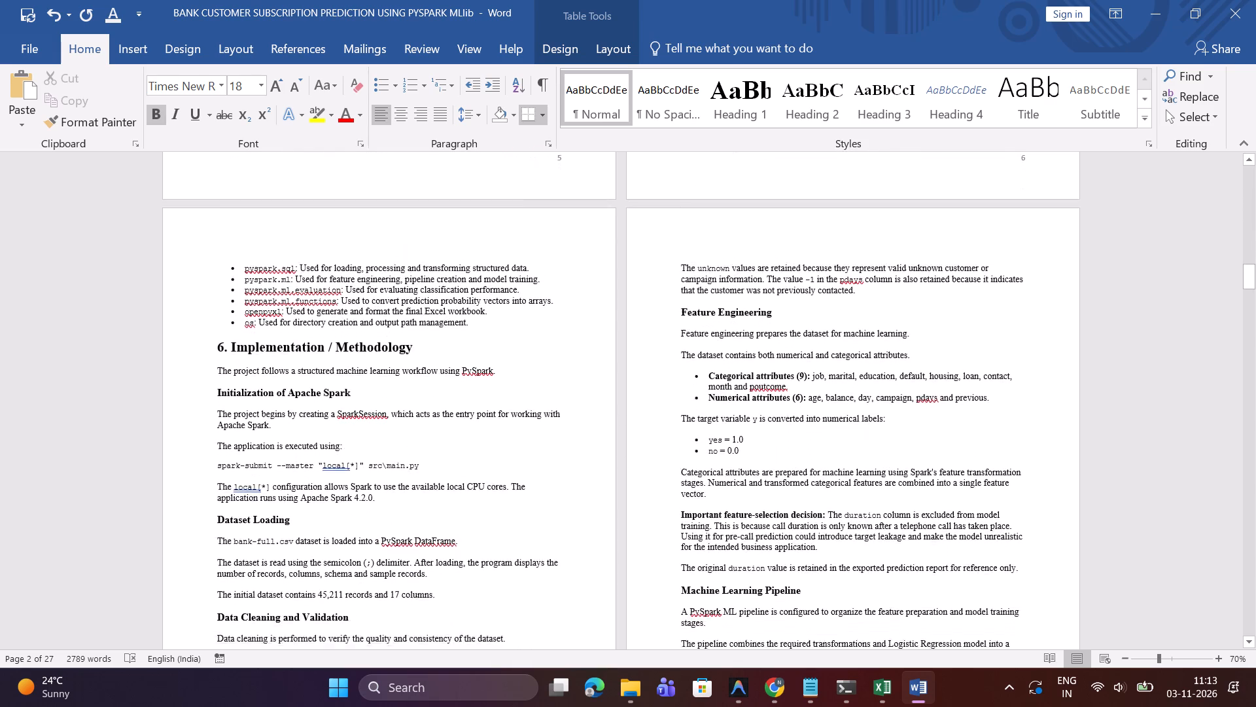
scroll(778, 562, "down", 6)
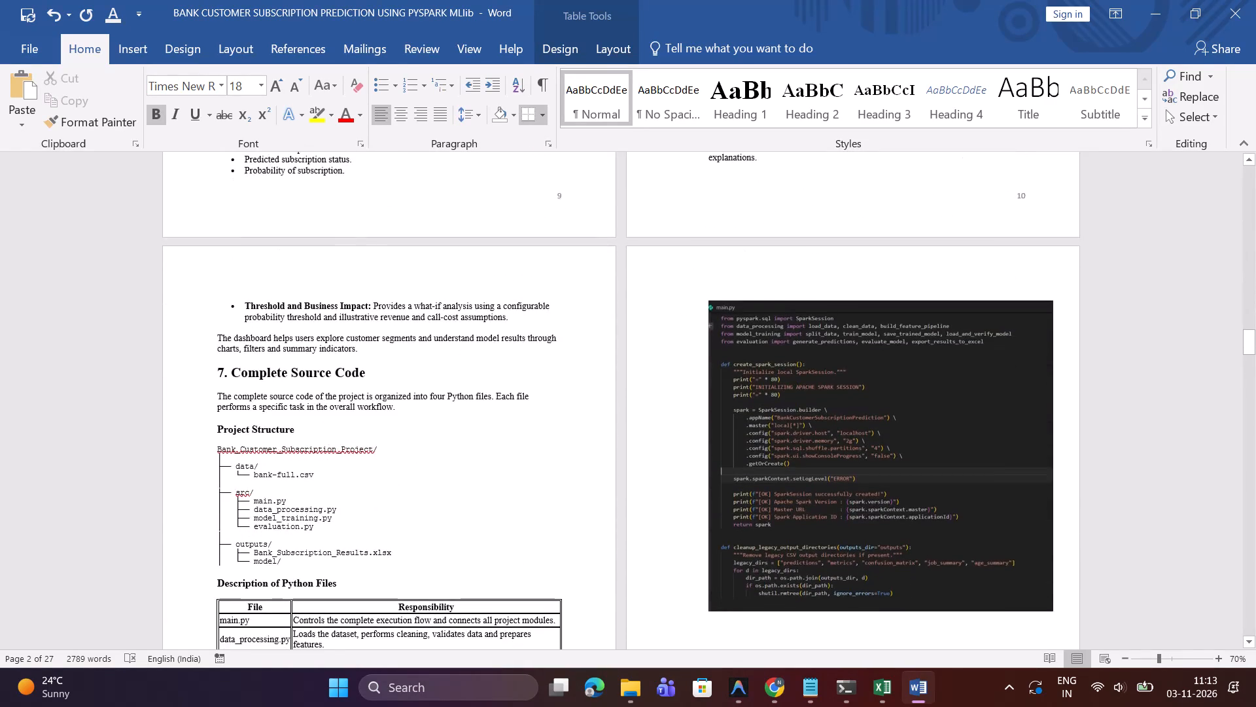
scroll(778, 562, "down", 9)
scroll(778, 562, "up", 3)
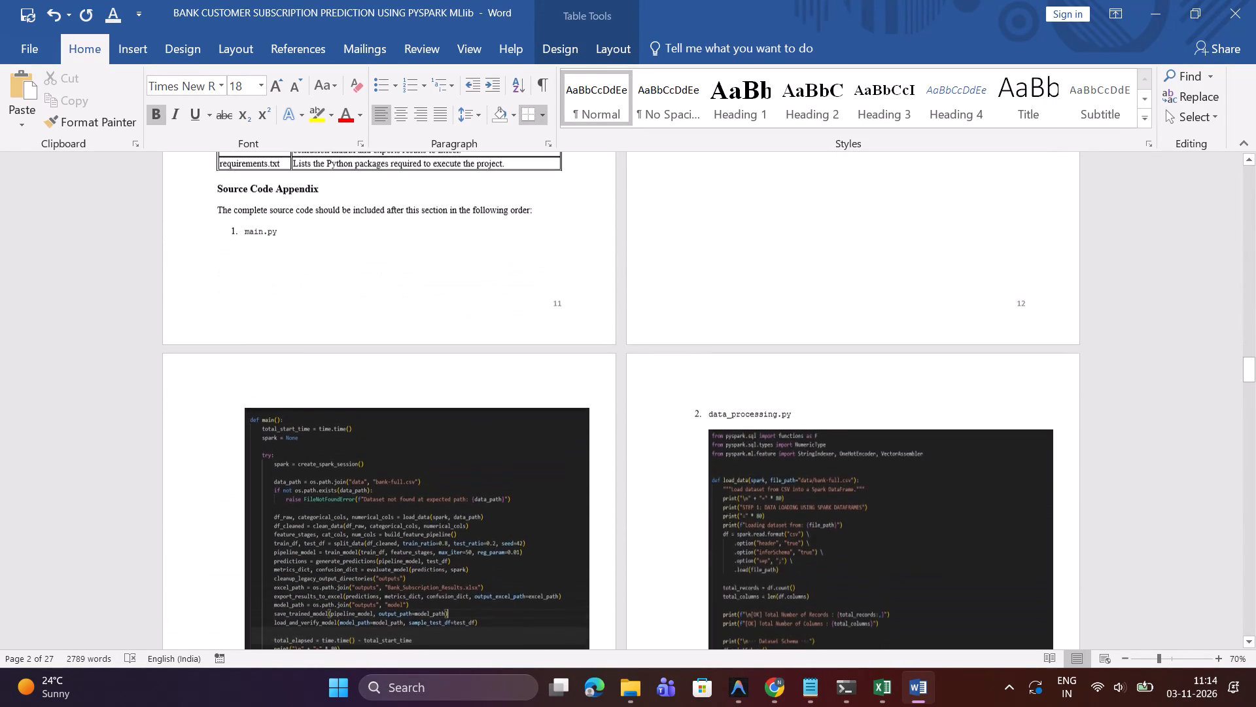
scroll(778, 562, "up", 15)
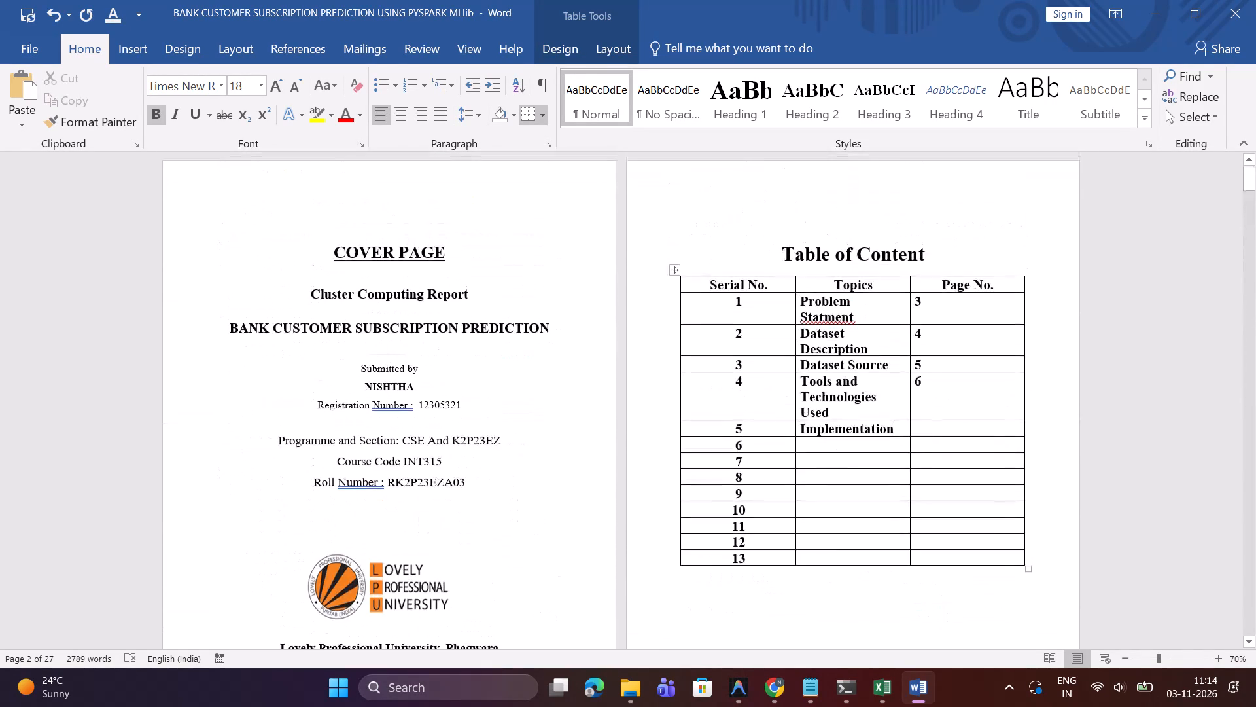
scroll(778, 562, "up", 3)
left_click(942, 430)
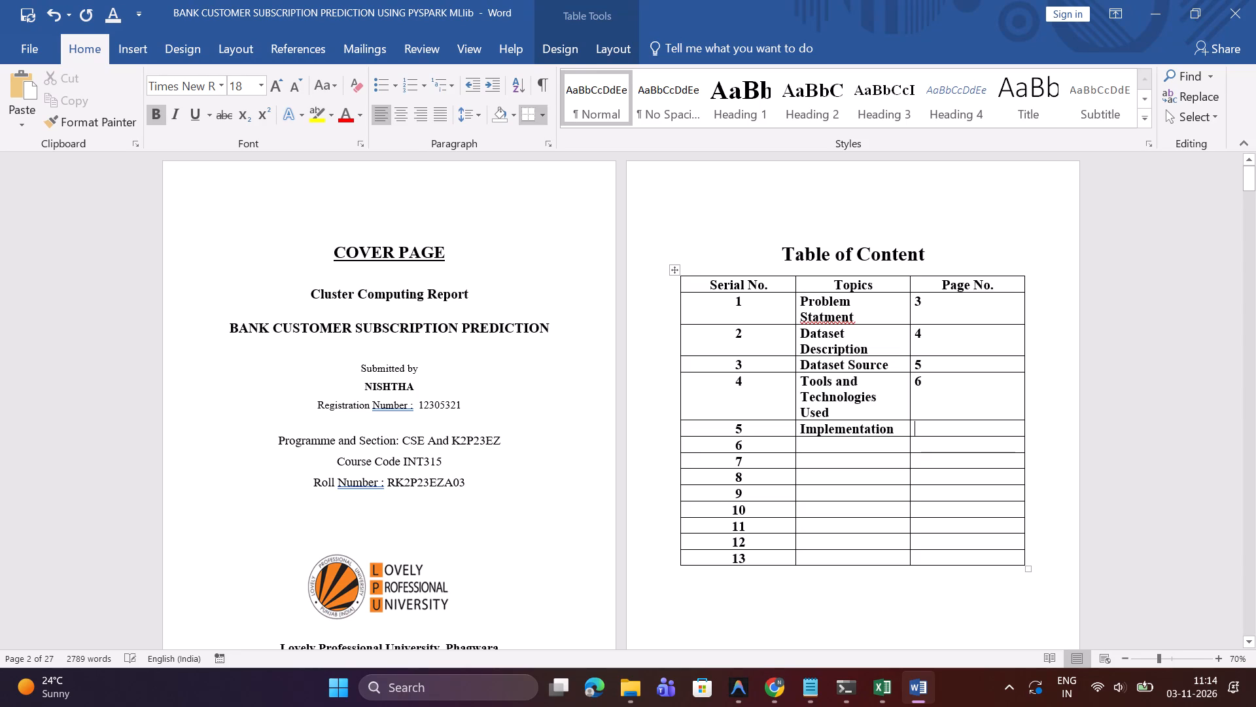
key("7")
left_click(949, 439)
Fill row 6 of the contents table with page number 11 and the topic "Source Code".
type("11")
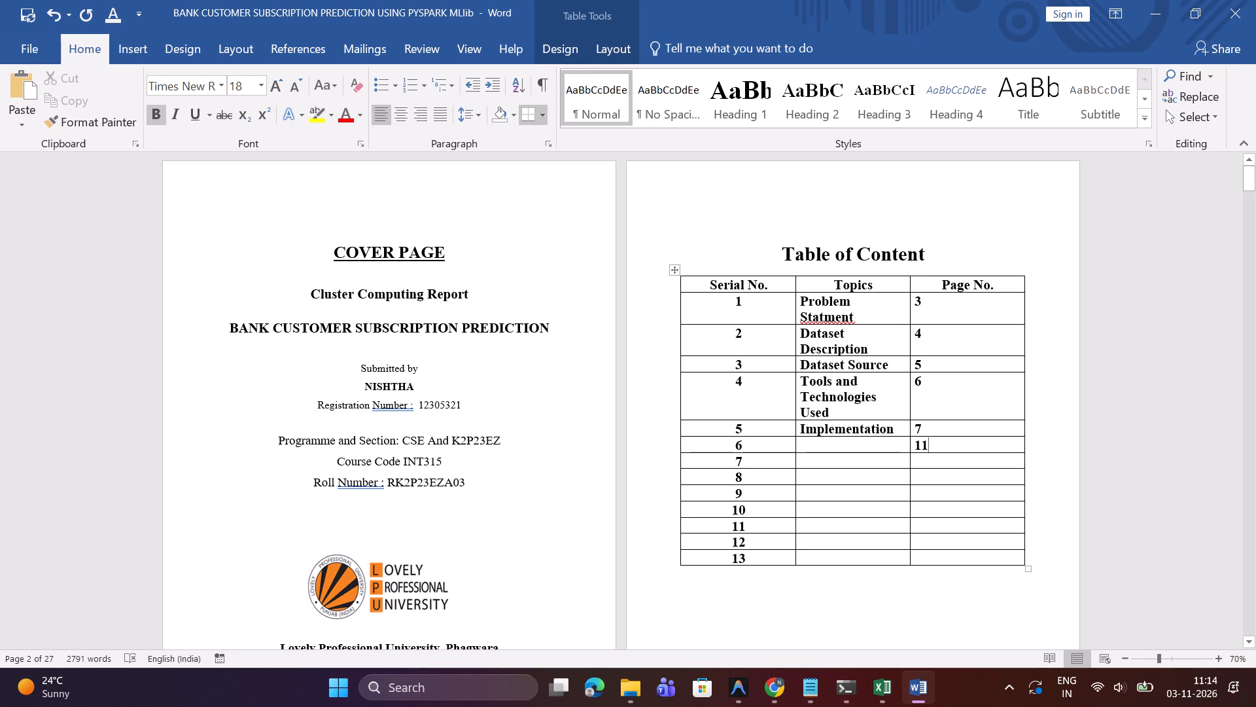
left_click(874, 442)
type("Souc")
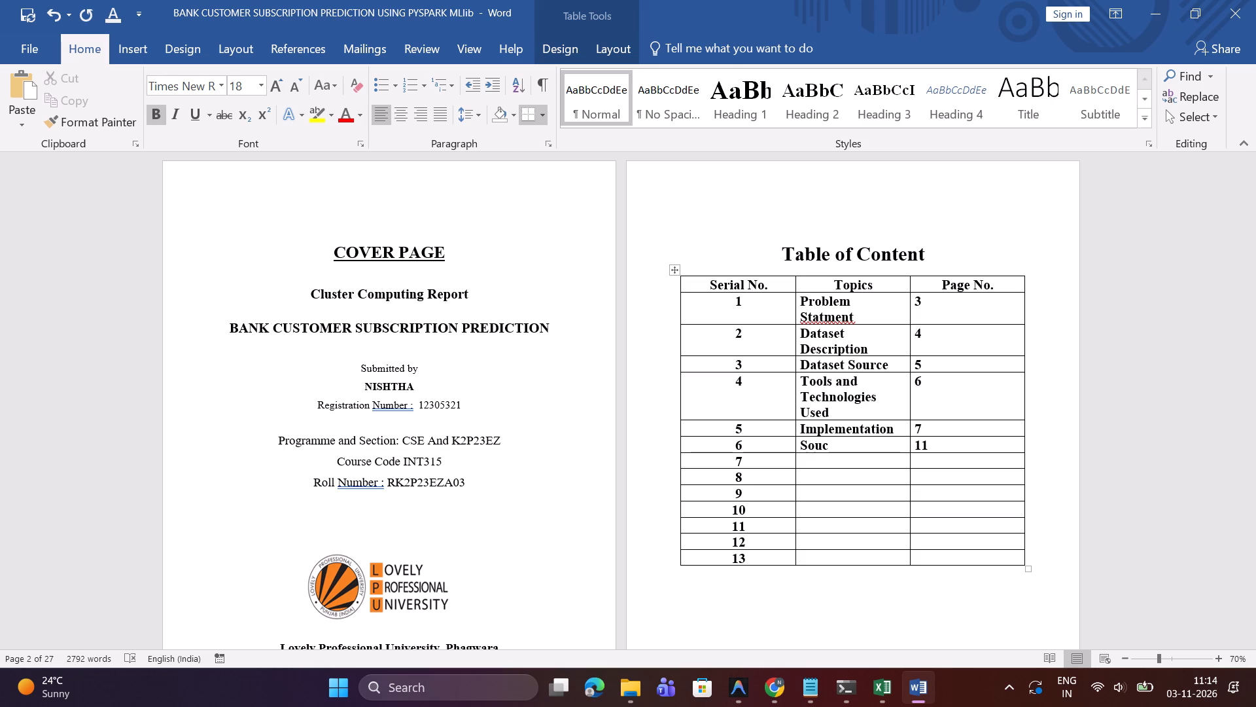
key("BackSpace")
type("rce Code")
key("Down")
Look up the Execution Screenshots and Output / Result Screenshots sections and enter page numbers 19 and 21 for serial numbers 7 and 8.
scroll(874, 442, "down", 6)
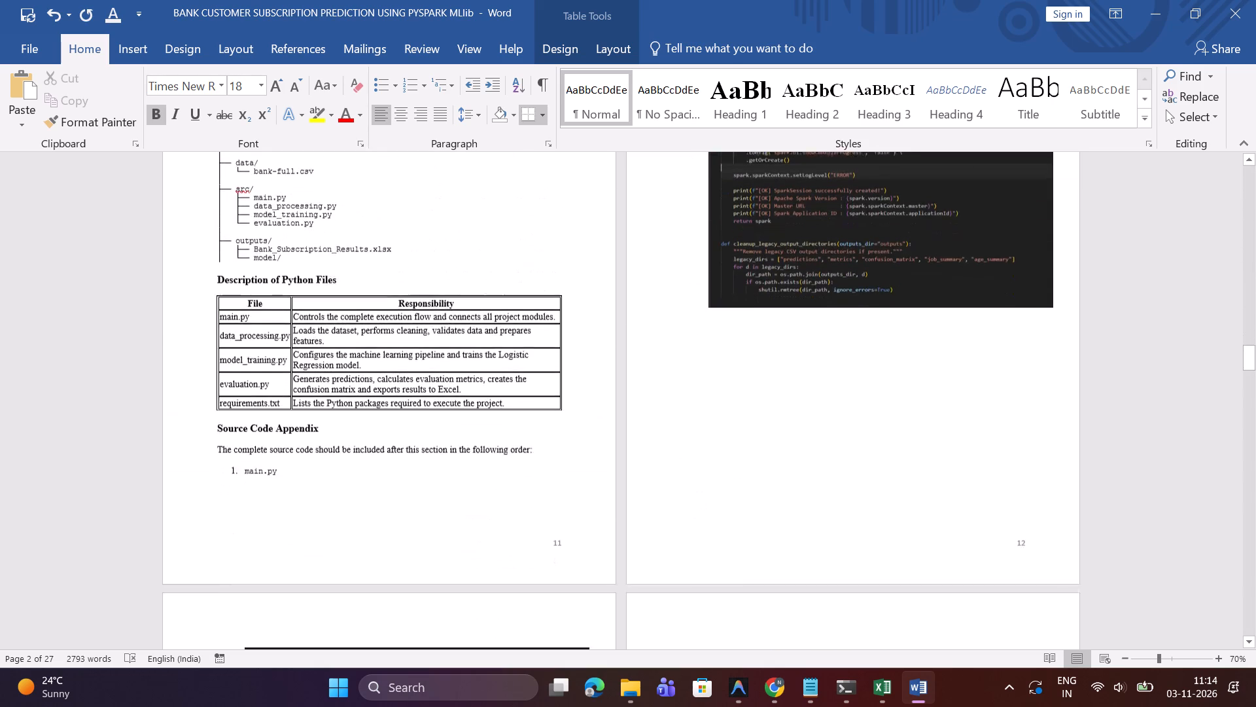
scroll(874, 442, "down", 11)
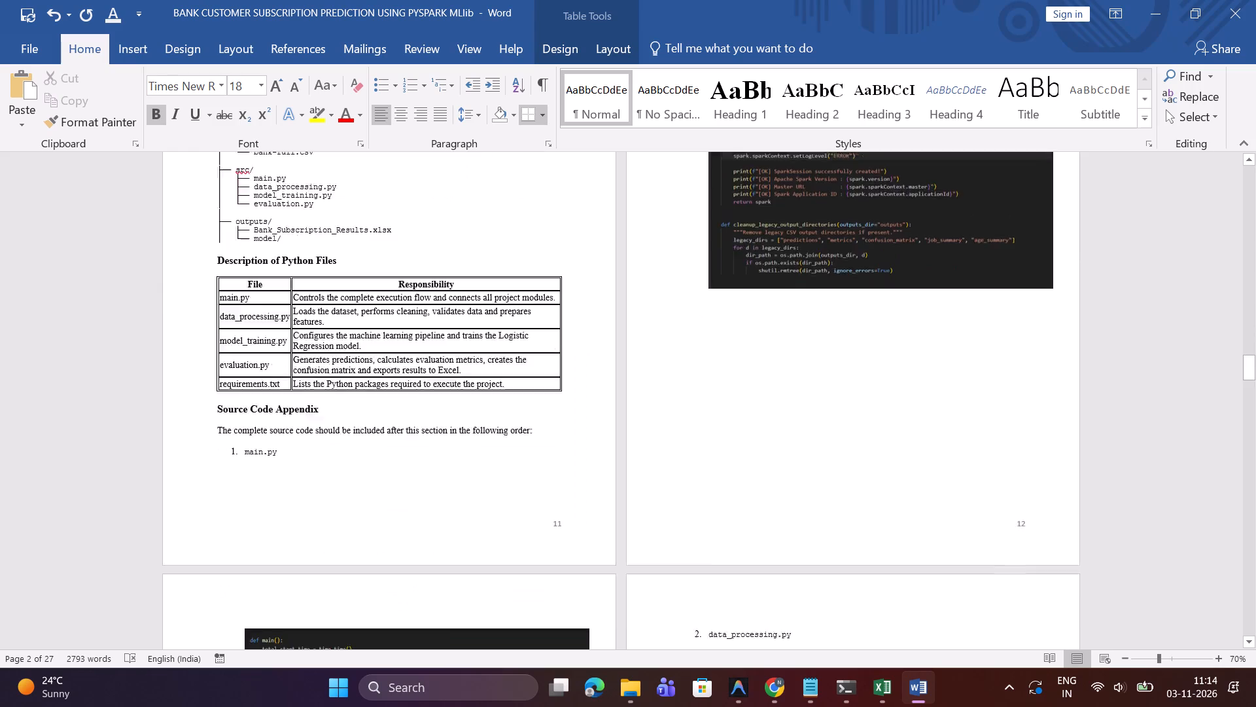
scroll(874, 442, "down", 3)
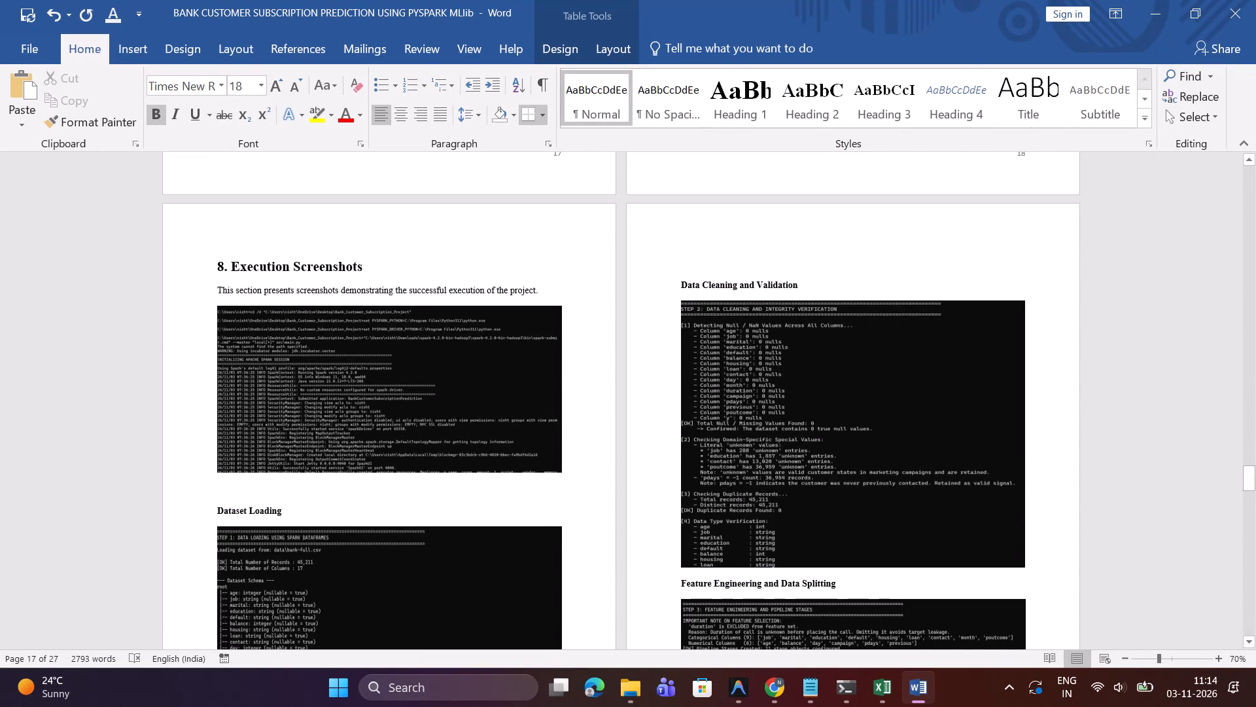
scroll(874, 442, "up", 18)
scroll(874, 442, "down", 1)
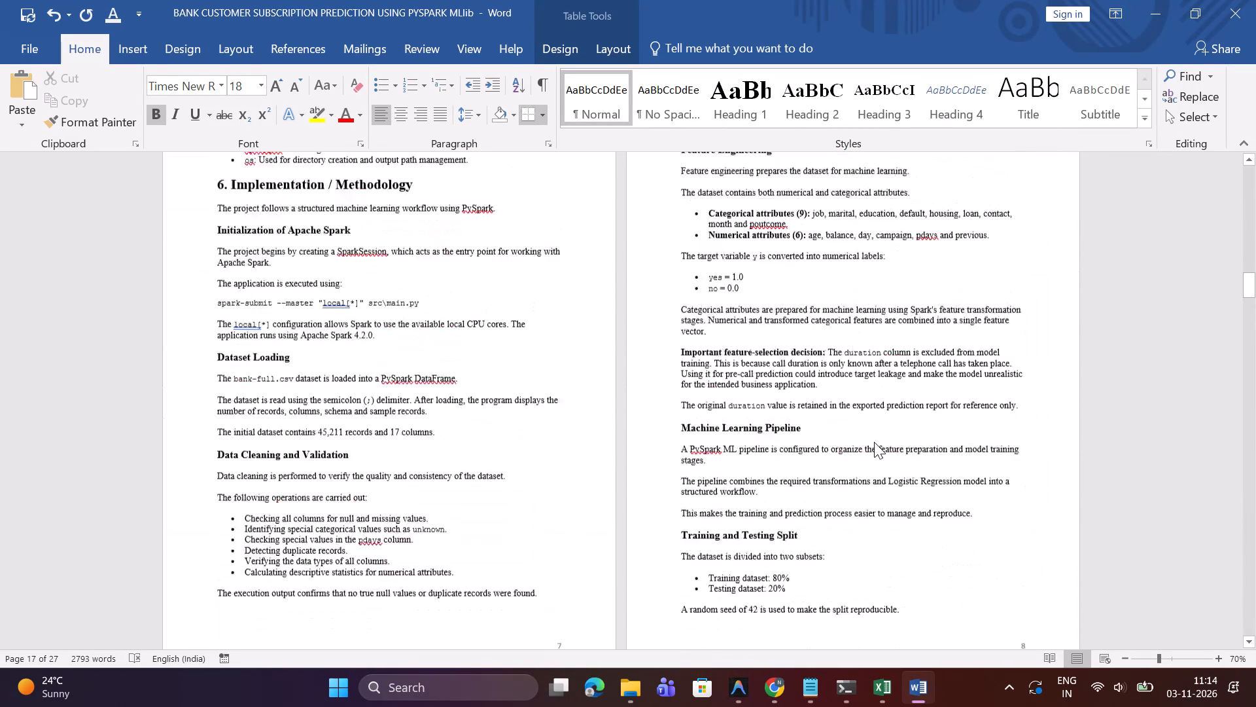
scroll(874, 442, "down", 4)
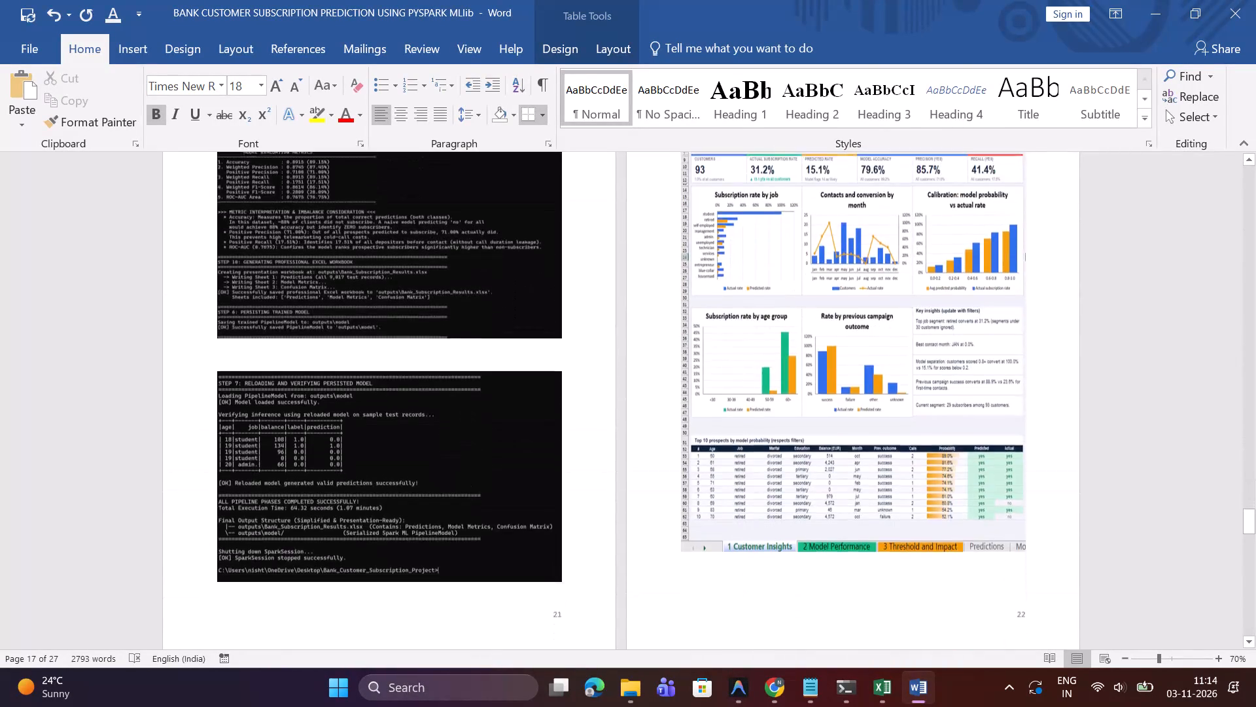
scroll(874, 442, "down", 1)
scroll(874, 442, "up", 1)
scroll(874, 442, "down", 12)
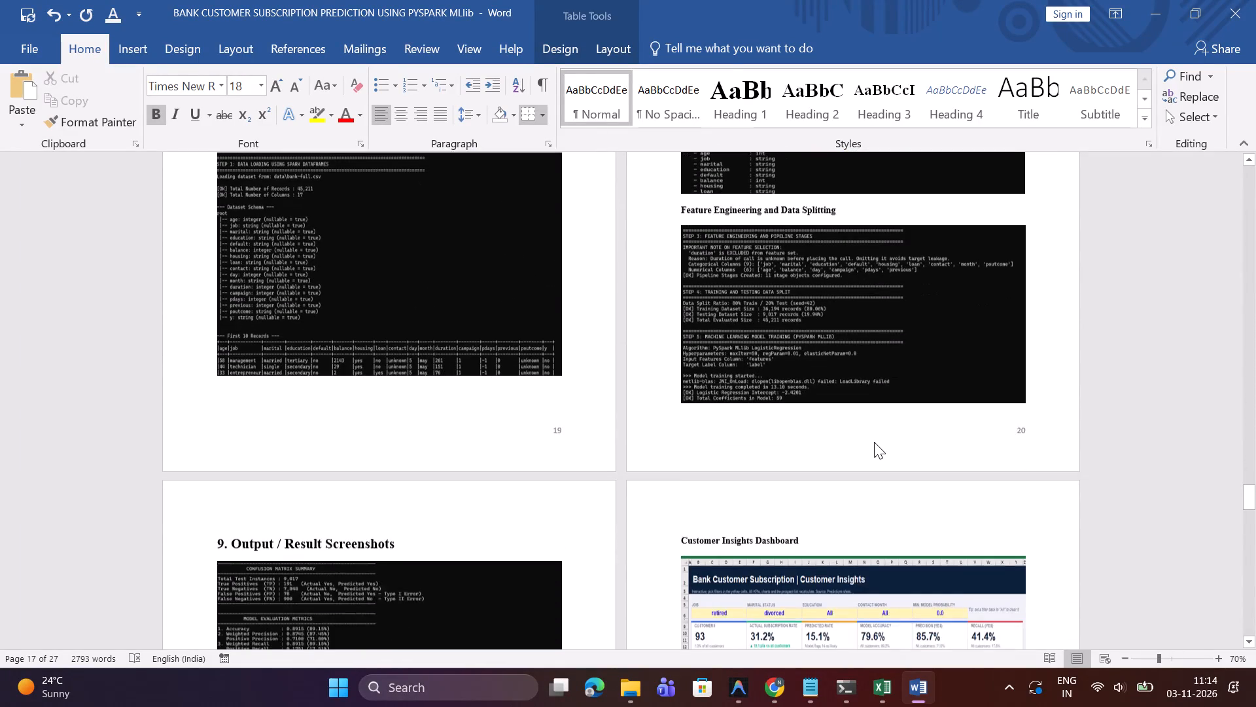
scroll(874, 442, "down", 14)
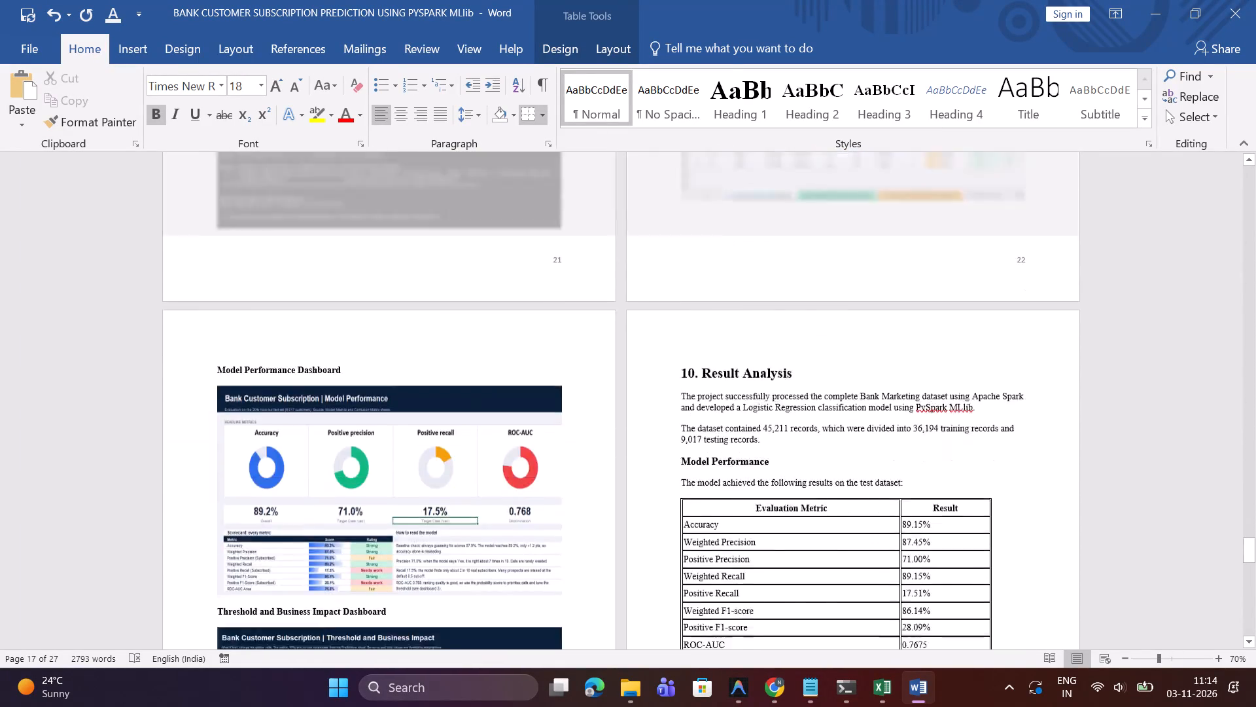
scroll(874, 442, "down", 2)
scroll(874, 442, "up", 8)
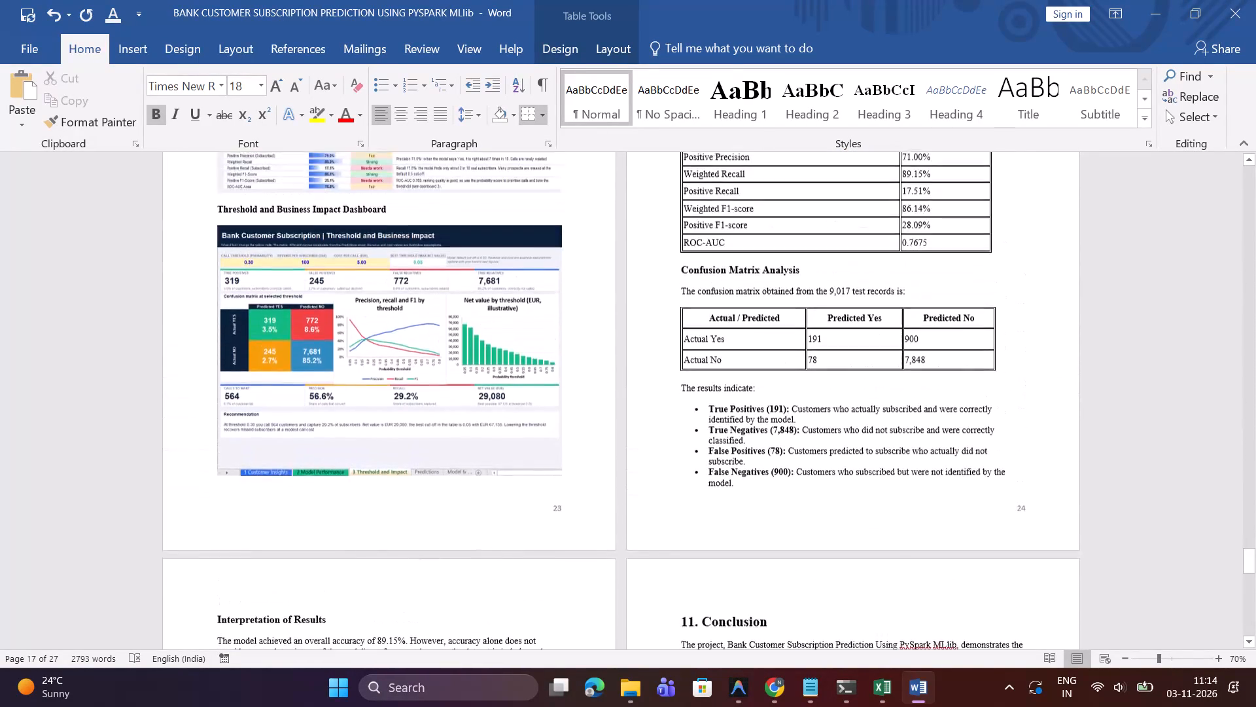
scroll(874, 442, "up", 4)
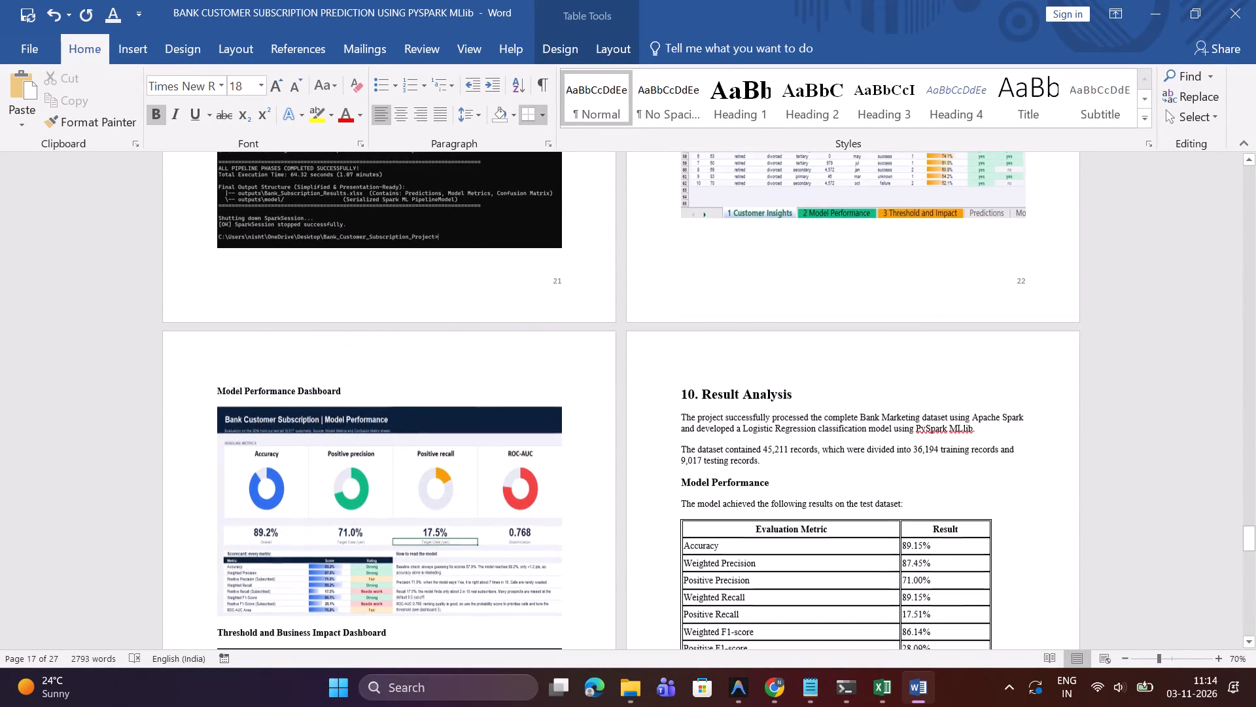
scroll(874, 442, "up", 3)
scroll(874, 442, "down", 1)
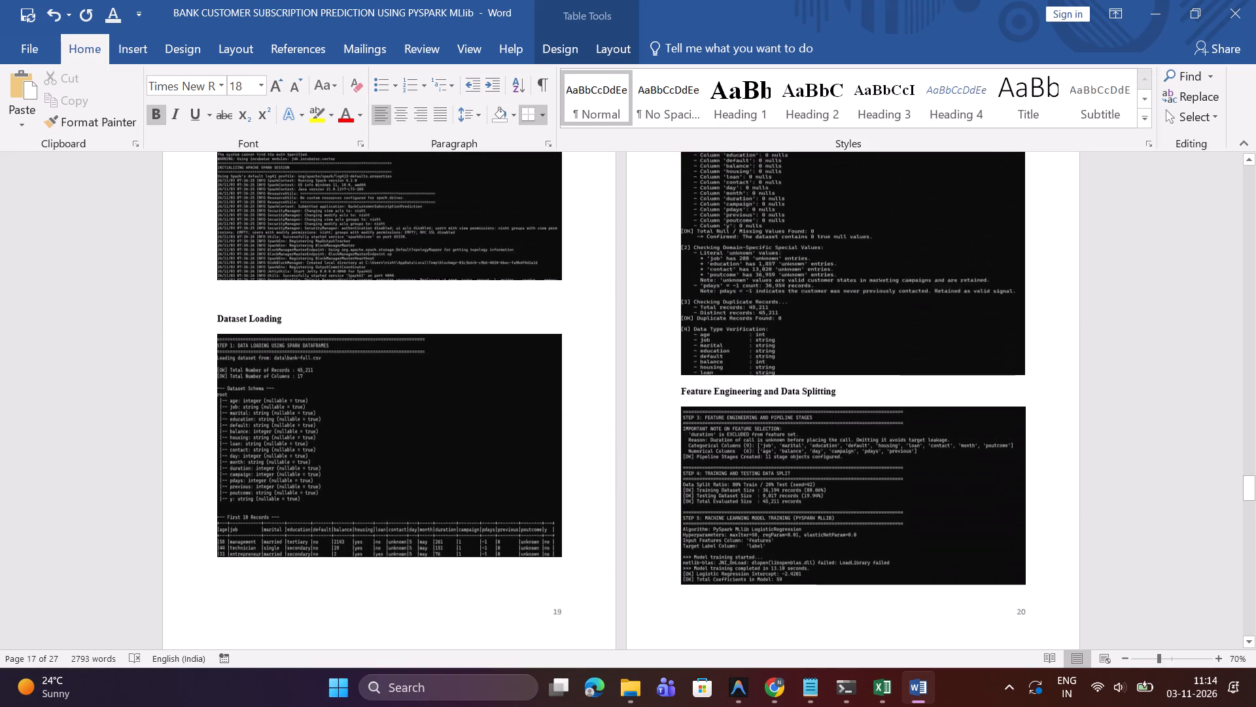
scroll(874, 442, "down", 1)
scroll(874, 442, "up", 9)
scroll(874, 442, "down", 6)
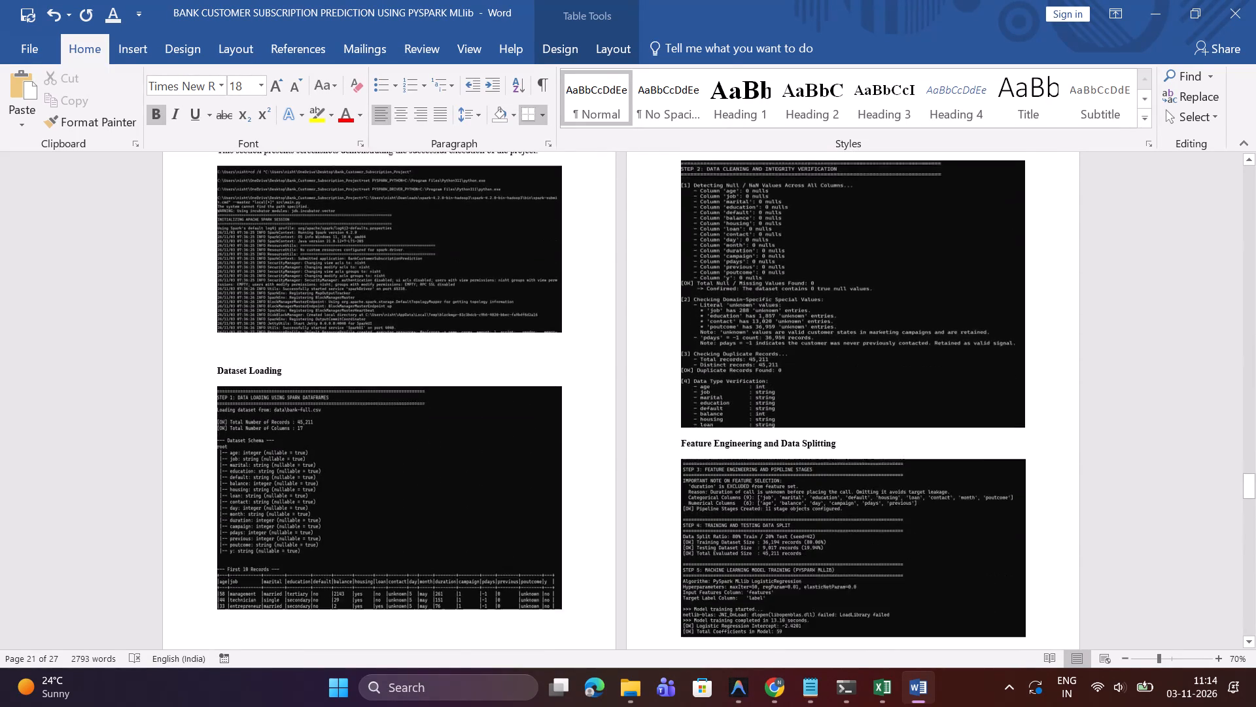
scroll(874, 442, "down", 5)
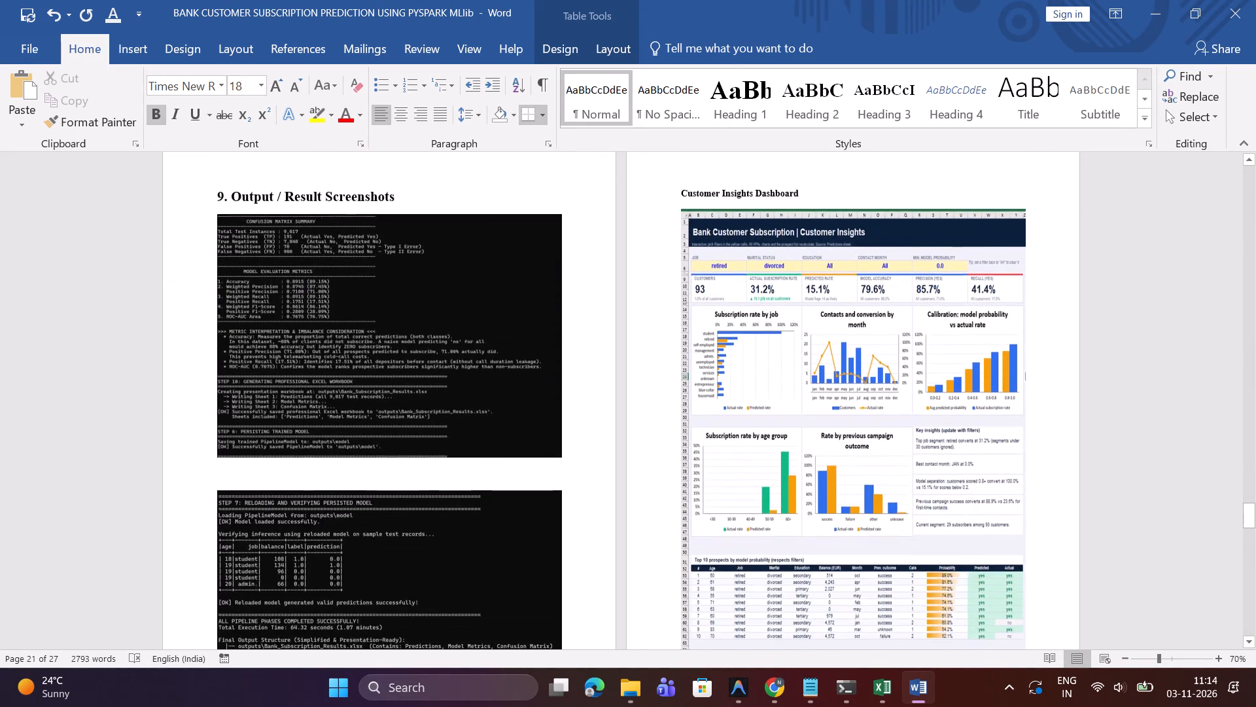
scroll(874, 442, "down", 2)
scroll(874, 442, "up", 20)
scroll(874, 442, "up", 20)
scroll(874, 442, "up", 20)
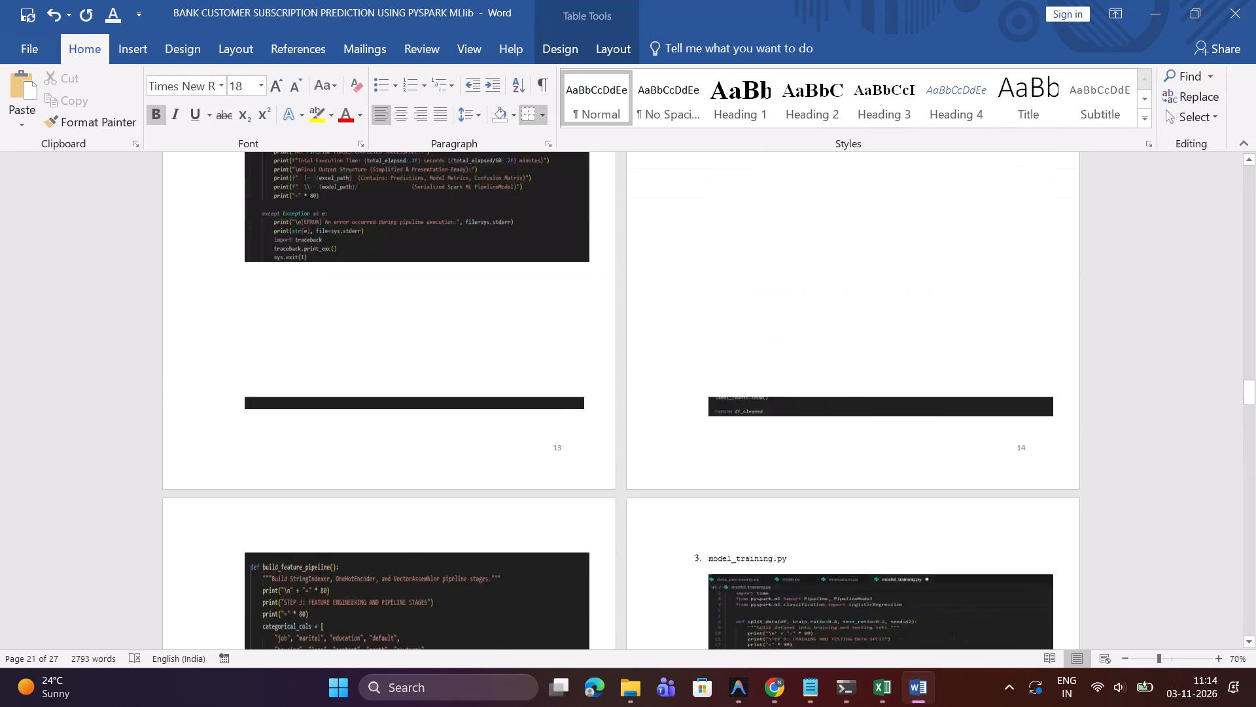
scroll(874, 442, "up", 20)
scroll(874, 442, "up", 20)
scroll(874, 442, "up", 20)
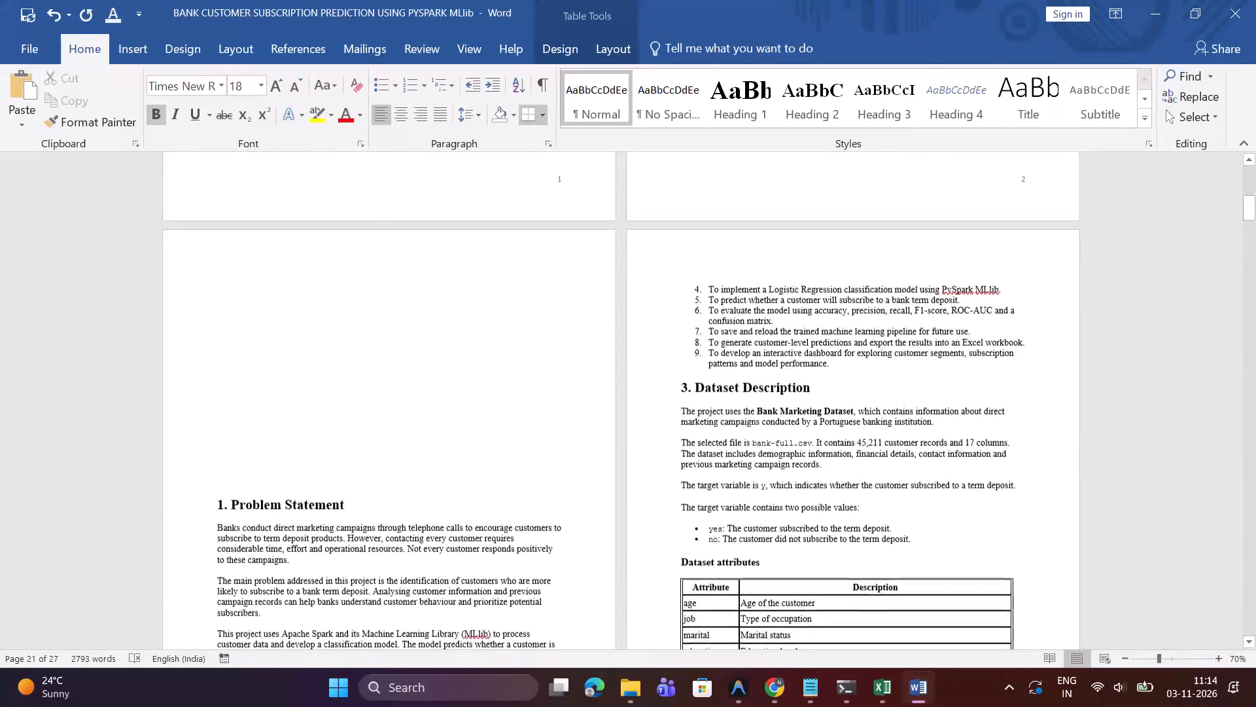
scroll(874, 442, "up", 2)
left_click(951, 454)
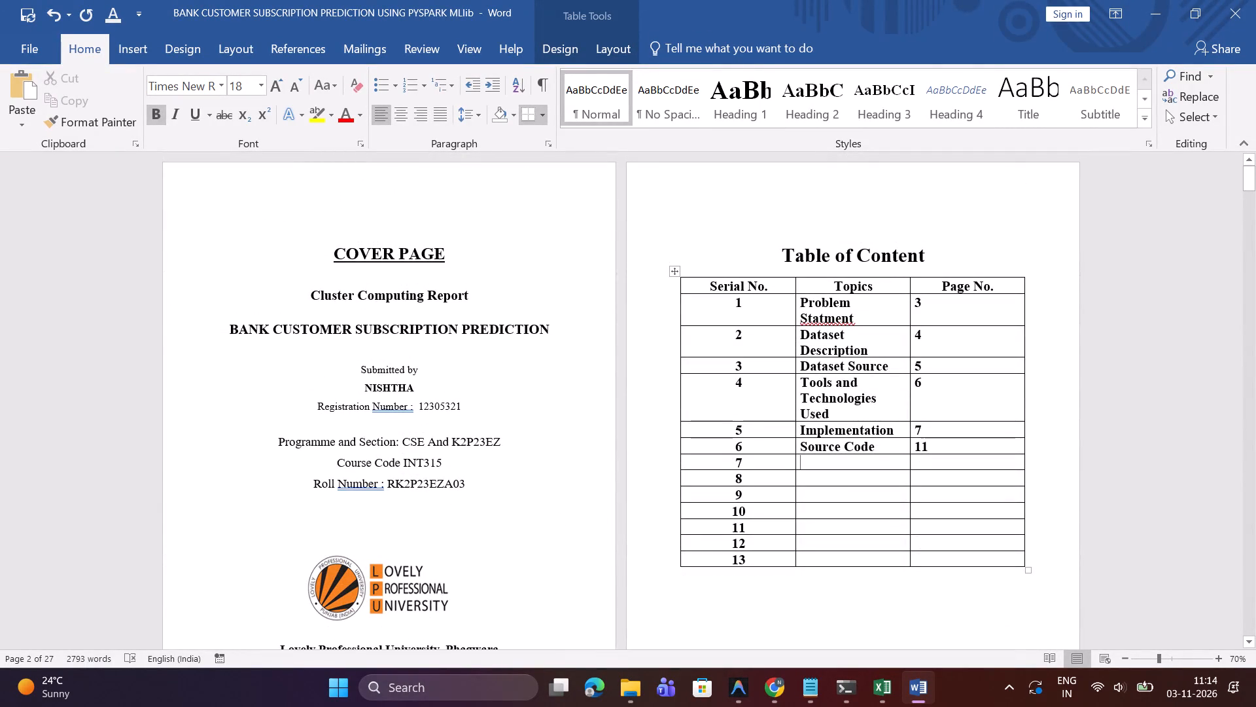
left_click(945, 460)
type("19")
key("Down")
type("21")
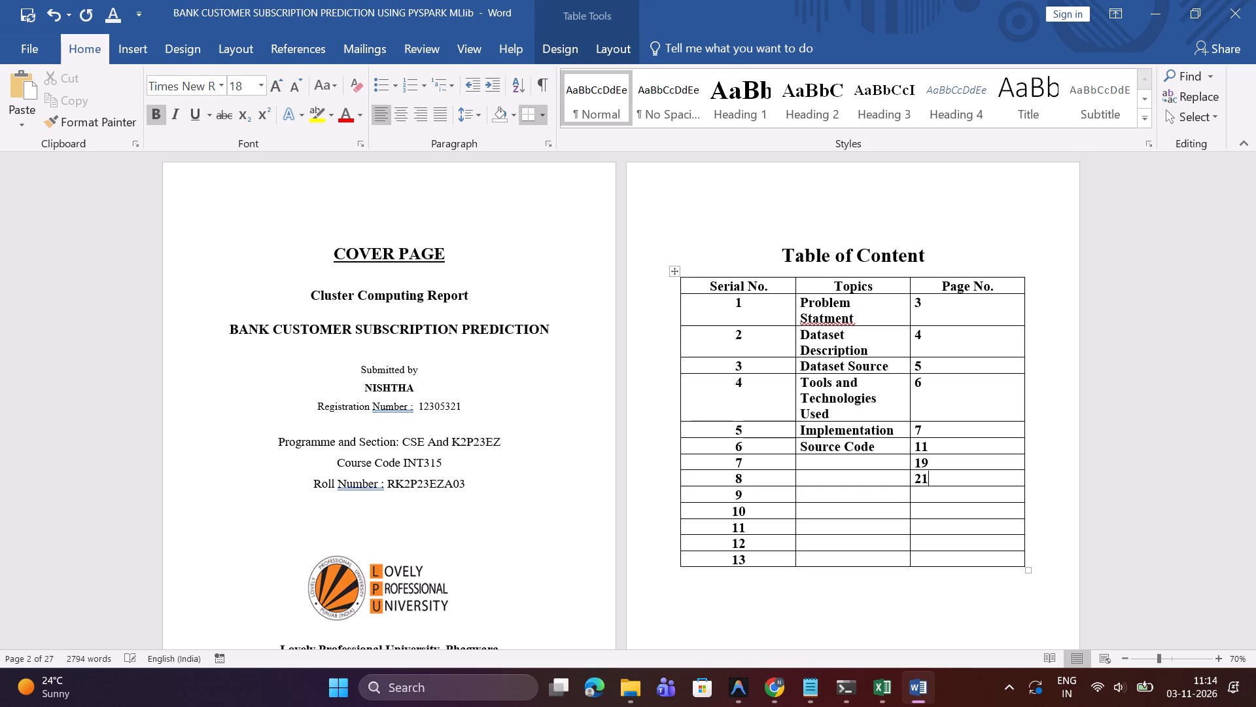
Look up the report's final sections and enter page number 27 for serial number 13.
scroll(945, 460, "down", 20)
scroll(945, 460, "down", 20)
scroll(945, 460, "down", 20)
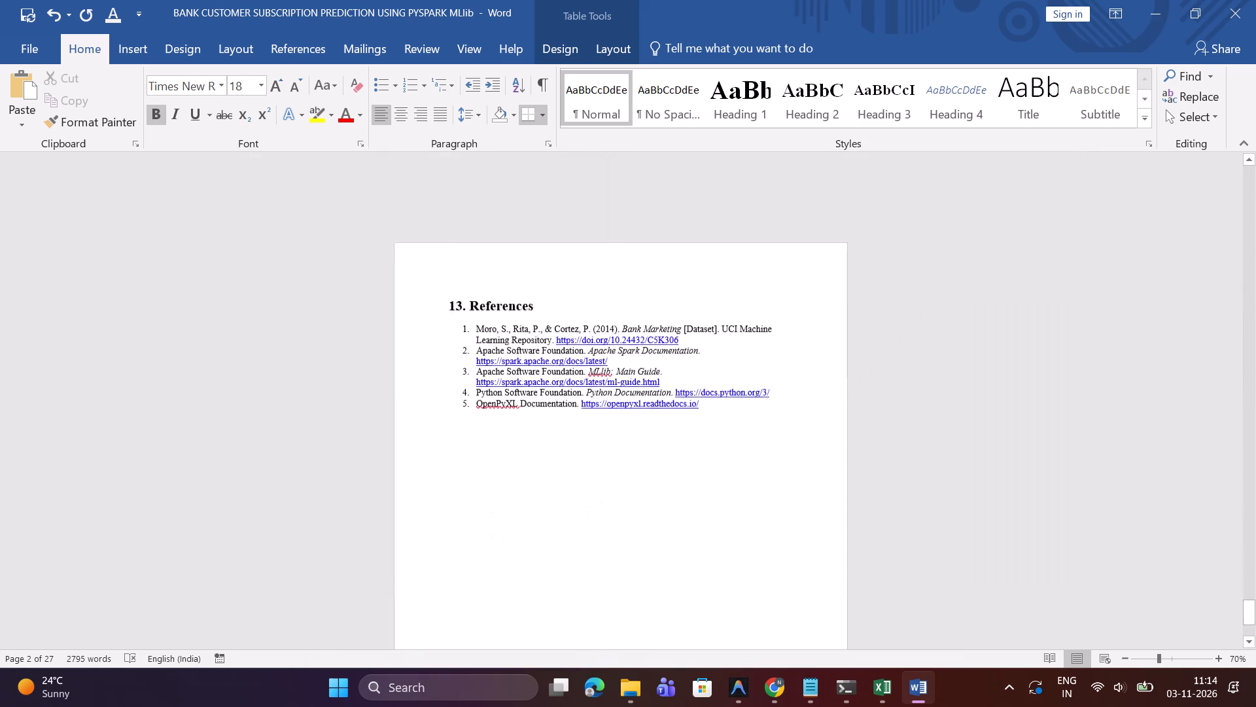
scroll(945, 460, "down", 20)
scroll(945, 460, "down", 13)
scroll(945, 460, "up", 12)
scroll(945, 460, "down", 13)
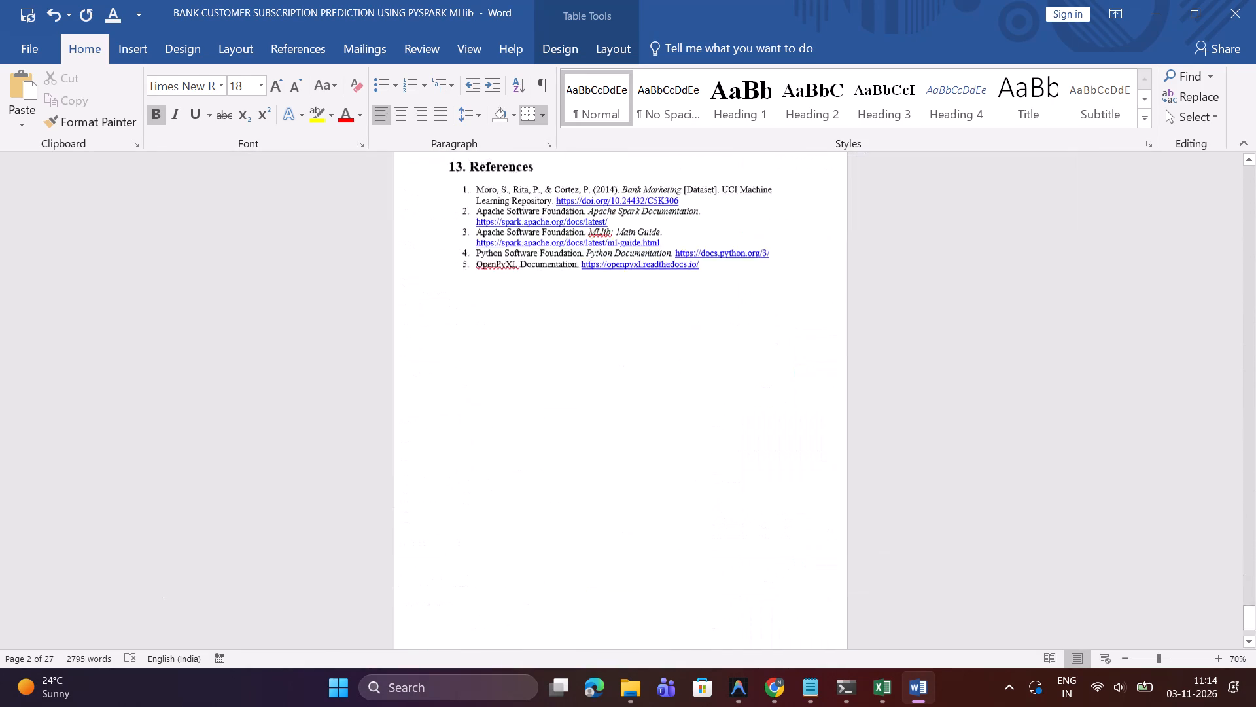
scroll(945, 460, "up", 4)
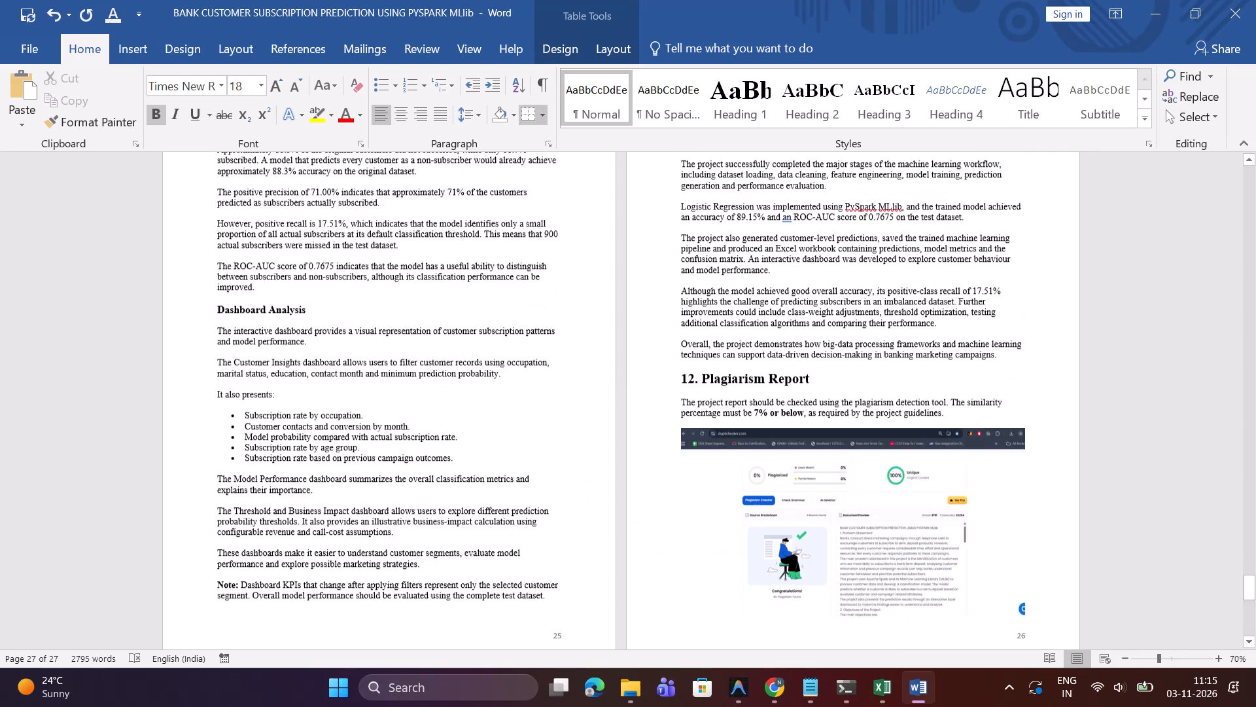
scroll(945, 460, "up", 2)
scroll(945, 460, "down", 1)
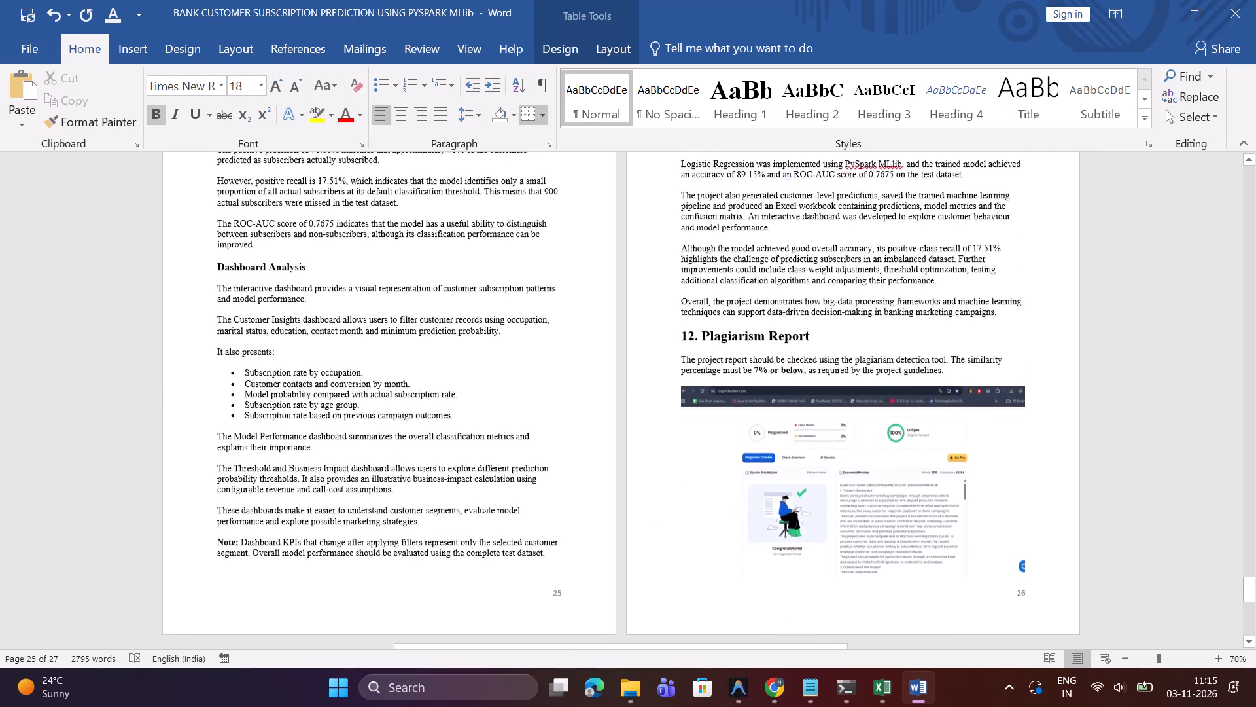
scroll(945, 460, "up", 7)
scroll(945, 460, "up", 20)
scroll(945, 460, "up", 20)
scroll(945, 460, "up", 10)
scroll(945, 460, "down", 13)
scroll(945, 460, "up", 20)
scroll(945, 460, "up", 6)
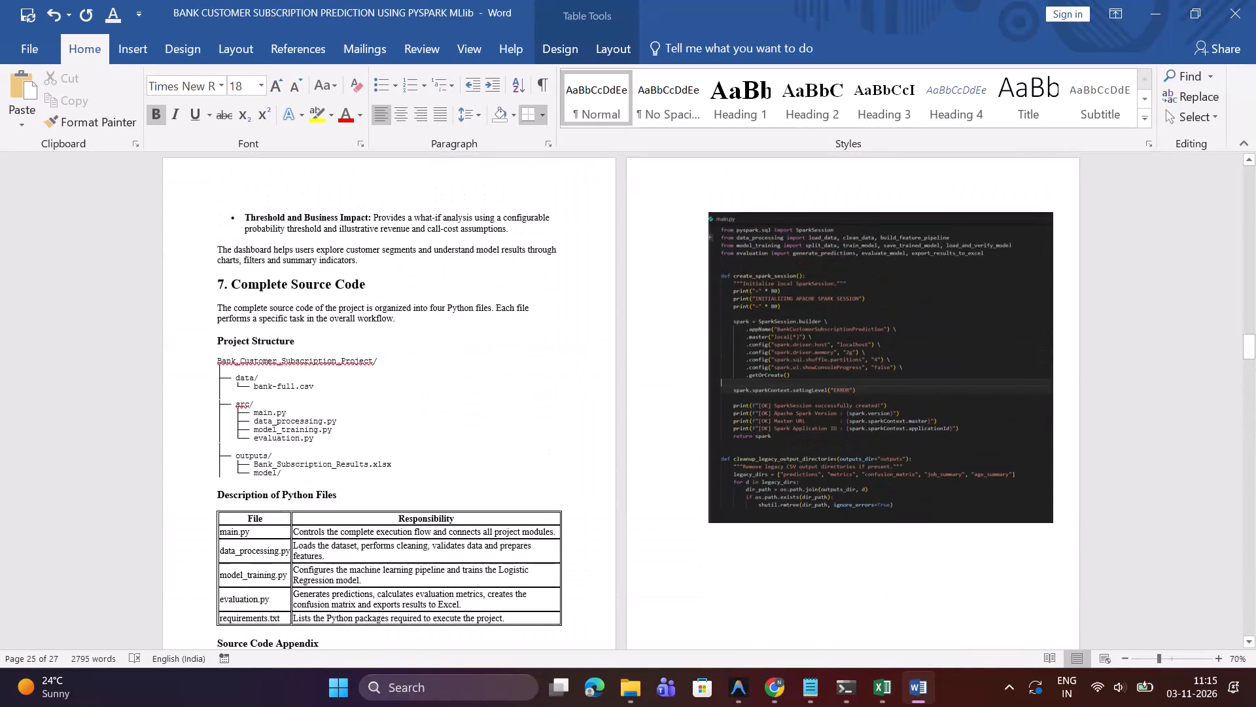
scroll(945, 460, "up", 9)
scroll(945, 460, "up", 17)
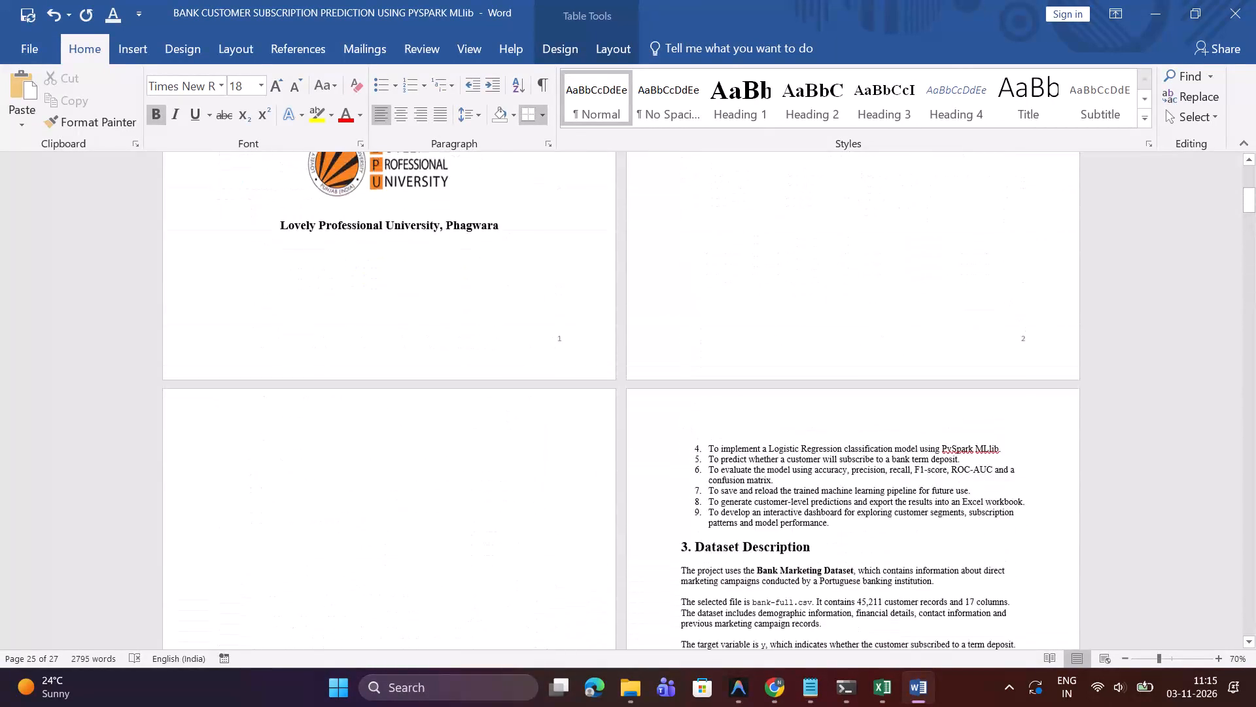
scroll(945, 460, "up", 13)
left_click(949, 560)
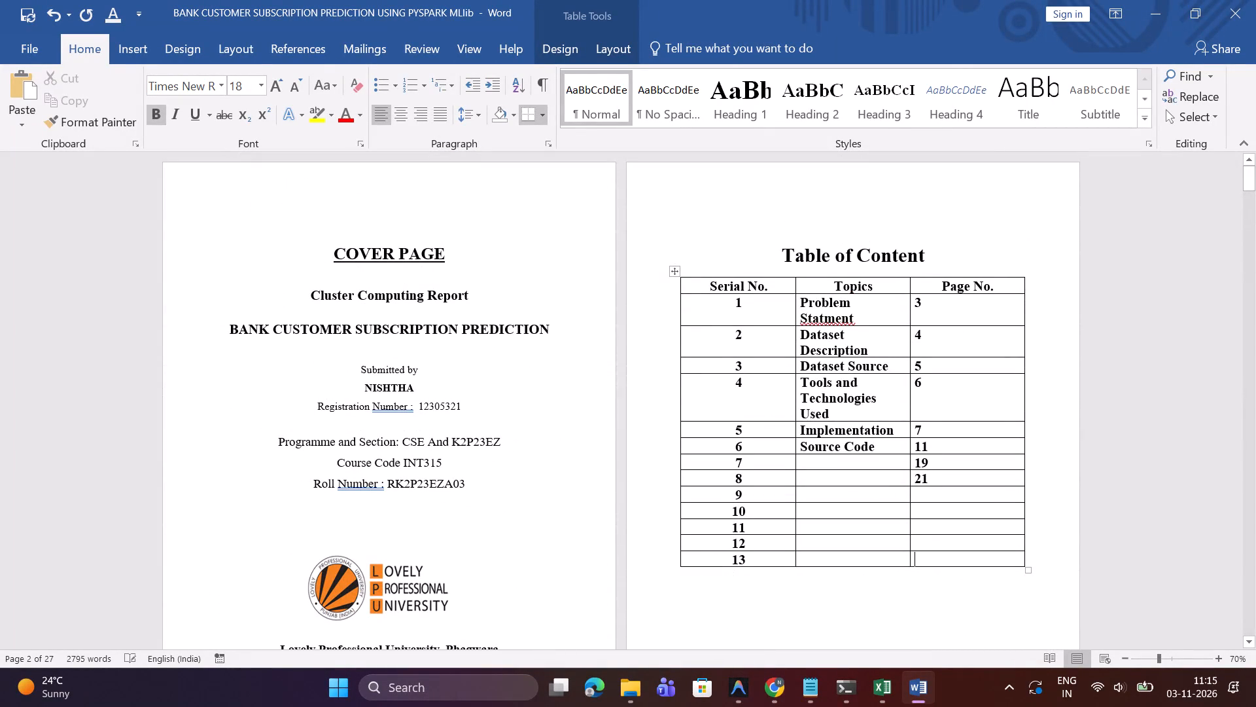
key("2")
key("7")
key("Left")
key("Left")
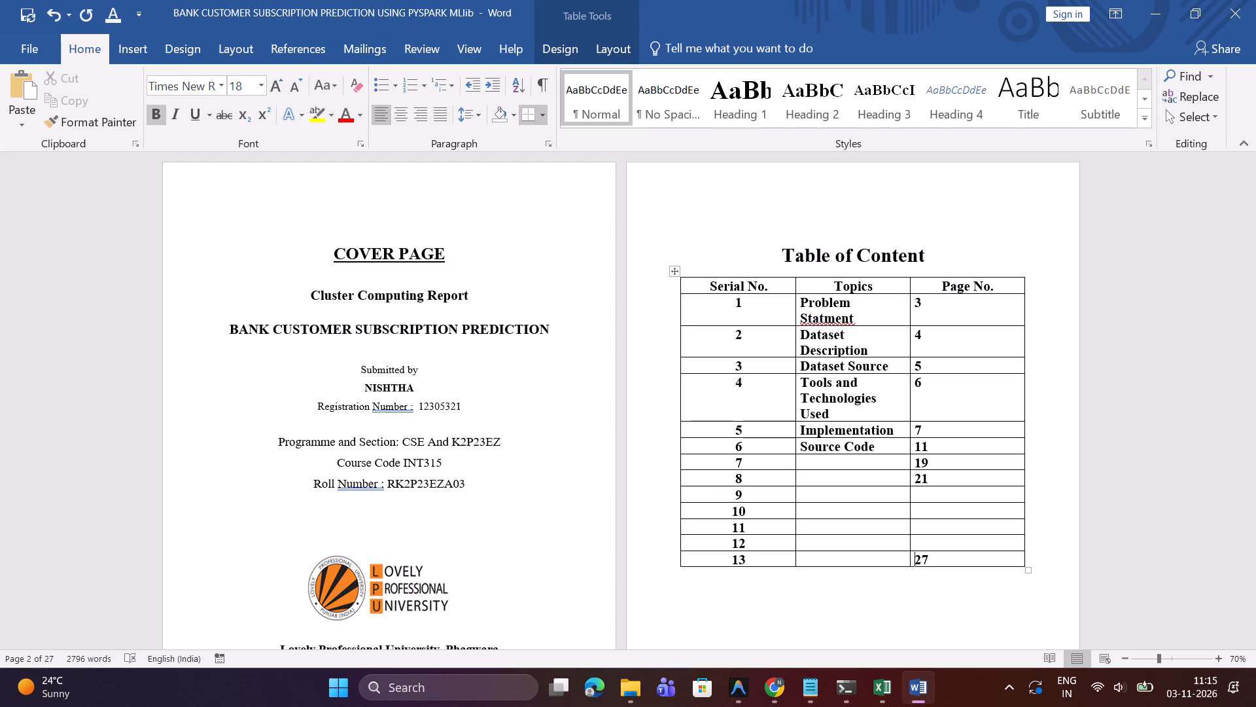
Enter "References" as the topic for serial number 13, correcting its spelling.
key("Left")
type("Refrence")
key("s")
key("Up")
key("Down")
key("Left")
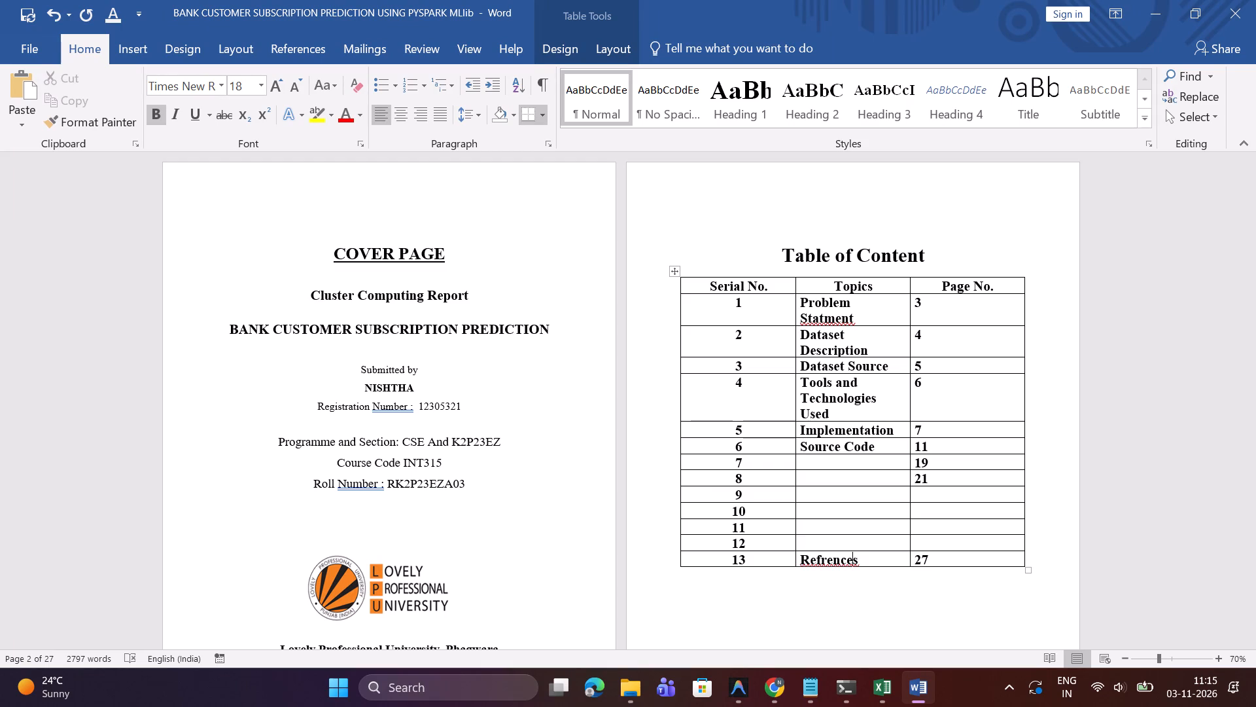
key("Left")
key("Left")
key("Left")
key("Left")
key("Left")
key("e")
Enter "Plagrism Report" as the topic for serial number 12.
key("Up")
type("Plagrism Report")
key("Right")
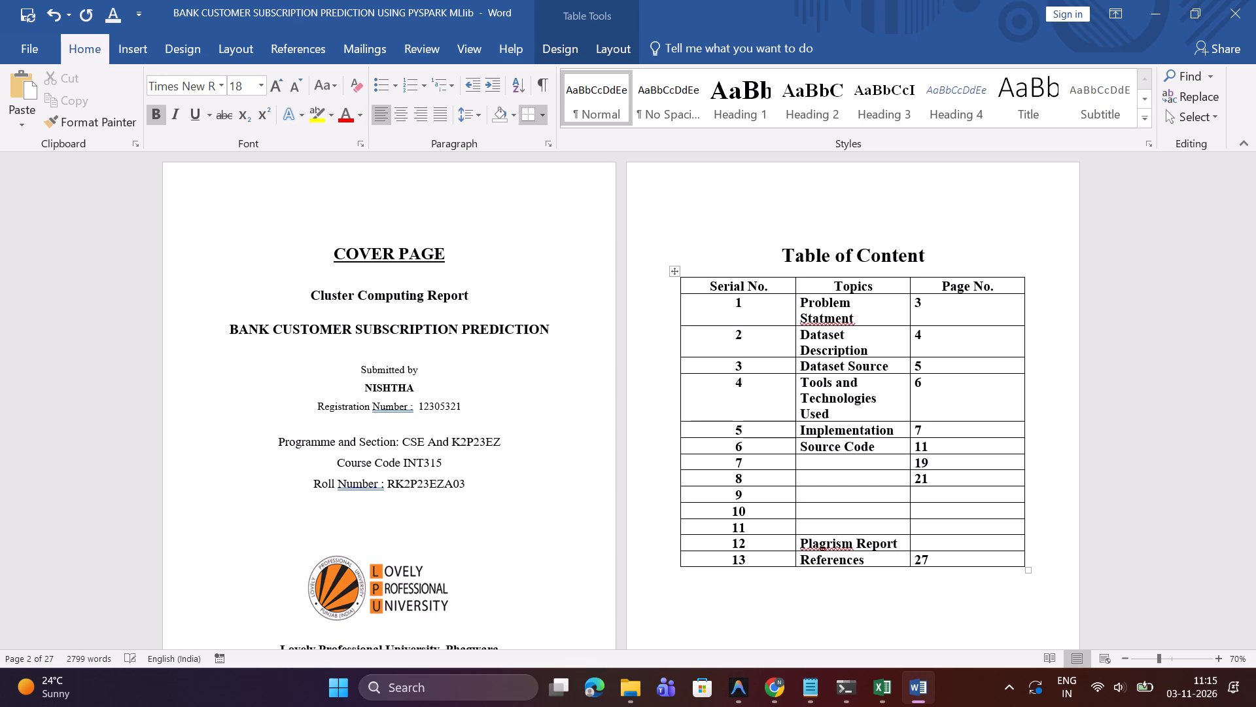
Change the serial number 12 topic's spelling from "Plagrism" to "Plagarism Report" in the contents table.
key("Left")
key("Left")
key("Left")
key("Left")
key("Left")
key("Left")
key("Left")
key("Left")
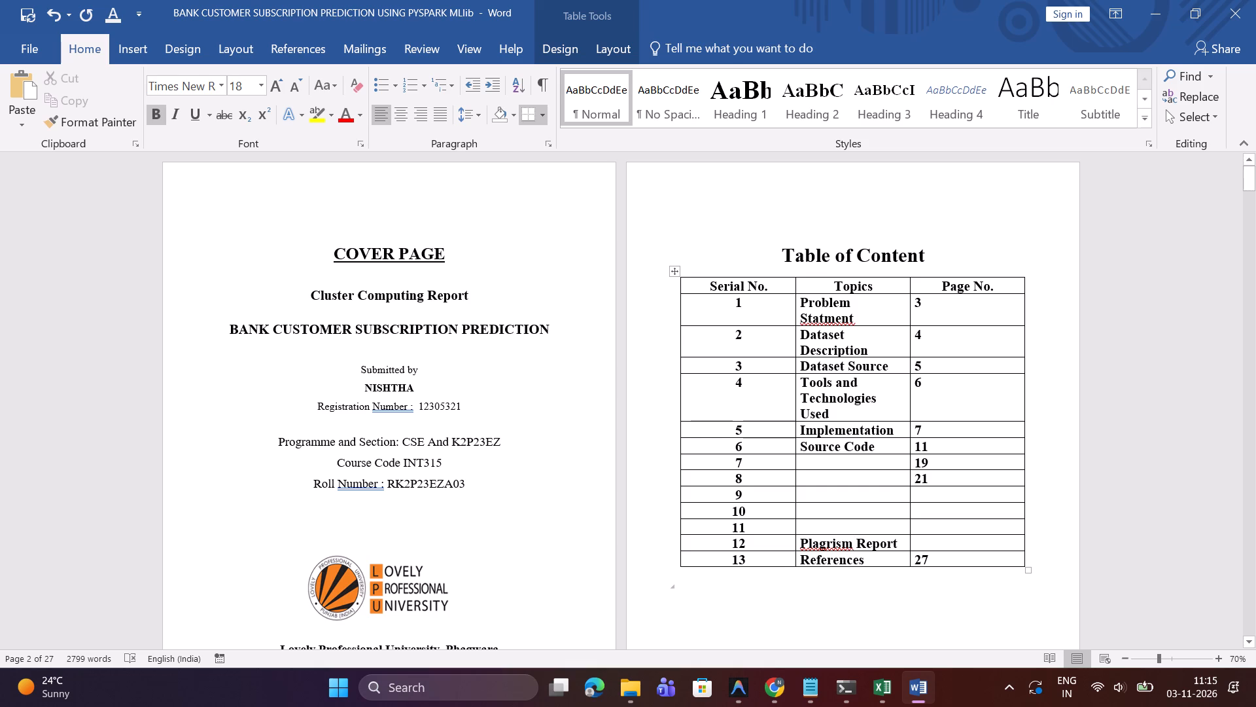
left_click(824, 541)
right_click(824, 541)
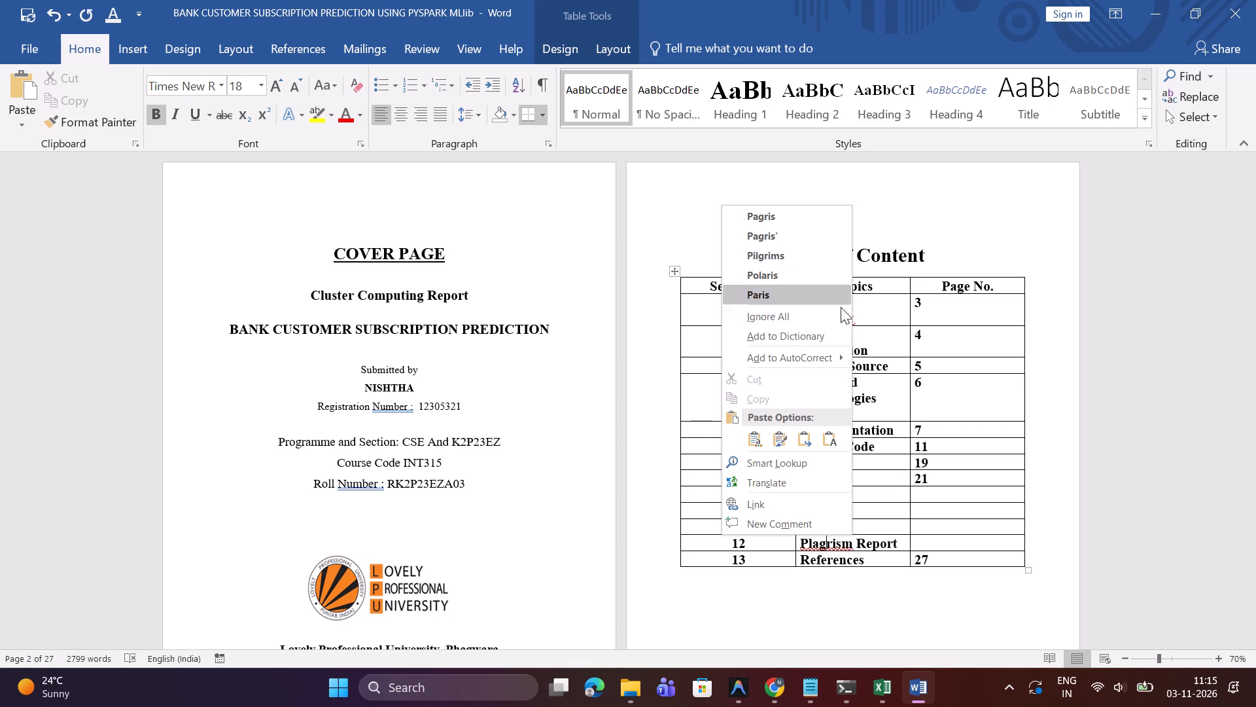
left_click(857, 541)
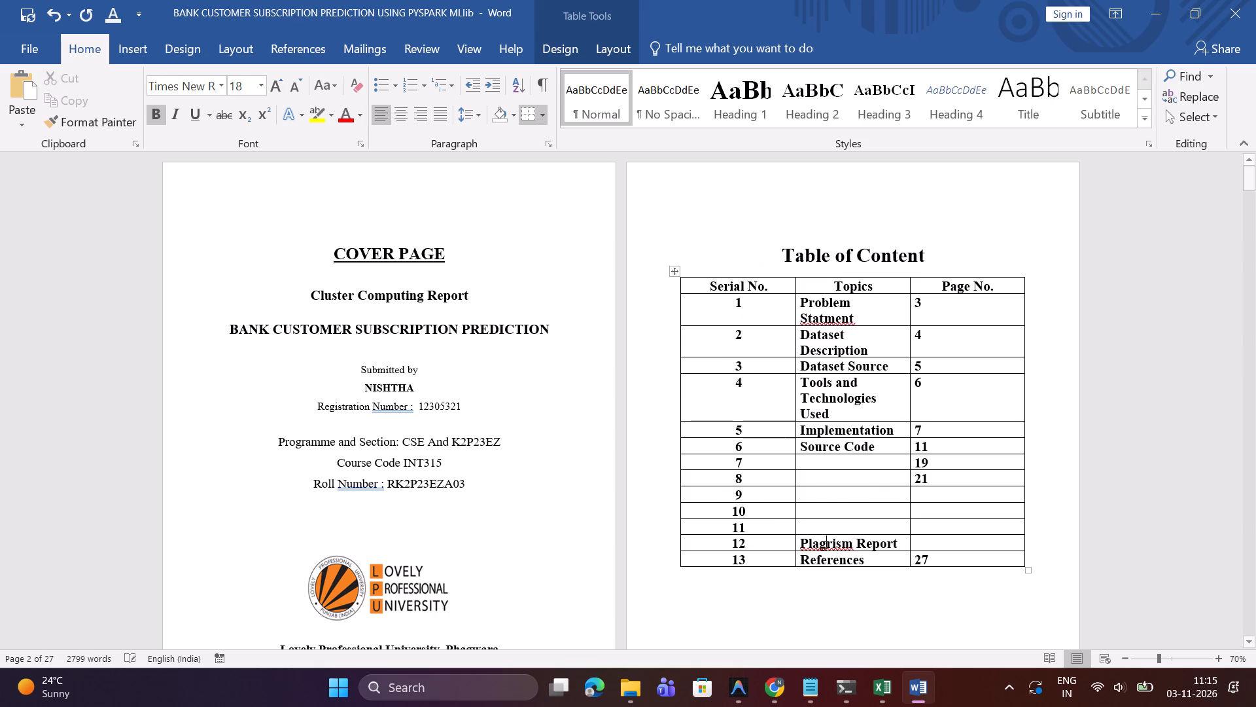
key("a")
Enter page number 26 for serial number 12 in the contents table.
left_click(941, 538)
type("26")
Look up the report's section headings and enter "Execution Screenshots" as the topic for serial number 7.
scroll(941, 538, "down", 8)
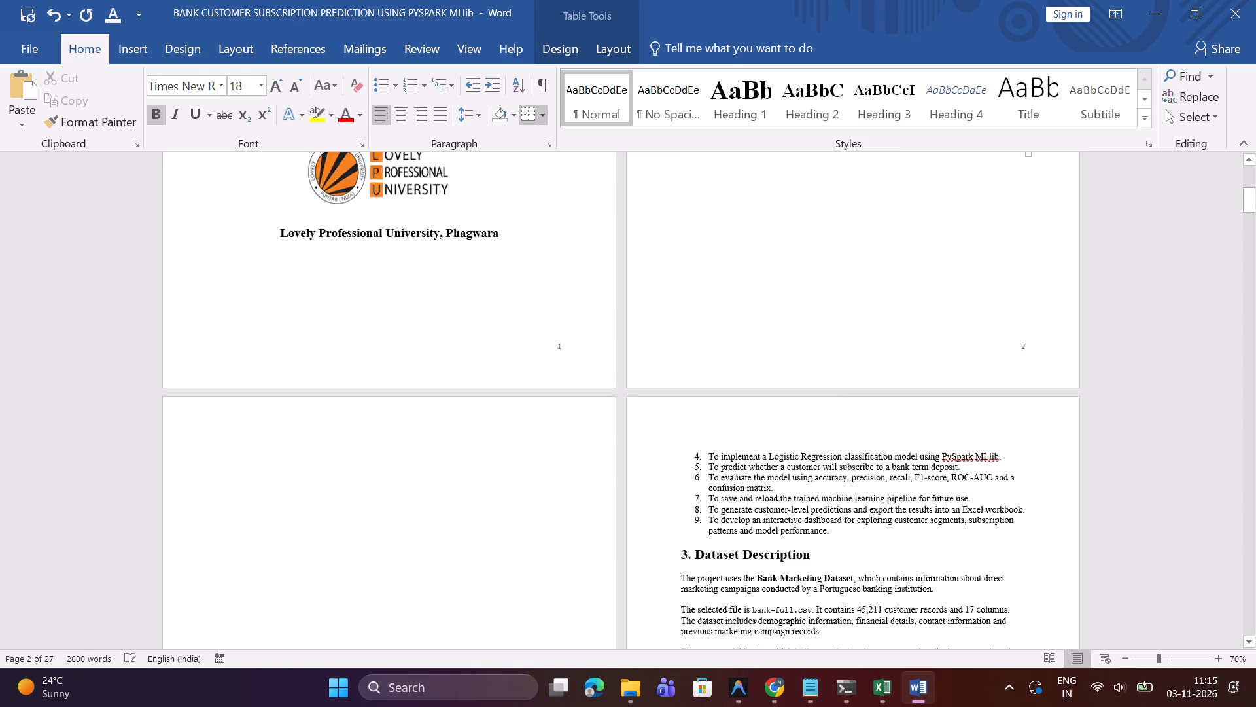
scroll(941, 538, "down", 8)
scroll(941, 538, "down", 20)
scroll(941, 538, "down", 20)
scroll(941, 538, "down", 17)
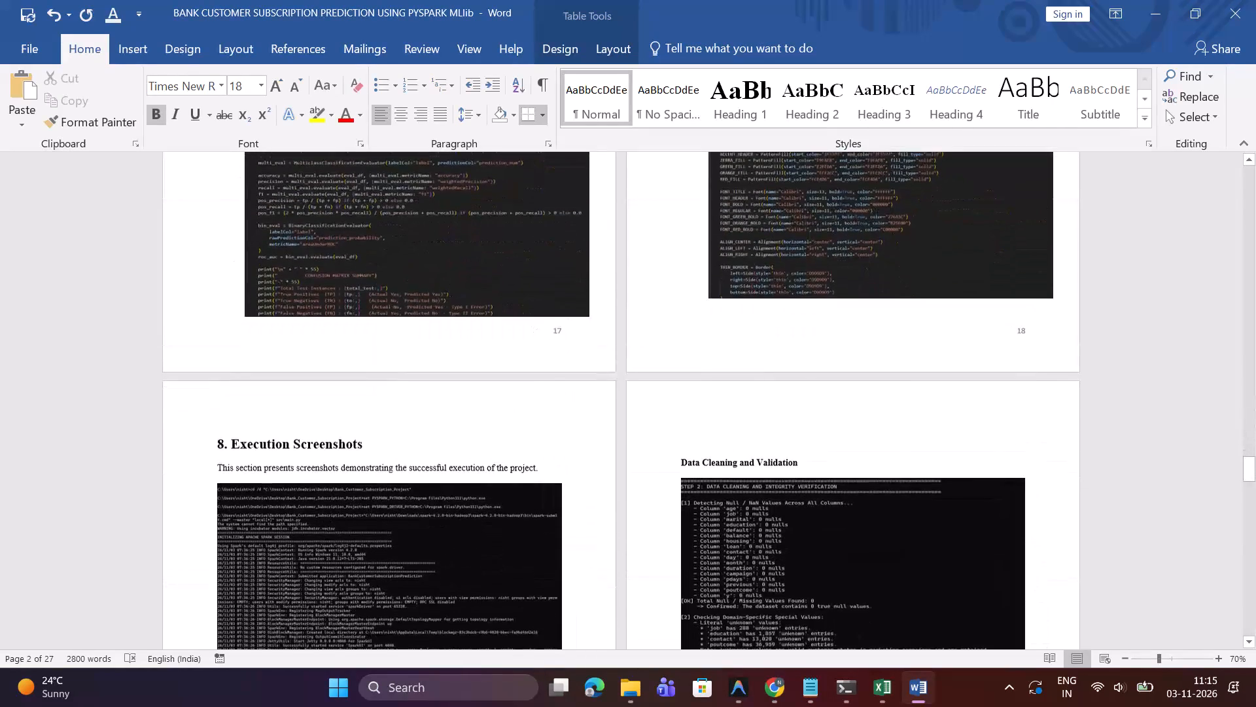
scroll(941, 538, "down", 20)
scroll(941, 538, "down", 17)
scroll(941, 538, "up", 17)
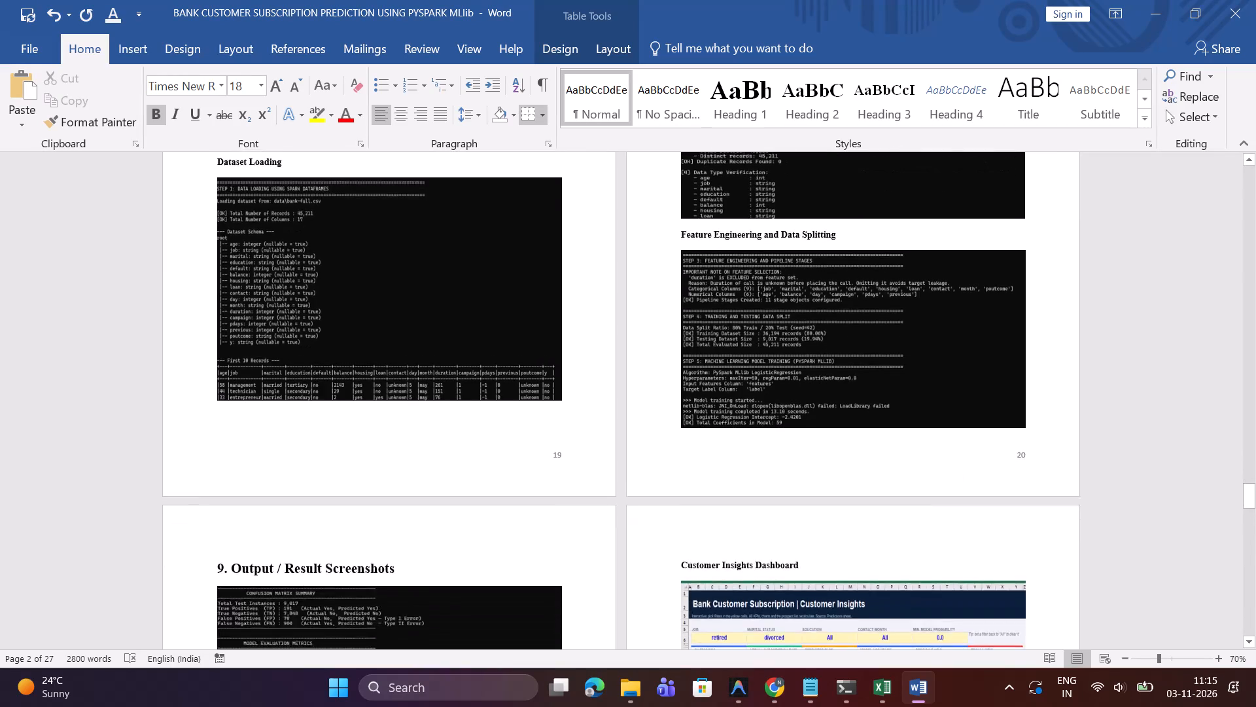
scroll(941, 538, "up", 20)
scroll(941, 538, "up", 20)
scroll(941, 538, "up", 20)
scroll(941, 538, "up", 2)
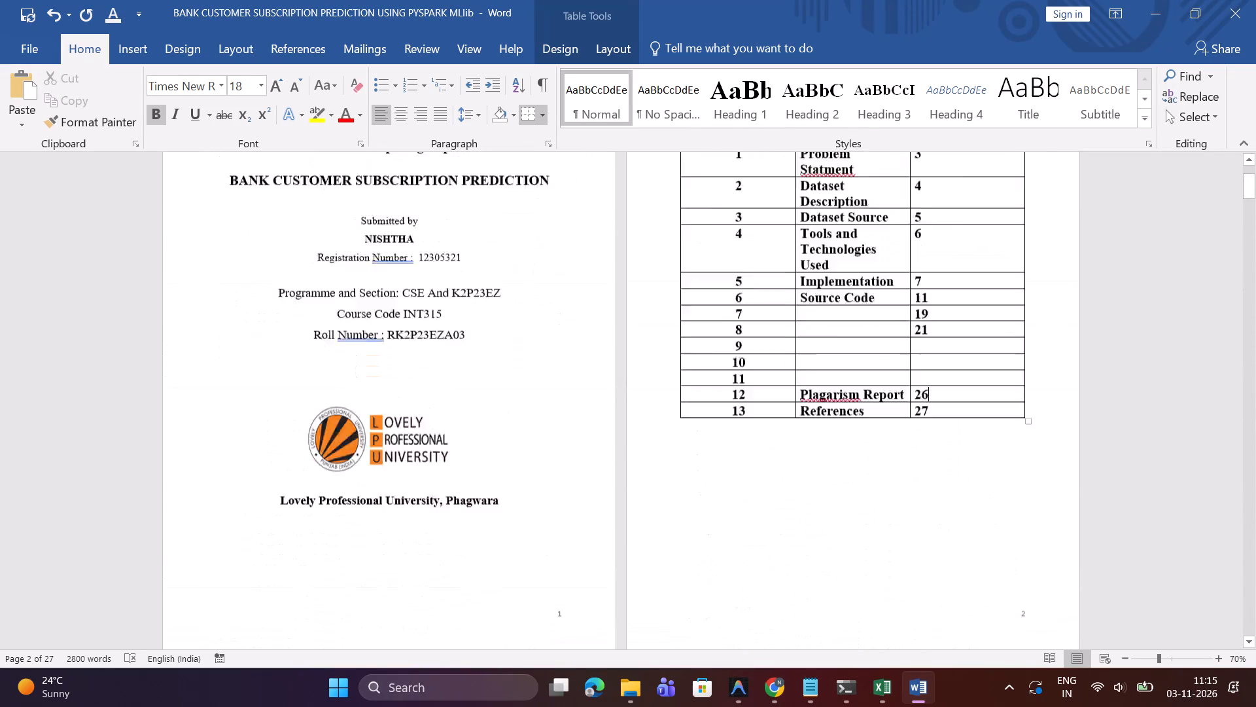
scroll(941, 538, "up", 2)
left_click(824, 461)
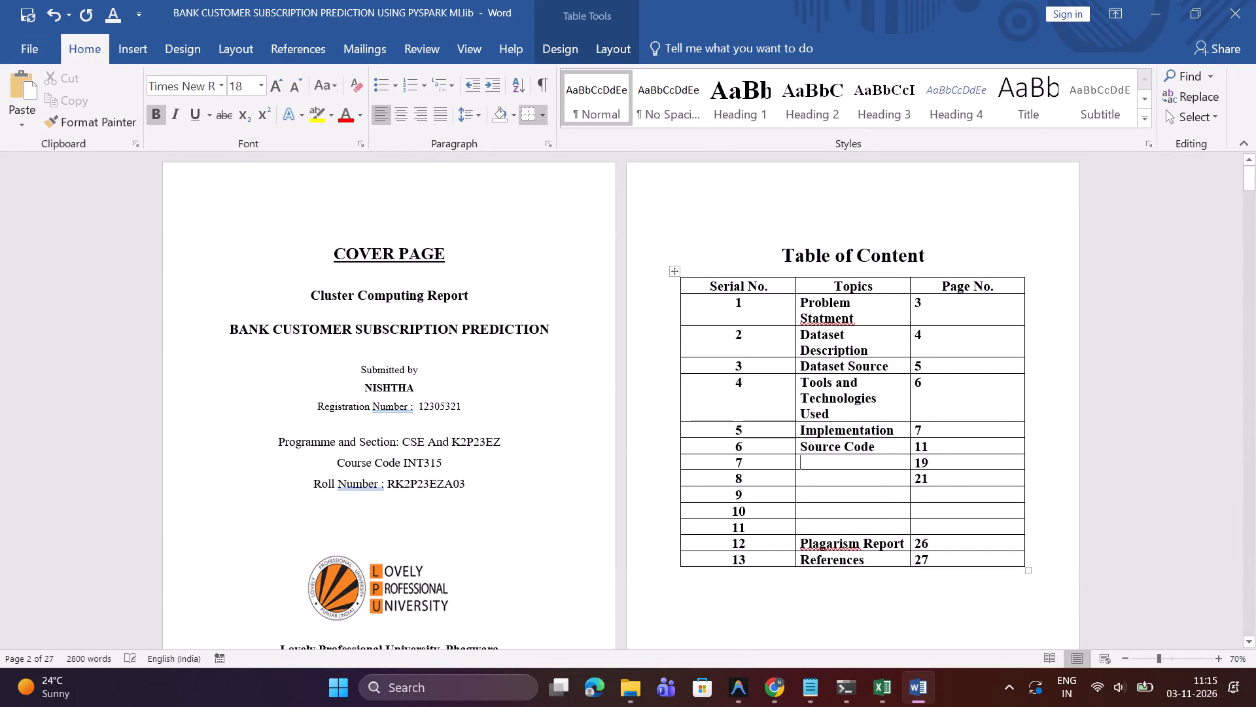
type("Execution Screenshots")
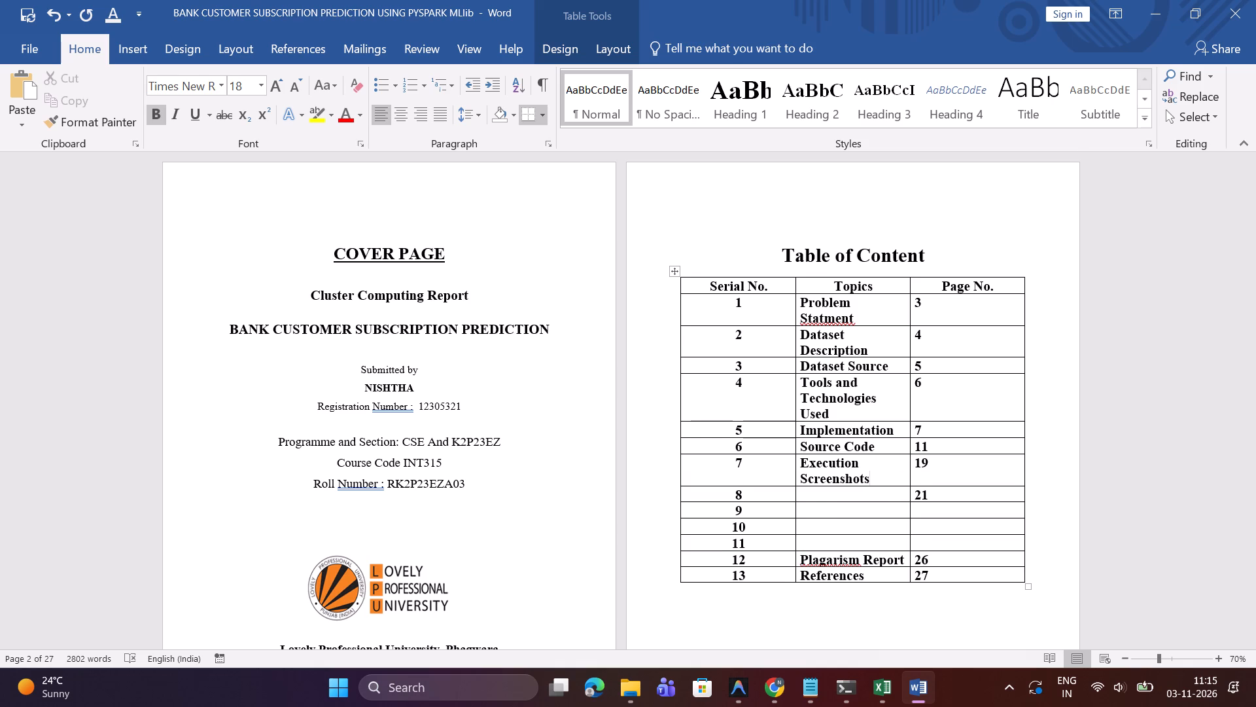
Look up the report's output section and enter "Output / Results" with page number 21 for serial number 9.
scroll(824, 461, "down", 20)
scroll(824, 461, "down", 17)
scroll(824, 461, "up", 1)
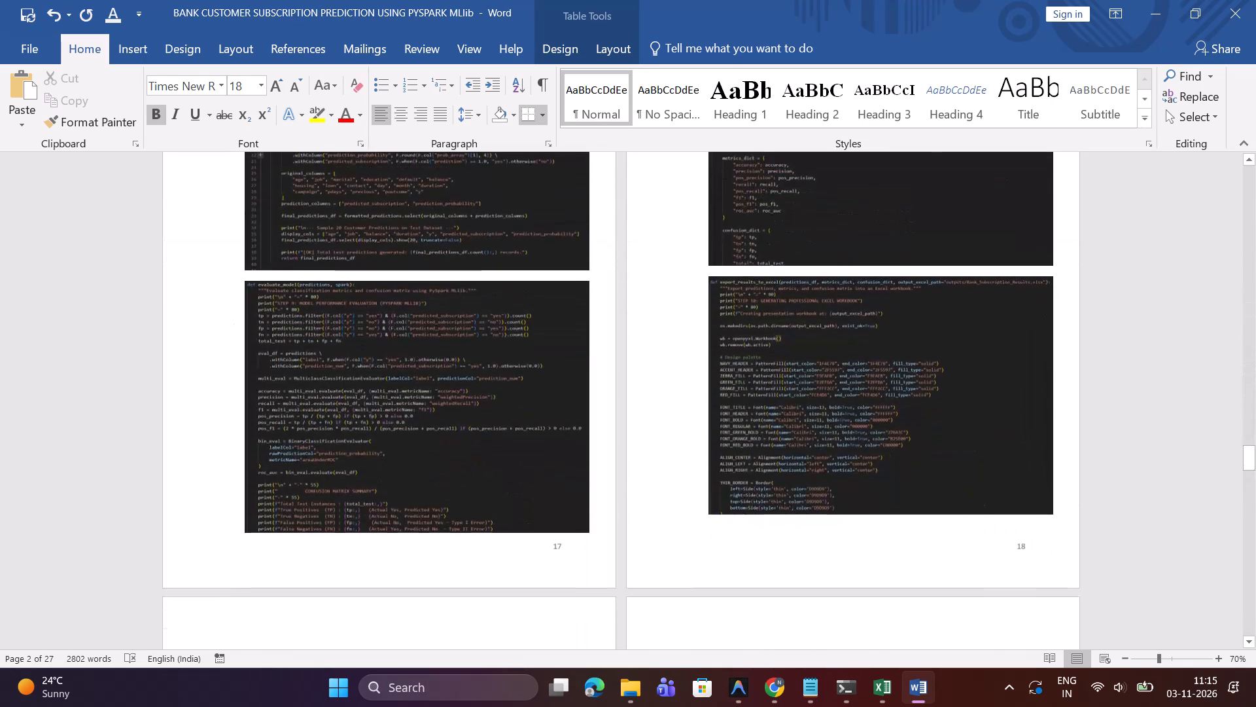
scroll(824, 461, "up", 1)
scroll(824, 461, "down", 7)
scroll(824, 461, "up", 5)
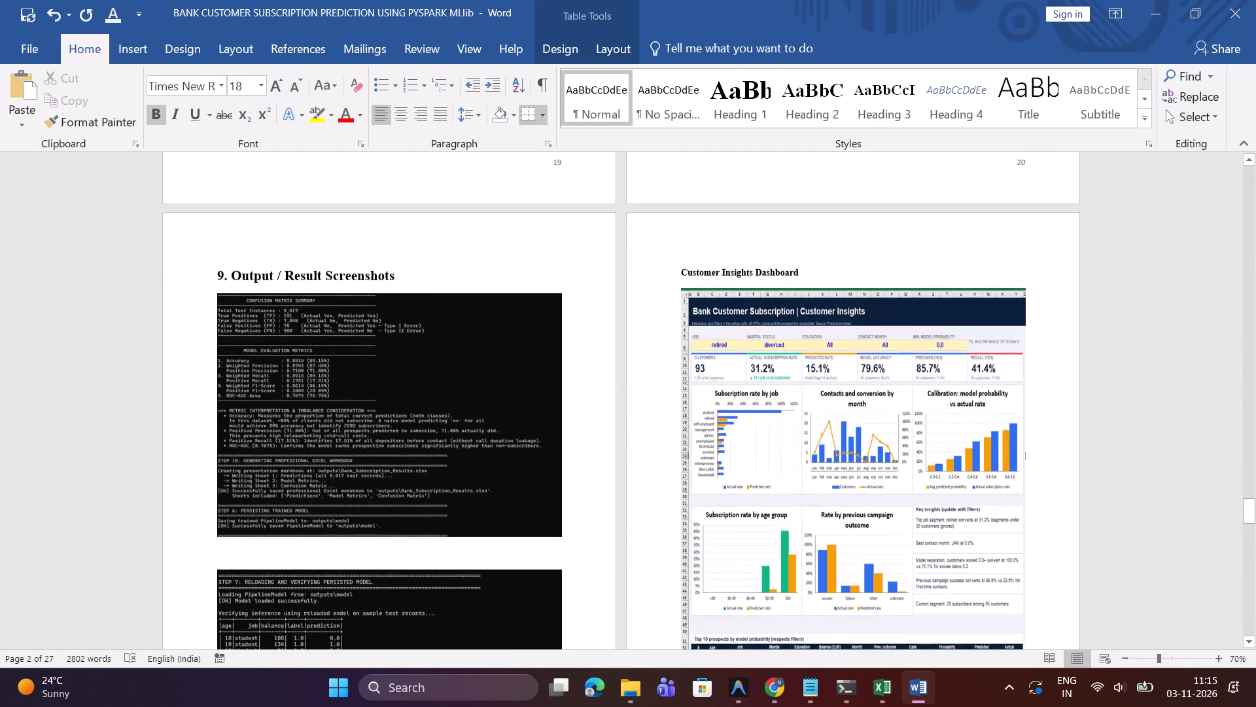
scroll(824, 461, "up", 12)
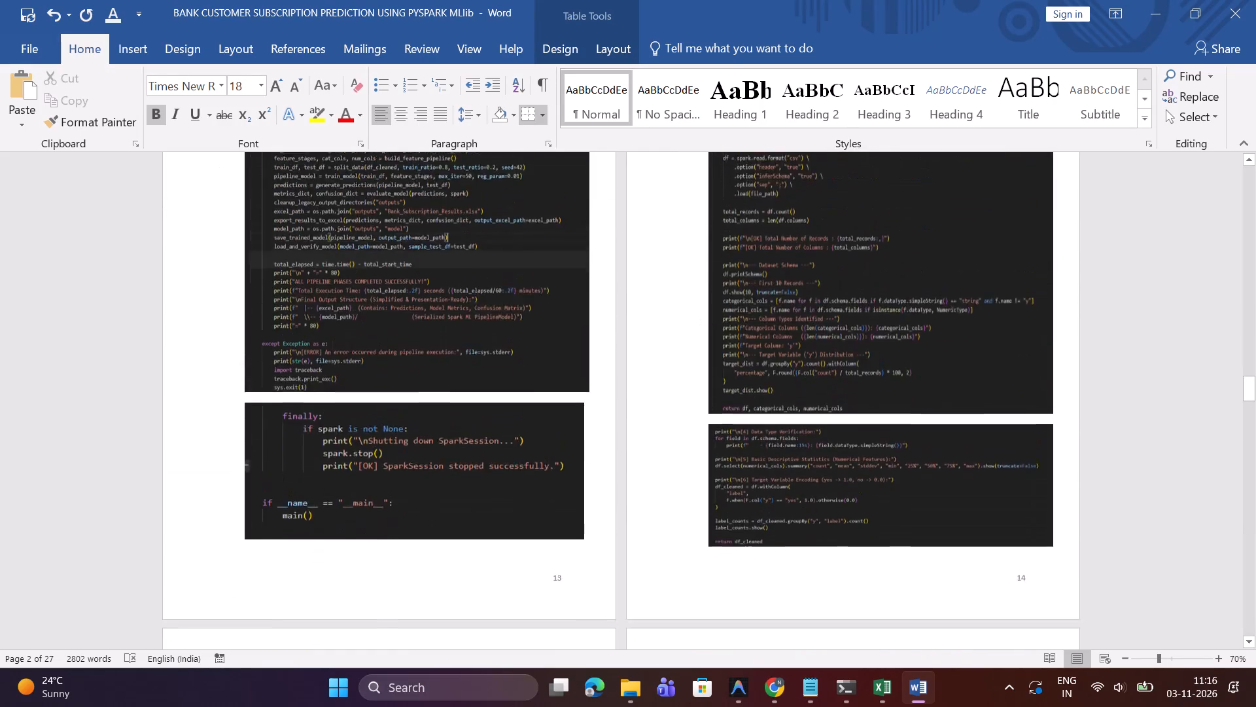
scroll(824, 461, "up", 7)
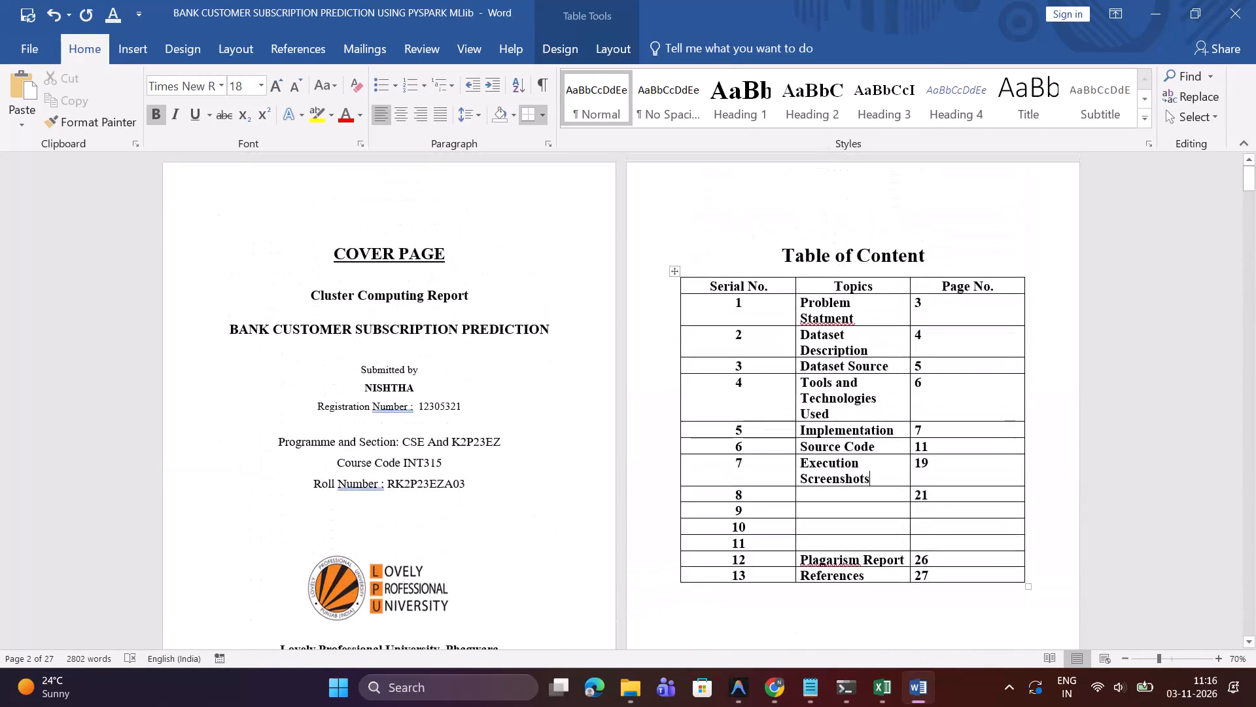
left_click(814, 511)
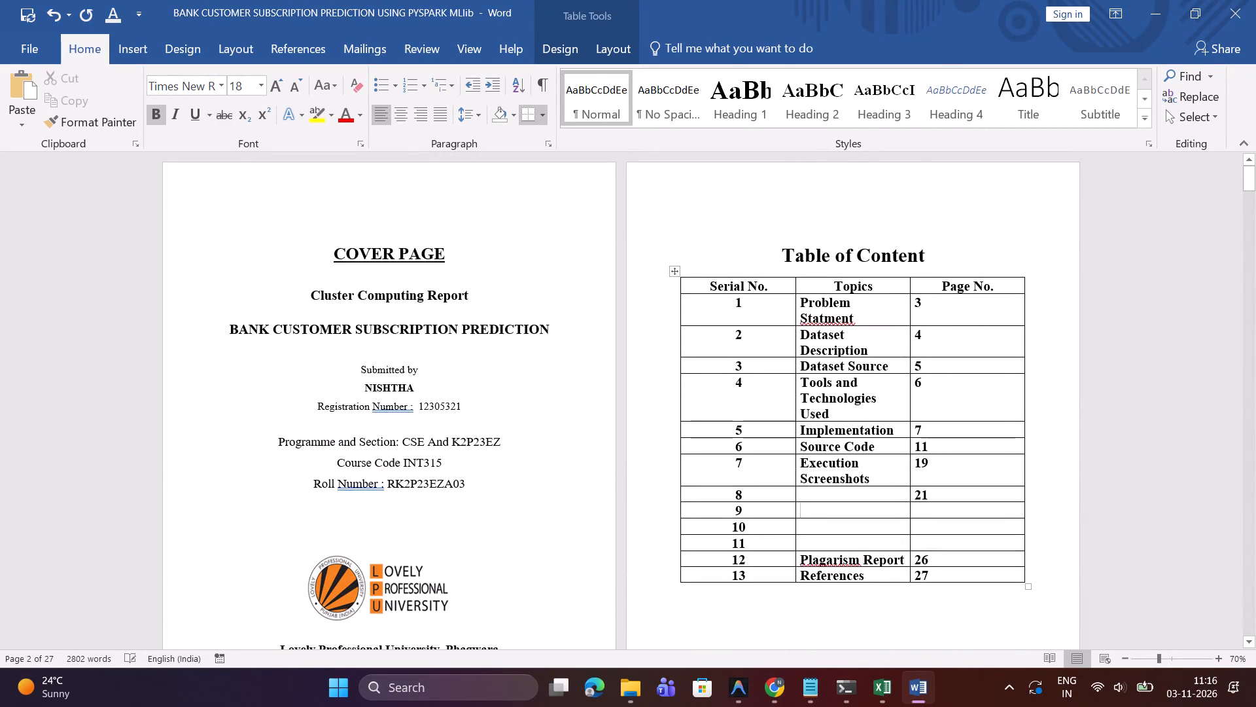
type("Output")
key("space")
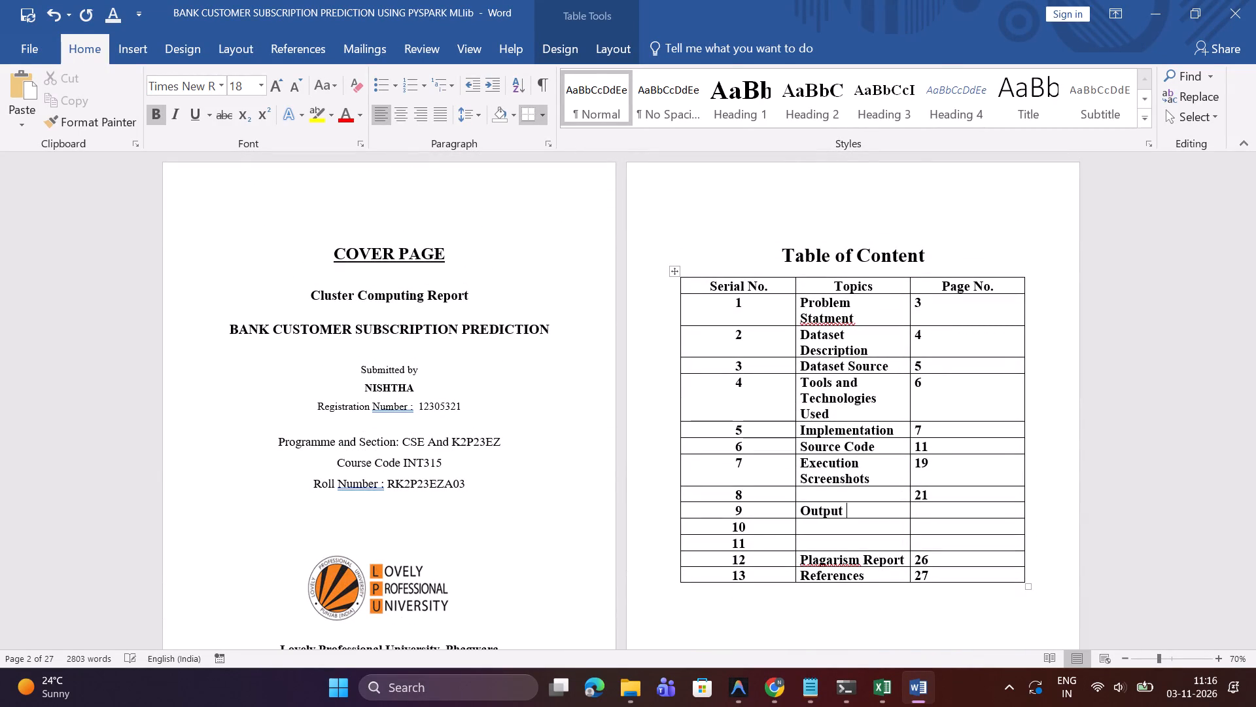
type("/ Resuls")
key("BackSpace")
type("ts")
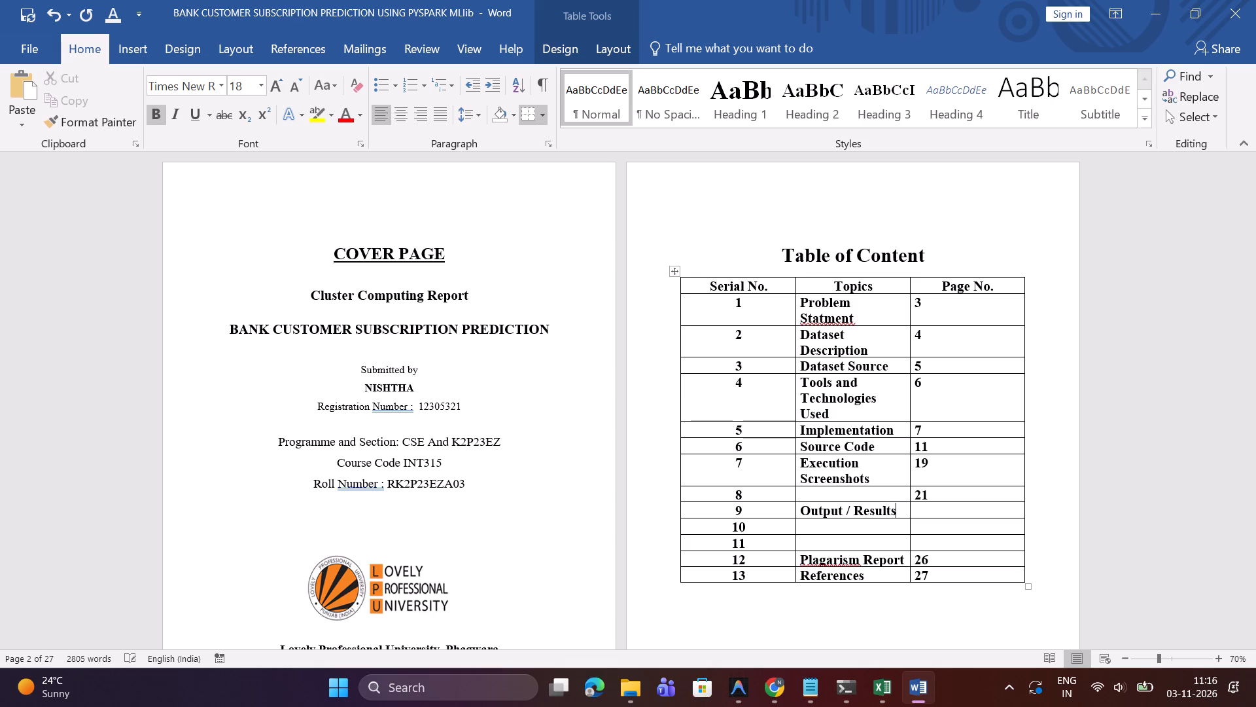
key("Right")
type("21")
Set the page number for serial number 8 to 19.
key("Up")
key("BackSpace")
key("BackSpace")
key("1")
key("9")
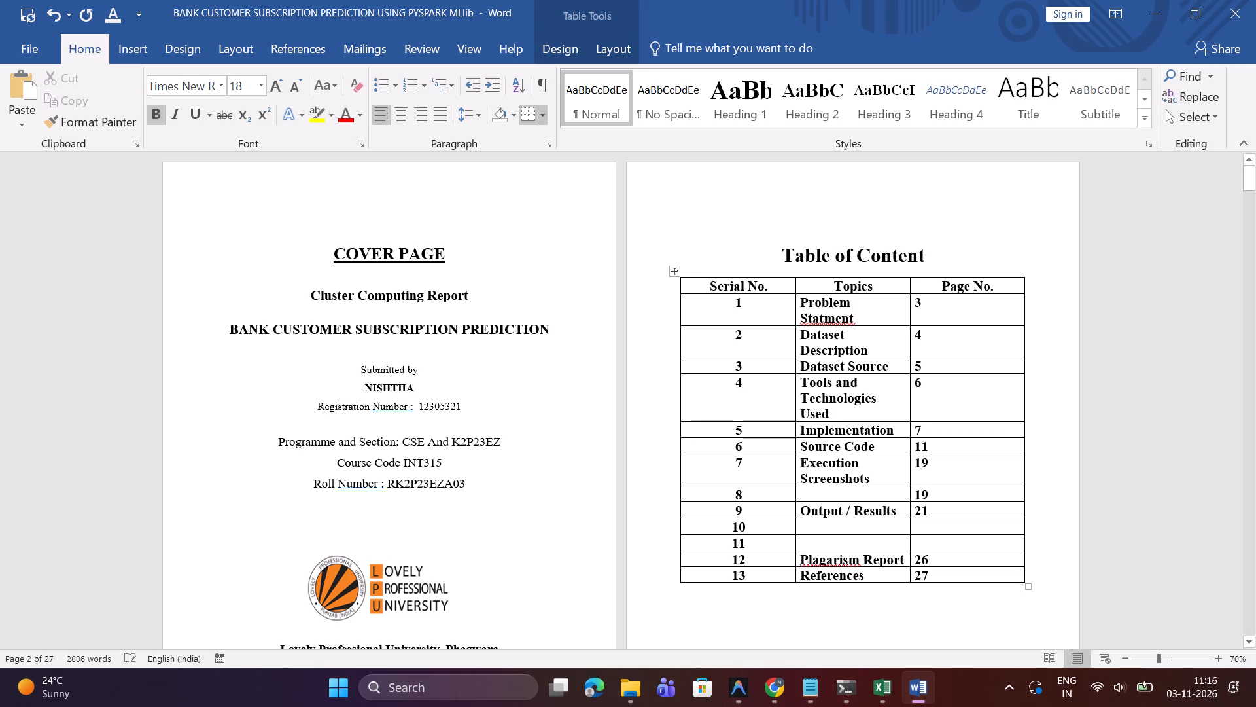
Move the topic "Execution Screenshots" from the serial number 7 row to the serial number 8 row.
left_click_drag(877, 475, 807, 469)
key("ctrl+c")
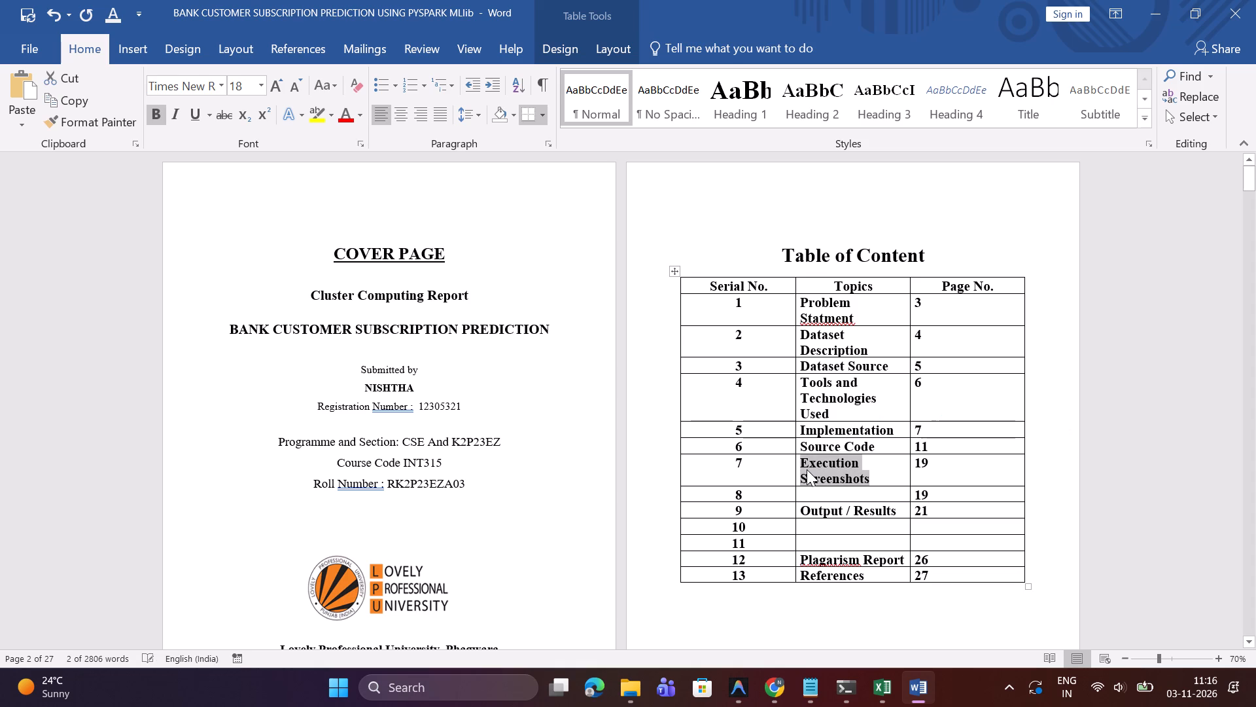
left_click(809, 503)
key("BackSpace")
left_click(830, 475)
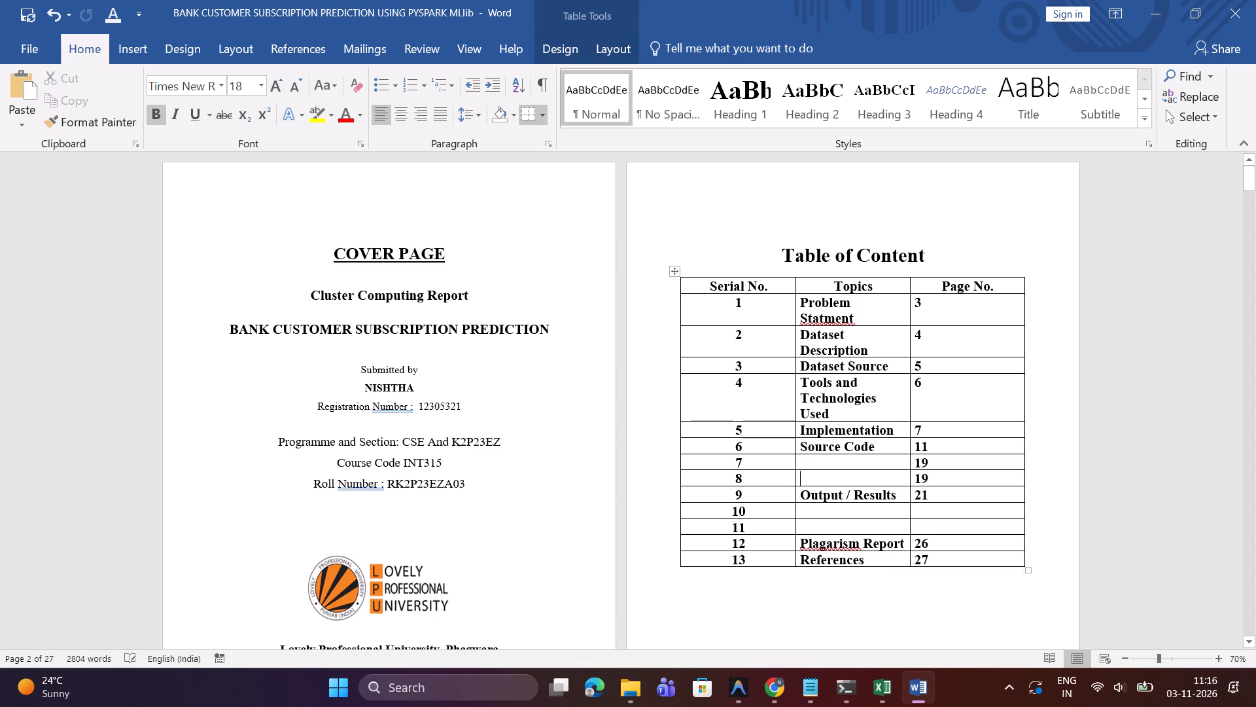
key("ctrl+v")
Look up the section following the output screenshots and enter "Result Analysis" as the topic for serial number 10.
scroll(830, 475, "down", 20)
scroll(830, 475, "down", 15)
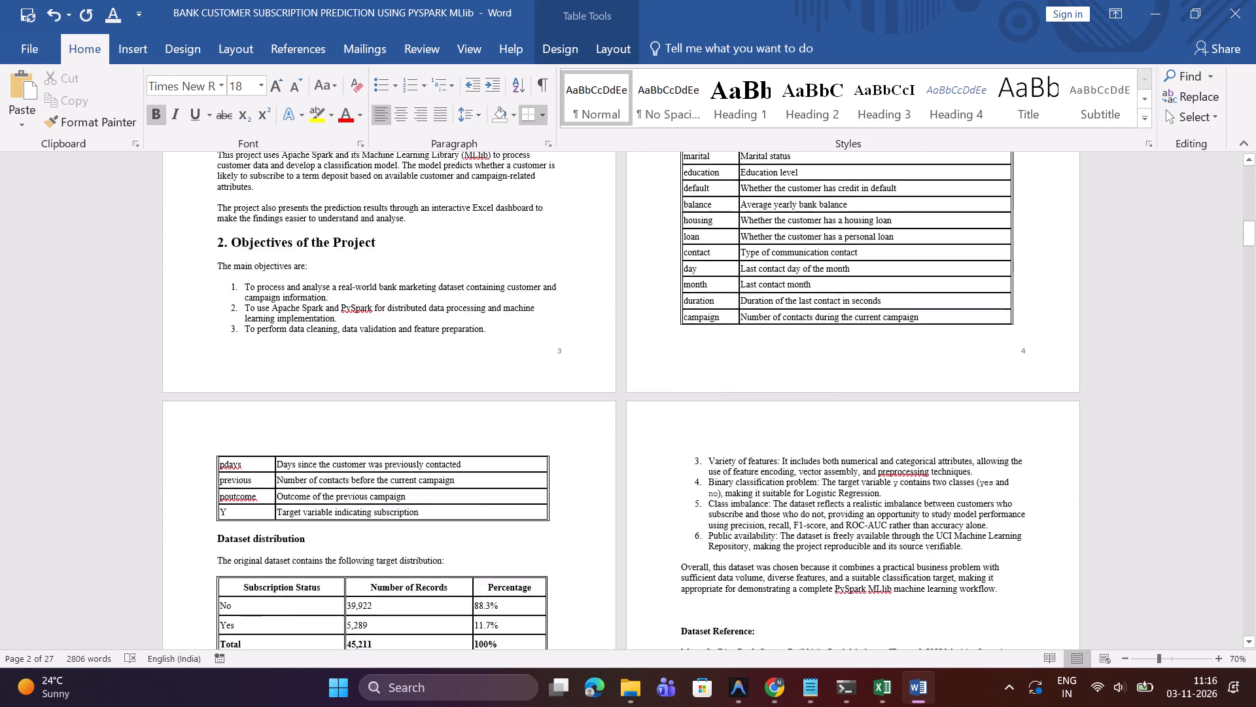
scroll(830, 475, "down", 20)
scroll(830, 475, "down", 14)
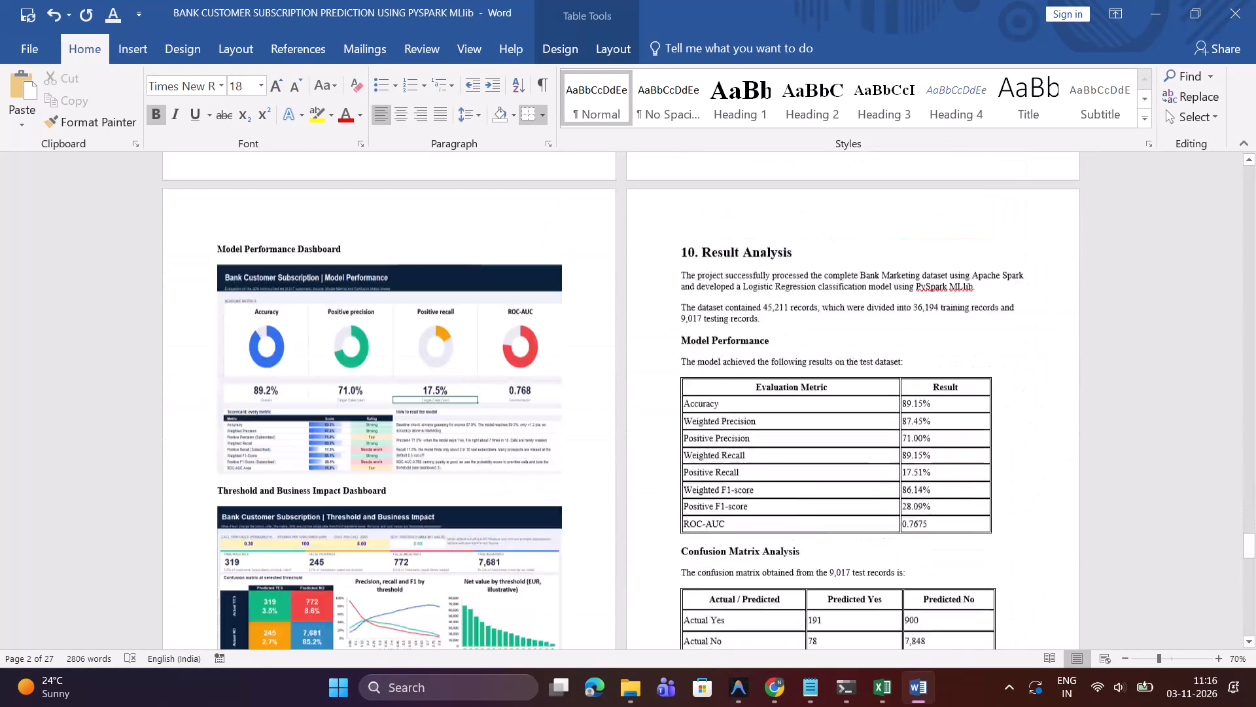
scroll(830, 475, "down", 1)
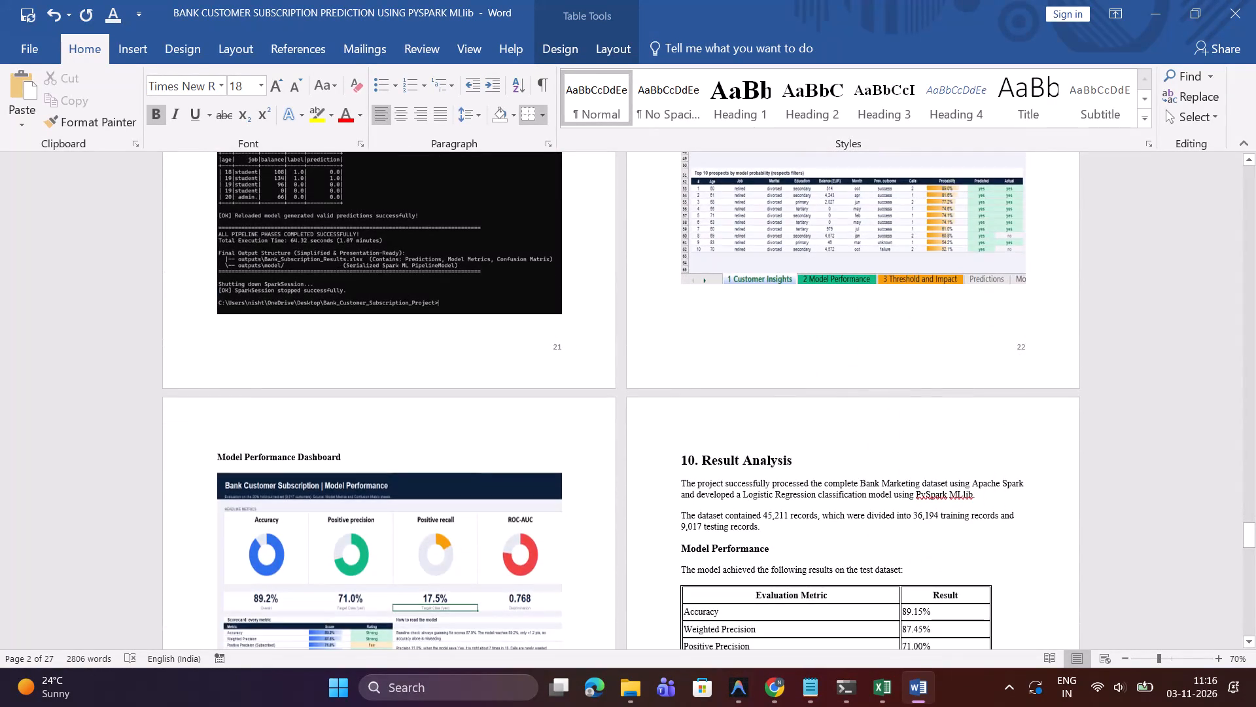
scroll(830, 475, "up", 20)
scroll(830, 475, "up", 20)
scroll(830, 475, "up", 11)
scroll(830, 475, "down", 5)
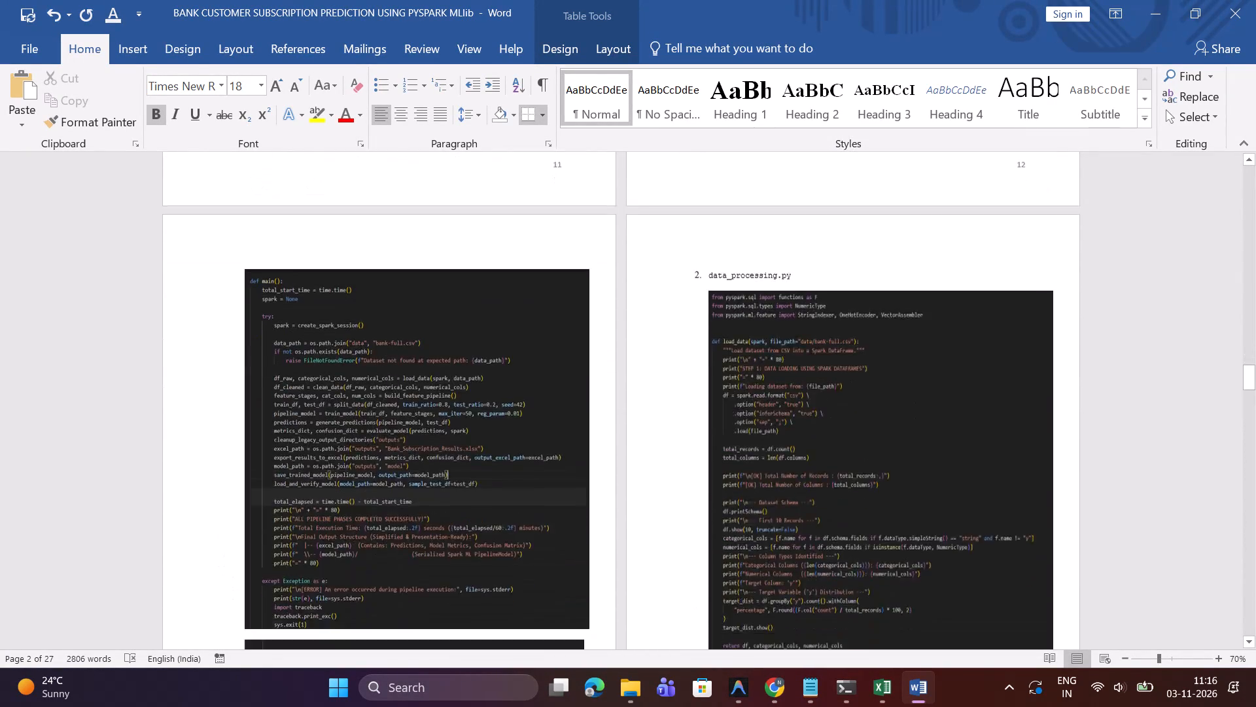
scroll(830, 475, "down", 6)
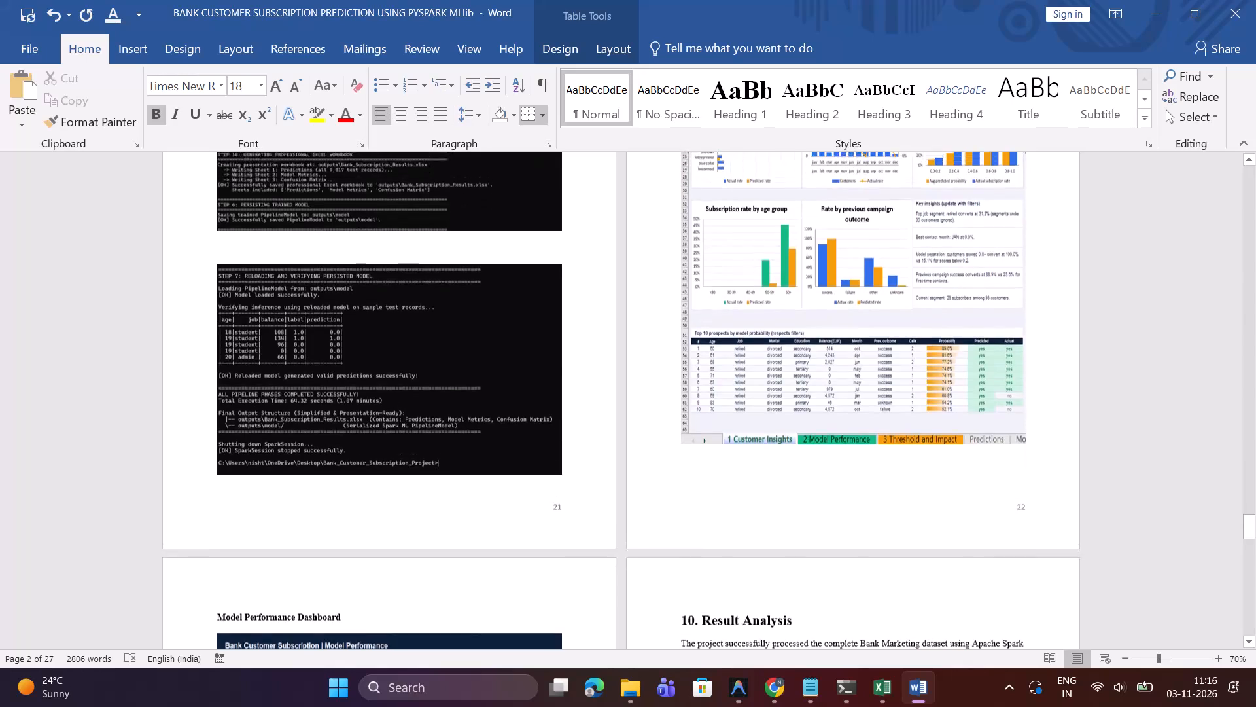
scroll(830, 475, "down", 1)
scroll(830, 475, "up", 4)
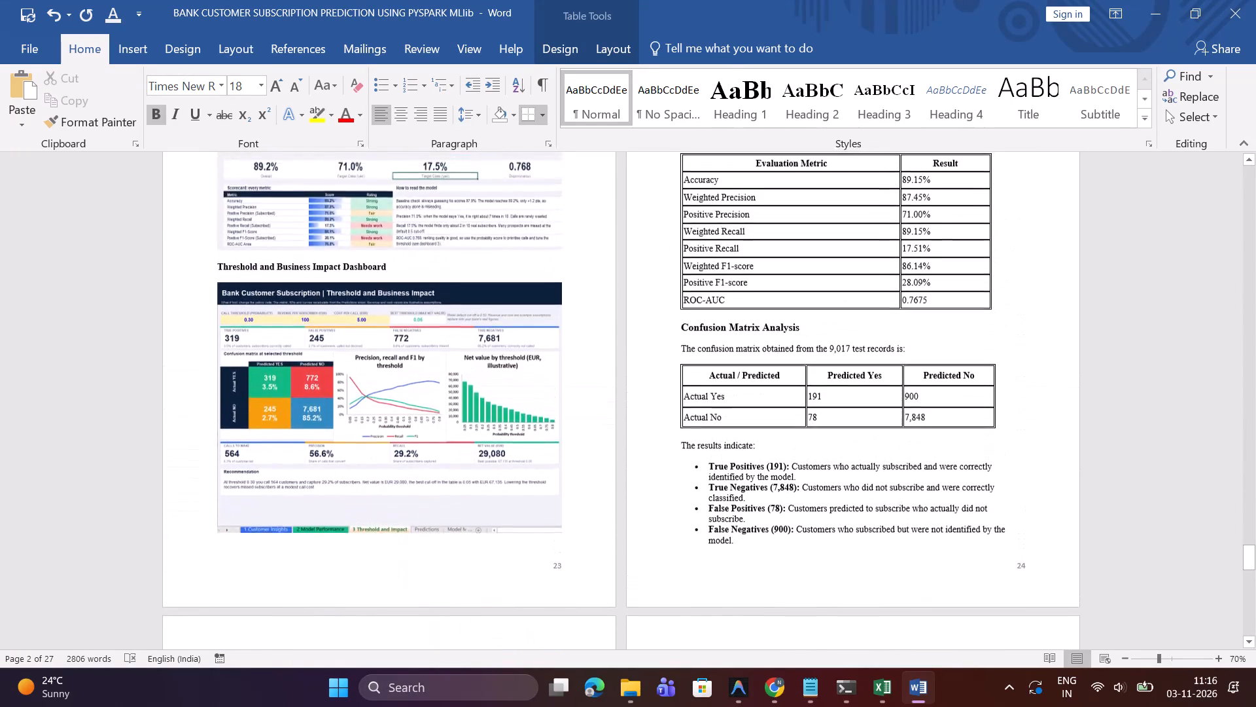
scroll(830, 475, "down", 1)
scroll(830, 475, "up", 7)
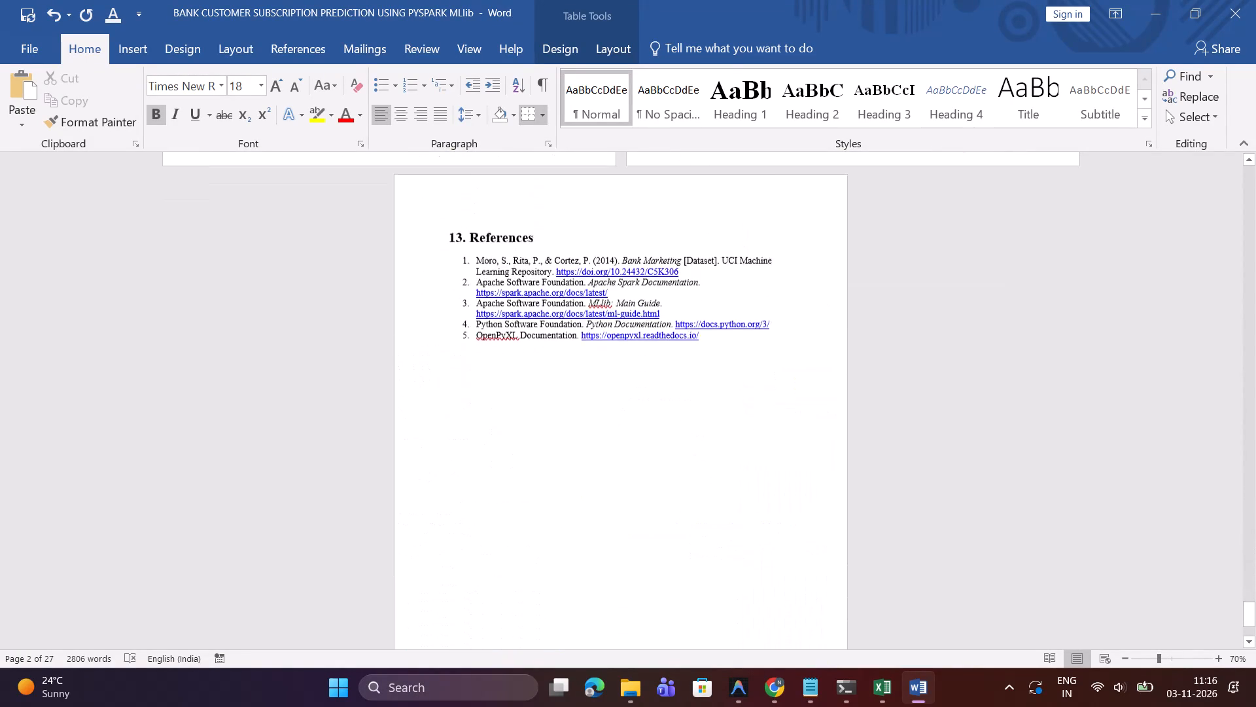
scroll(830, 475, "up", 4)
scroll(830, 475, "up", 20)
scroll(830, 475, "up", 20)
scroll(830, 475, "up", 20)
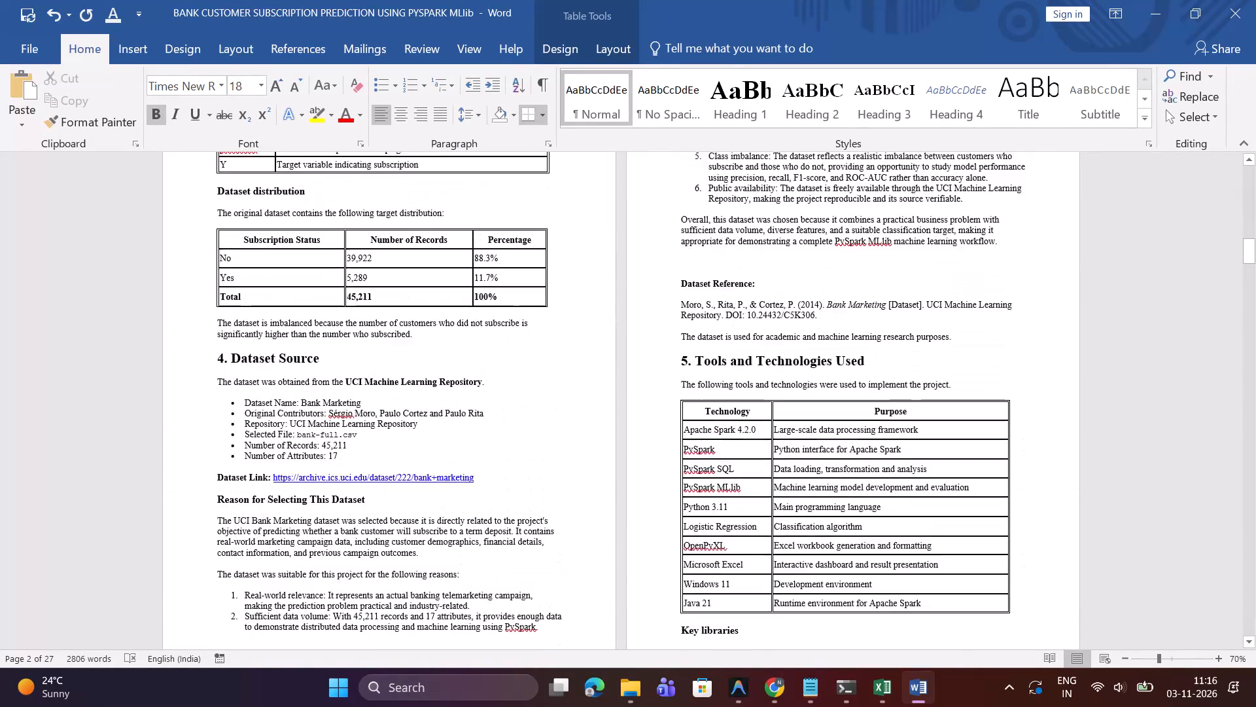
scroll(830, 475, "up", 6)
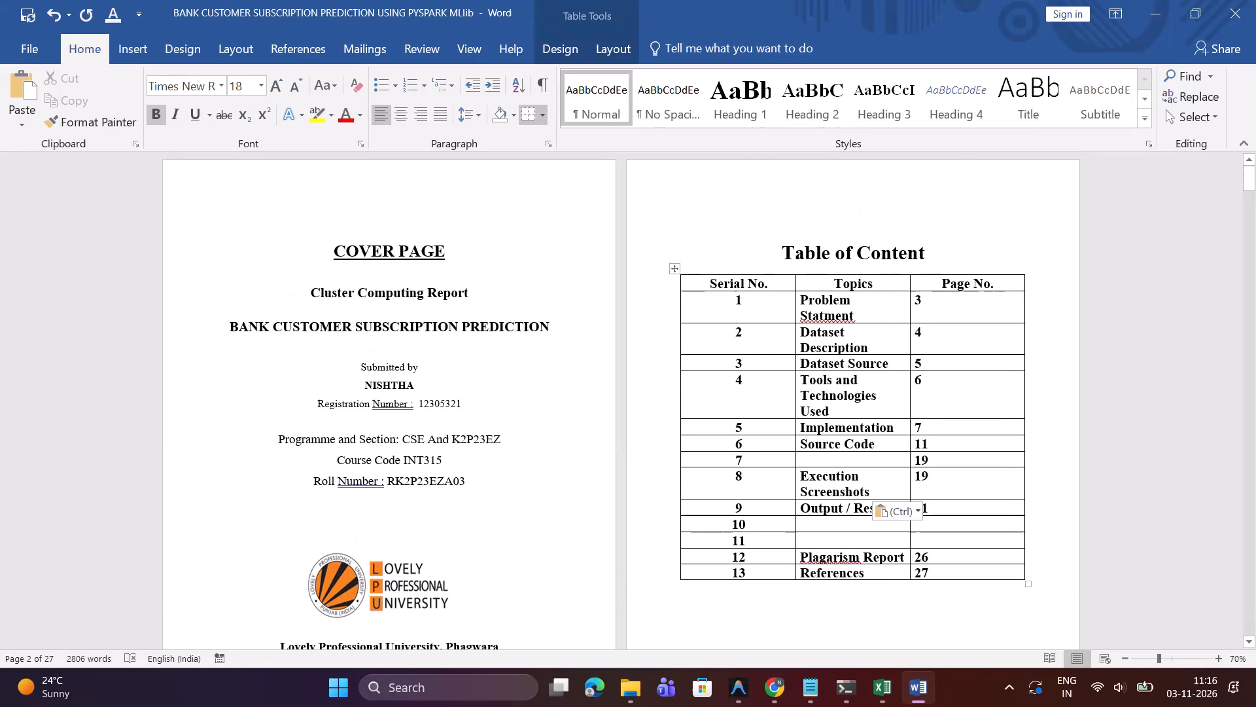
left_click(818, 522)
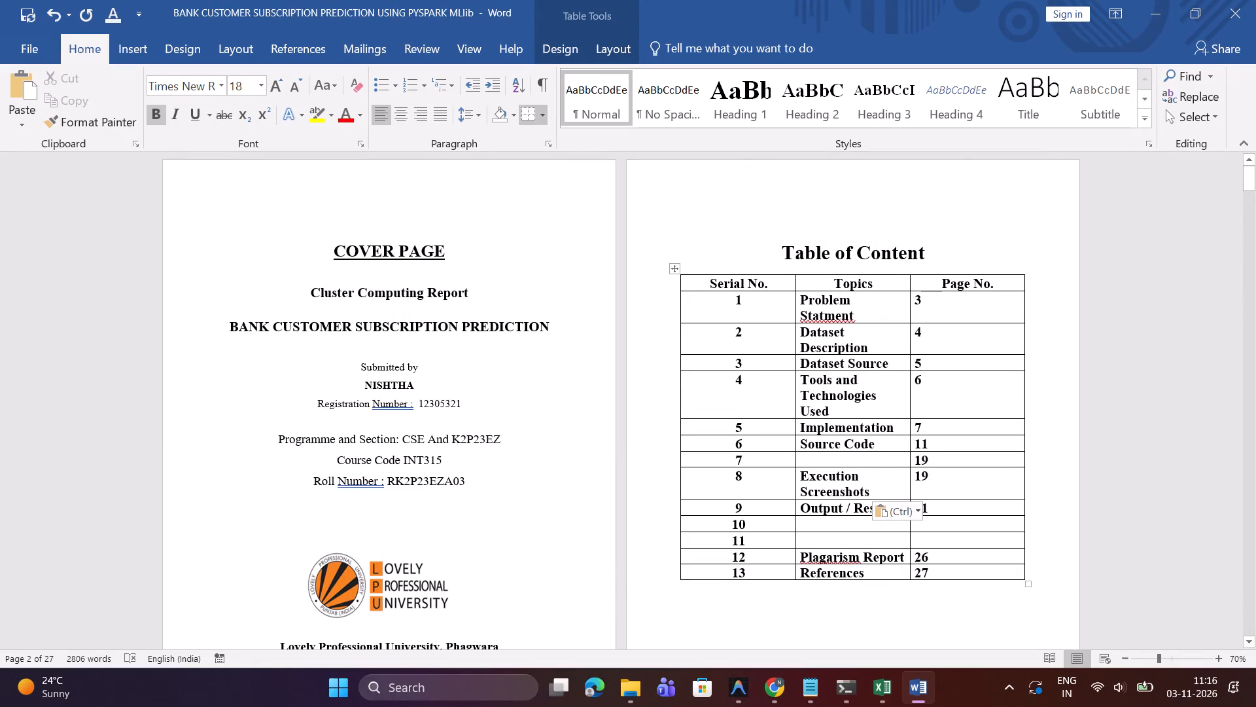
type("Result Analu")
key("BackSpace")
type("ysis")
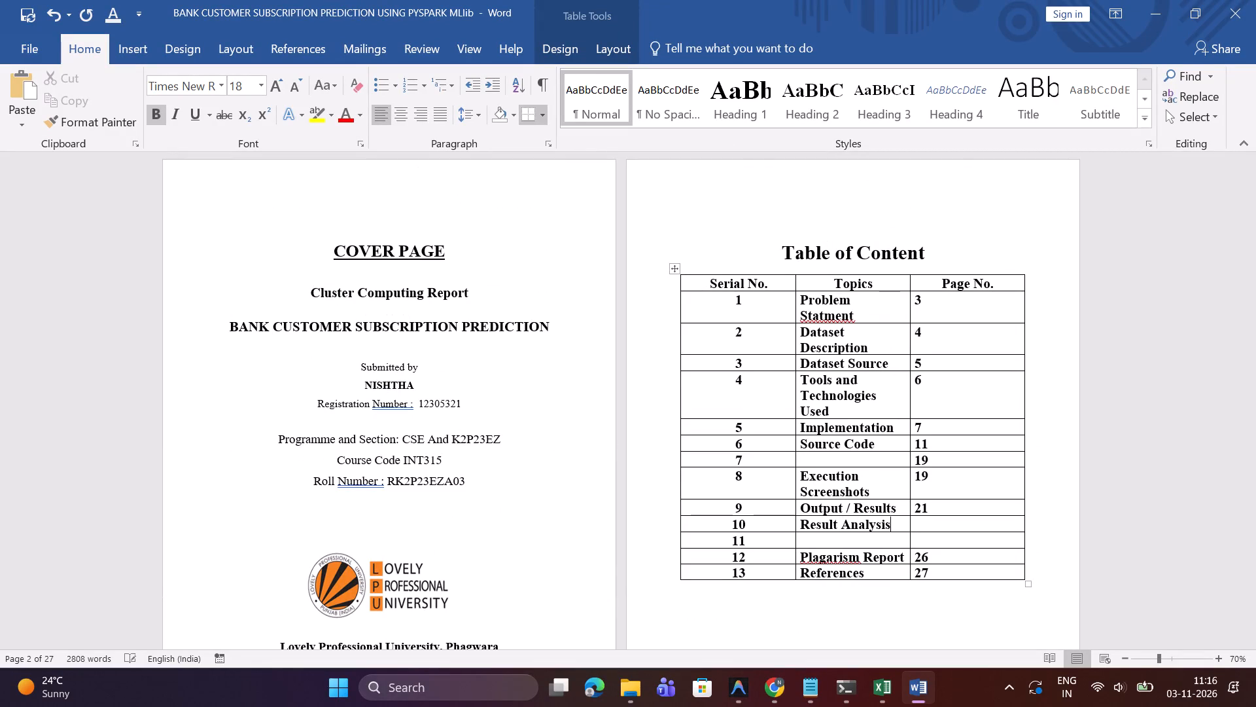
Enter page number 24 for "Result Analysis" in the contents table.
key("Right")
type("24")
Look up the section following the result analysis and enter "Conclusion" as the topic for serial number 11.
scroll(818, 522, "down", 20)
scroll(818, 522, "down", 20)
scroll(818, 522, "down", 20)
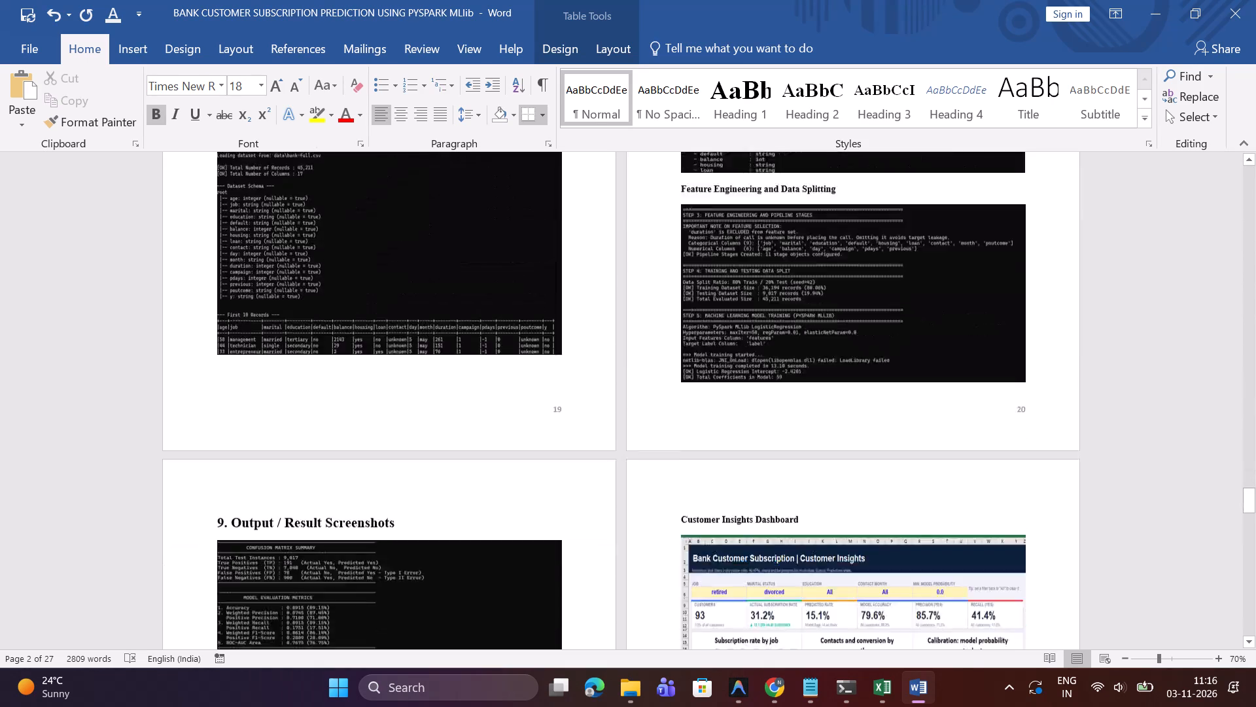
scroll(818, 522, "down", 20)
scroll(818, 522, "down", 2)
scroll(818, 522, "up", 3)
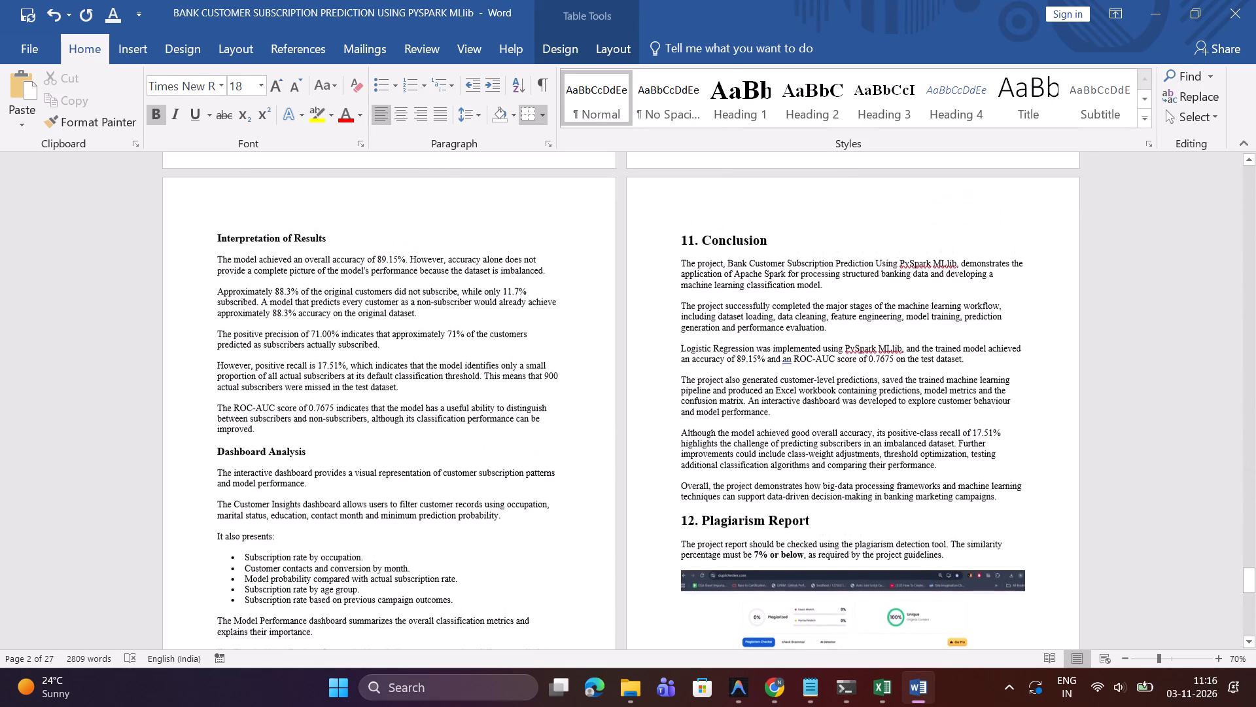
scroll(818, 522, "right", 1)
scroll(818, 522, "up", 15)
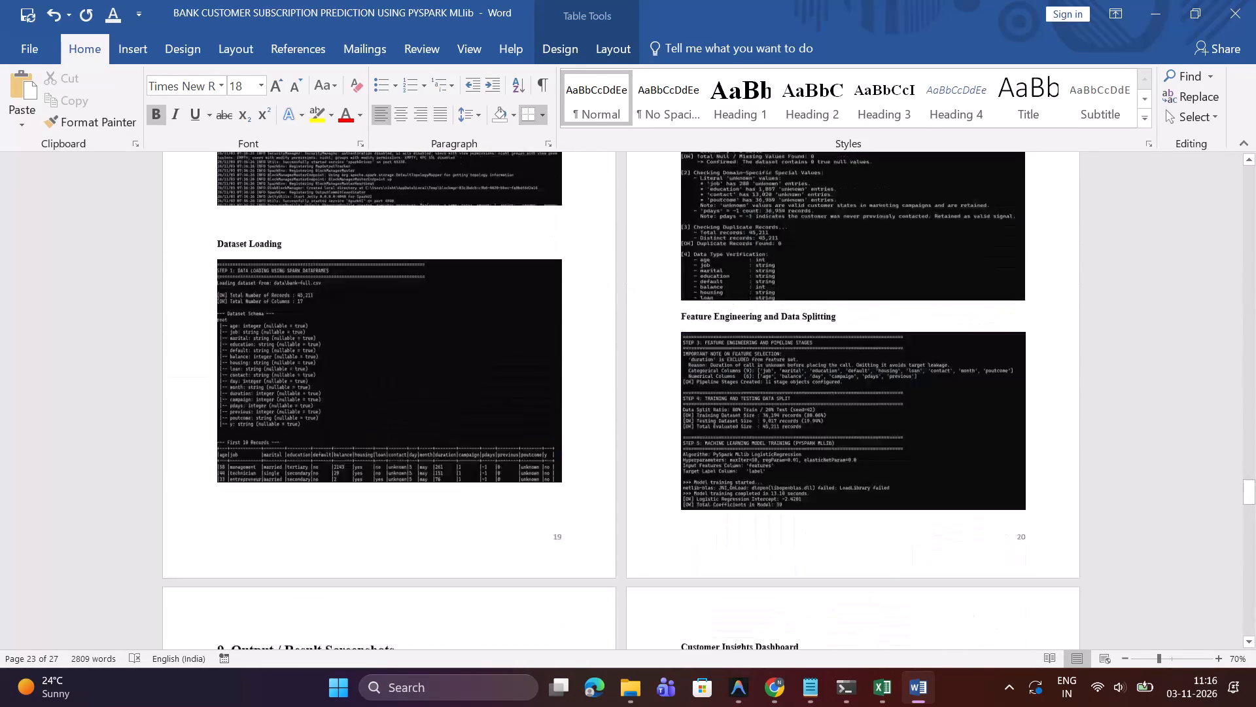
scroll(818, 522, "up", 16)
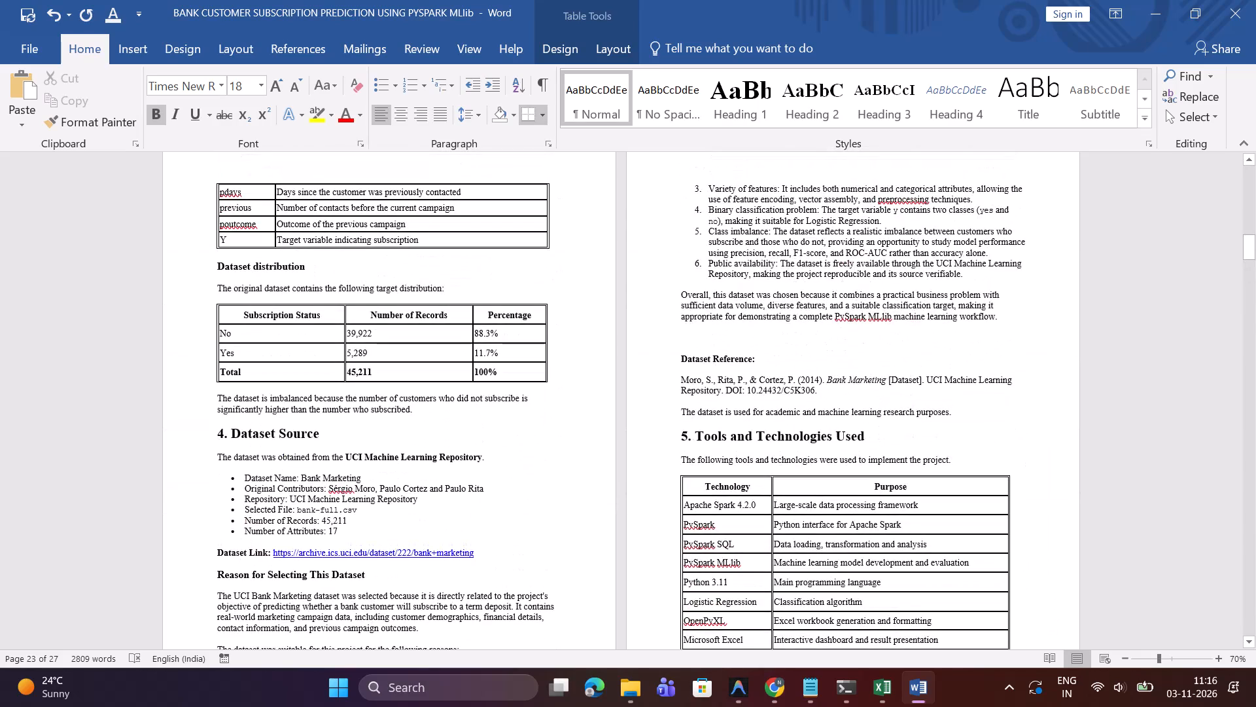
scroll(818, 522, "up", 12)
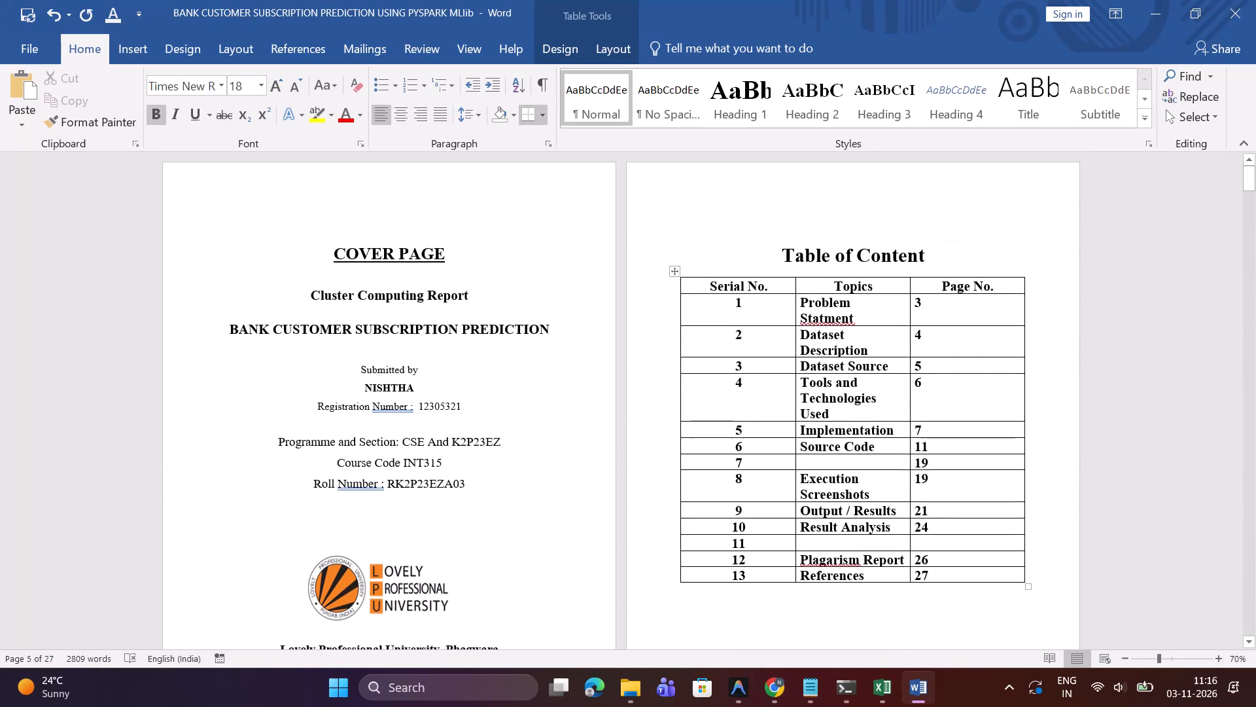
left_click(831, 541)
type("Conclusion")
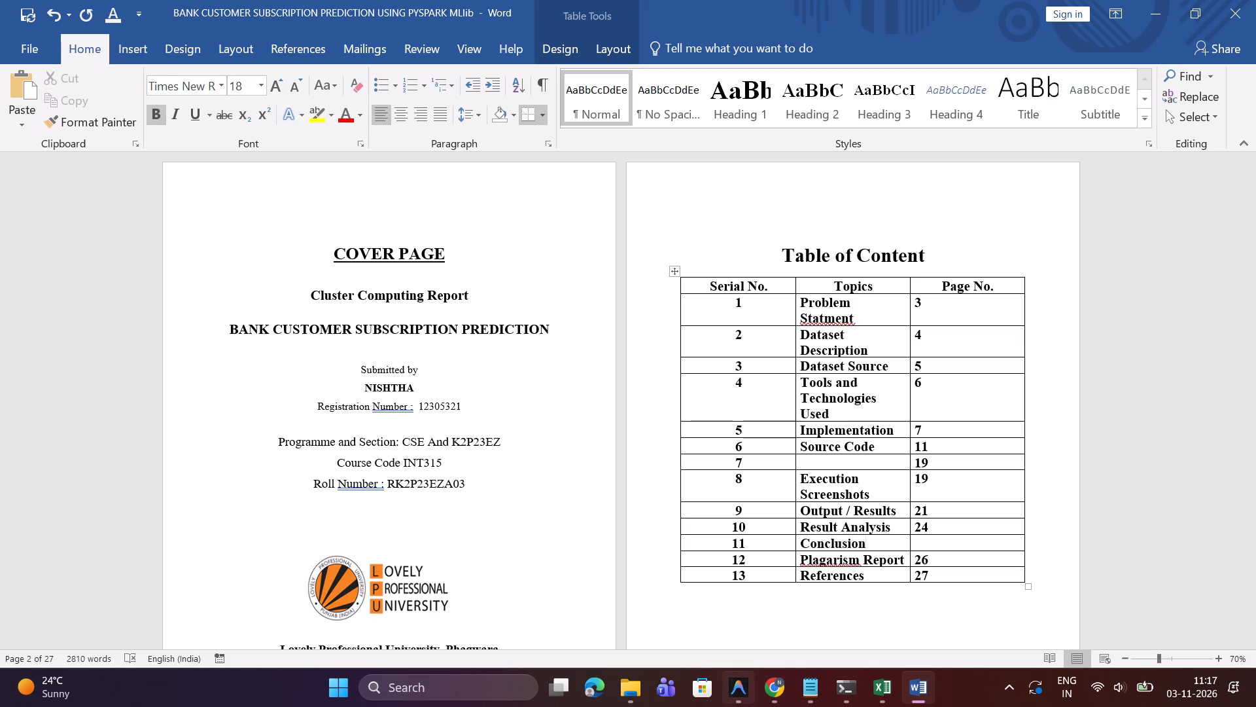
Check the report's numbered section headings up to the source code section against the topics in the contents table.
scroll(732, 538, "down", 14)
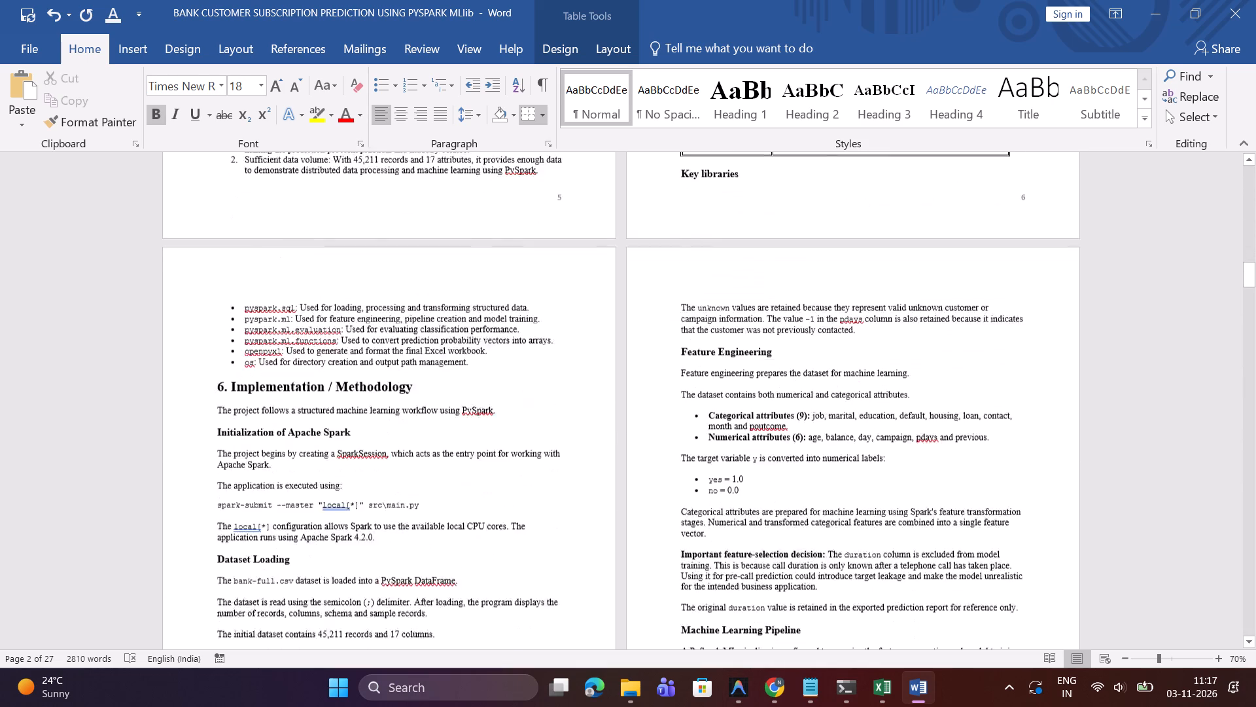
scroll(732, 538, "down", 4)
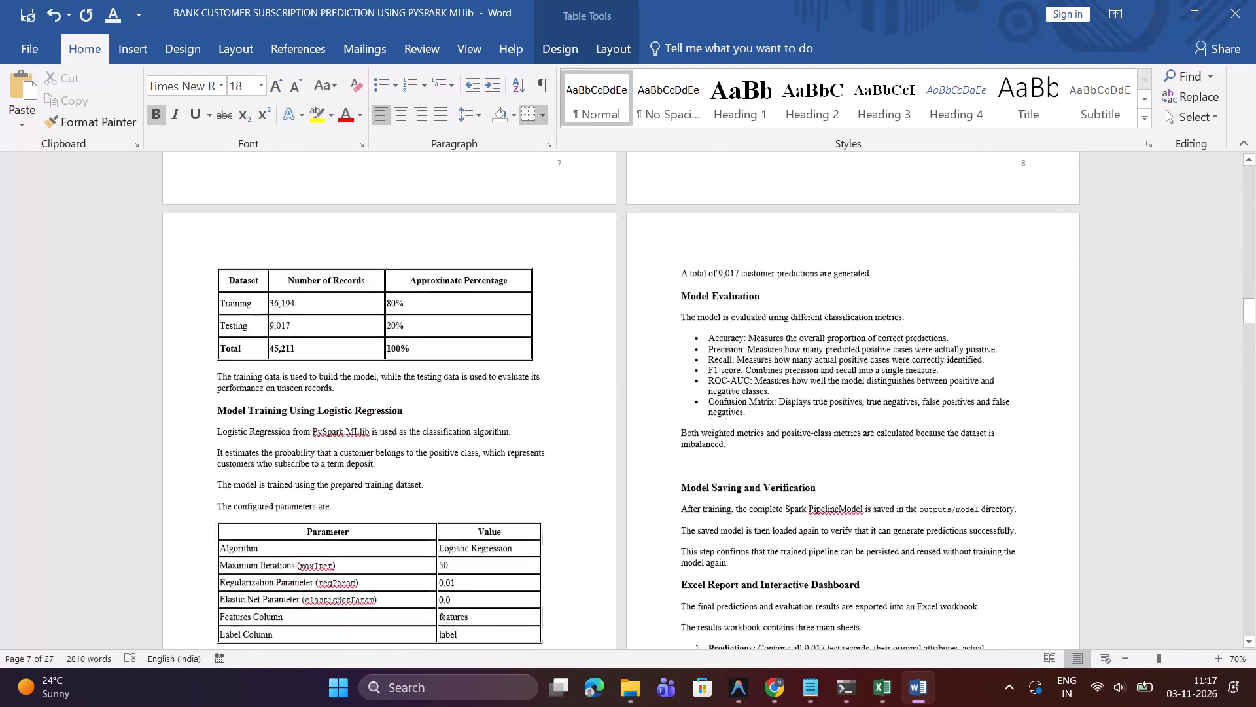
scroll(732, 538, "down", 4)
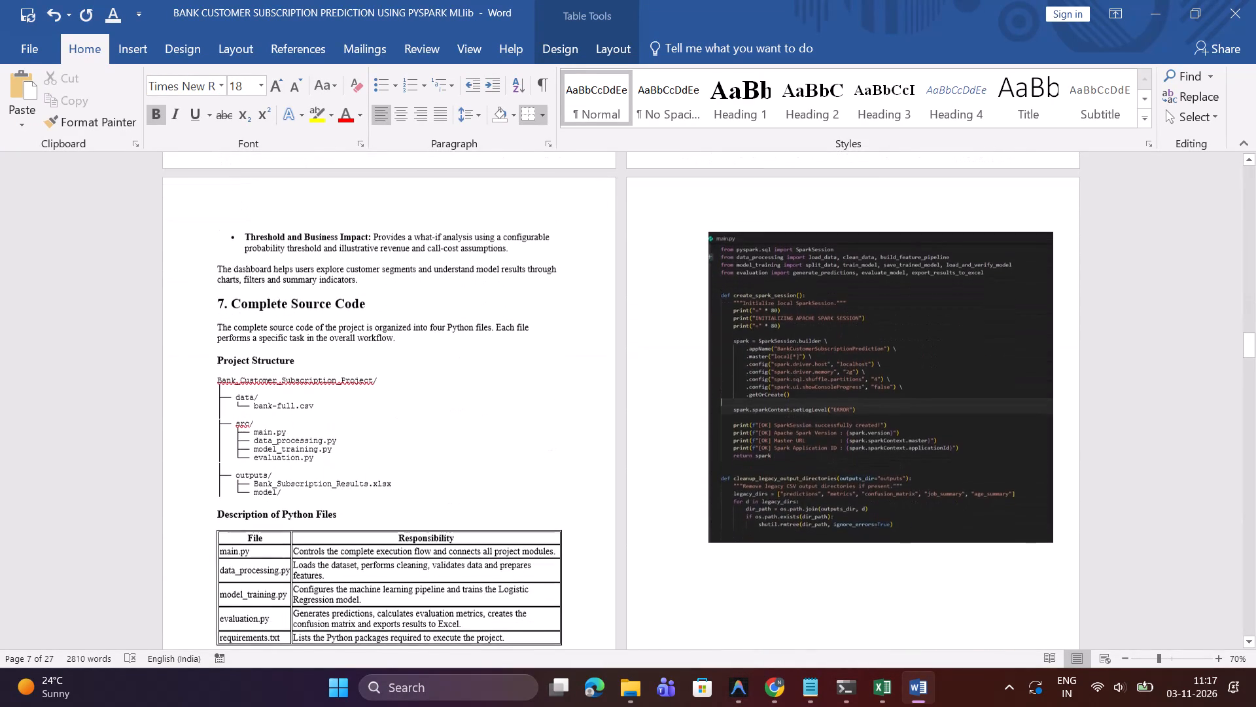
scroll(732, 538, "down", 1)
scroll(732, 538, "up", 7)
scroll(732, 538, "down", 9)
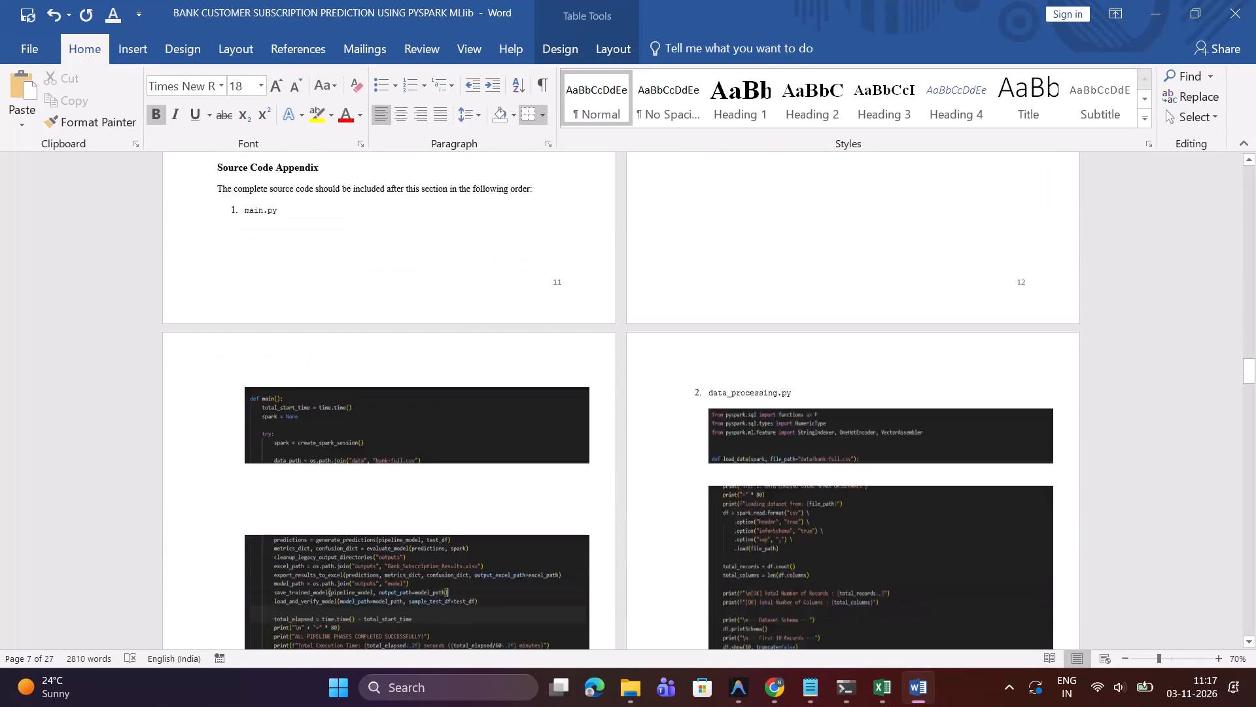
scroll(732, 538, "down", 1)
scroll(732, 538, "up", 5)
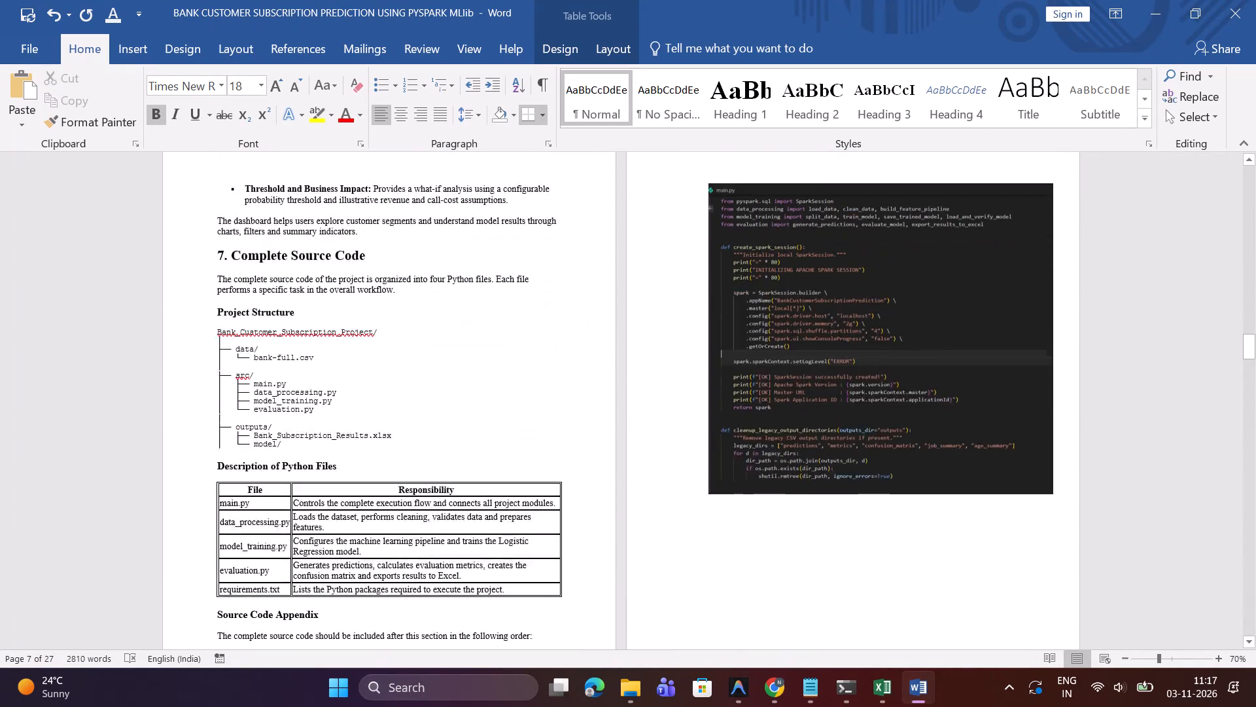
scroll(732, 538, "up", 5)
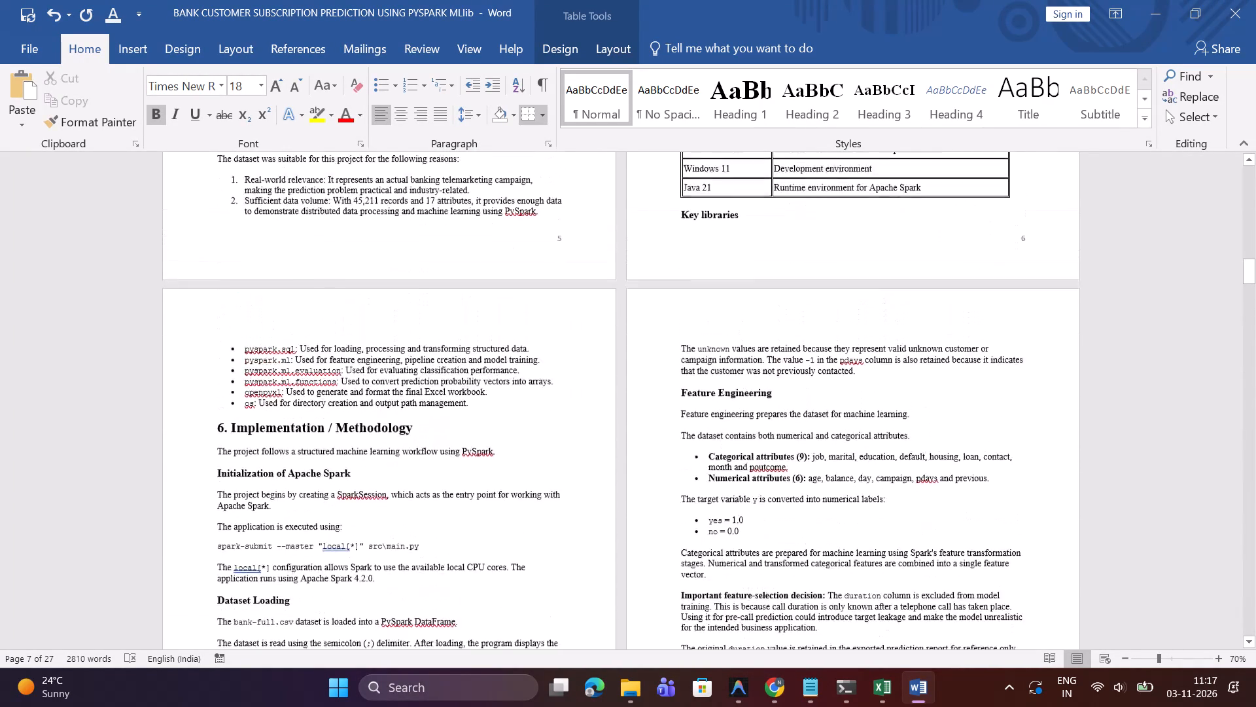
scroll(732, 538, "up", 3)
scroll(732, 538, "down", 1)
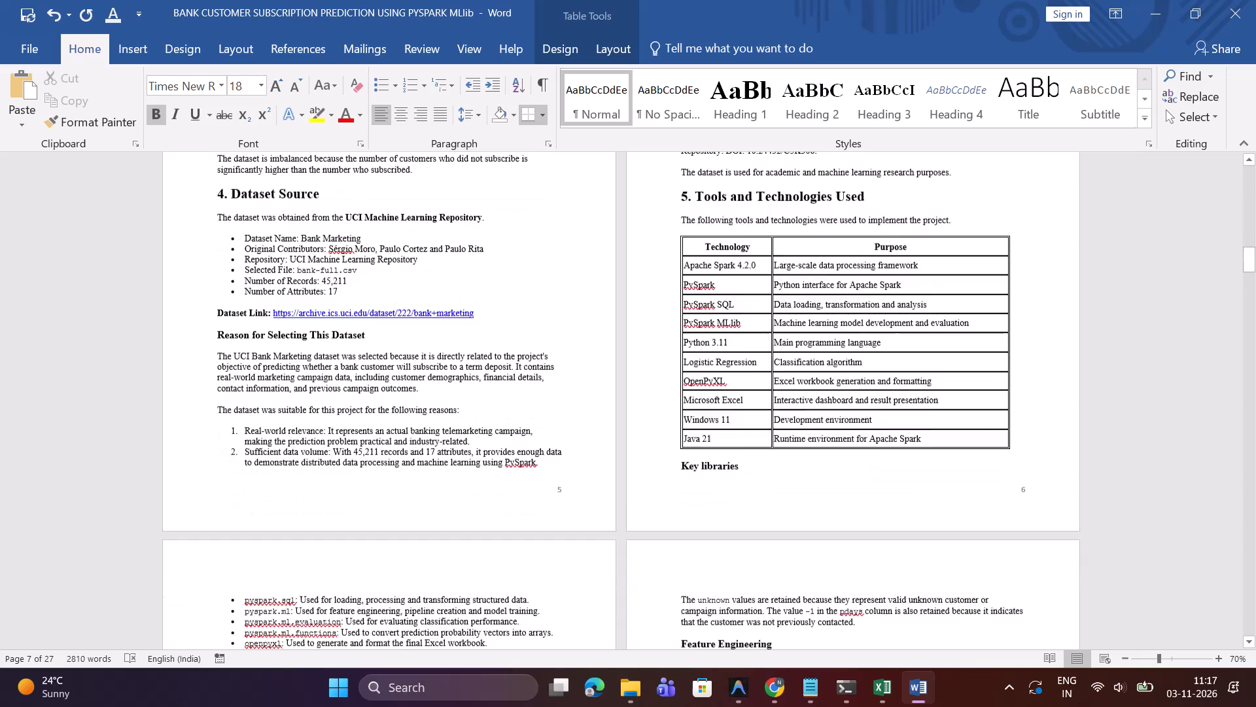
scroll(732, 538, "down", 3)
scroll(732, 538, "up", 2)
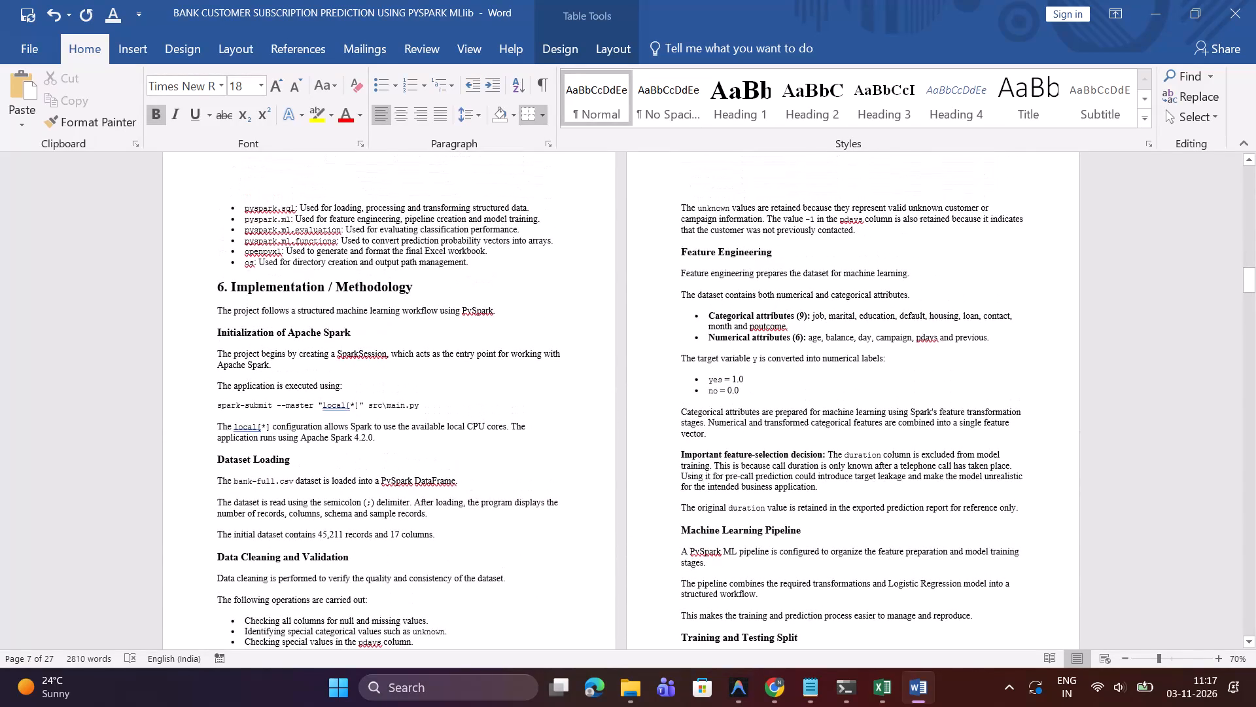
scroll(732, 538, "up", 15)
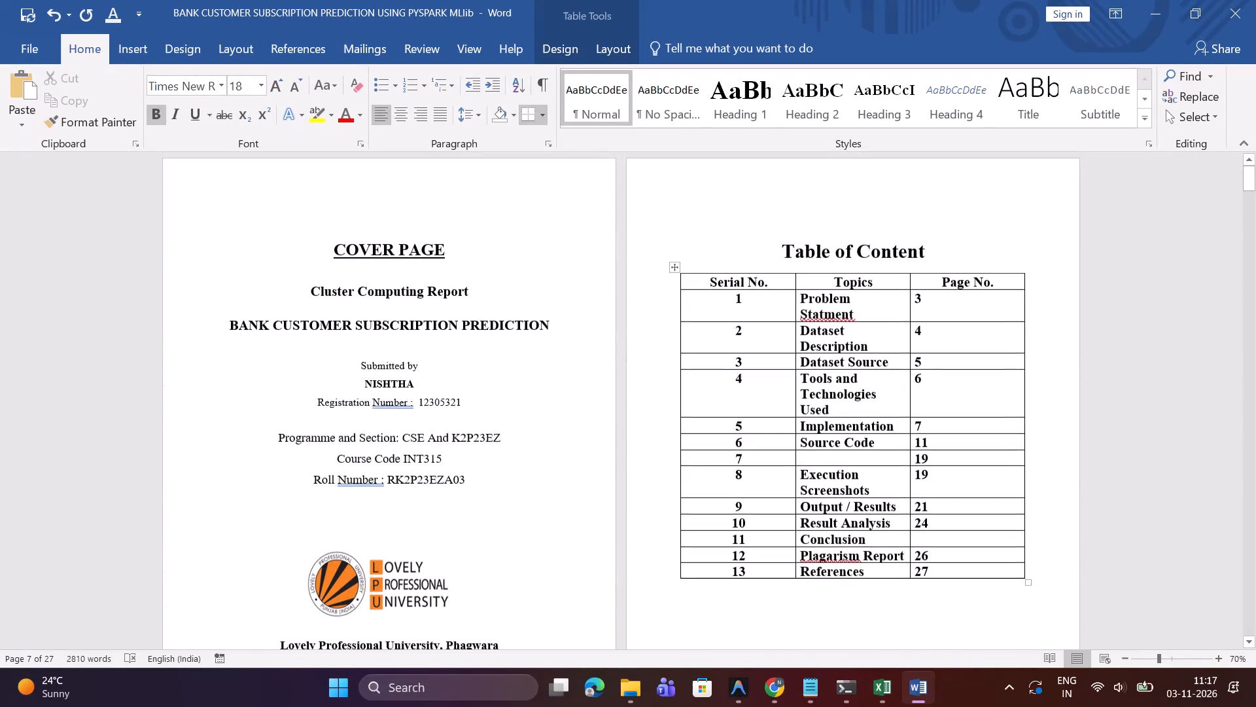
scroll(732, 538, "up", 1)
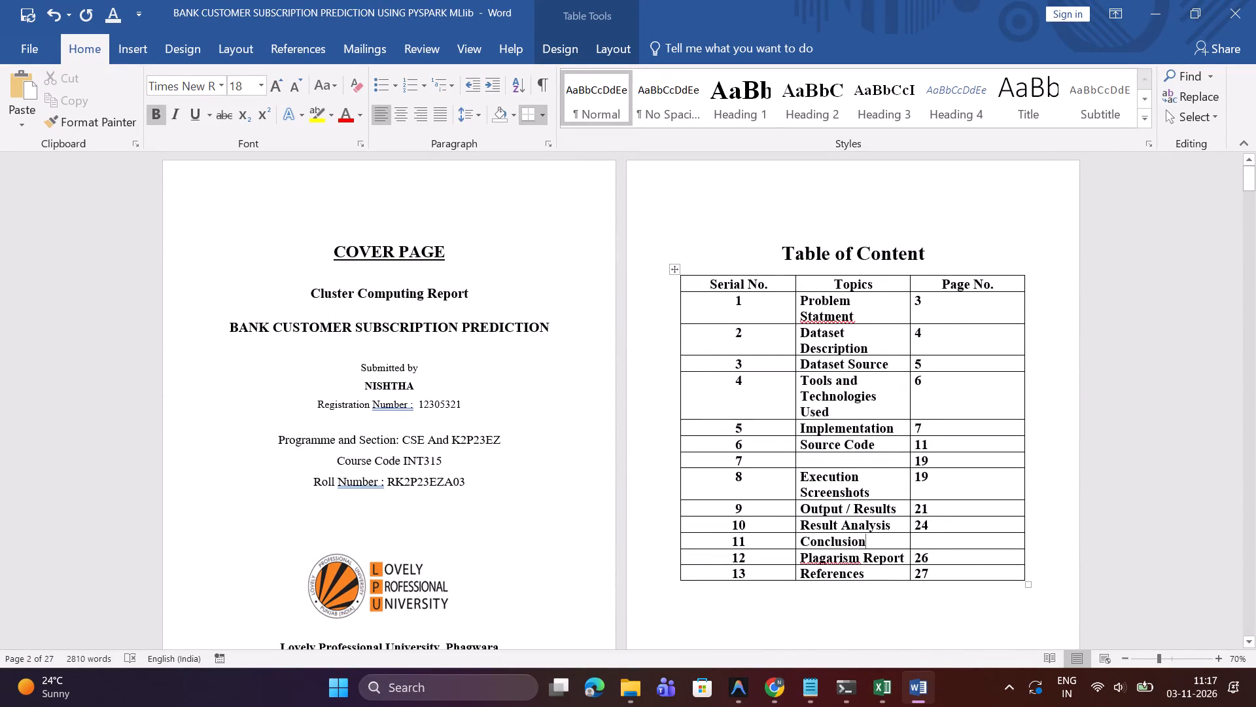
Compare the report's opening sections, from the problem statement to the dataset source, with the first rows of the contents table.
scroll(732, 538, "down", 6)
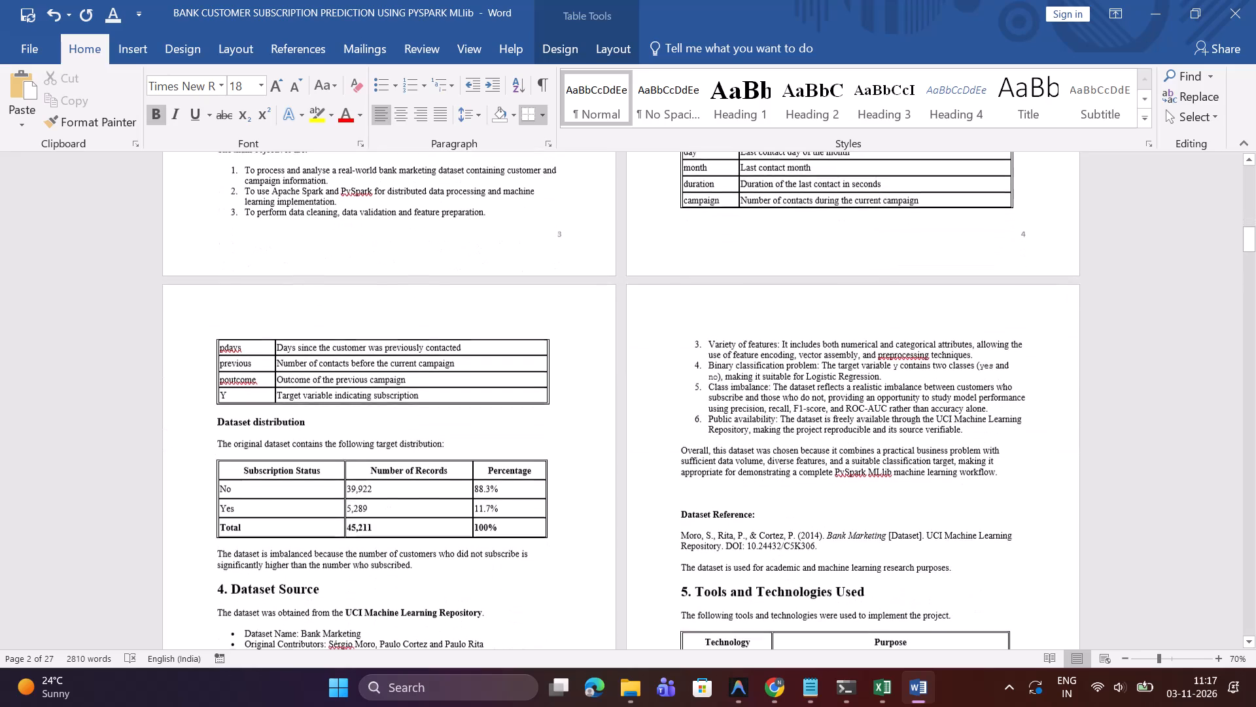
scroll(732, 538, "down", 4)
scroll(732, 538, "up", 11)
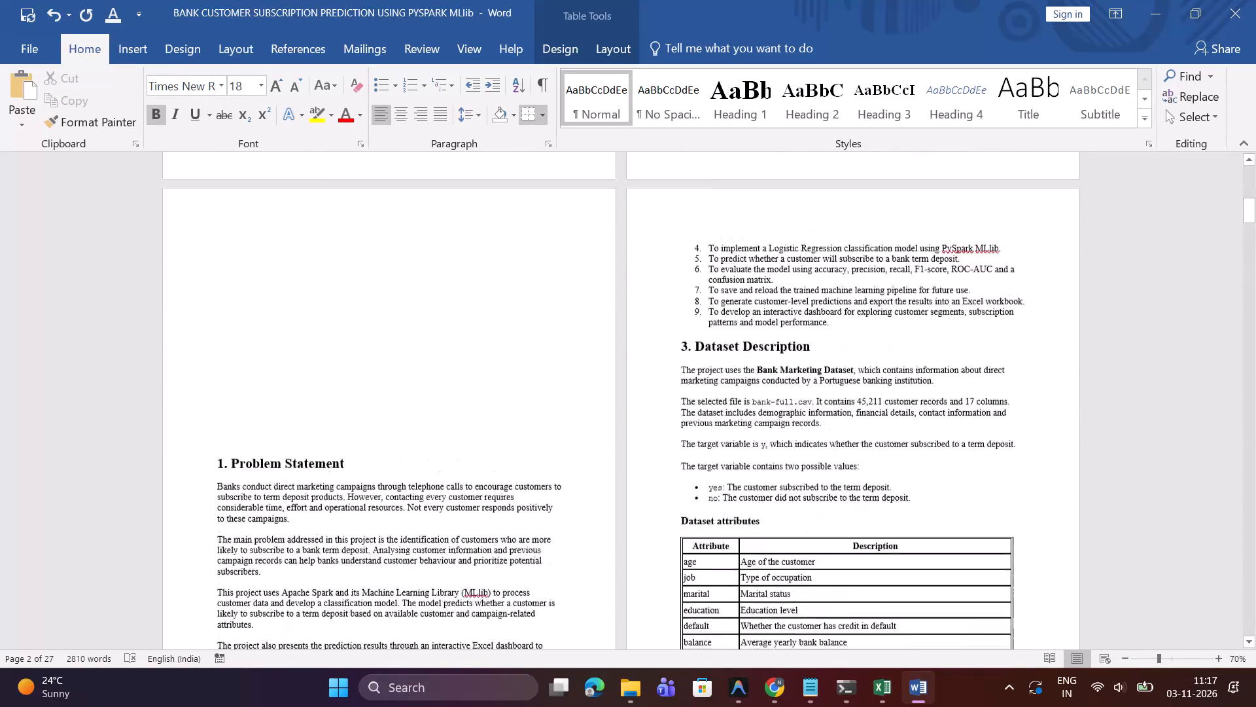
scroll(732, 538, "up", 1)
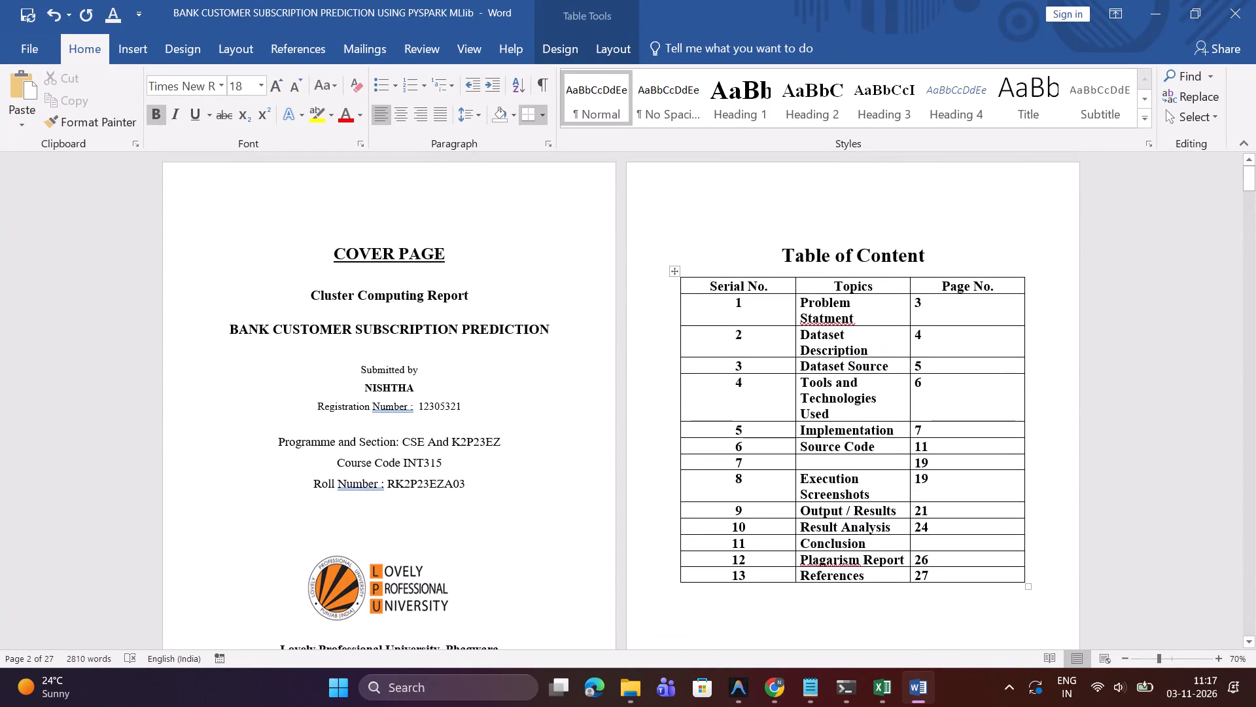
left_click_drag(836, 412, 820, 403)
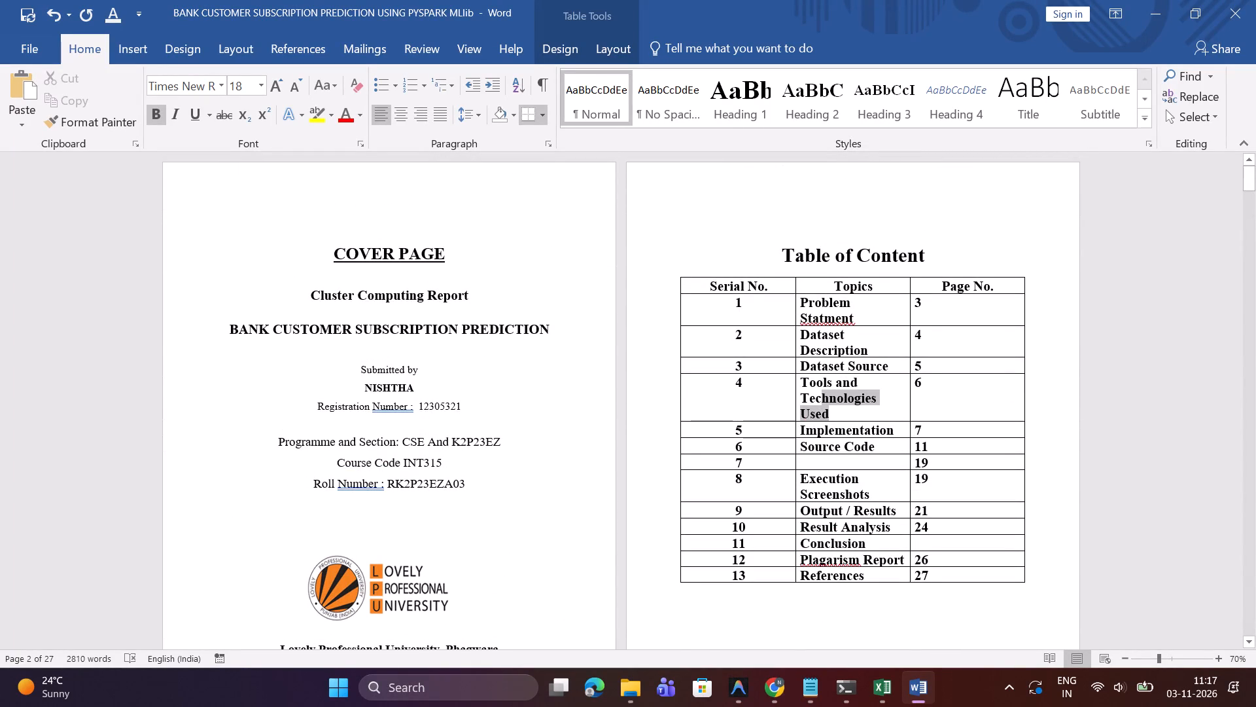
left_click_drag(820, 403, 822, 405)
left_click(755, 382)
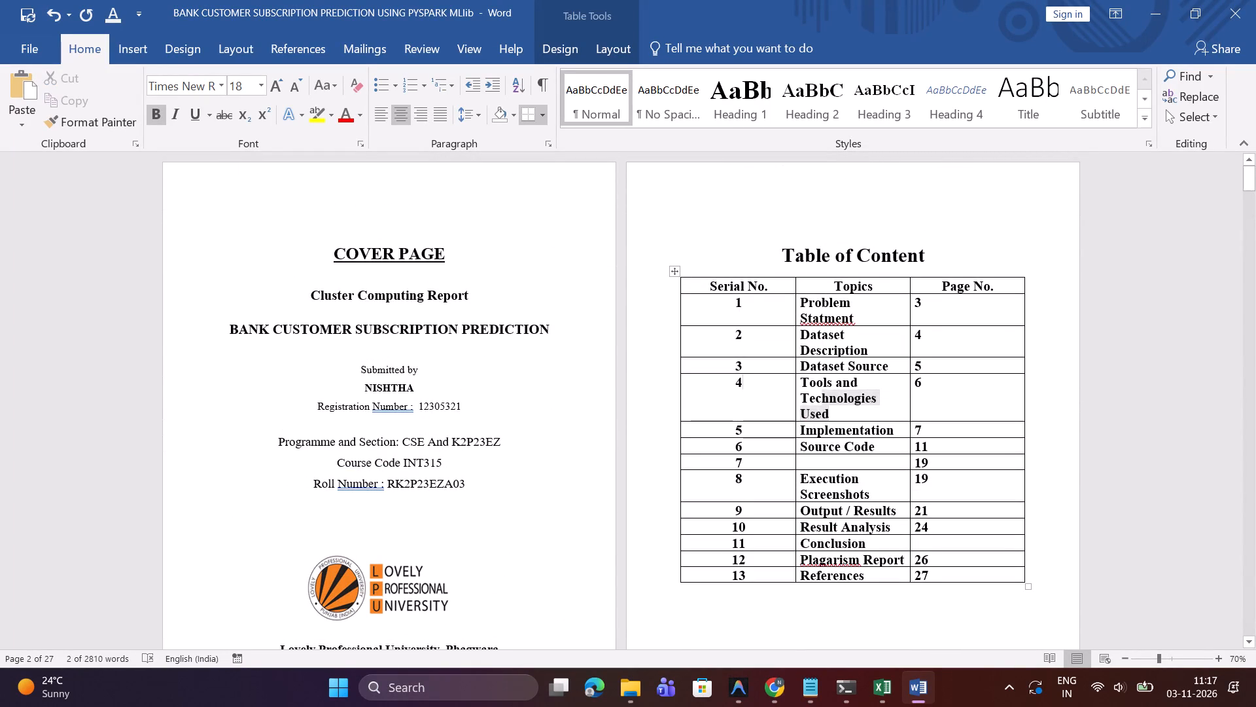
scroll(755, 382, "down", 11)
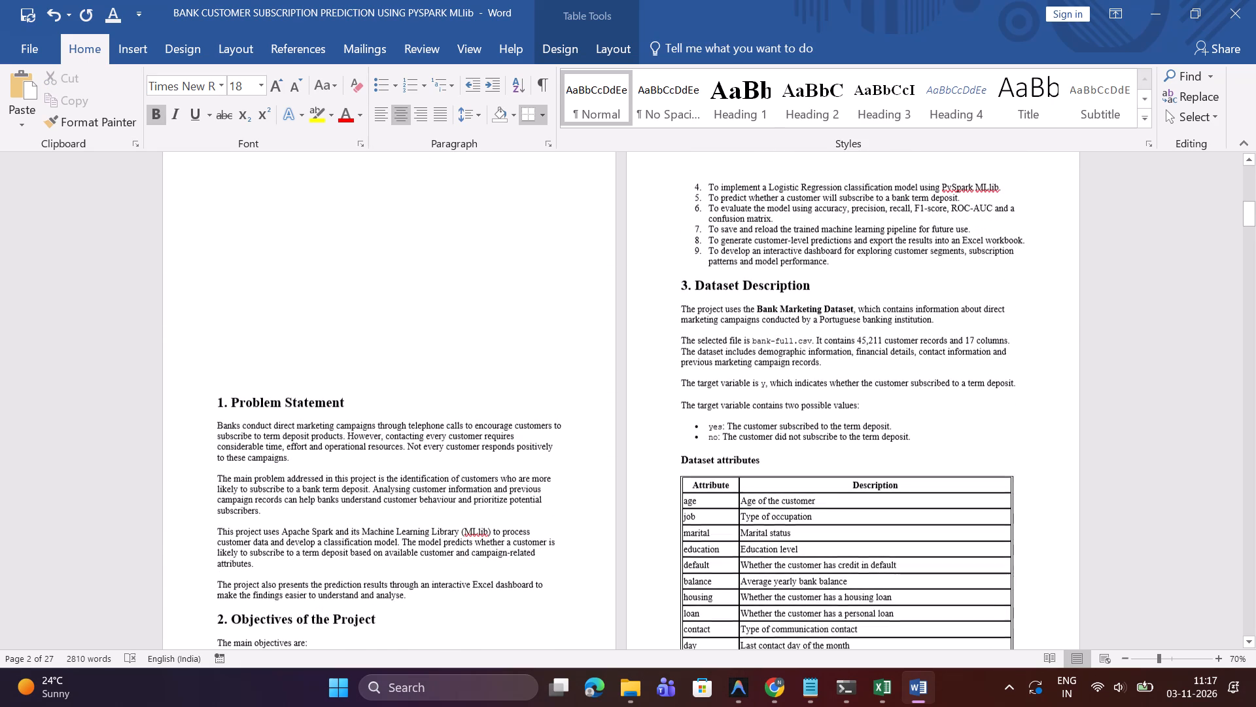
scroll(755, 382, "up", 6)
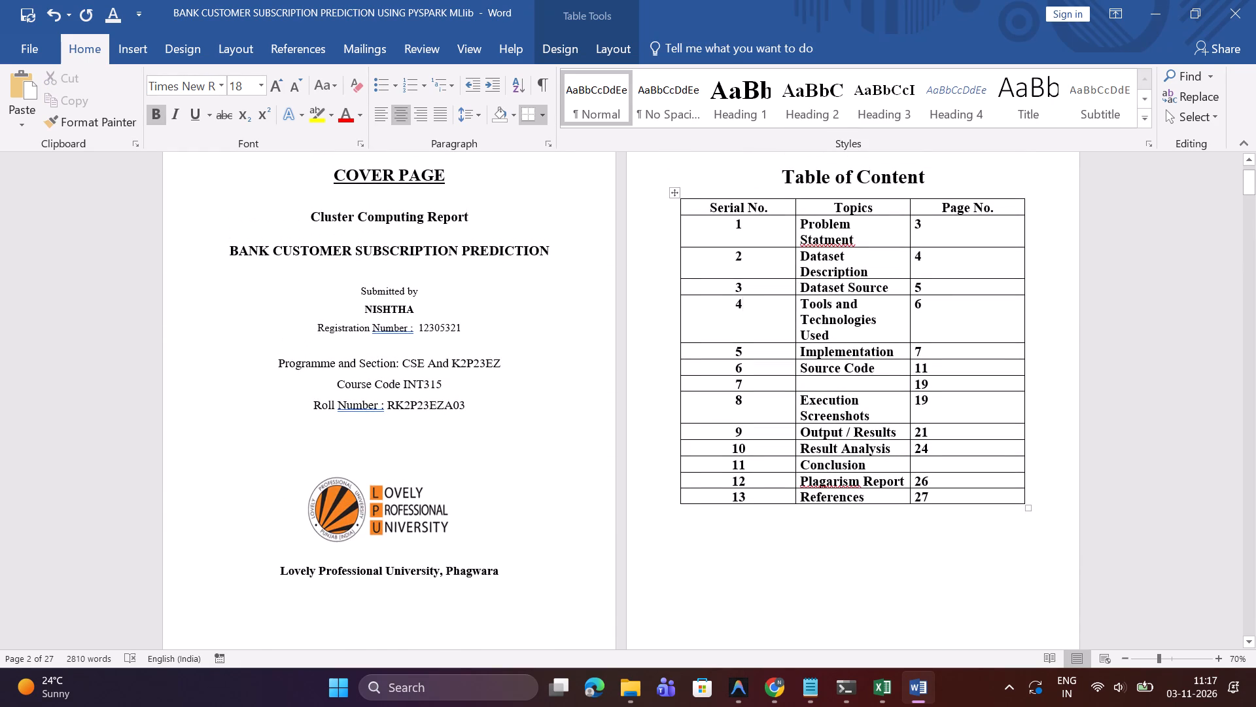
scroll(755, 382, "up", 1)
scroll(755, 382, "down", 5)
scroll(755, 382, "up", 1)
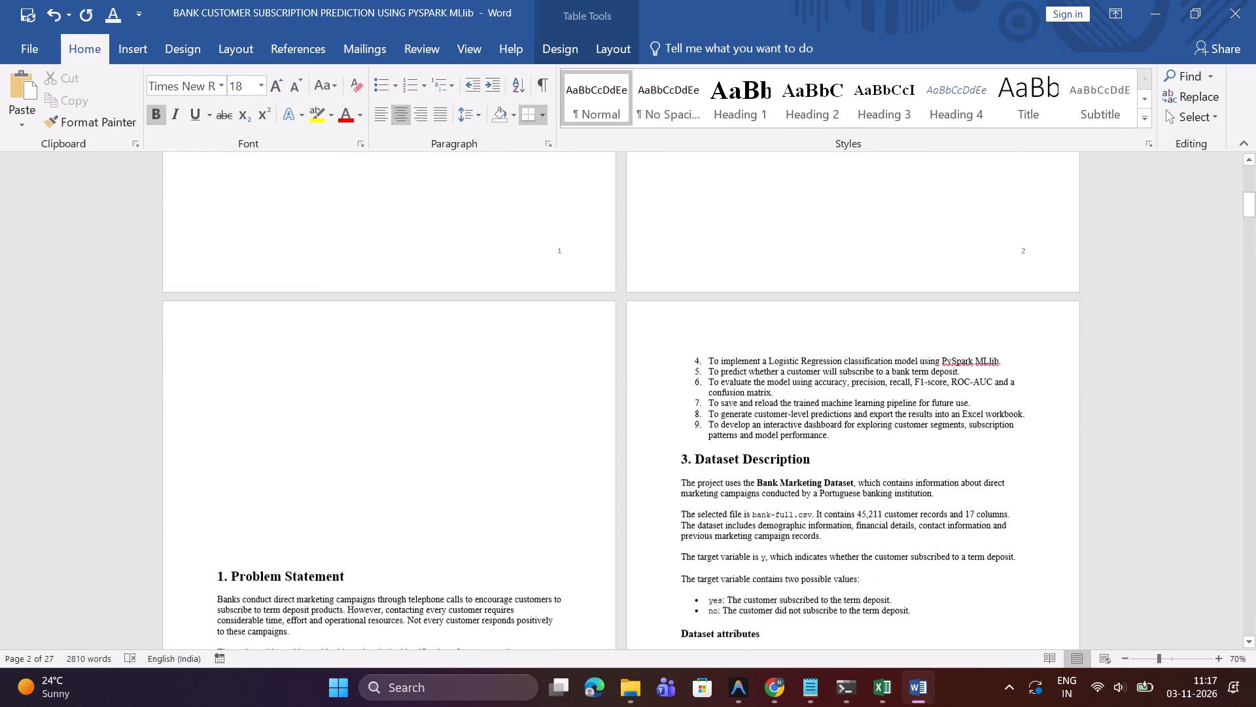
scroll(755, 382, "up", 1)
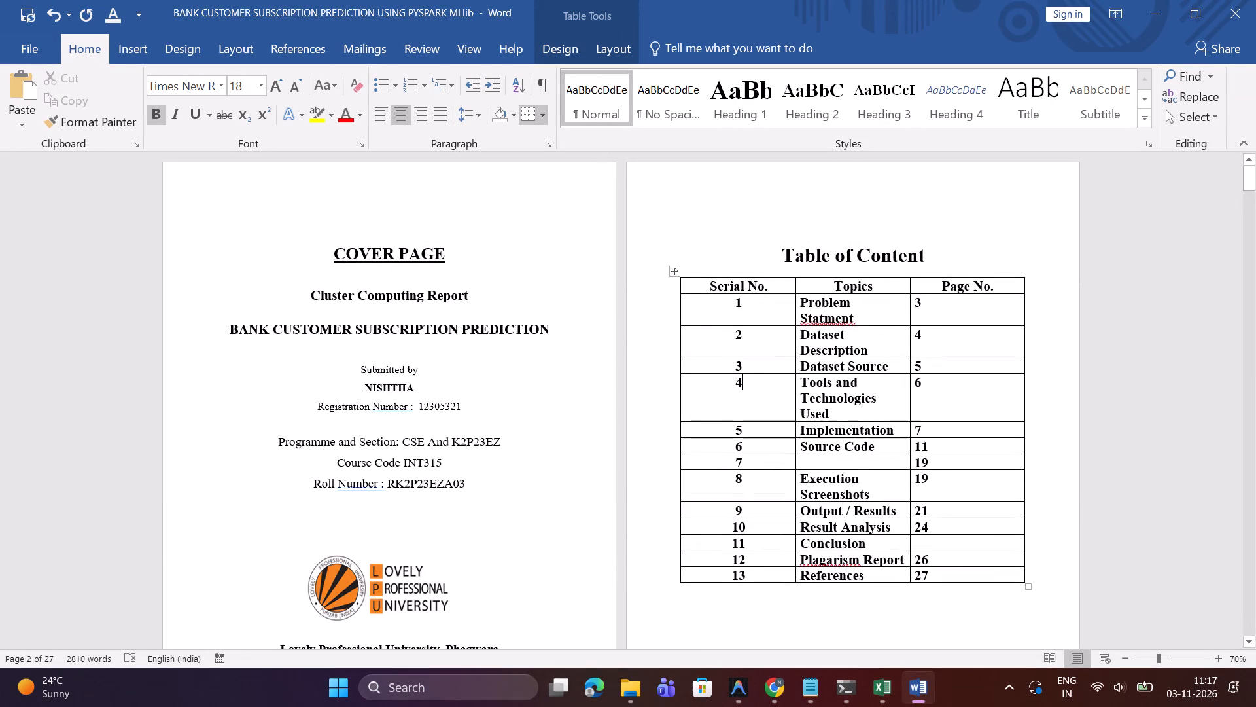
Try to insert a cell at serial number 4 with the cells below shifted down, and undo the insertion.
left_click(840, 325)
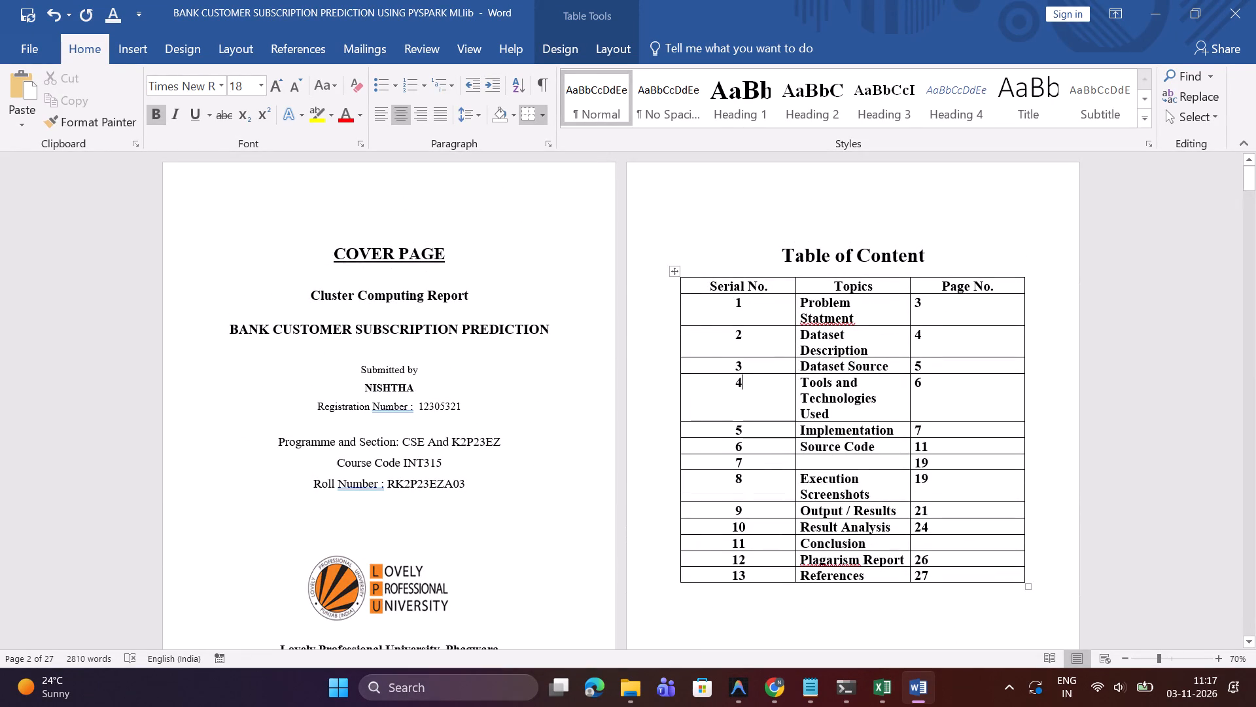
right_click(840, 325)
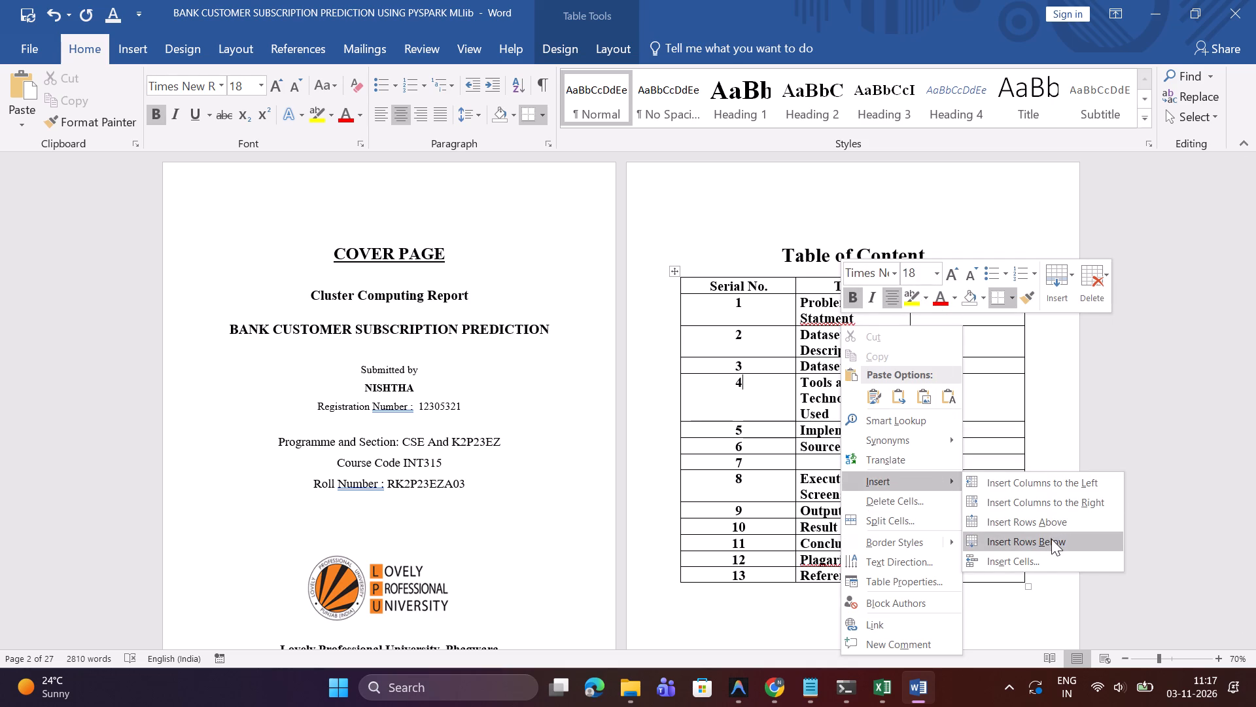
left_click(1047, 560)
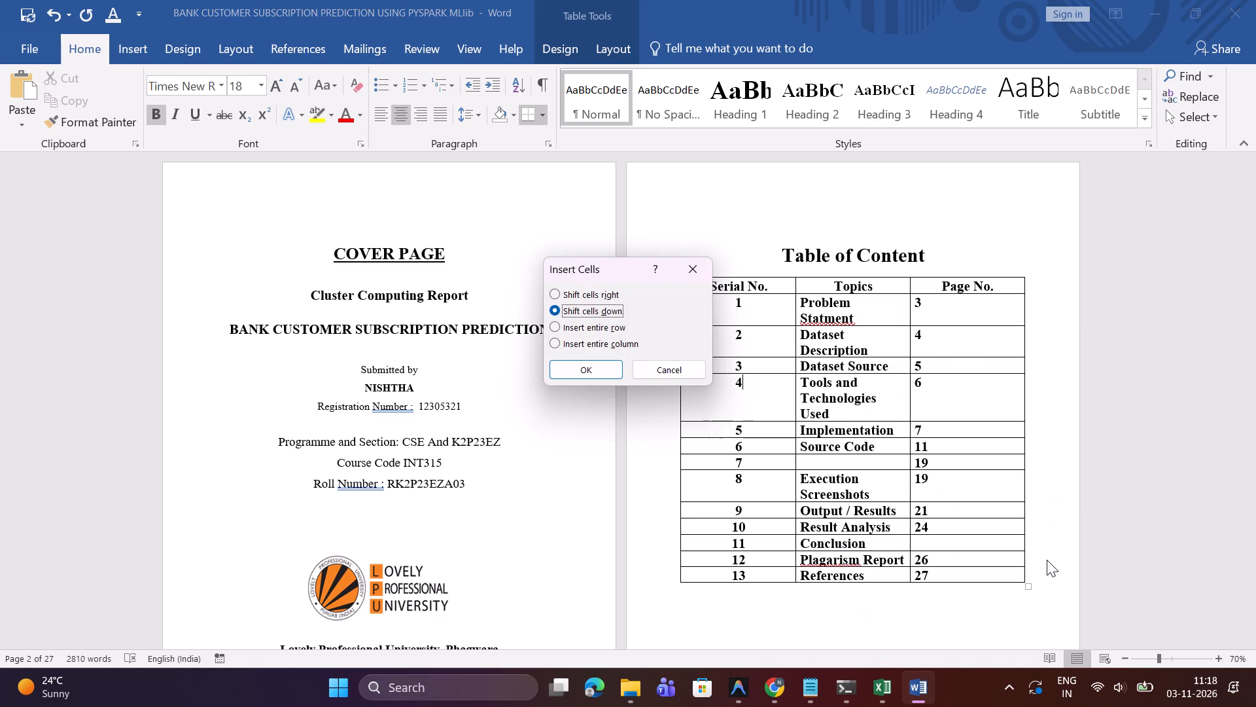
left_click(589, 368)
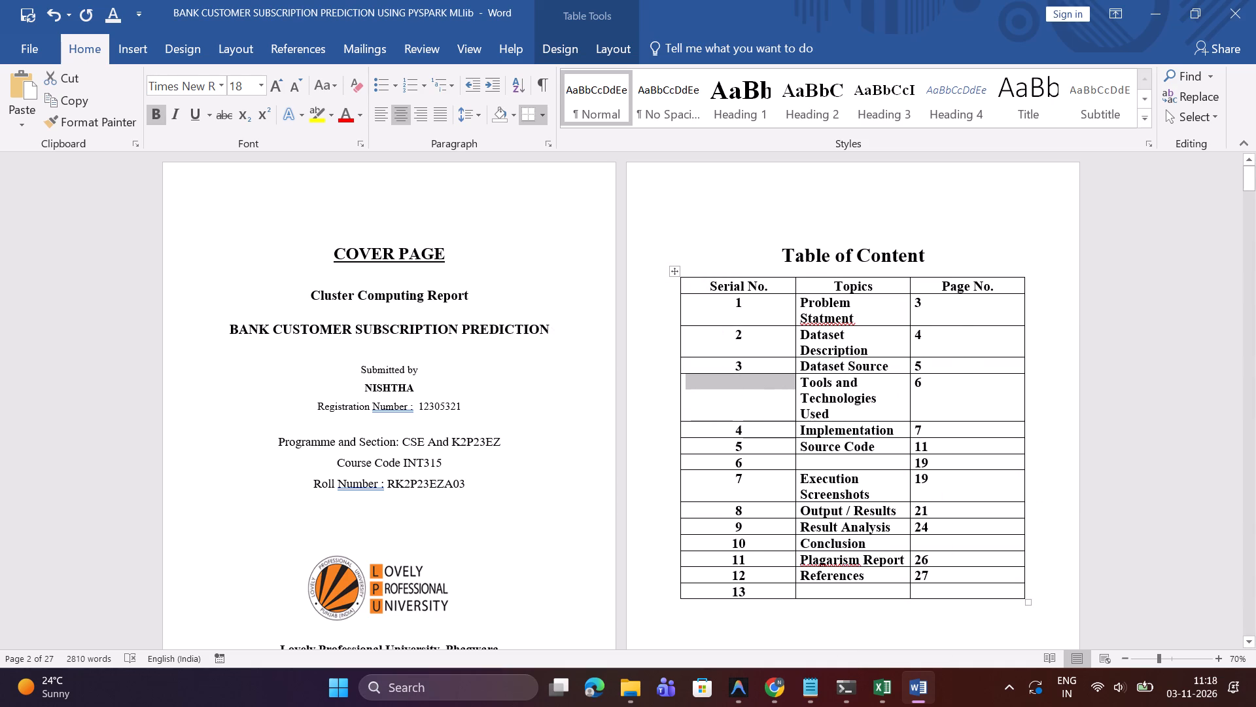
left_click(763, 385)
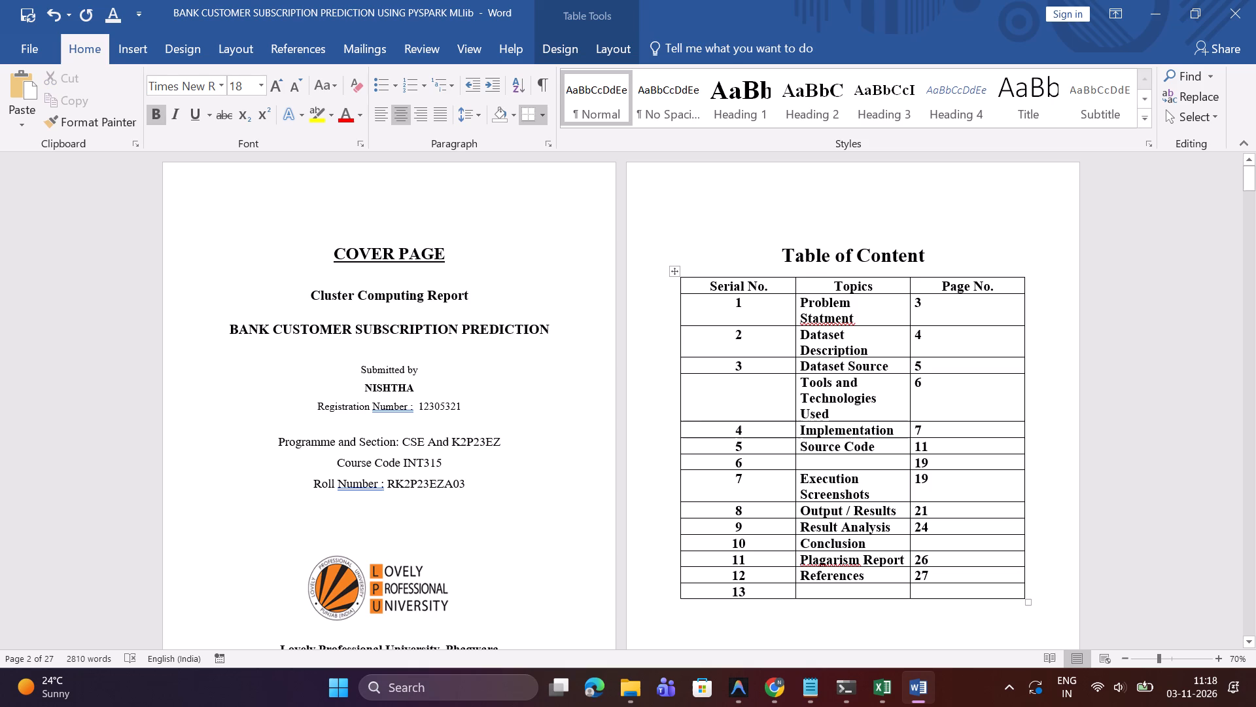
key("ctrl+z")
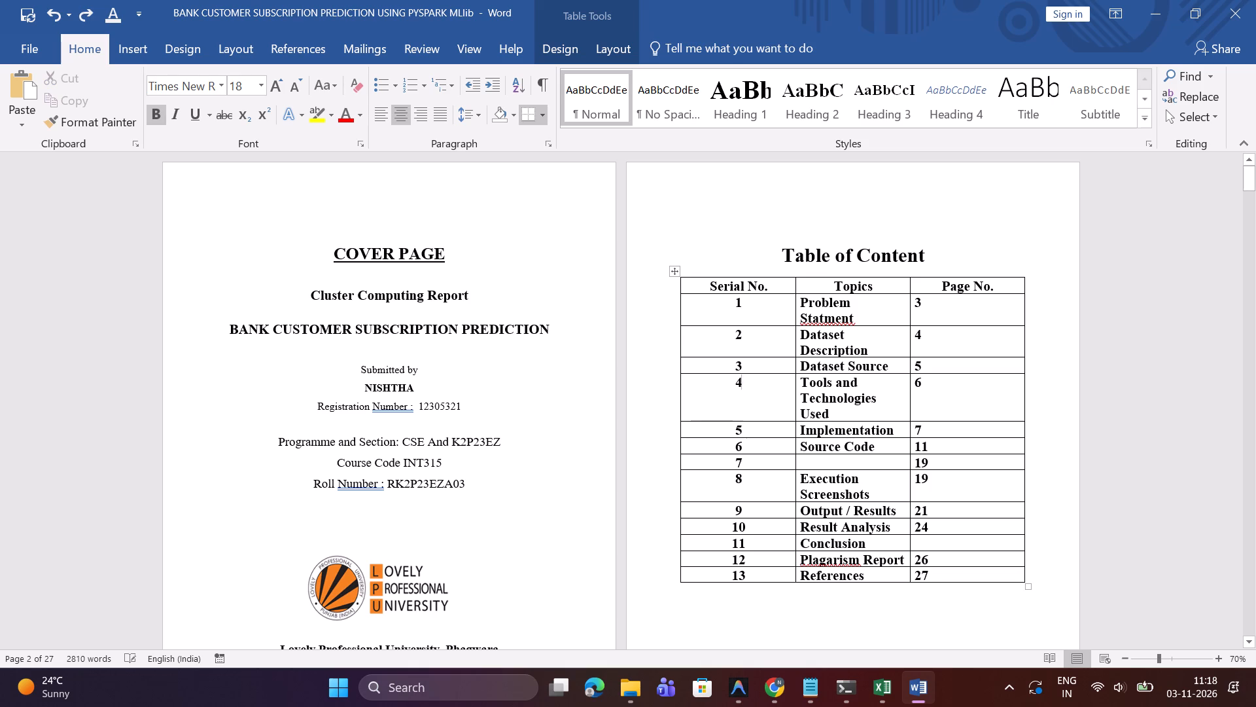
Insert a blank row above the "Tools and Technologies Used" row of the contents table.
left_click(747, 420)
left_click(775, 325)
right_click(775, 325)
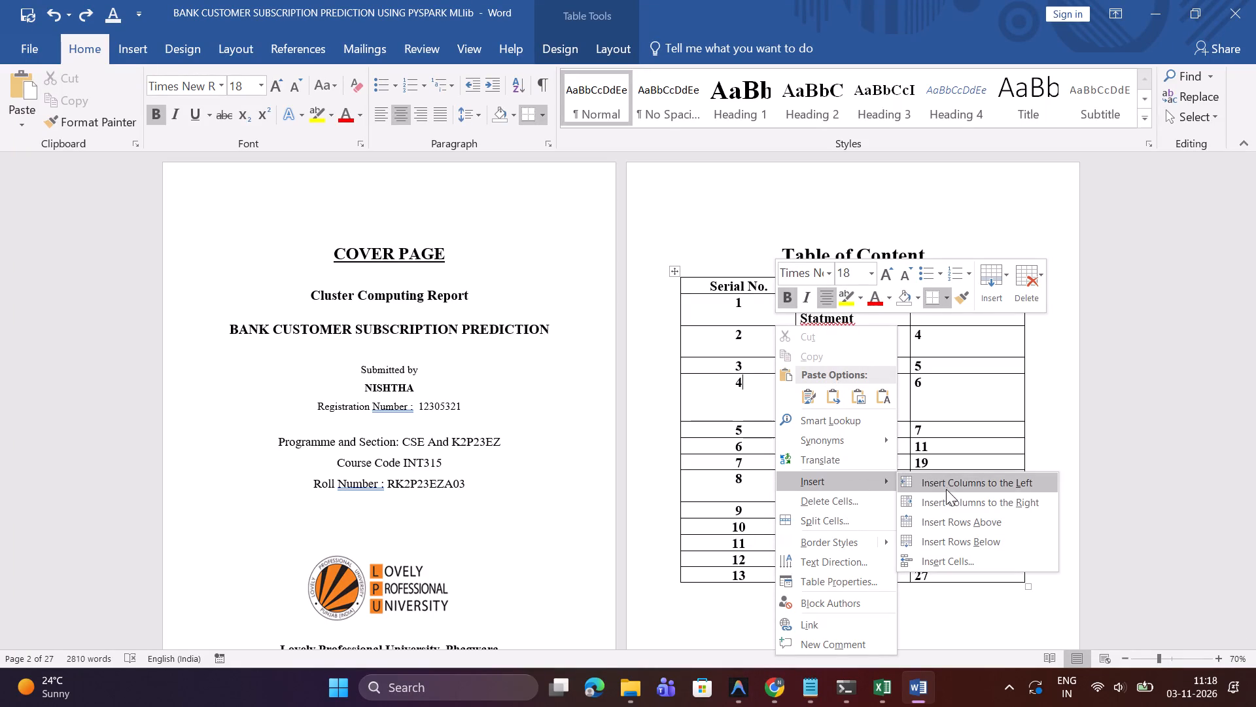
left_click(951, 523)
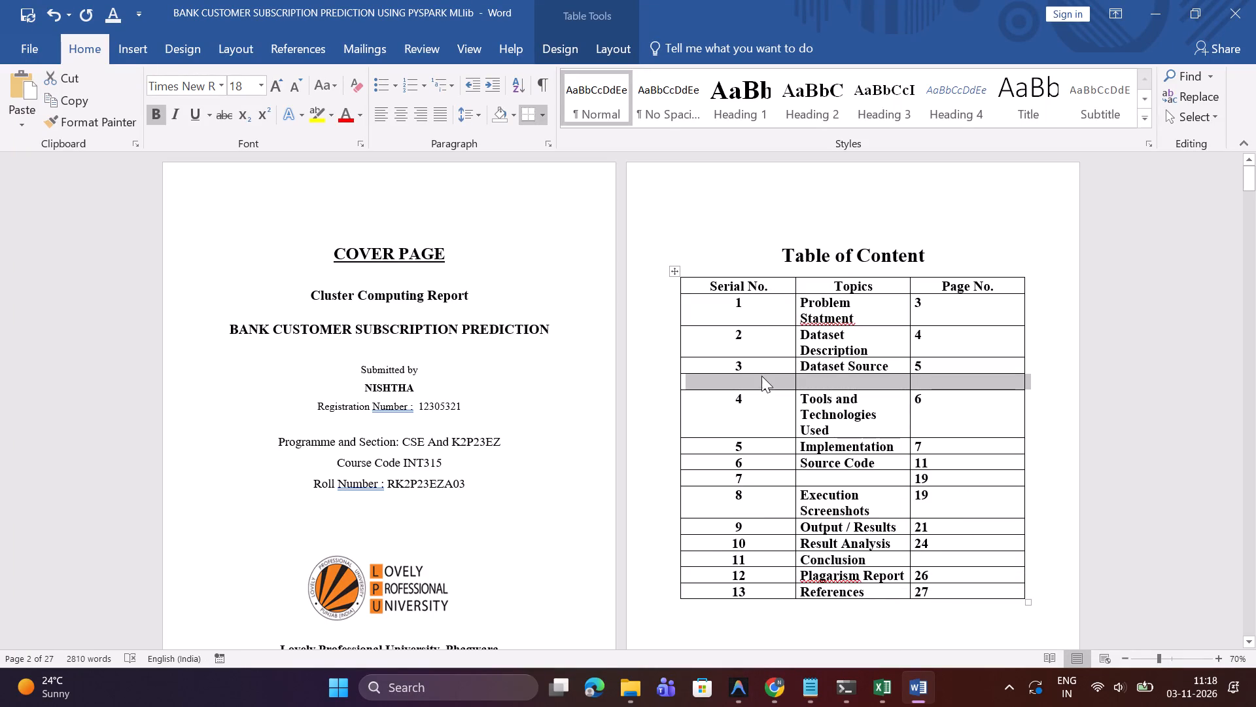
Copy the Dataset Description and Dataset Source rows of the contents table over the Dataset Source row and the blank row below it.
left_click_drag(724, 366, 947, 366)
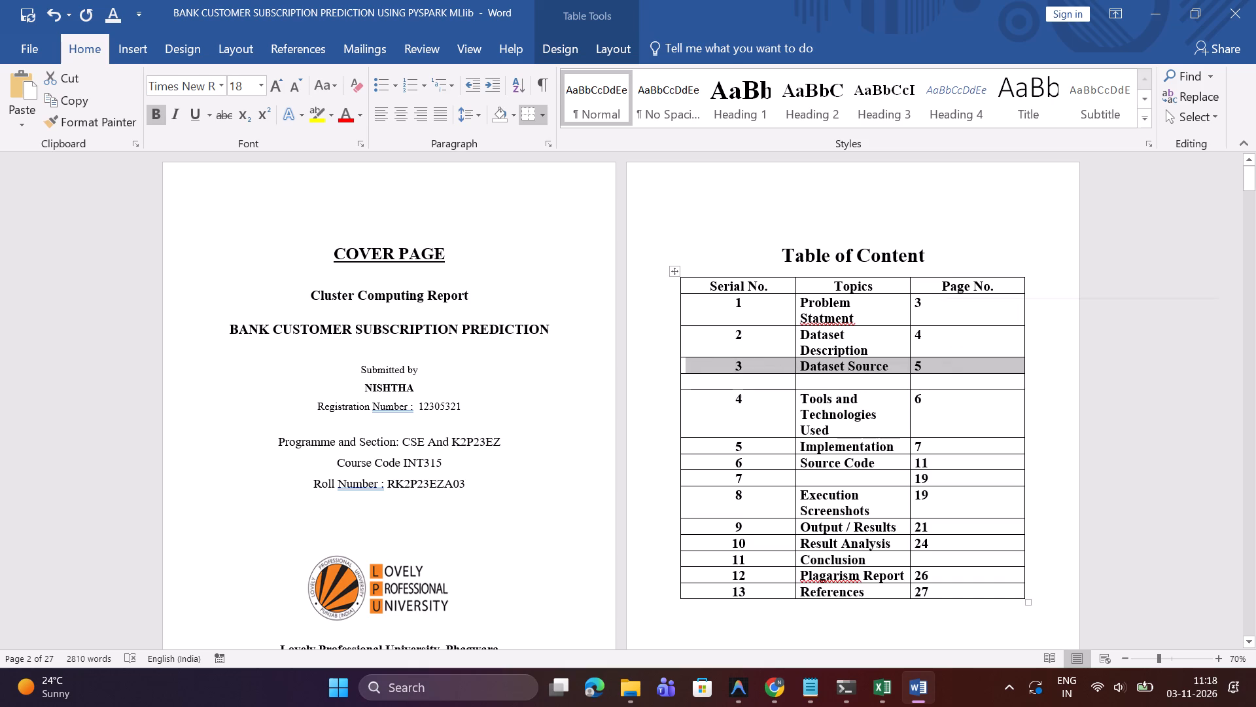
left_click_drag(733, 335, 926, 362)
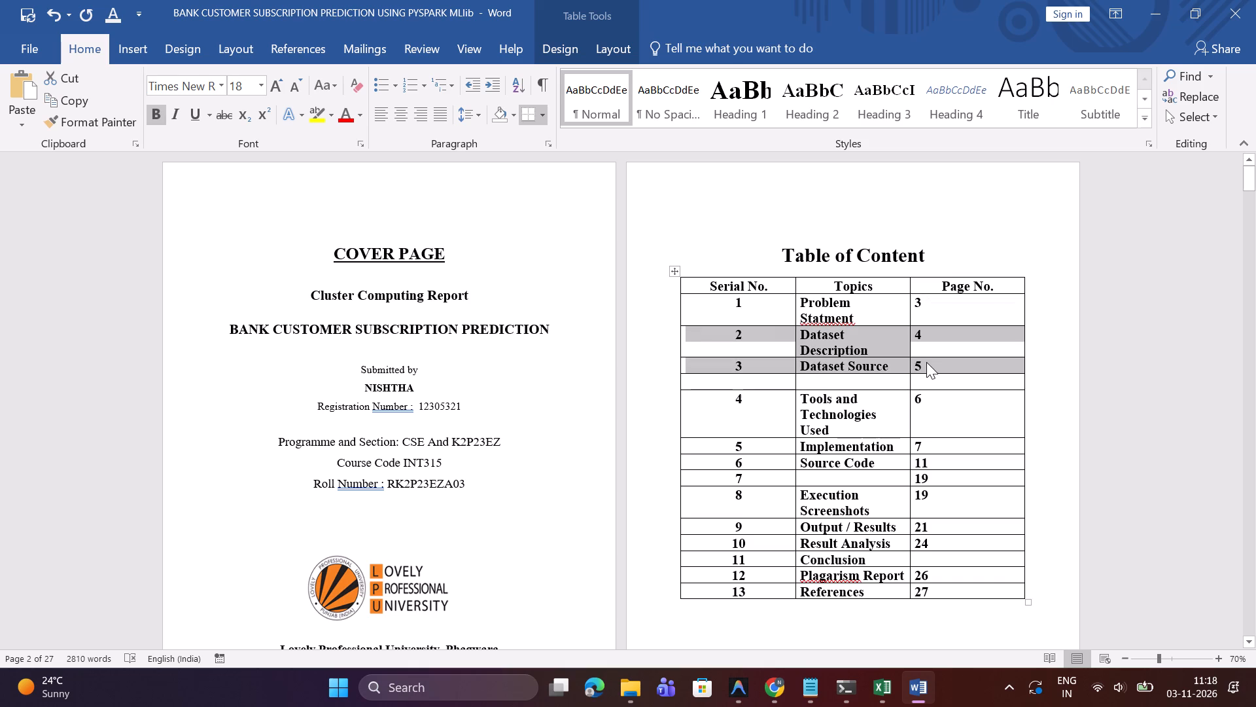
key("ctrl+c")
left_click(741, 362)
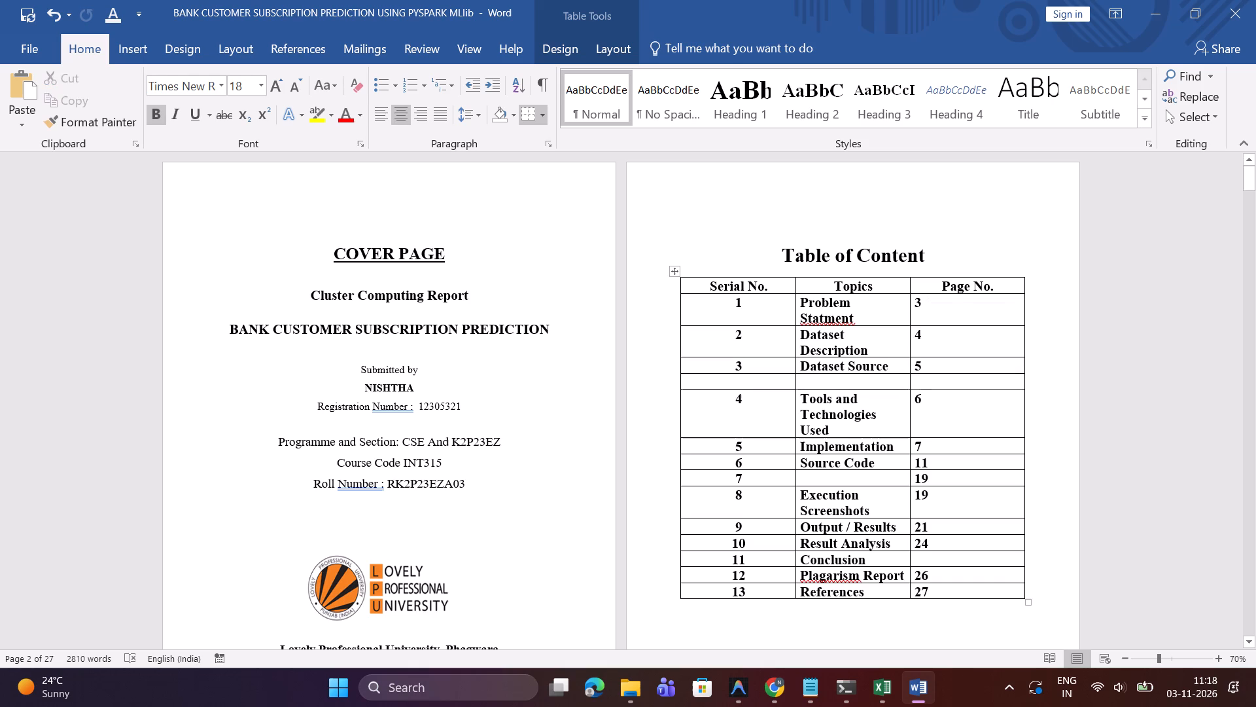
left_click_drag(735, 363, 932, 378)
key("ctrl+v")
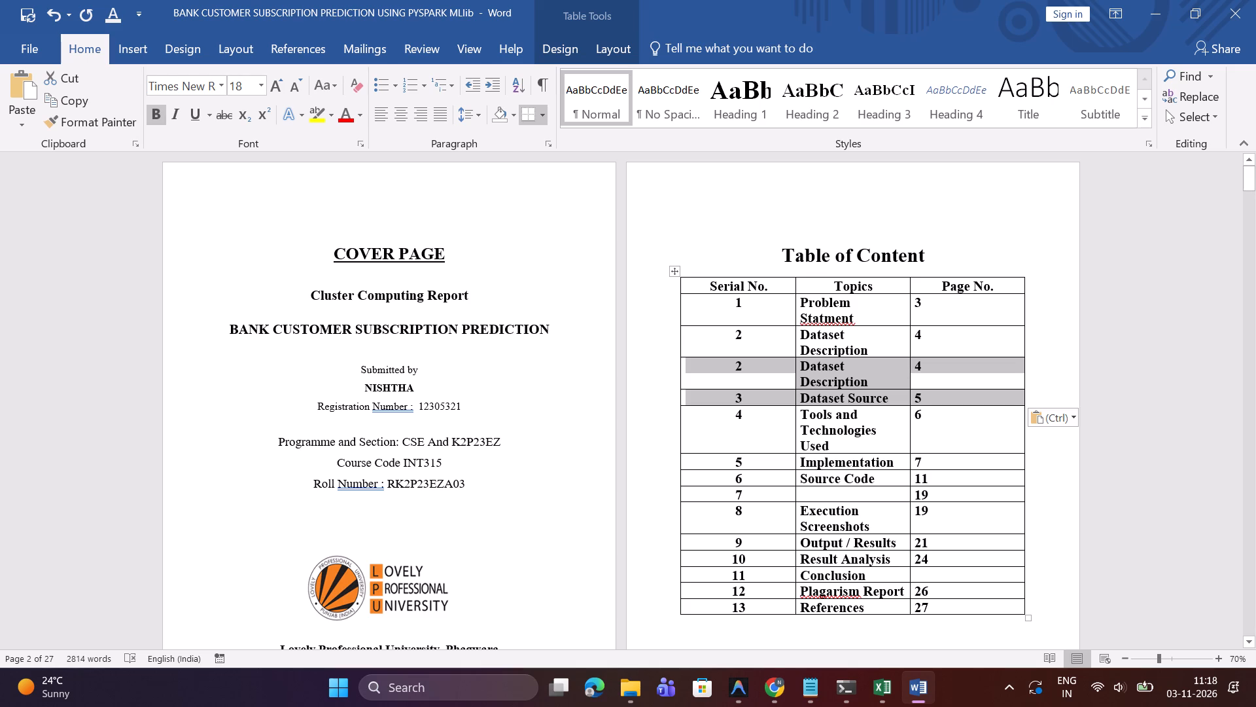
Renumber the contents rows from the second Dataset Description row down to Source Code as serial numbers 3 to 7.
left_click(754, 361)
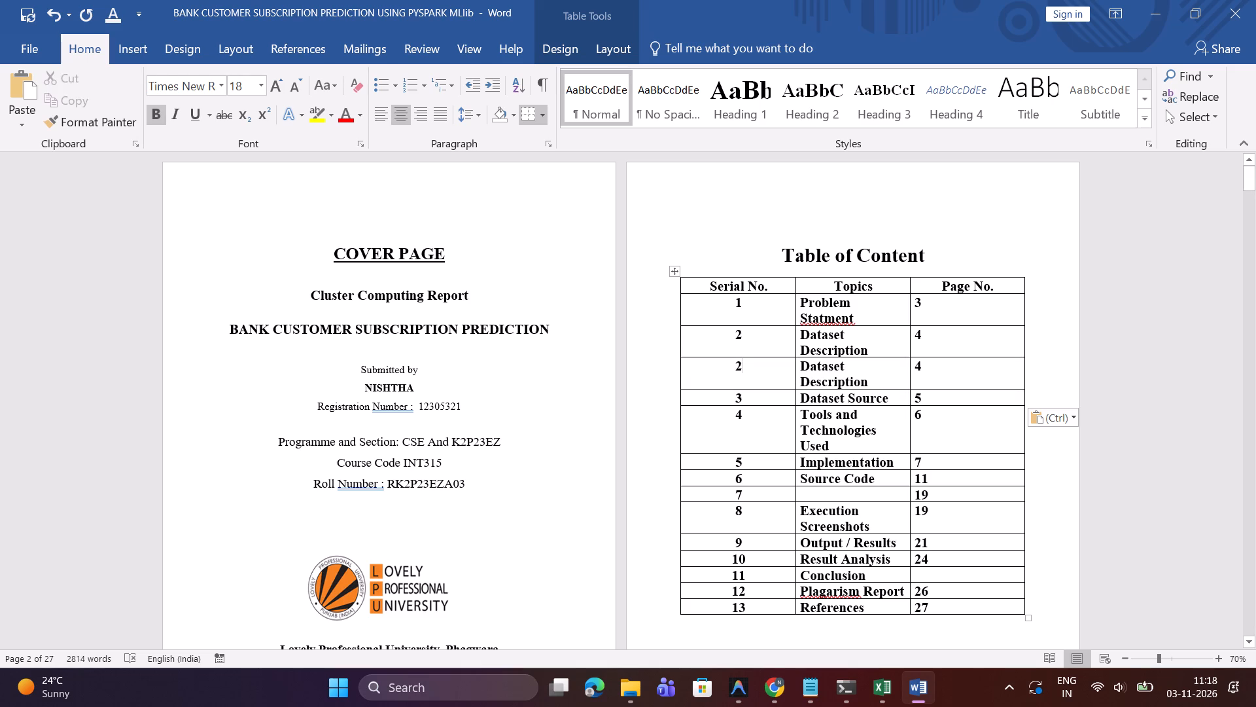
key("BackSpace")
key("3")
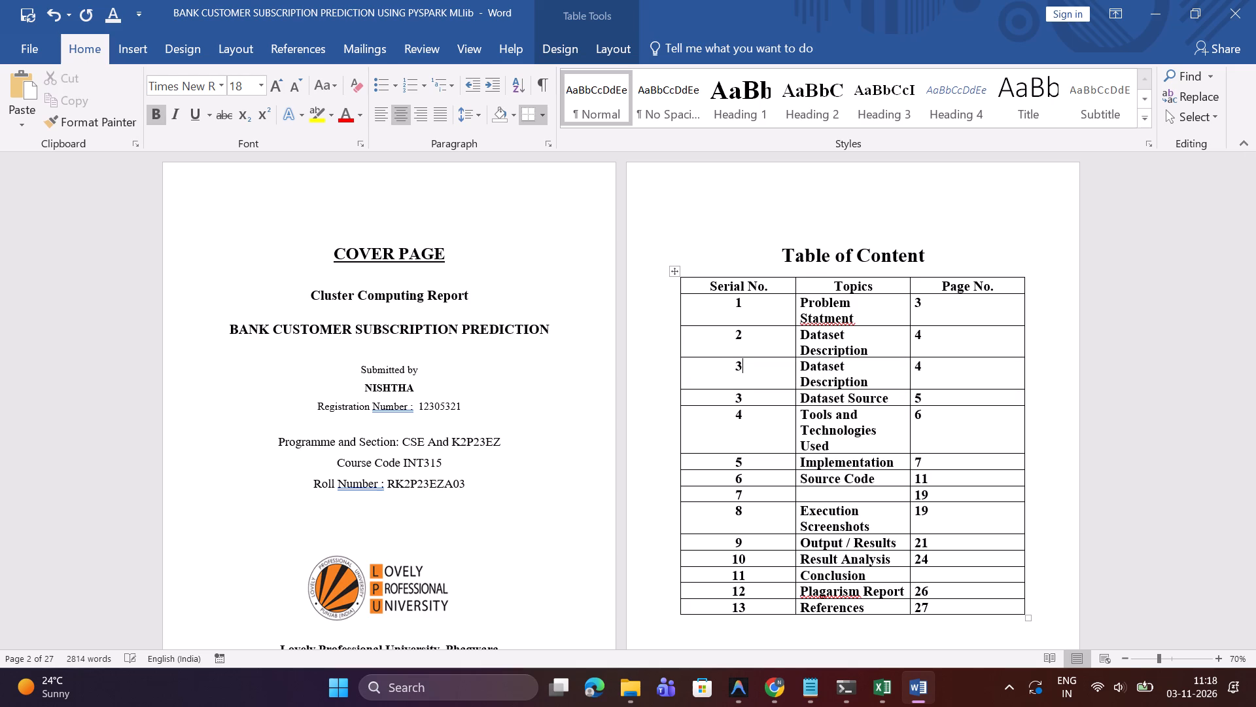
key("Down")
key("BackSpace")
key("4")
key("Down")
key("BackSpace")
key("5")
key("Down")
key("BackSpace")
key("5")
key("BackSpace")
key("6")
key("Down")
key("BackSpace")
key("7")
Delete the contents row without a topic between Source Code and Execution Screenshots.
key("Down")
key("BackSpace")
key("Down")
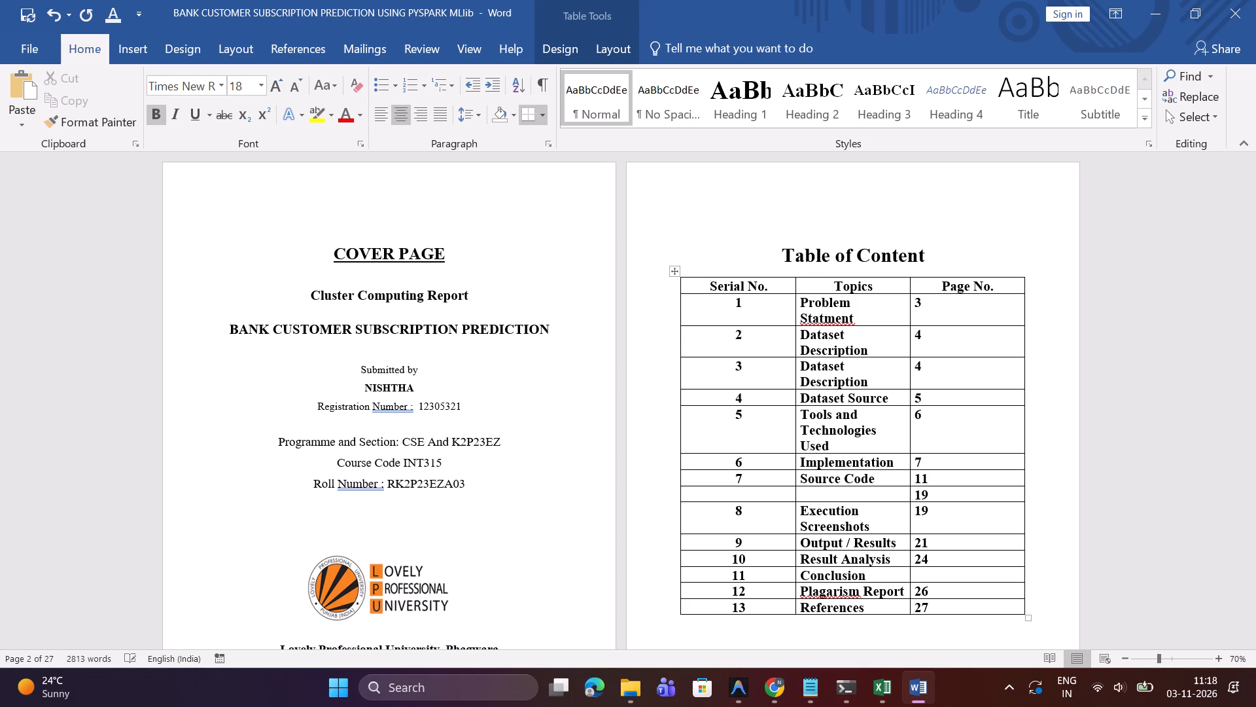
left_click_drag(960, 495, 913, 497)
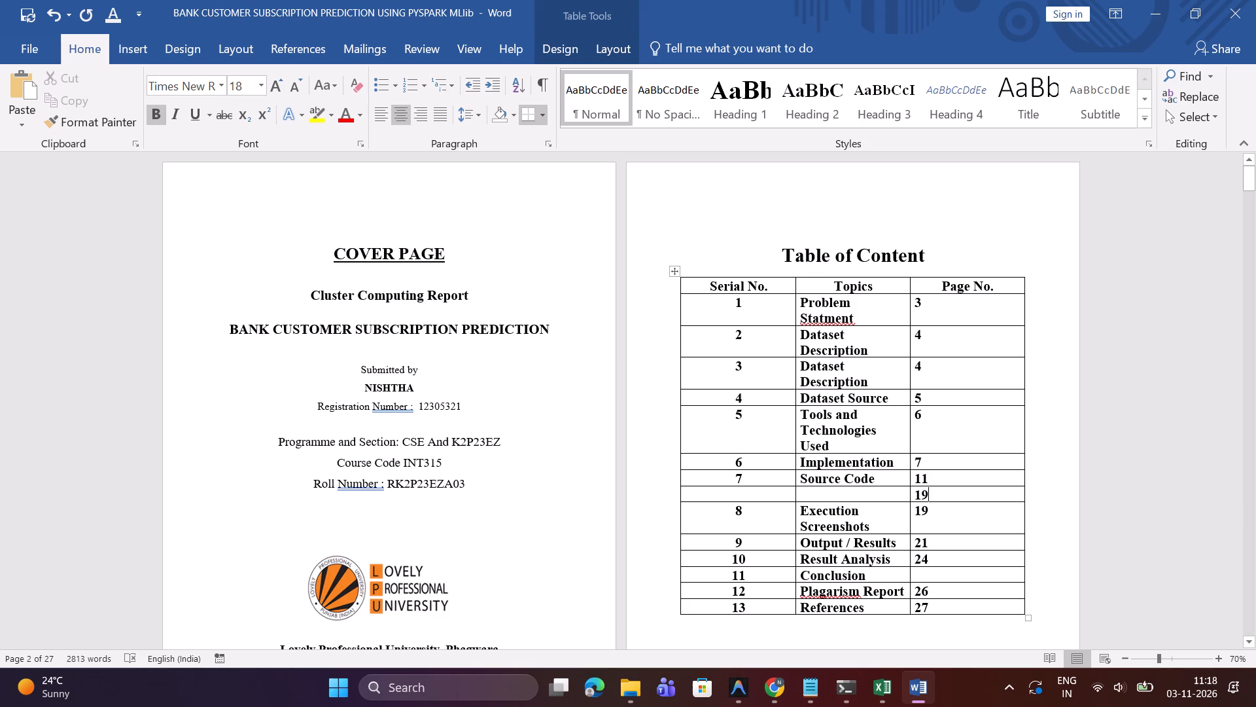
left_click_drag(913, 497, 746, 487)
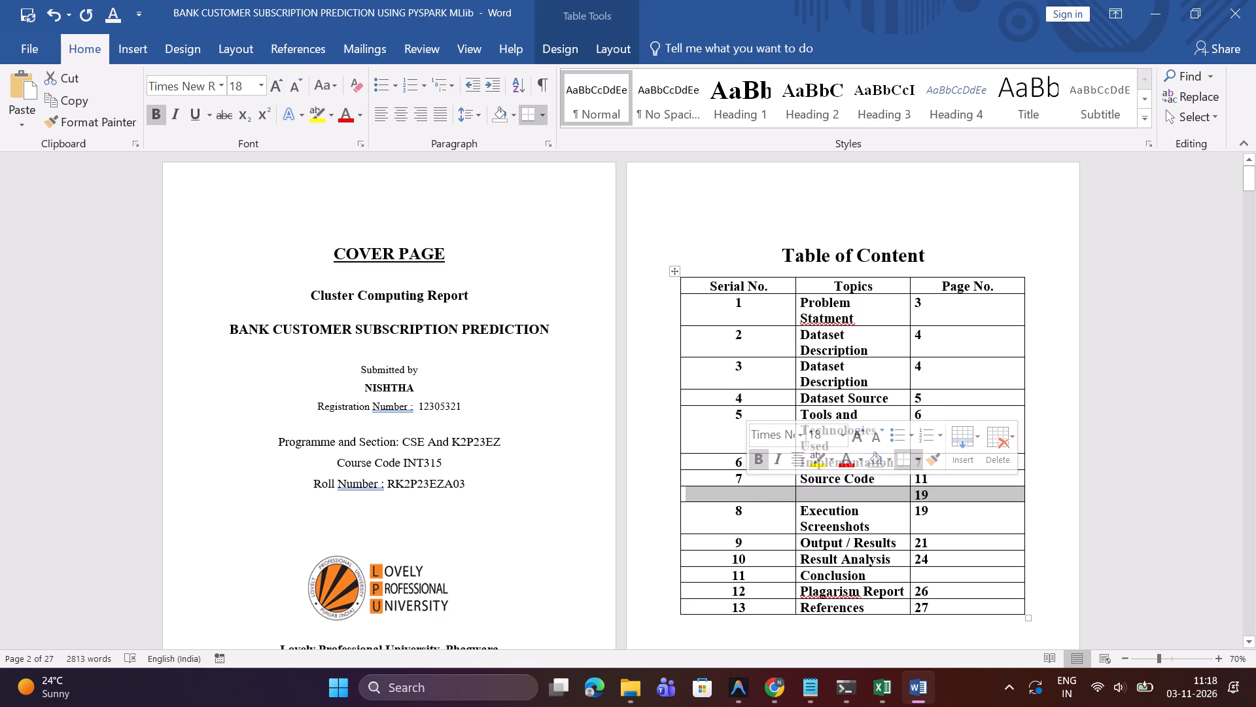
key("Delete")
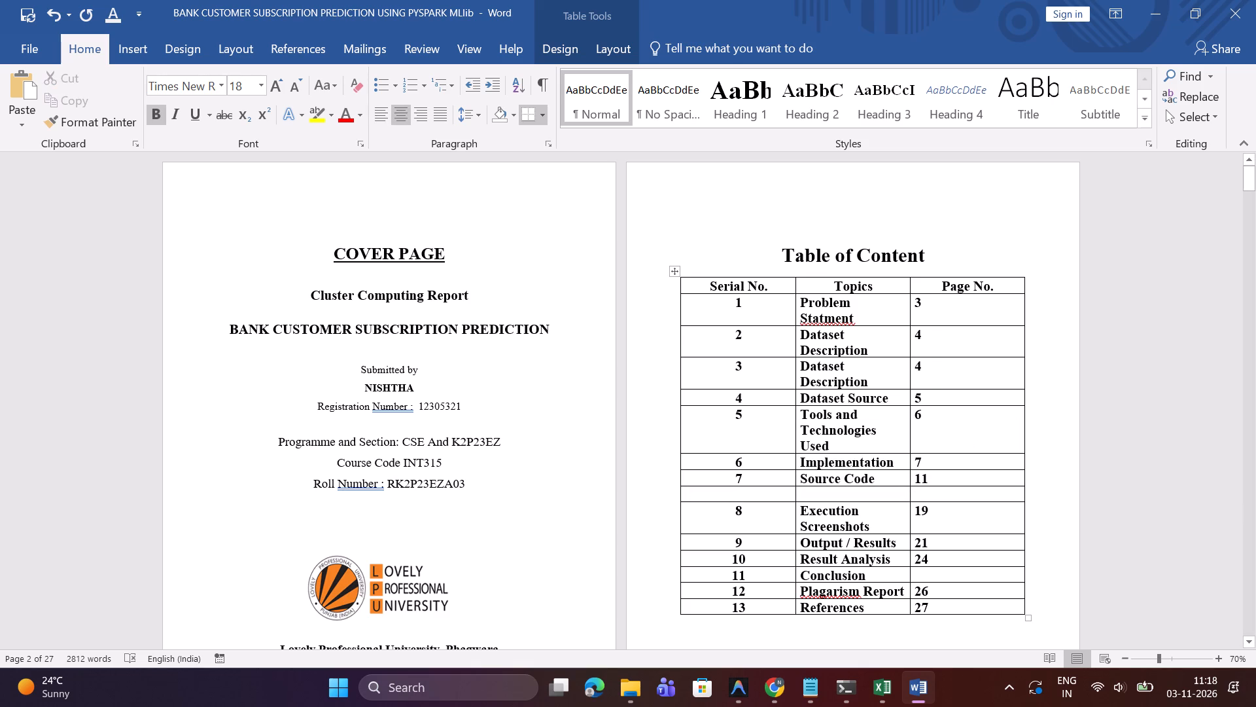
left_click(962, 488)
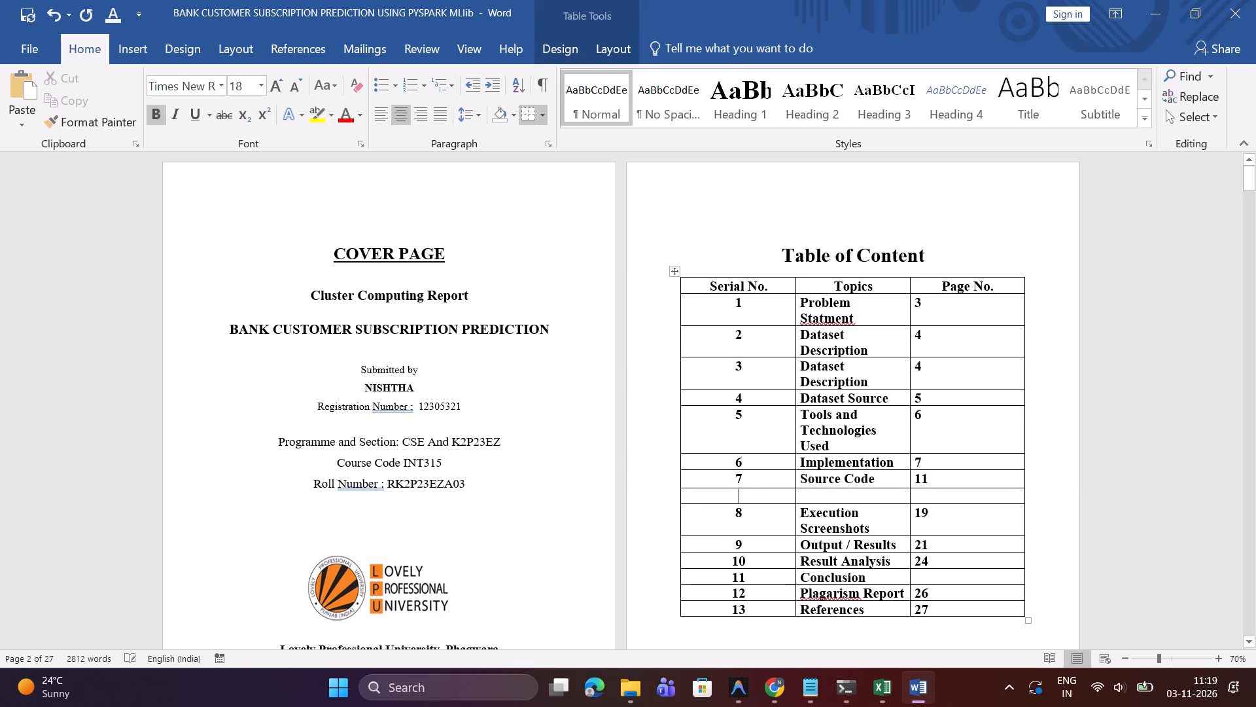
left_click_drag(963, 497, 733, 495)
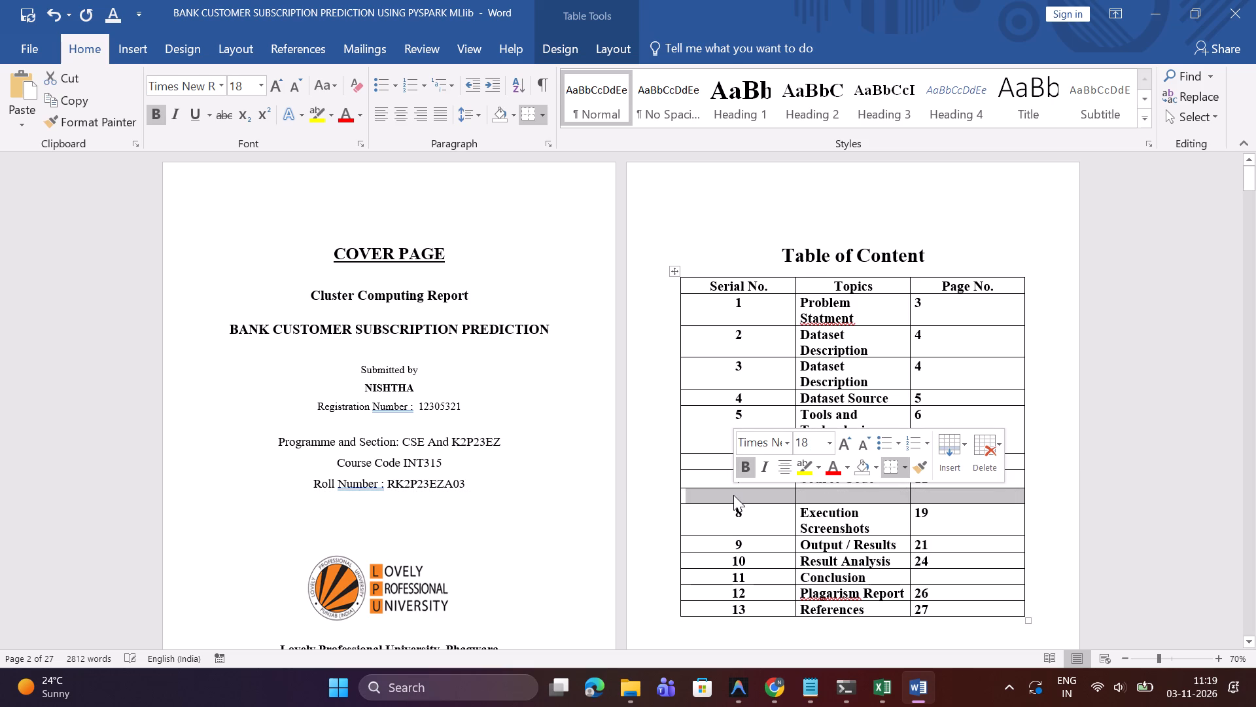
key("BackSpace")
key("Delete")
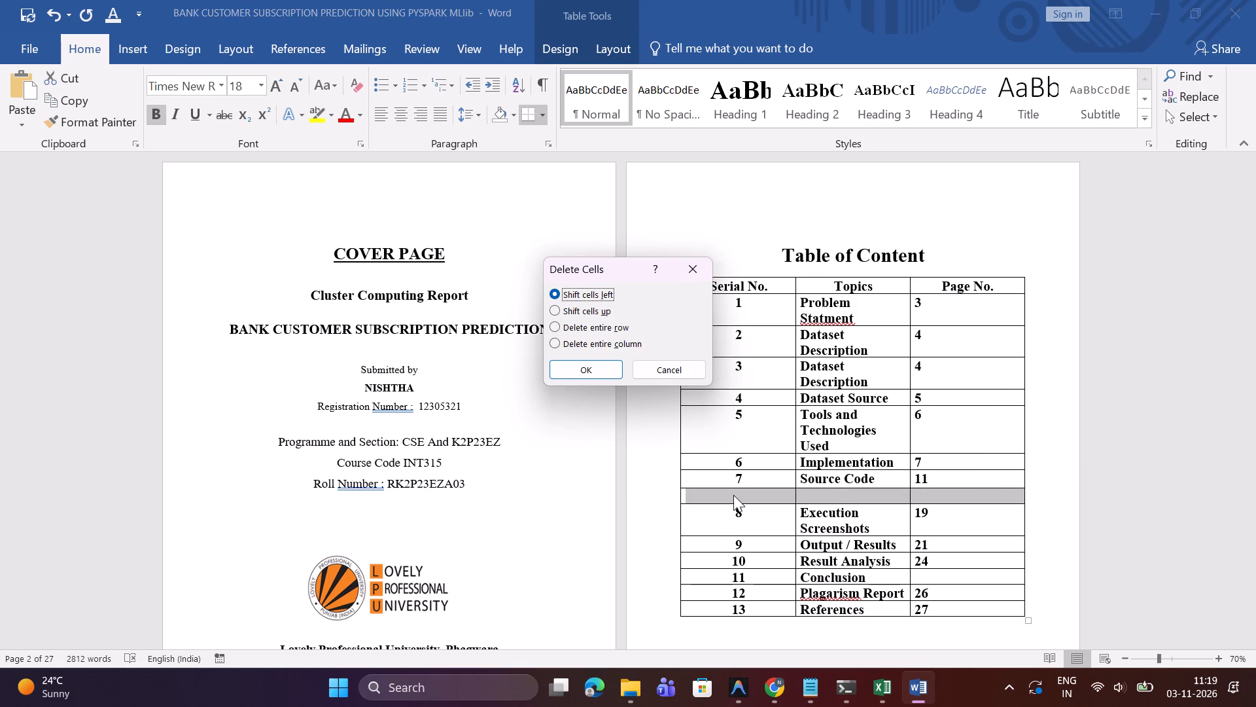
left_click(585, 364)
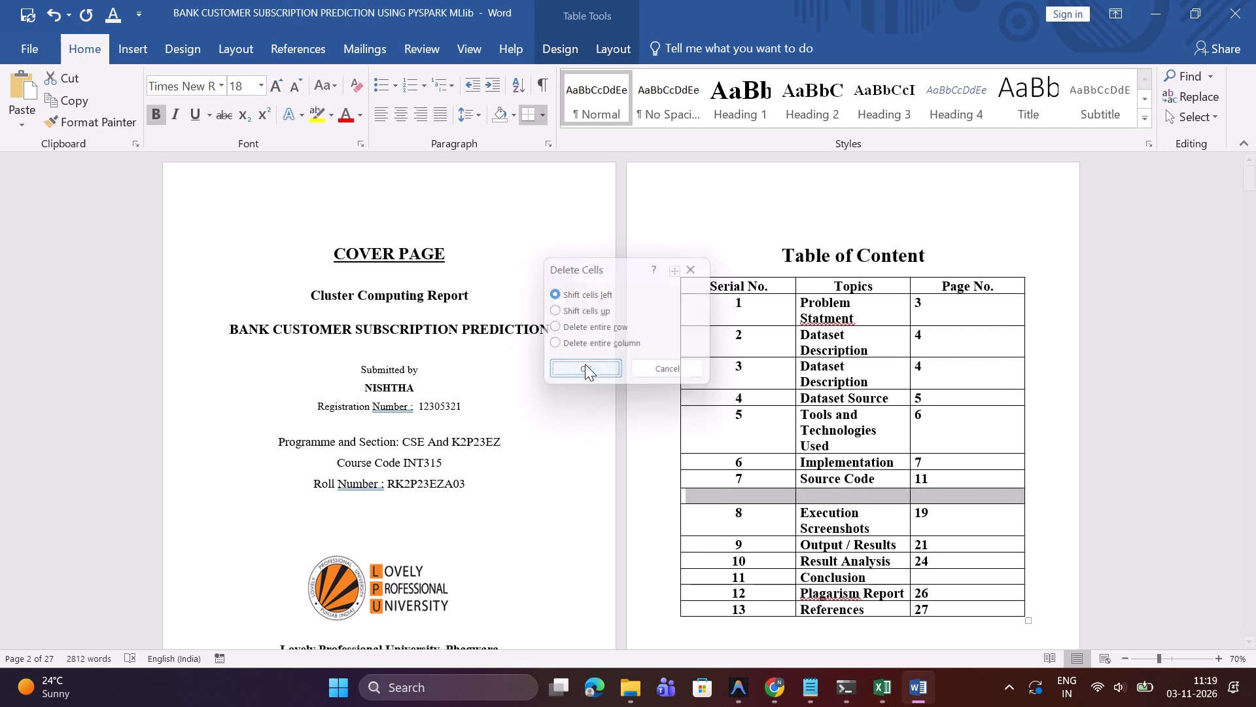
Change the contents entry at serial number 2 to the topic "Objectives" with page number 3.
scroll(945, 433, "up", 1)
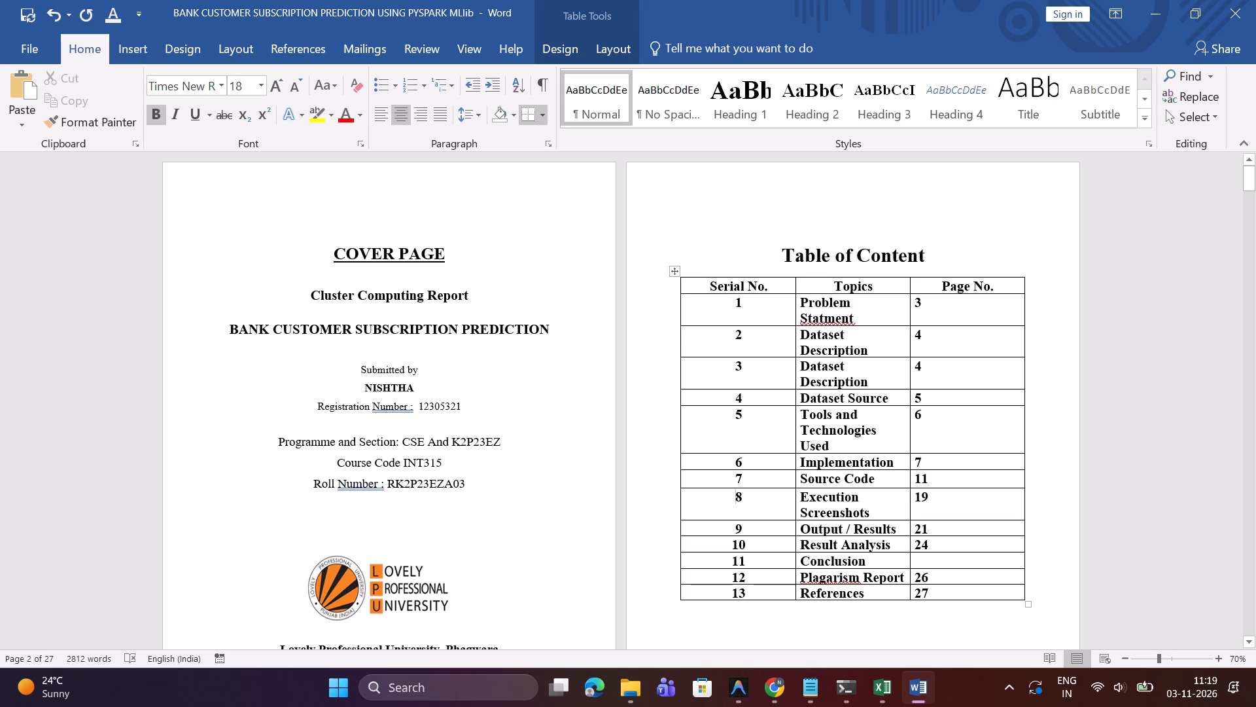
scroll(945, 433, "up", 1)
left_click_drag(874, 345, 811, 335)
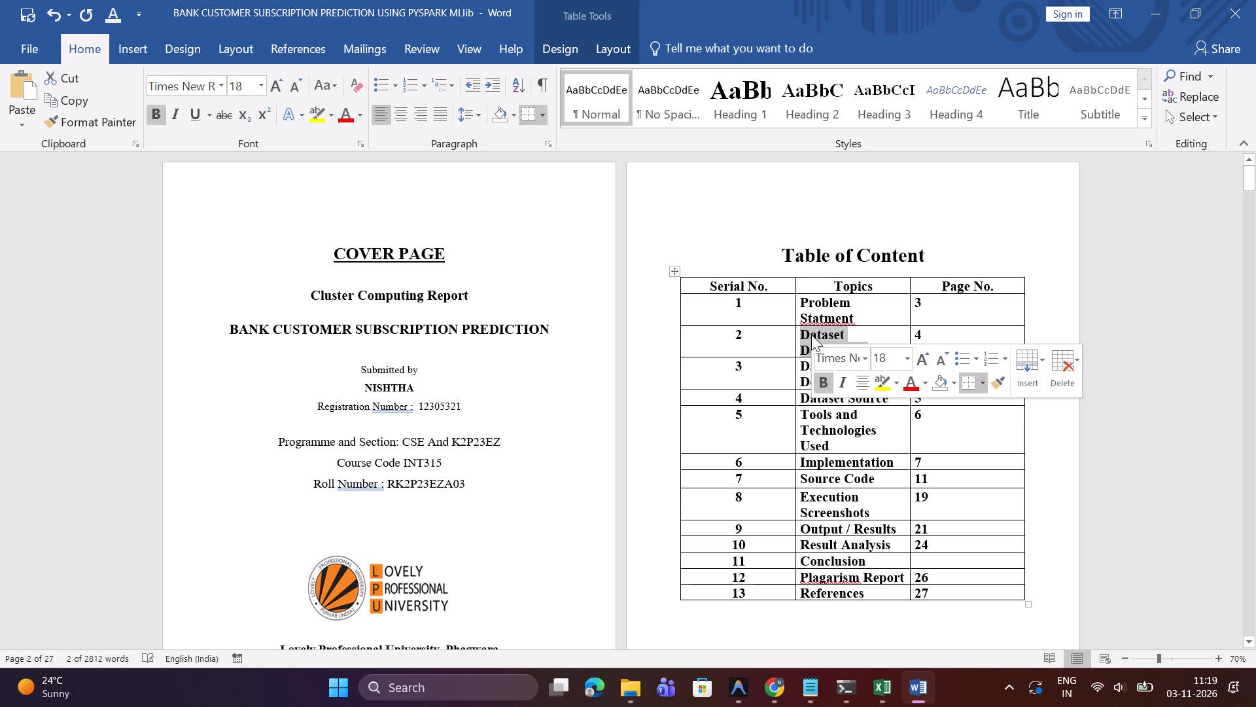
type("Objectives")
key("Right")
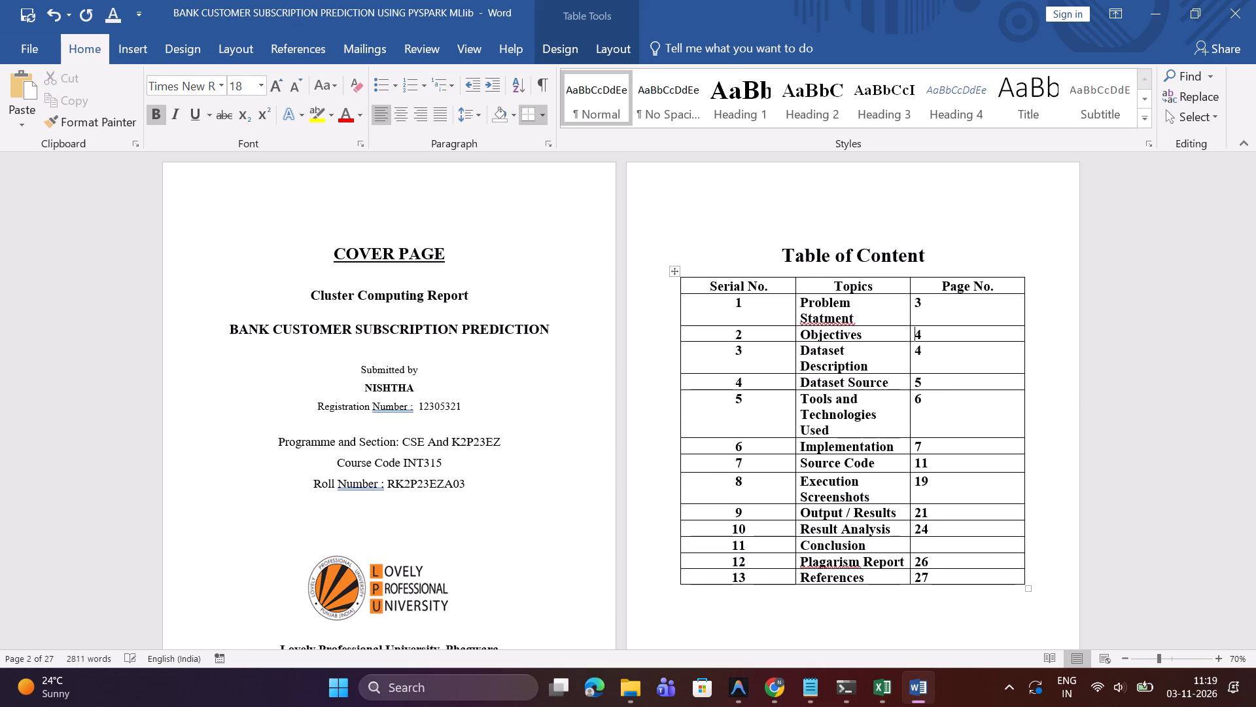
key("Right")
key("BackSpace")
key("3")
Correct the spelling of the first contents topic to "Problem Statement".
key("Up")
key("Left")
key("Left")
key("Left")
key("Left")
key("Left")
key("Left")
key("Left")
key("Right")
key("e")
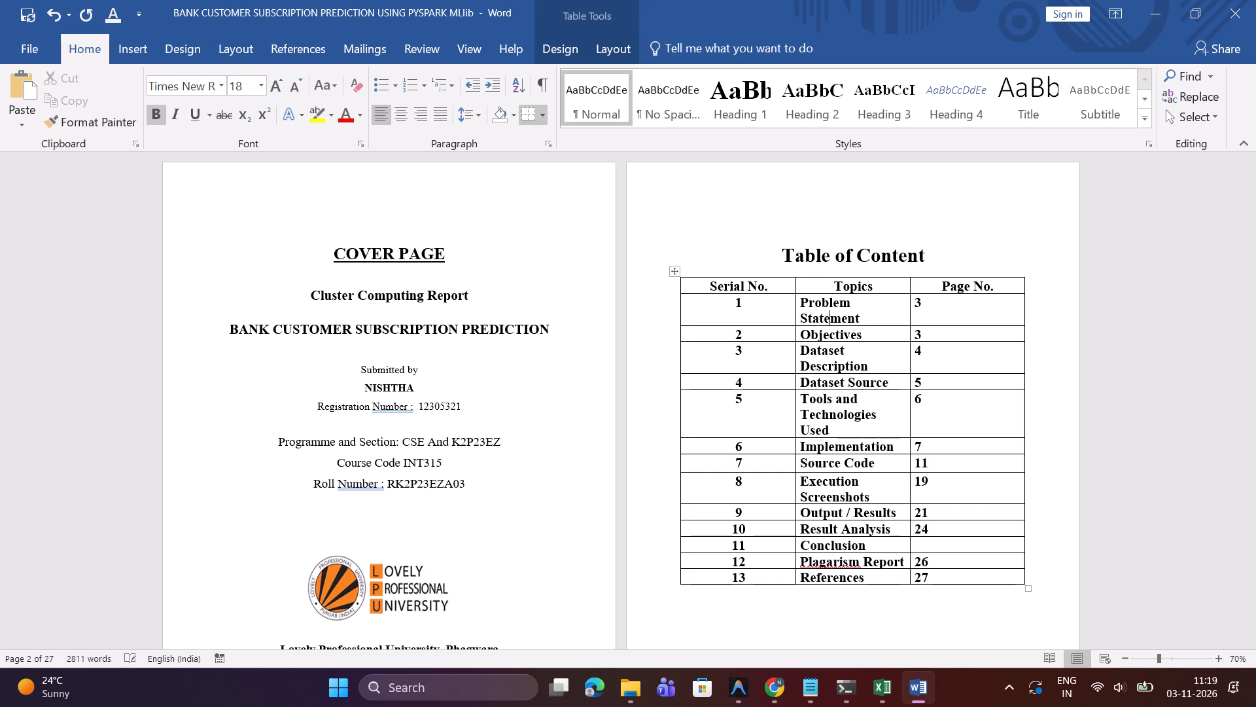
Stretch the contents table down to near the bottom of its page.
left_click(859, 571)
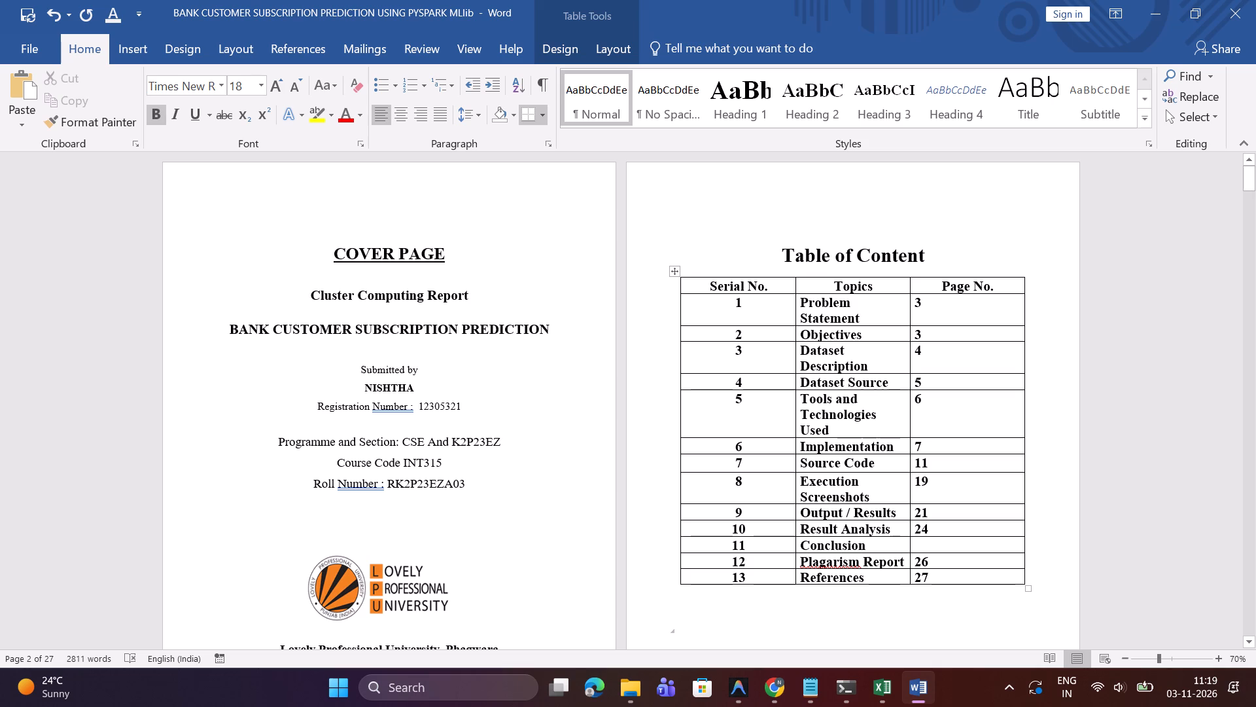
left_click_drag(1026, 587, 1018, 664)
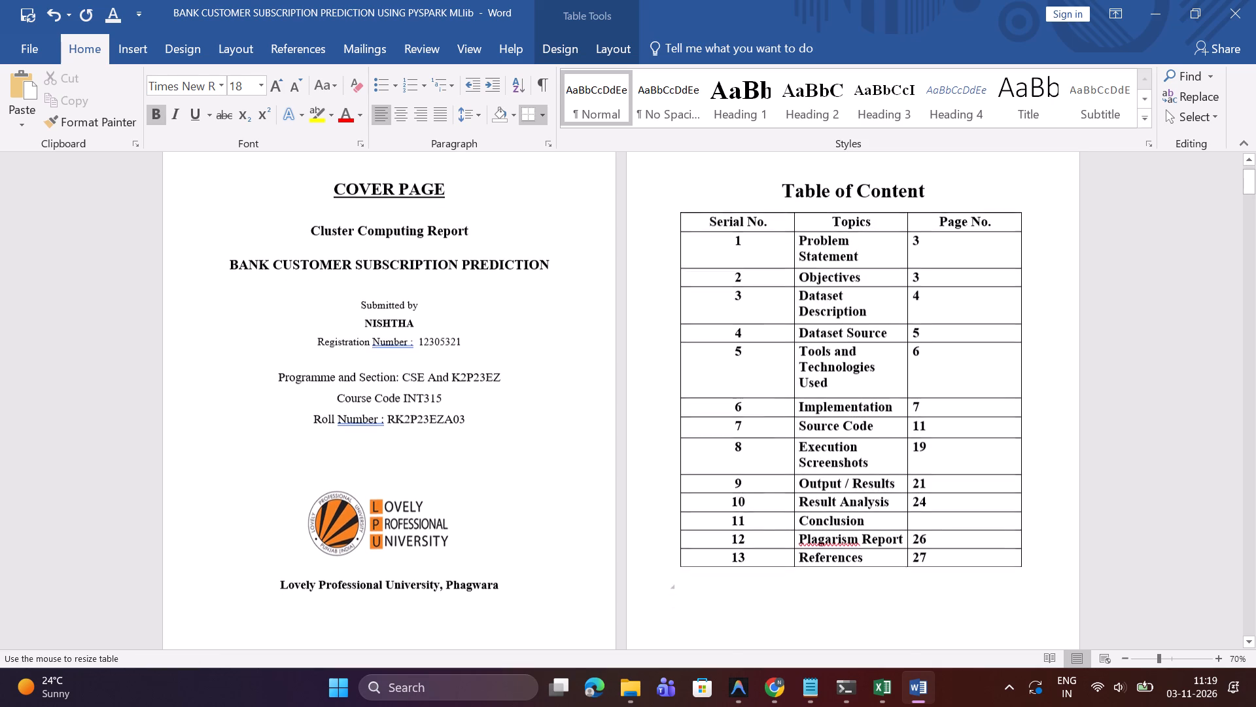
Narrow the Serial No. column and widen the Topics column of the contents table so each topic fits on one line.
scroll(1018, 664, "down", 3)
scroll(960, 460, "down", 3, "ctrl")
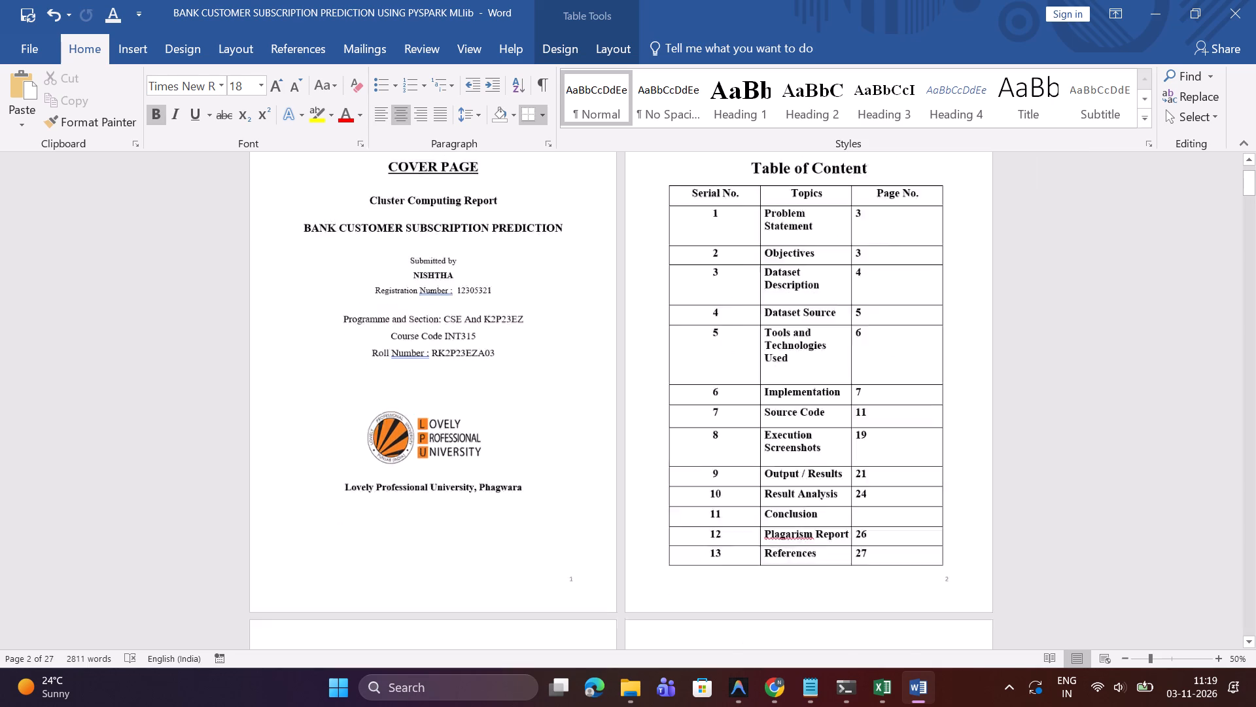
scroll(960, 460, "down", 1, "ctrl")
scroll(960, 460, "up", 3)
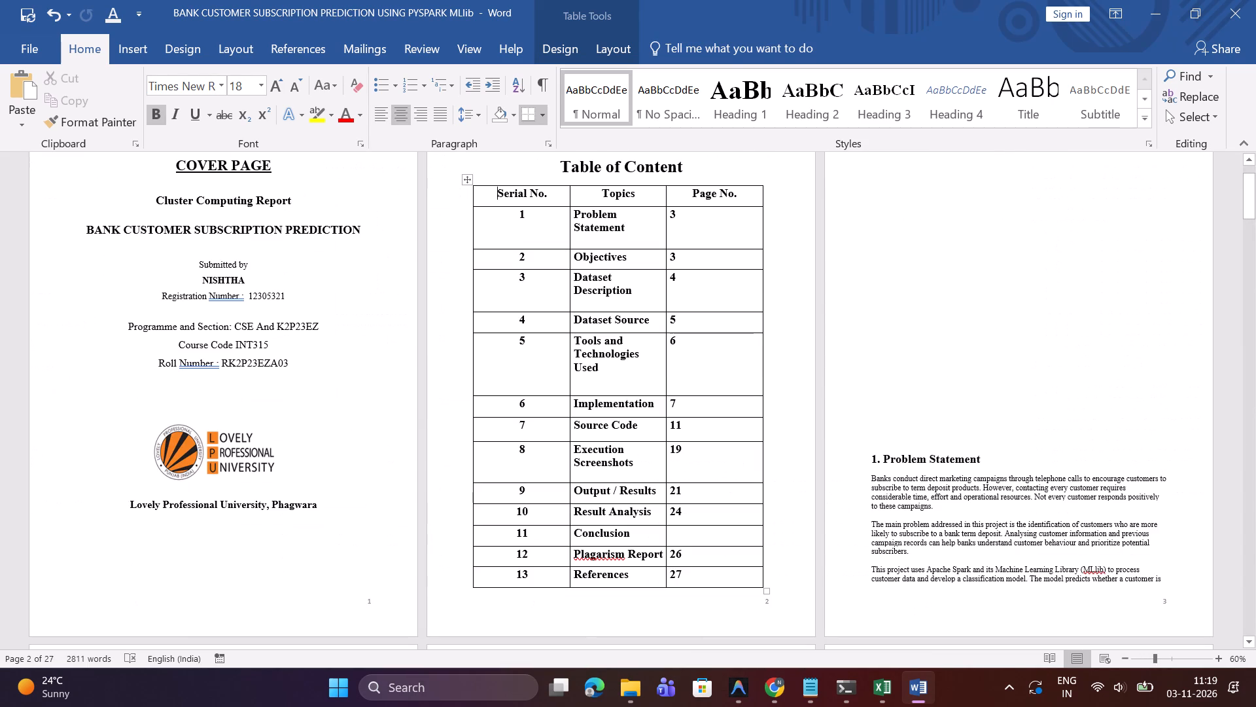
scroll(692, 543, "up", 1)
left_click_drag(570, 300, 540, 302)
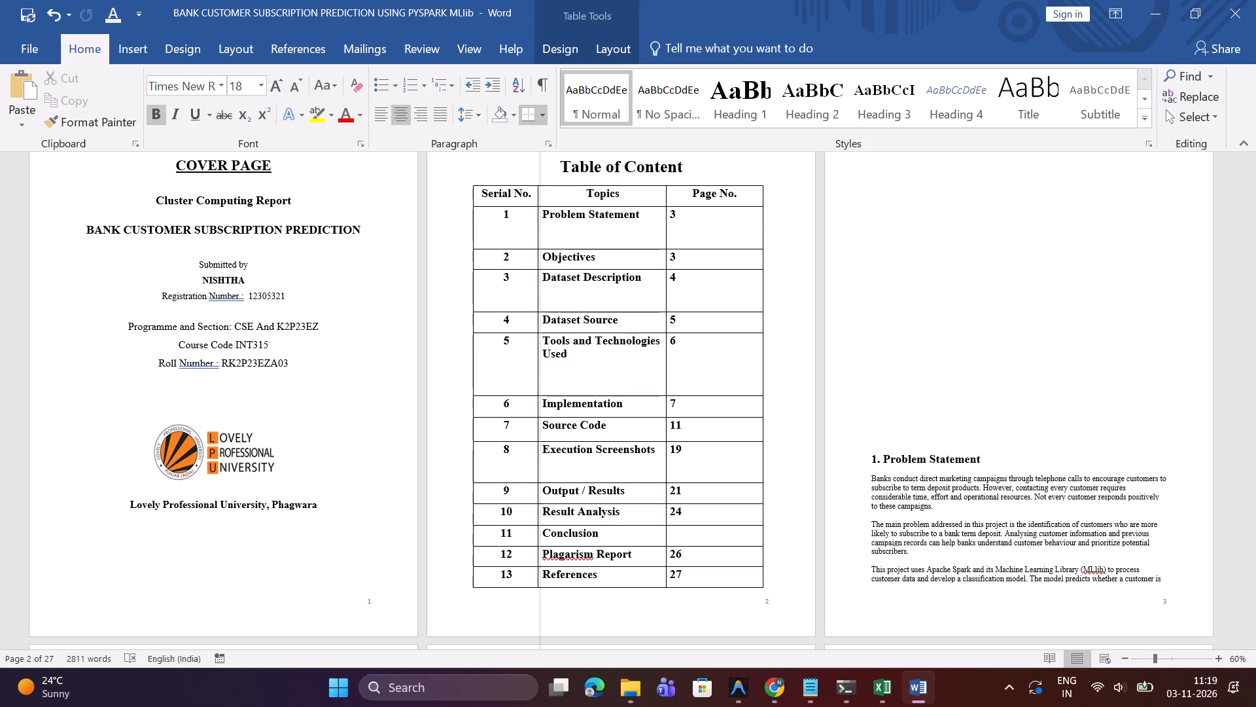
left_click_drag(540, 302, 528, 307)
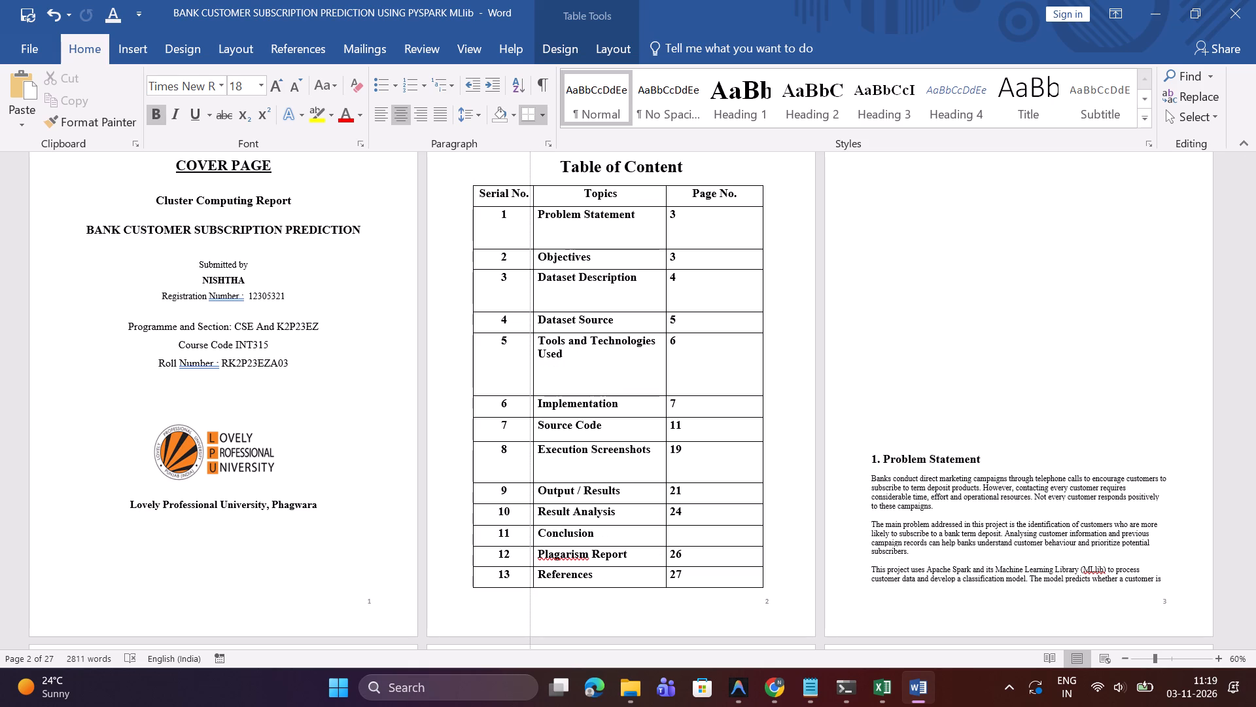
left_click_drag(528, 307, 520, 309)
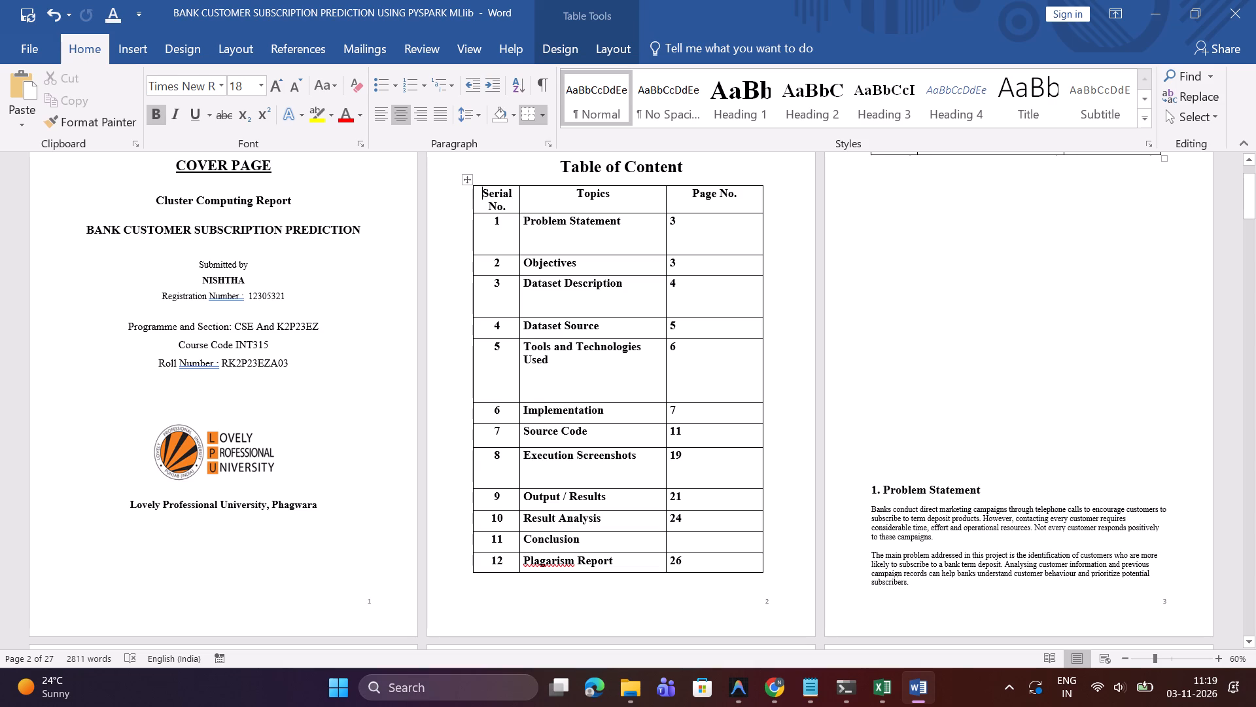
left_click_drag(665, 249, 688, 250)
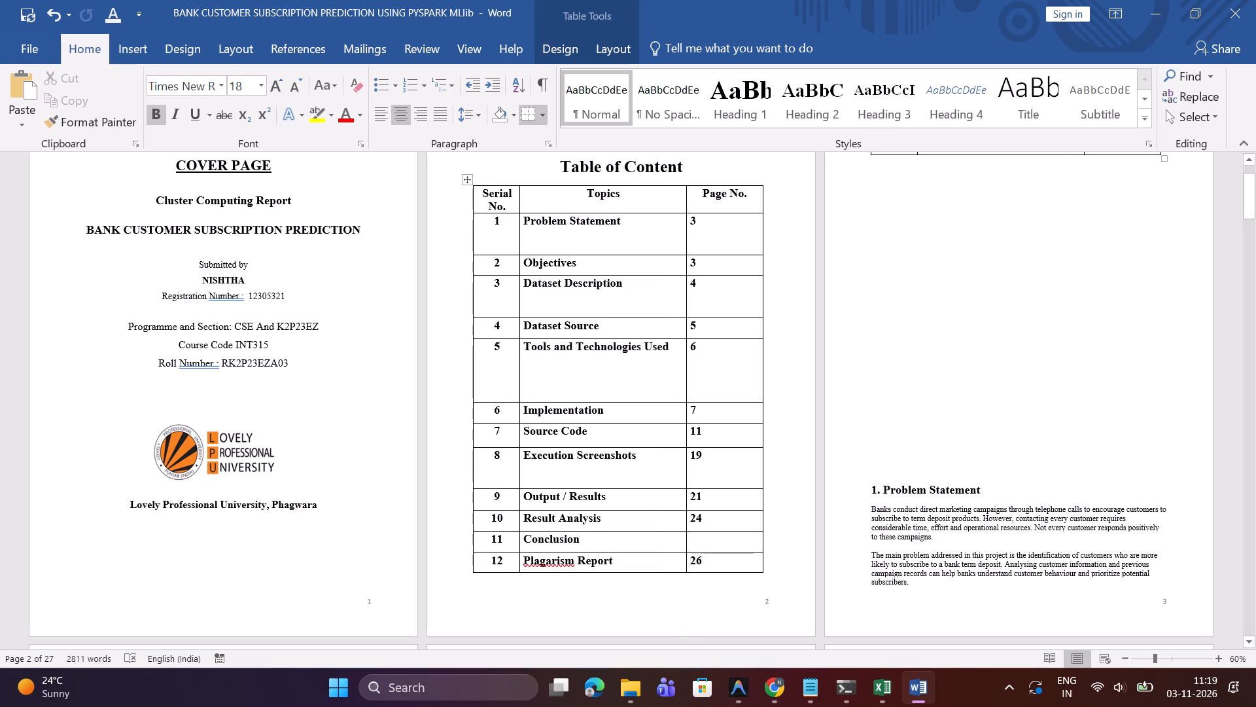
Reduce the heights of the contents table rows for Problem Statement, Dataset Description, Tools and Technologies Used, and Execution Screenshots to fit one line each.
left_click(616, 256)
left_click_drag(616, 256, 616, 254)
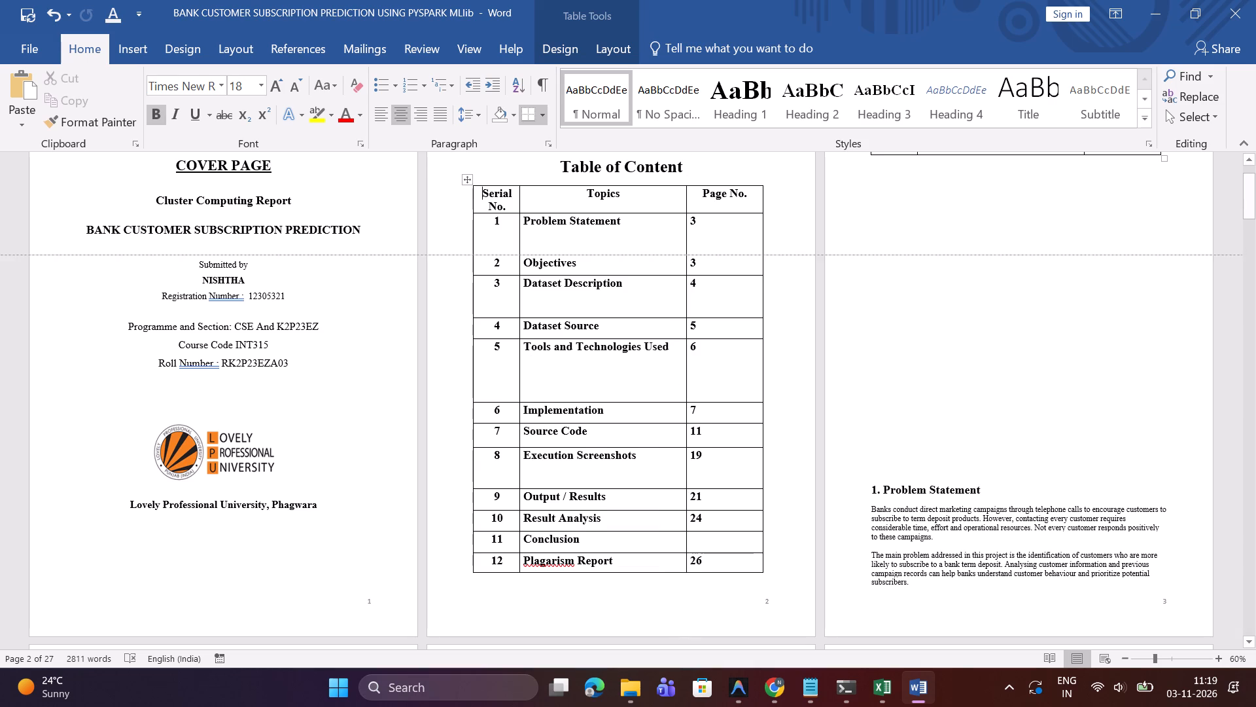
left_click_drag(616, 254, 618, 240)
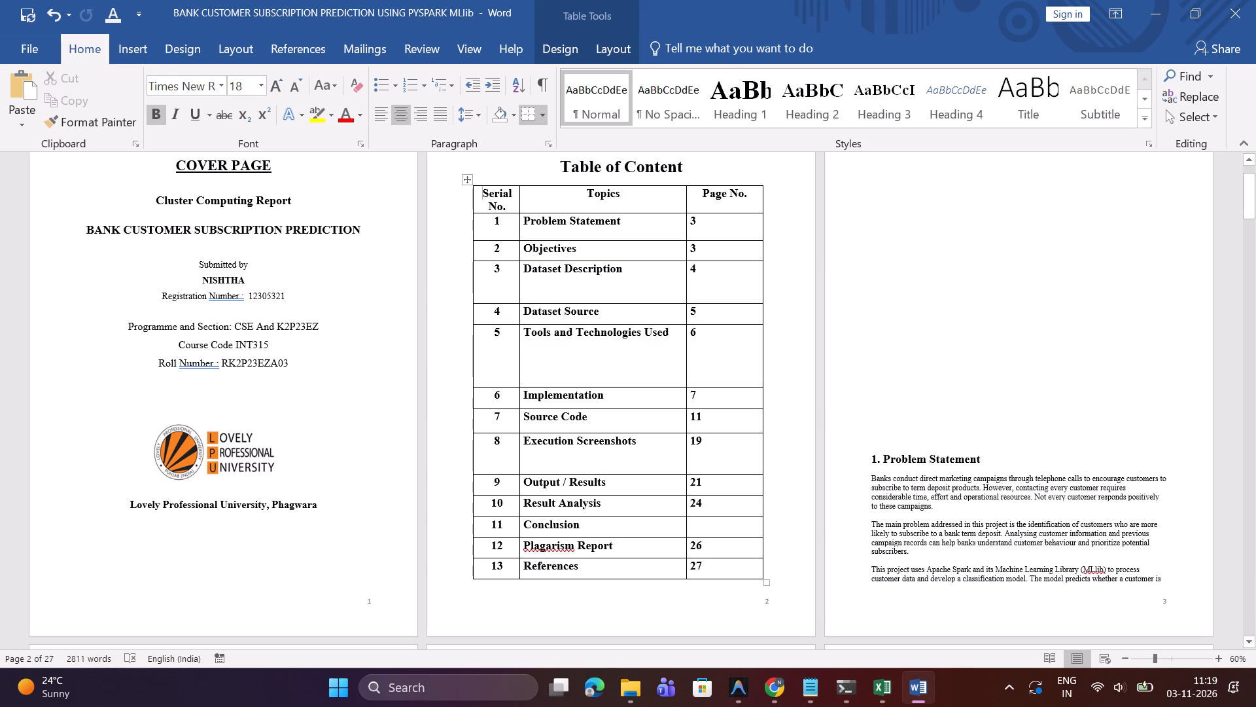
left_click_drag(618, 304, 618, 287)
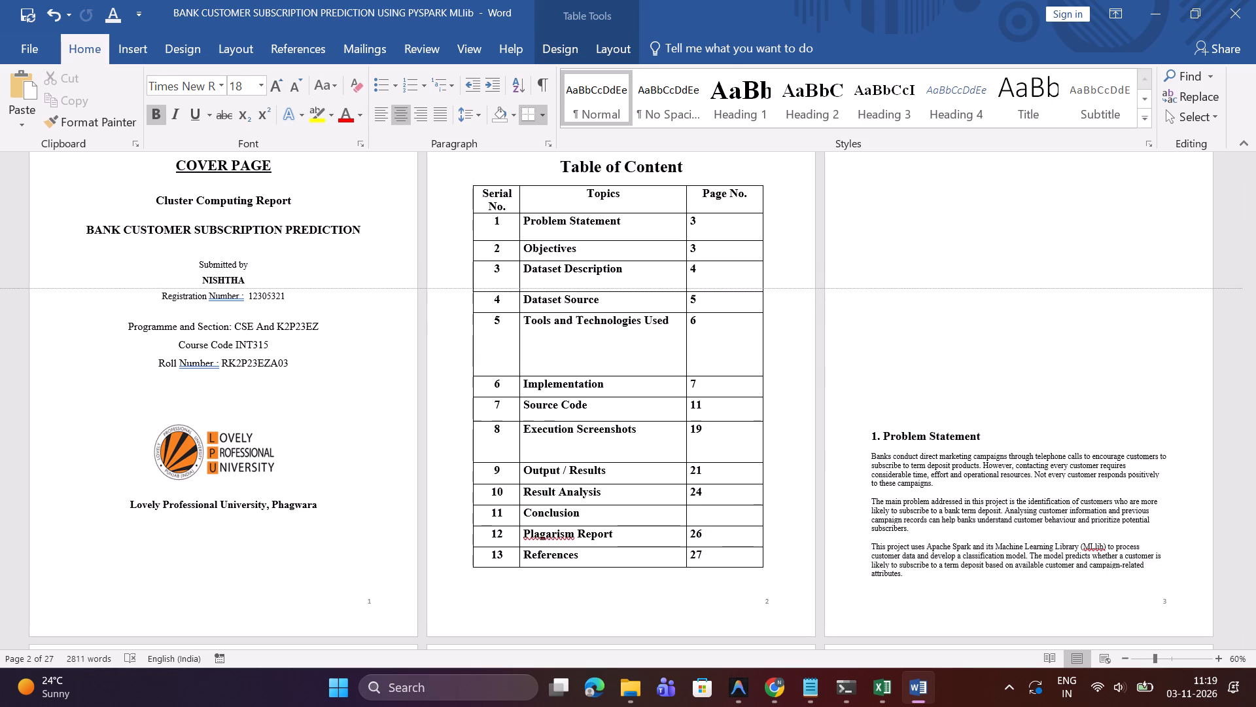
left_click_drag(618, 287, 619, 285)
left_click_drag(614, 372, 618, 331)
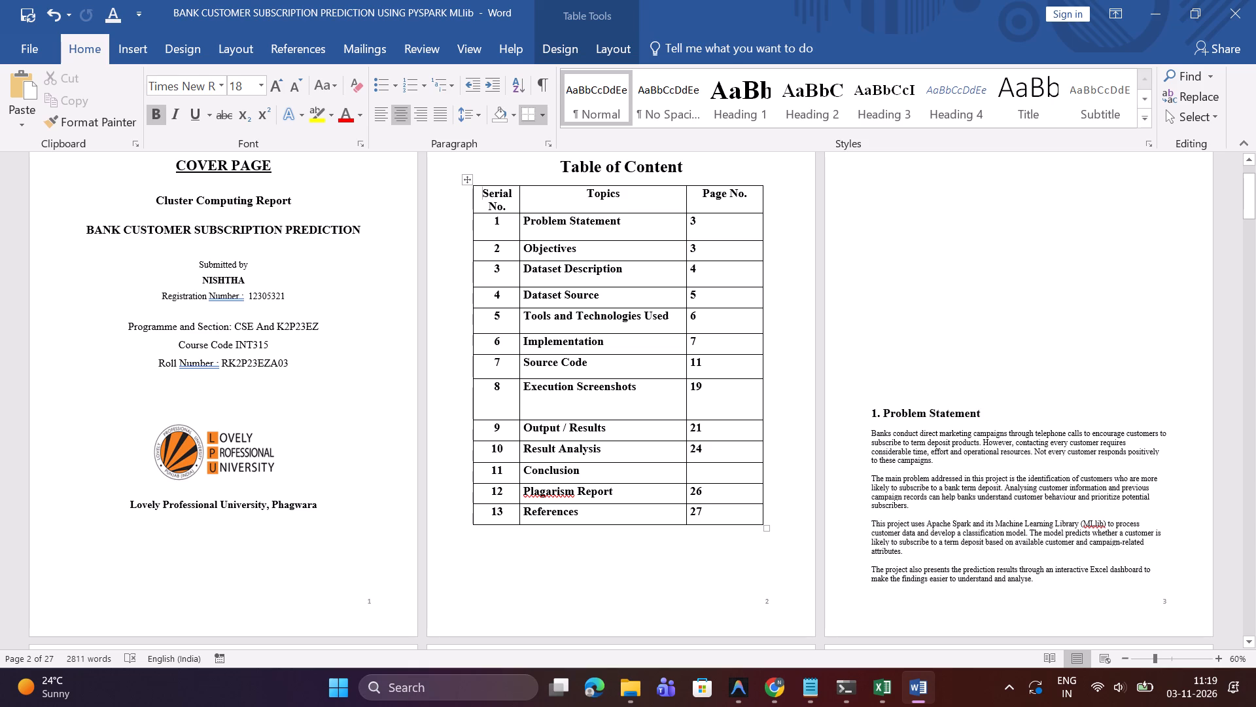
left_click_drag(614, 420, 616, 401)
left_click_drag(621, 422, 624, 405)
Enter page number 25 for the Conclusion topic in the contents table.
left_click(703, 454)
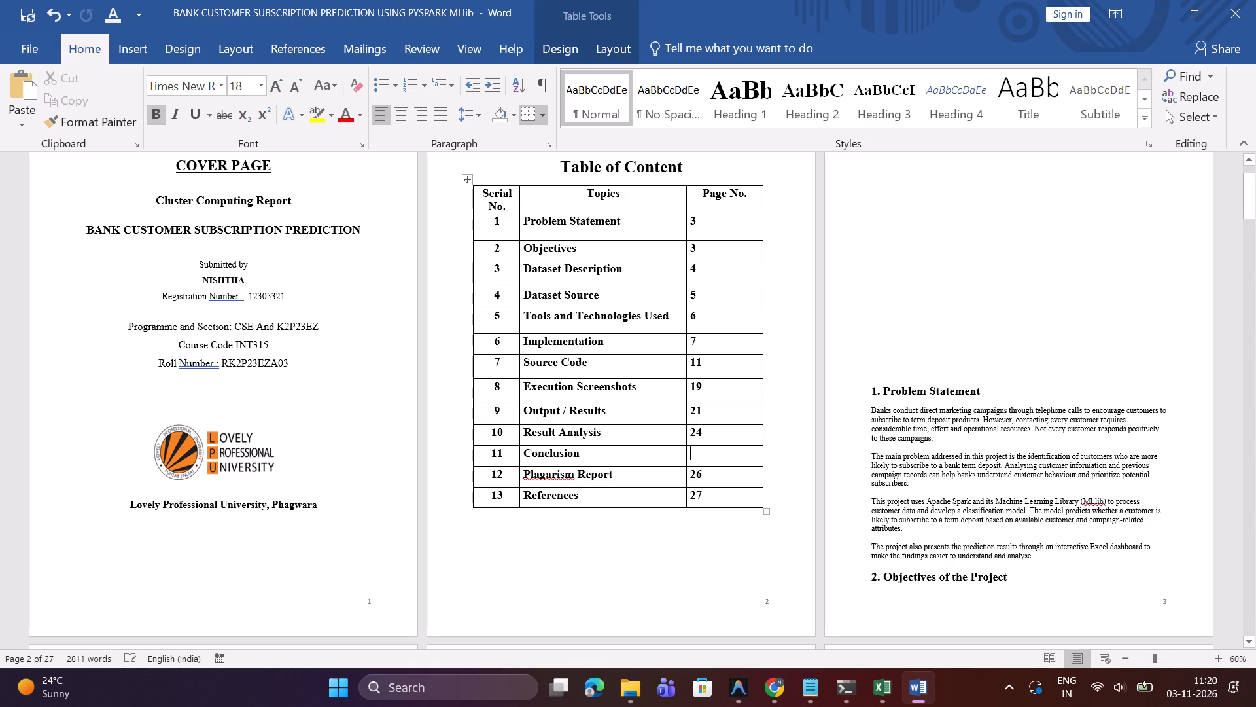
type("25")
Stretch the whole contents table down to near the bottom of its page, widening it slightly while keeping all 13 topics on that page.
left_click_drag(767, 513, 768, 572)
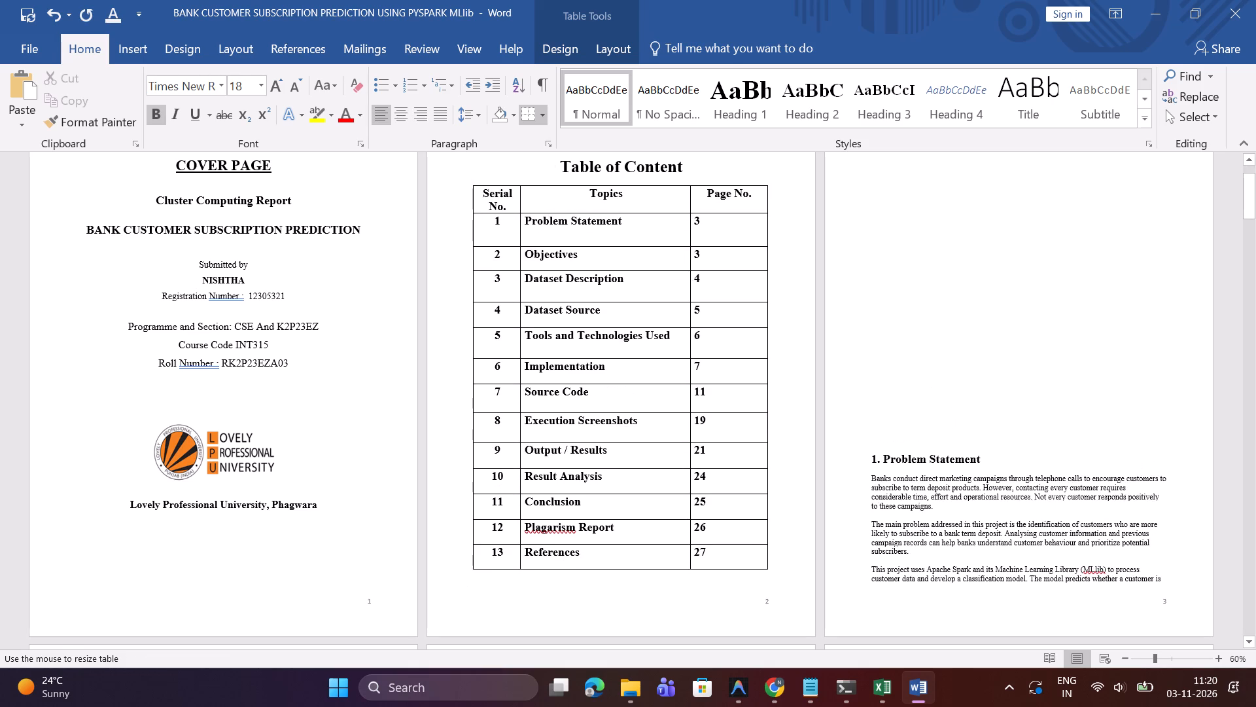
left_click_drag(768, 572, 769, 569)
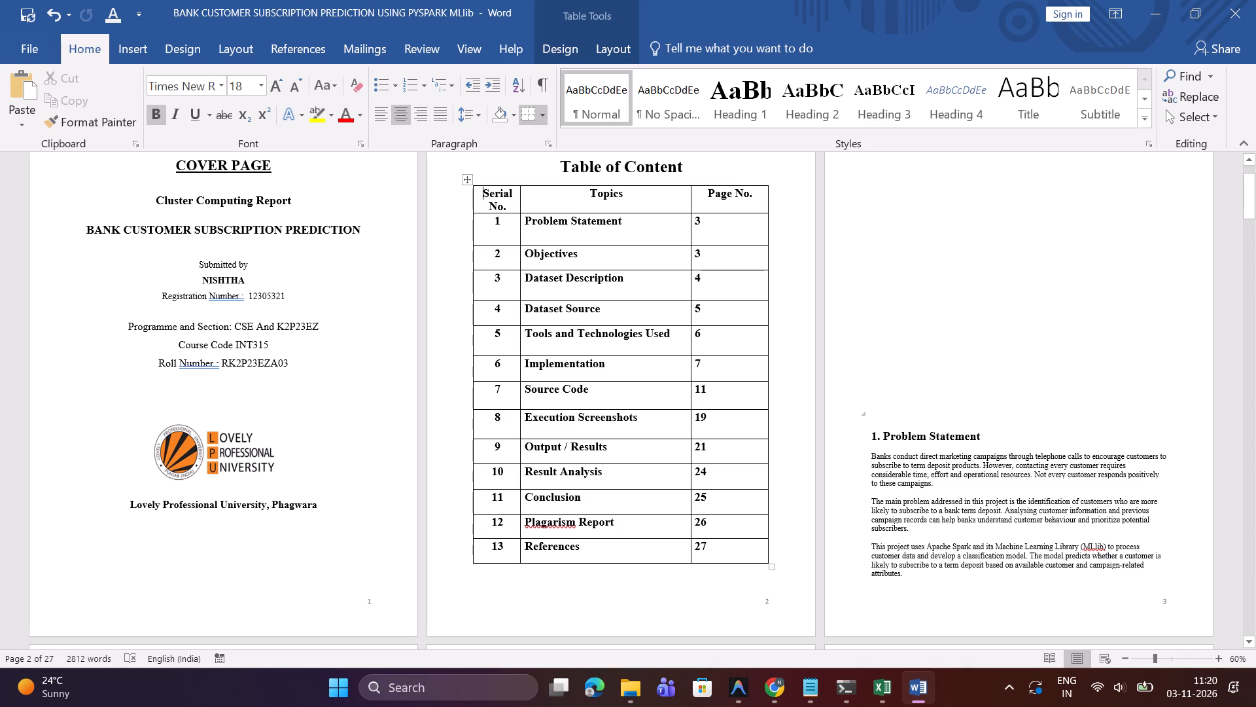
Delete the blank lines above the "1. Problem Statement" heading so the section starts at the top of page 3.
left_click(880, 422)
key("Down")
key("BackSpace")
key("BackSpace")
key("BackSpace")
key("BackSpace")
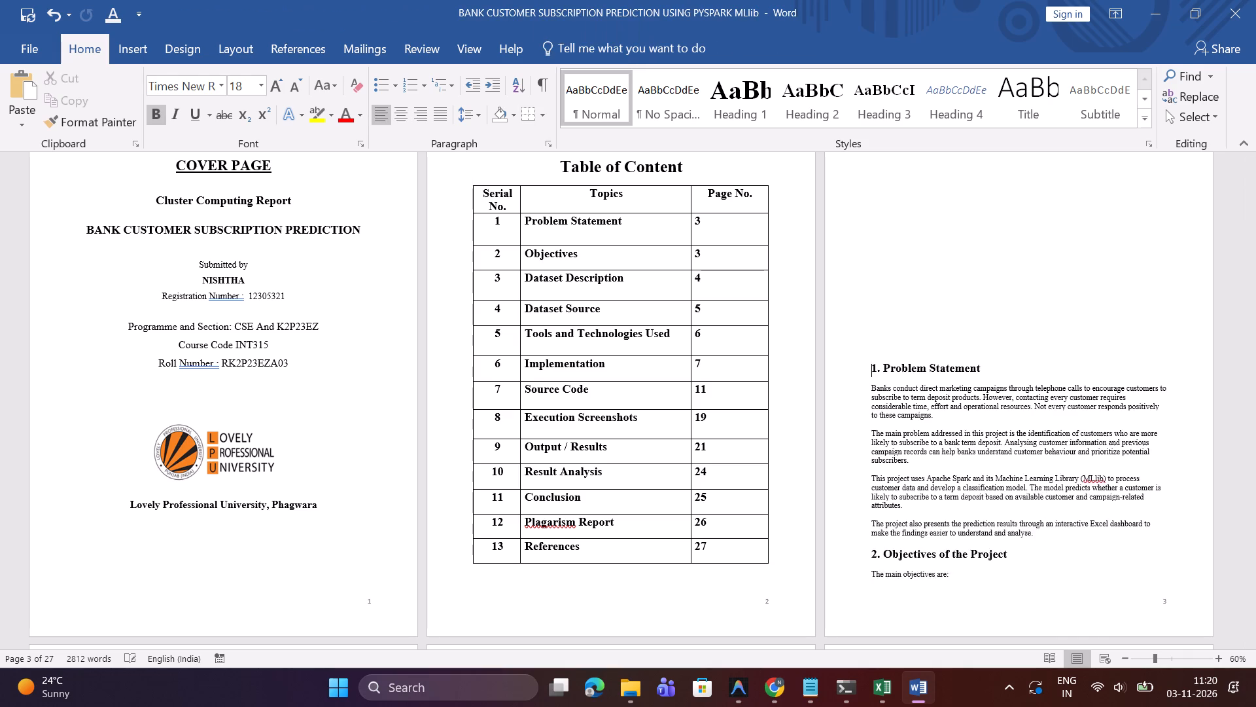
key("BackSpace")
key("BackSpace")
key("BackSpace")
key("BackSpace")
key("BackSpace")
key("BackSpace")
key("BackSpace")
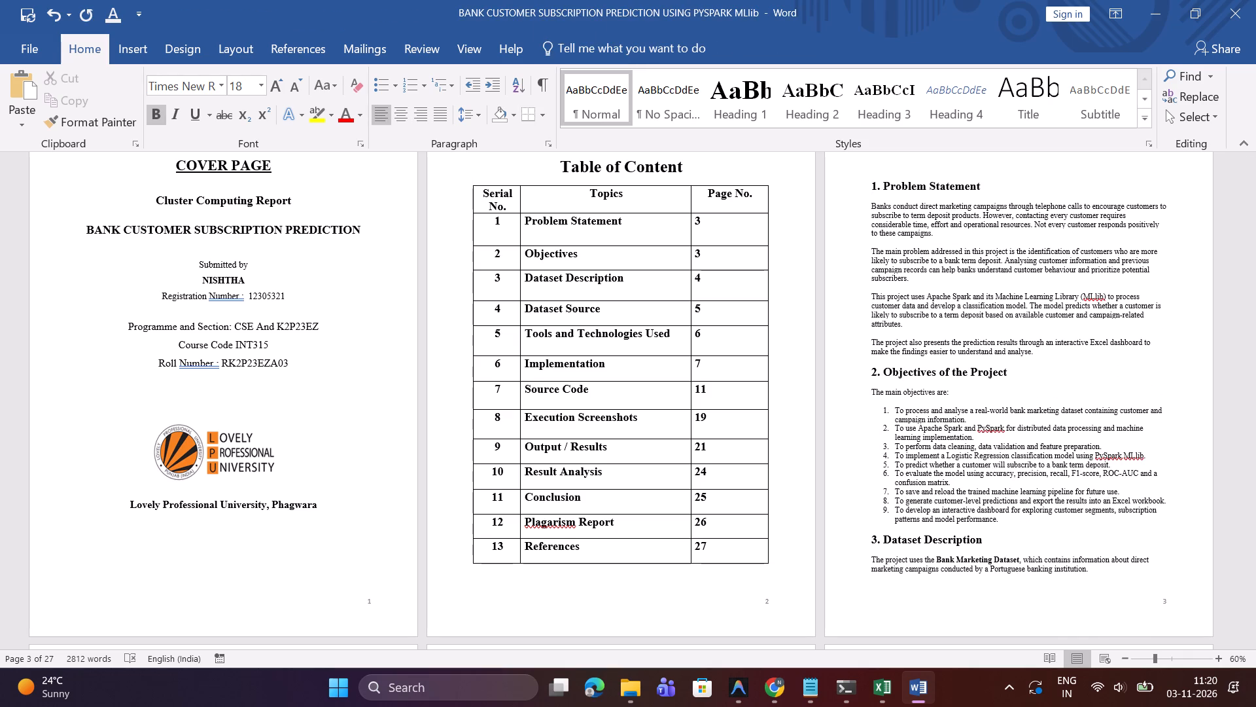
key("BackSpace")
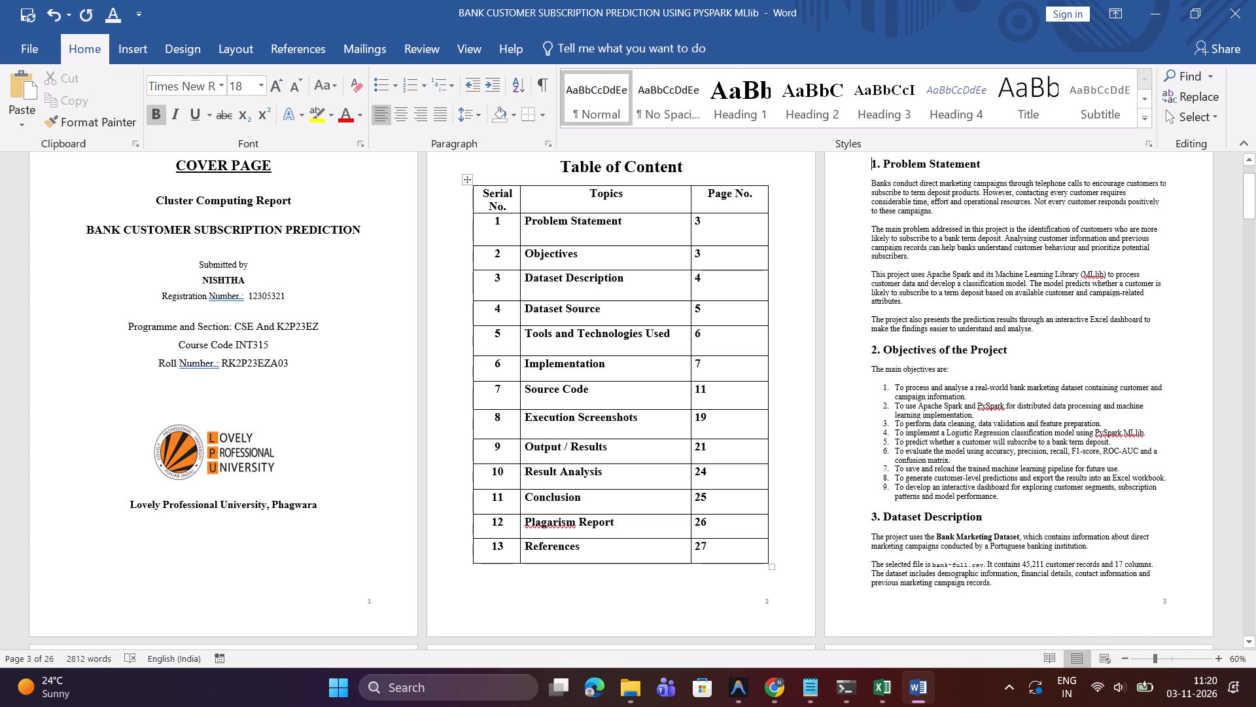
Change the page number of Dataset Description in the contents table to 3.
left_click(713, 281)
key("BackSpace")
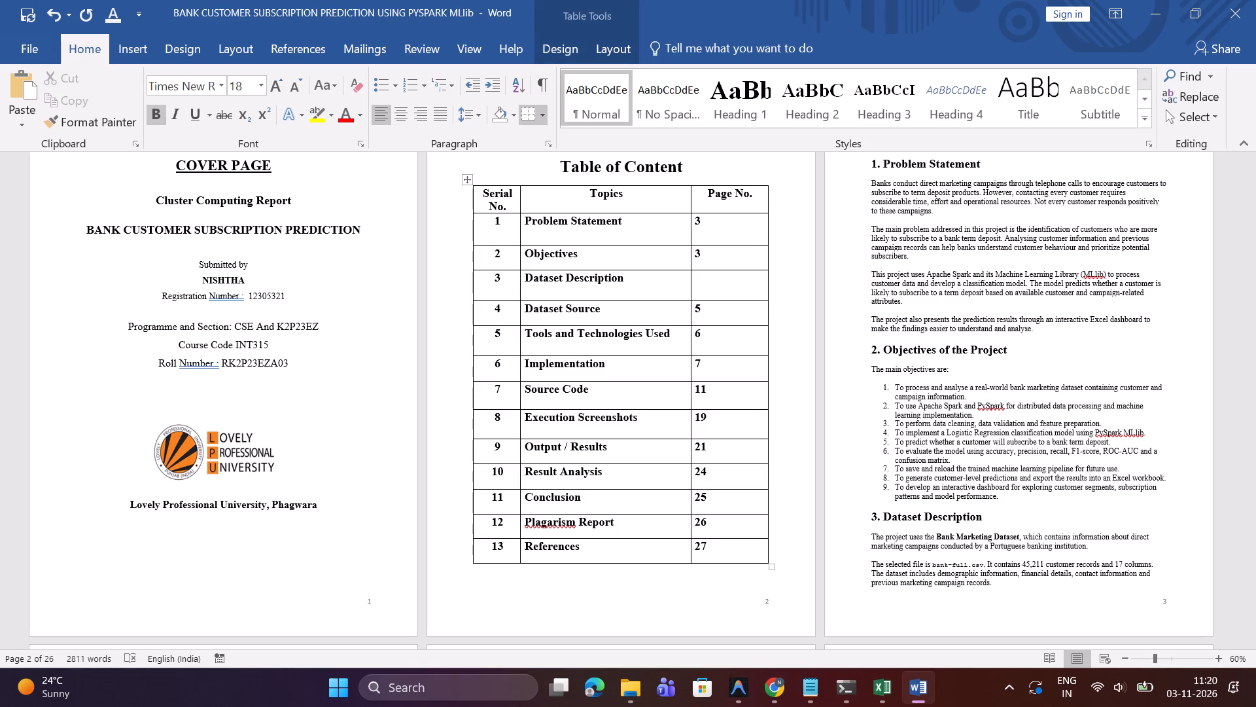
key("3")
Look through the report's sections and their page numbers and compare them with the contents table.
scroll(917, 493, "down", 5)
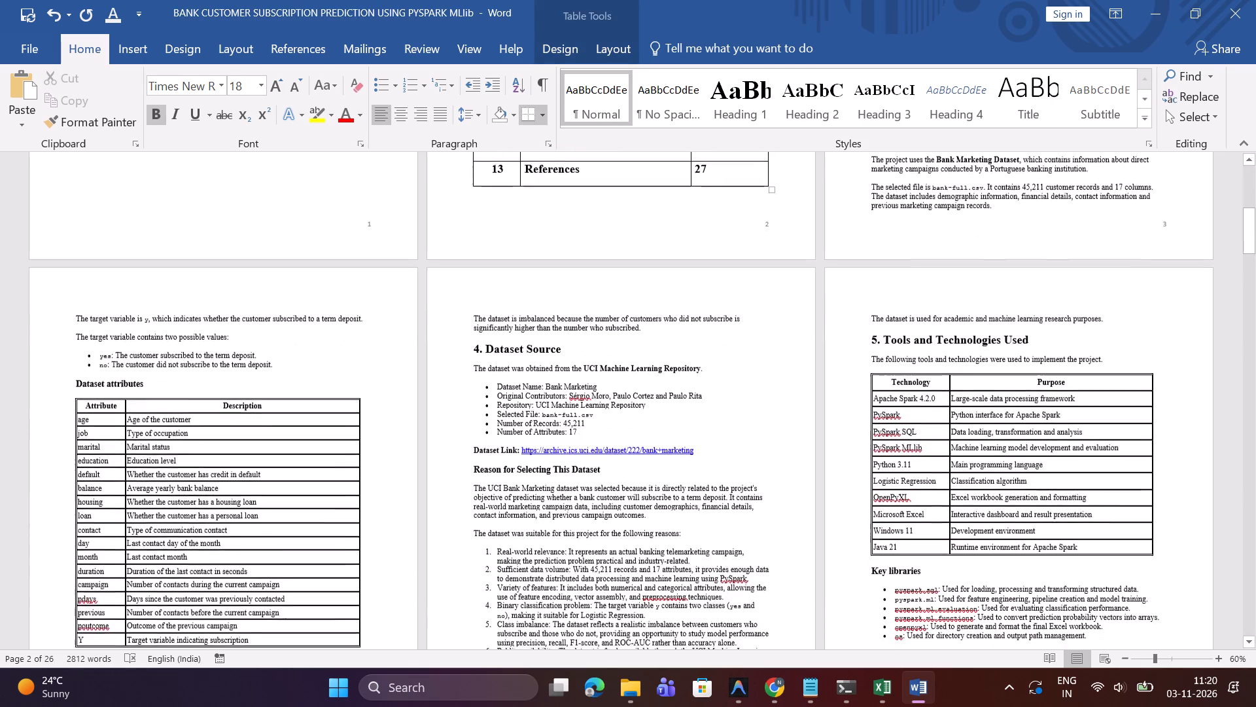
scroll(917, 493, "down", 3)
scroll(917, 493, "up", 5)
scroll(917, 493, "down", 3)
scroll(917, 493, "up", 1)
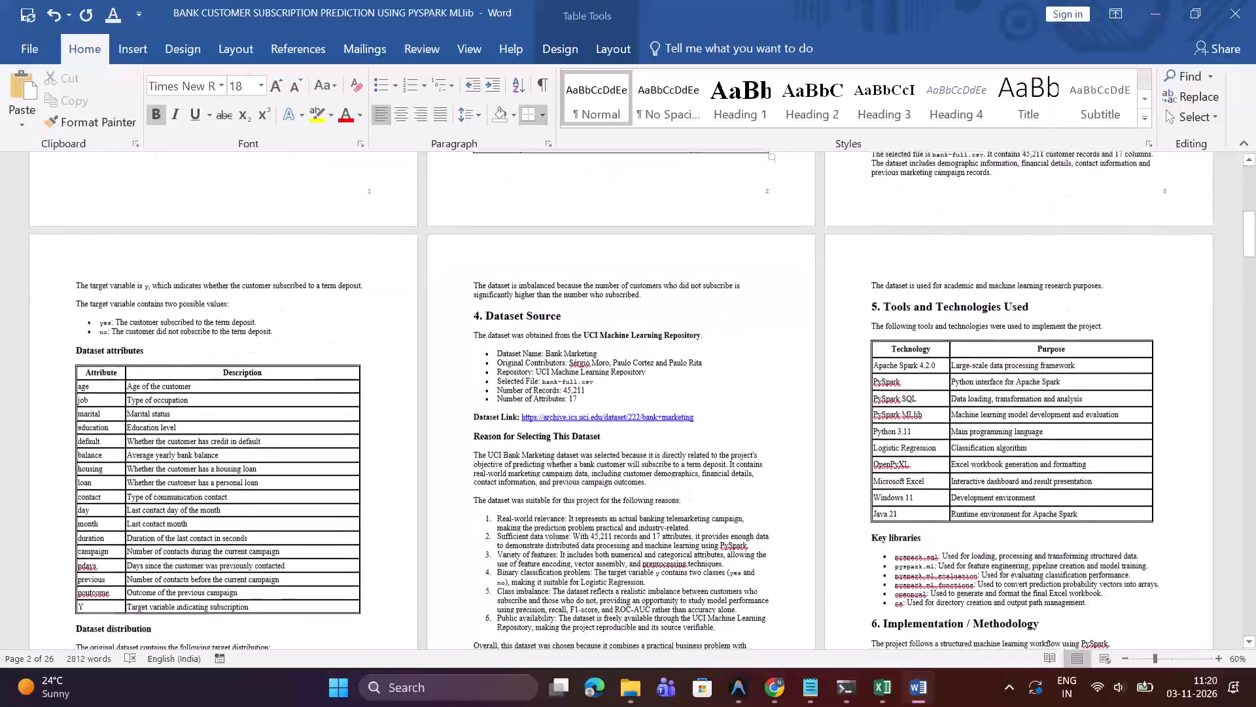
scroll(917, 493, "up", 1)
scroll(917, 493, "down", 1)
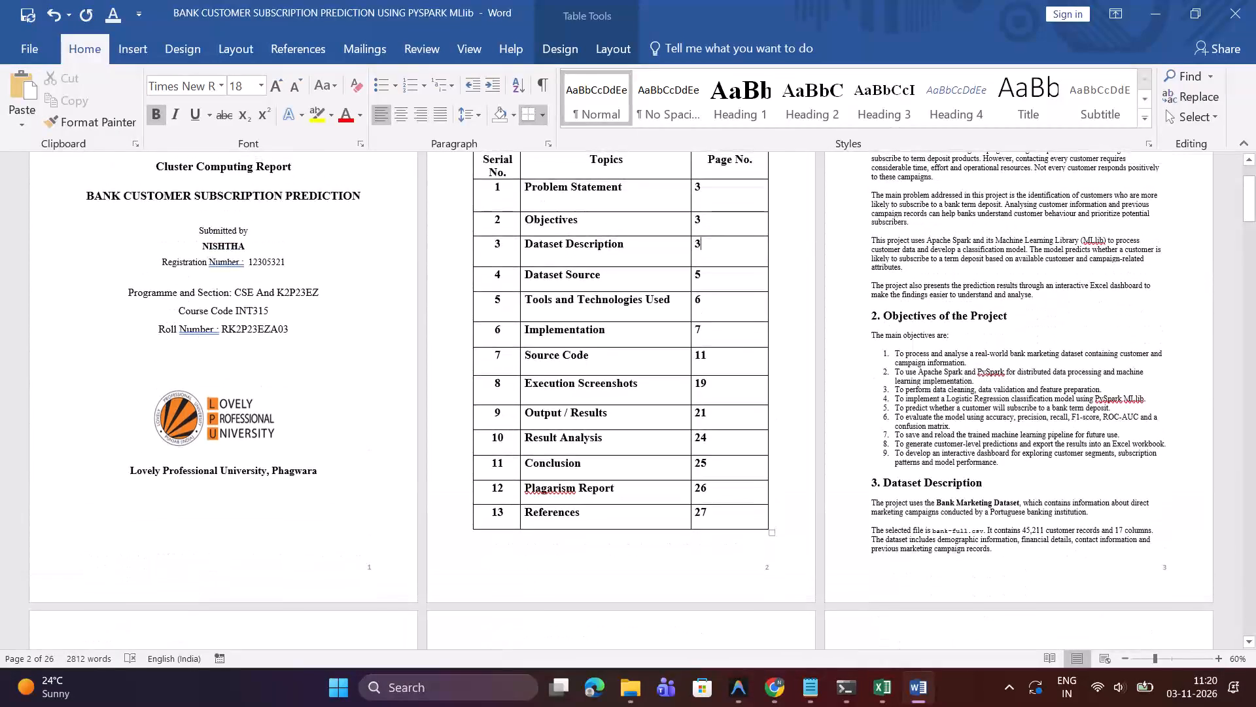
scroll(917, 493, "down", 1)
scroll(917, 493, "down", 20)
scroll(917, 493, "down", 20)
scroll(917, 493, "down", 20)
scroll(917, 493, "up", 7)
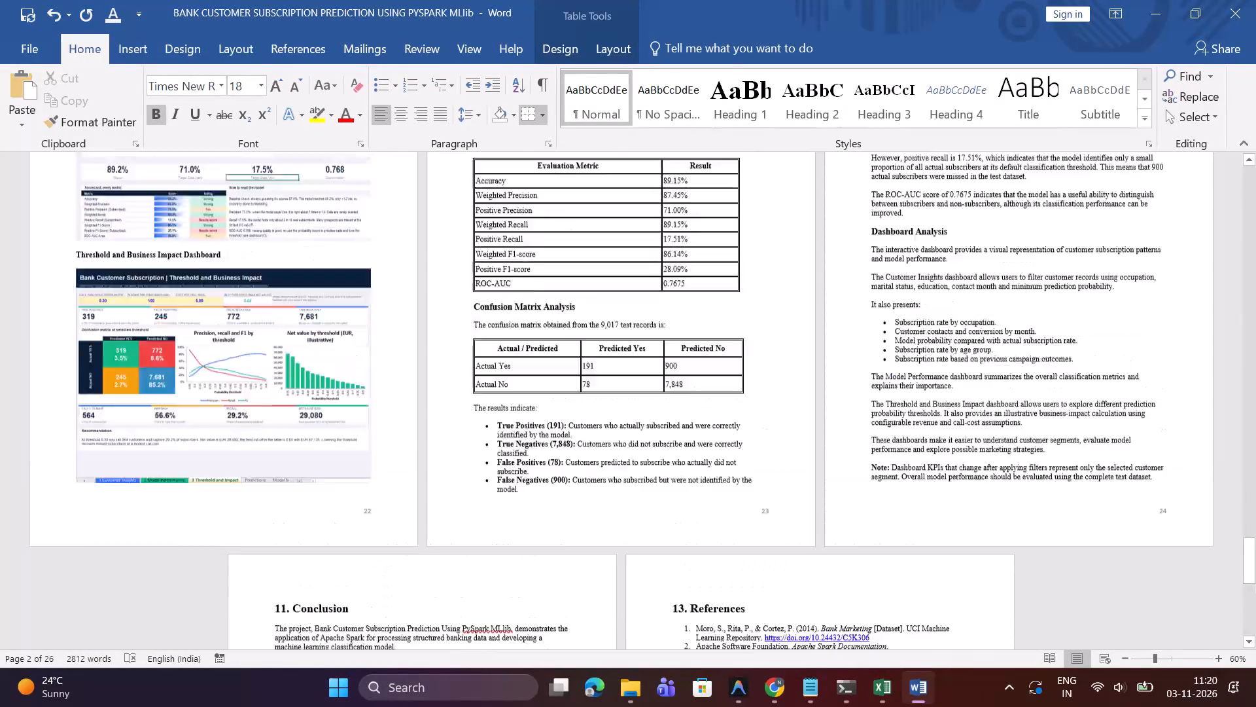
scroll(917, 493, "up", 10)
scroll(917, 493, "down", 5)
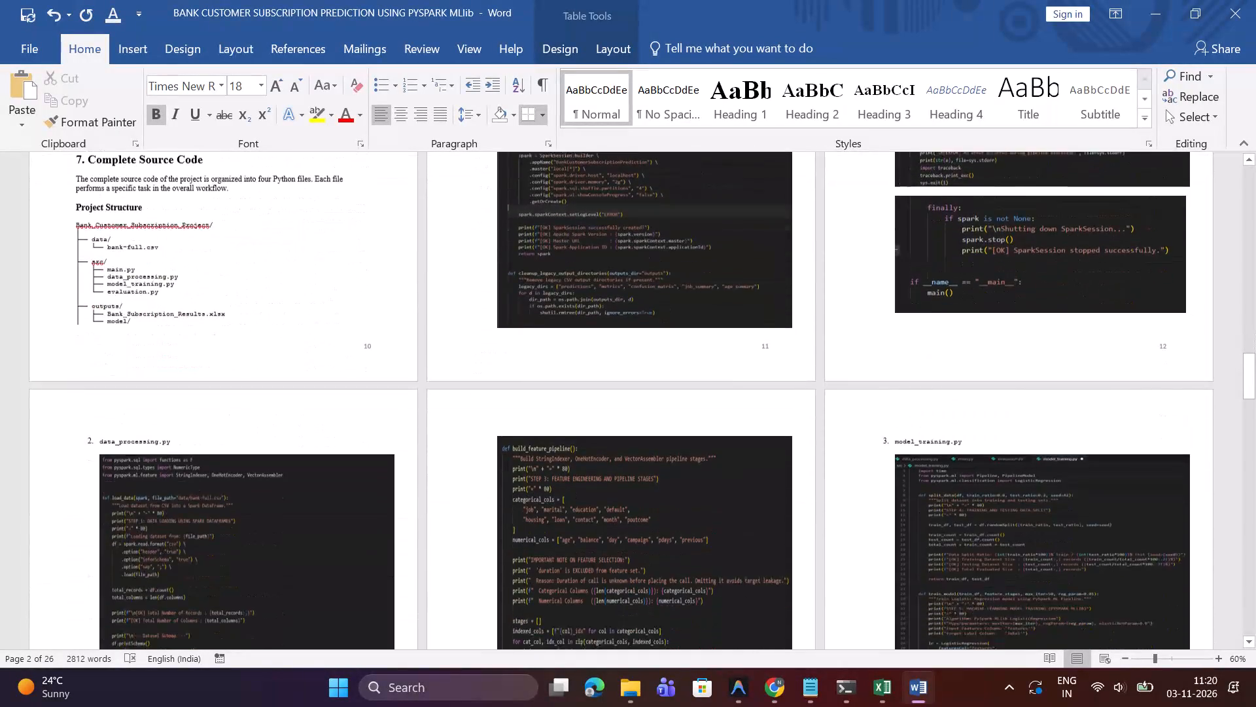
scroll(917, 493, "down", 10)
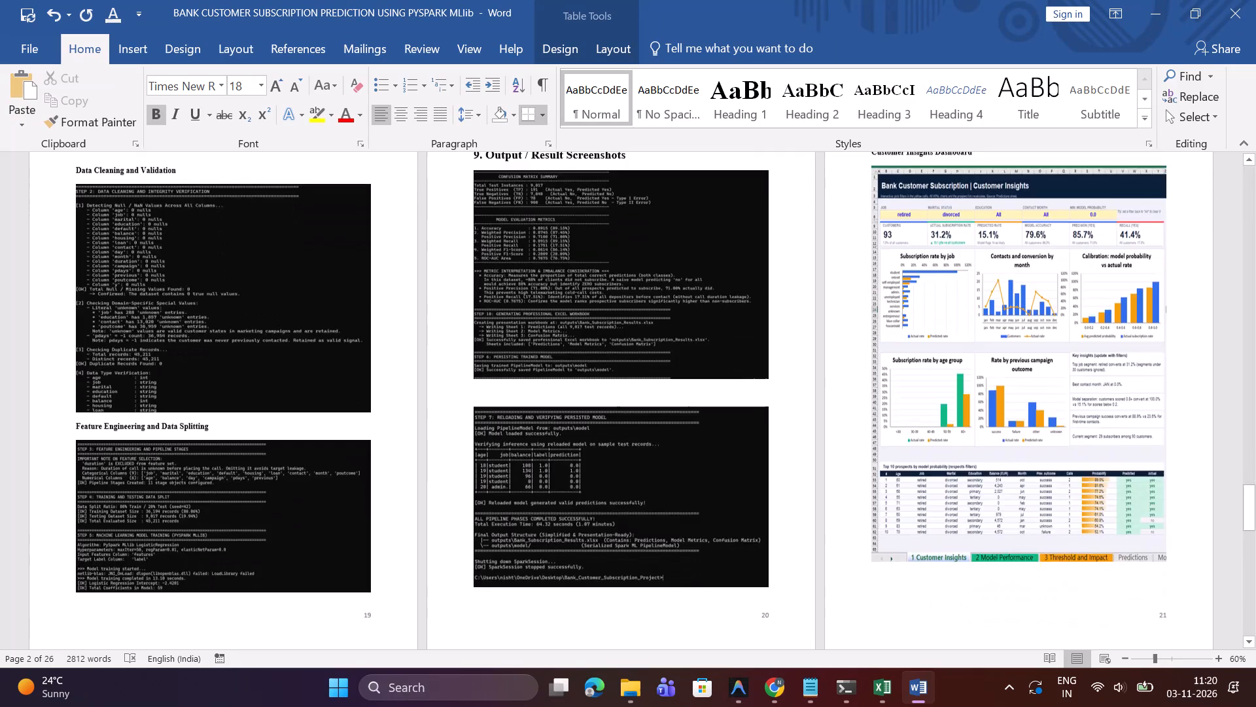
scroll(917, 493, "down", 6)
scroll(917, 493, "up", 20)
scroll(917, 493, "up", 20)
scroll(917, 493, "up", 20)
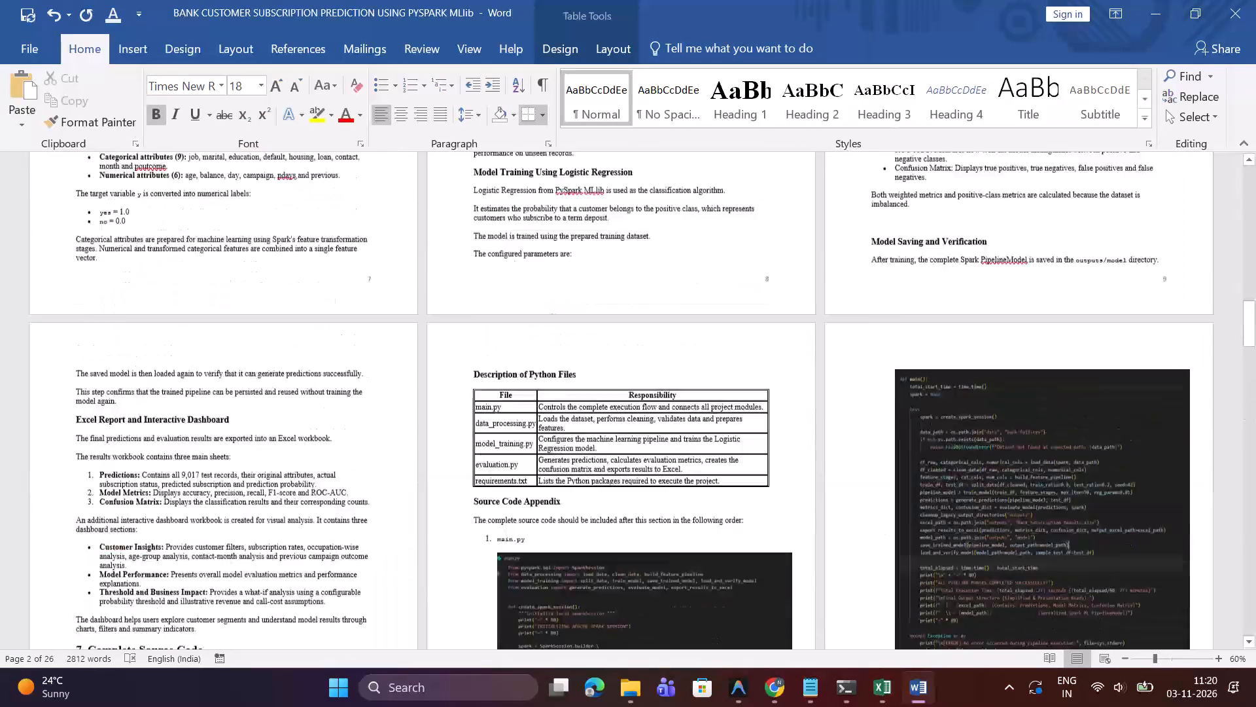
scroll(917, 493, "up", 20)
scroll(917, 493, "up", 20)
scroll(917, 493, "up", 20)
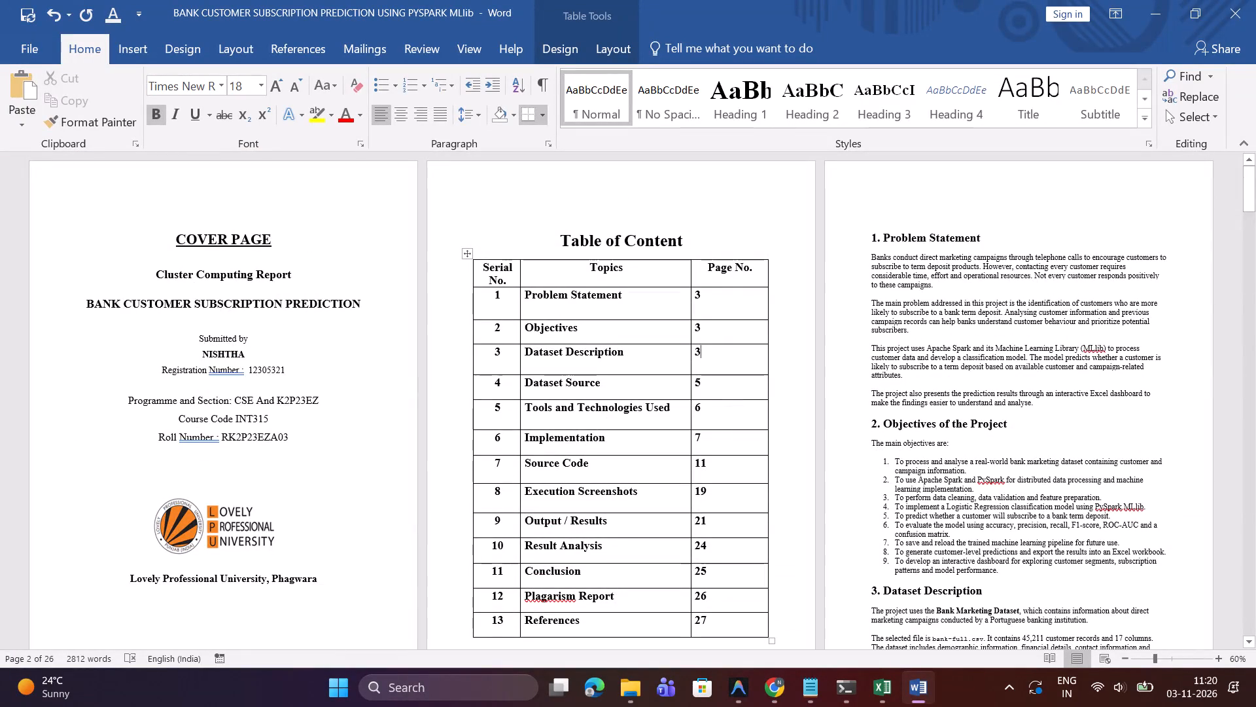
scroll(403, 481, "down", 2)
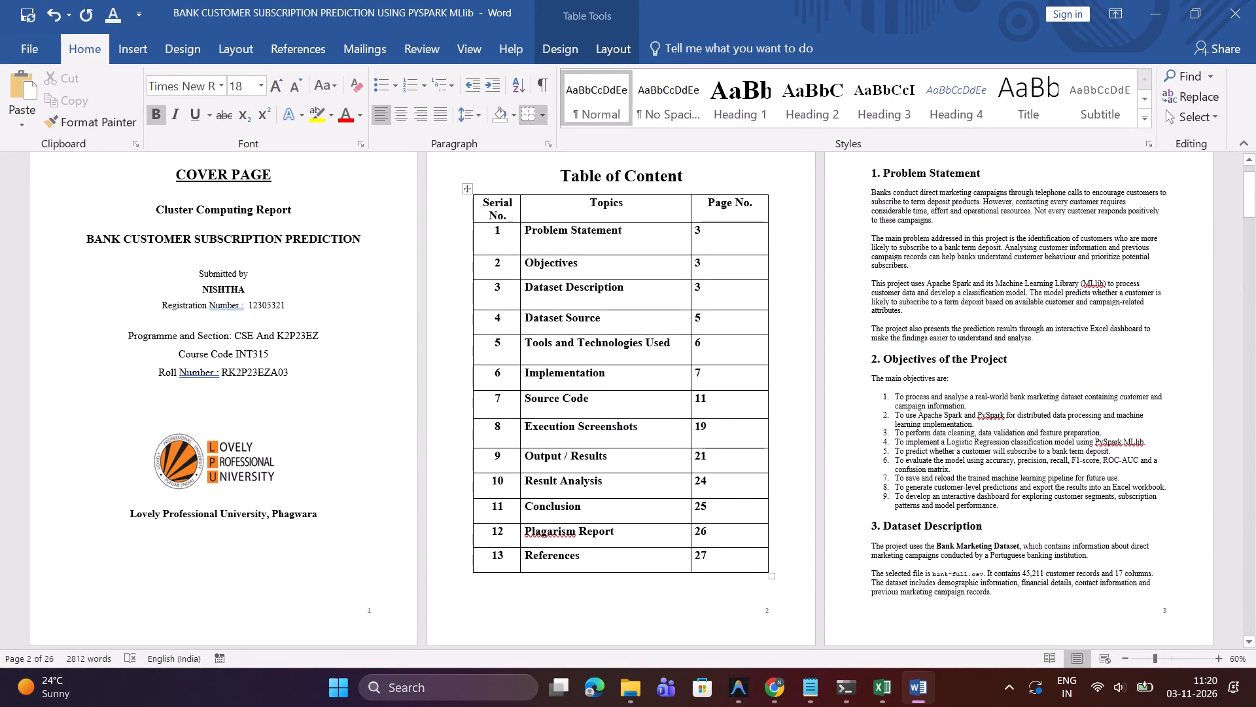
Save the report with the updated contents table.
key("ctrl+s")
key("ctrl+s")
key("ctrl+s")
key("ctrl+s")
key("ctrl+s")
key("ctrl+s")
key("ctrl+s")
key("ctrl+s")
key("ctrl+s")
Look over the remaining pages through References, save the report again and close it.
scroll(629, 551, "down", 5)
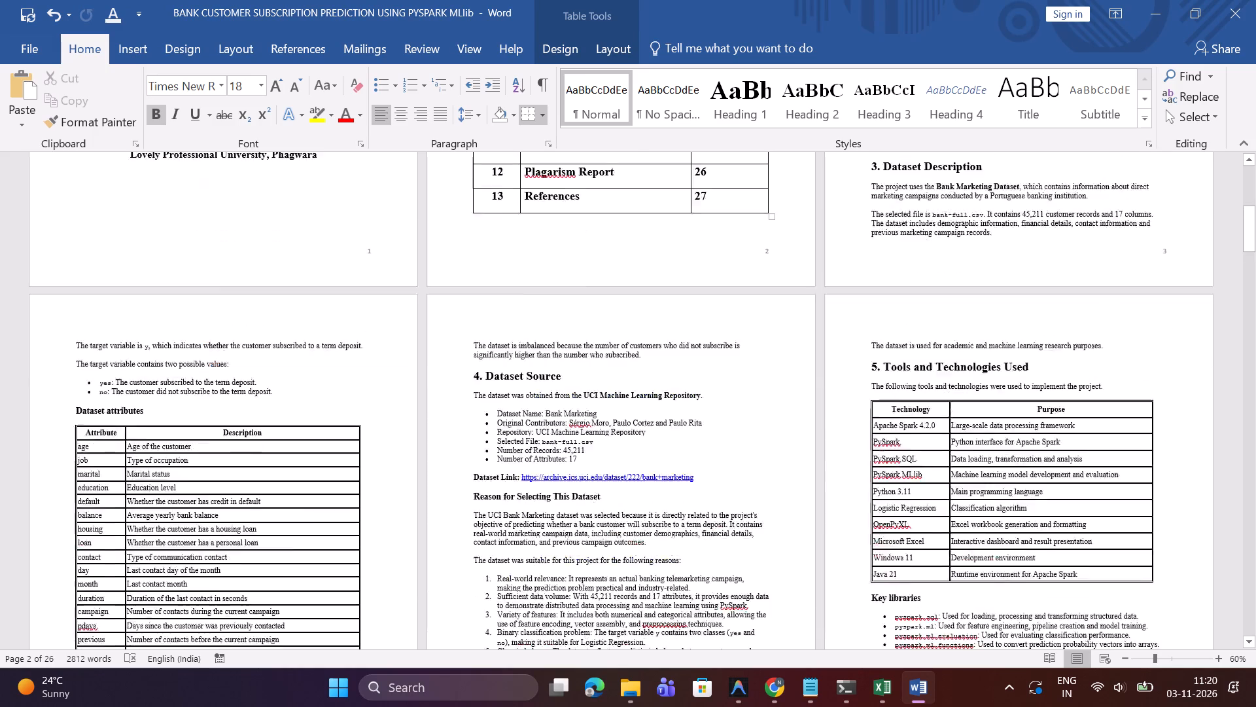
scroll(629, 551, "down", 5)
scroll(629, 551, "down", 20)
scroll(629, 551, "down", 20)
scroll(629, 551, "down", 12)
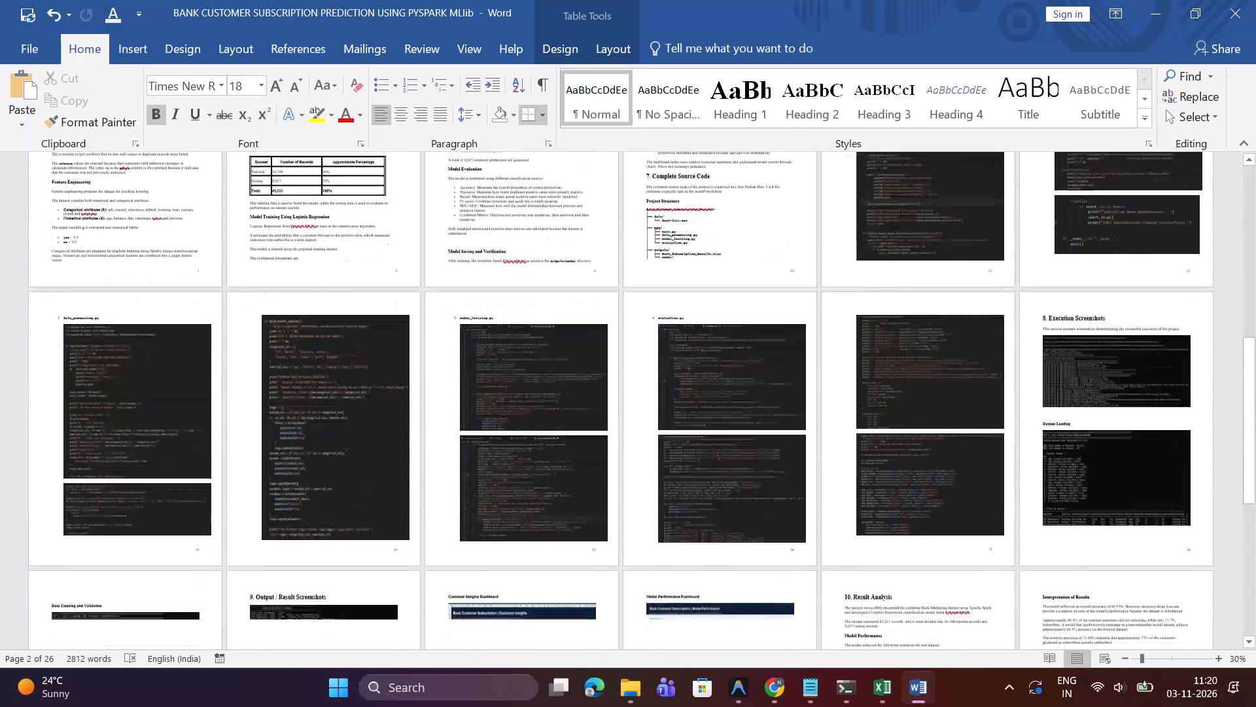
scroll(629, 551, "down", 20)
key("ctrl+s")
key("ctrl+s")
key("ctrl+s")
key("ctrl+s")
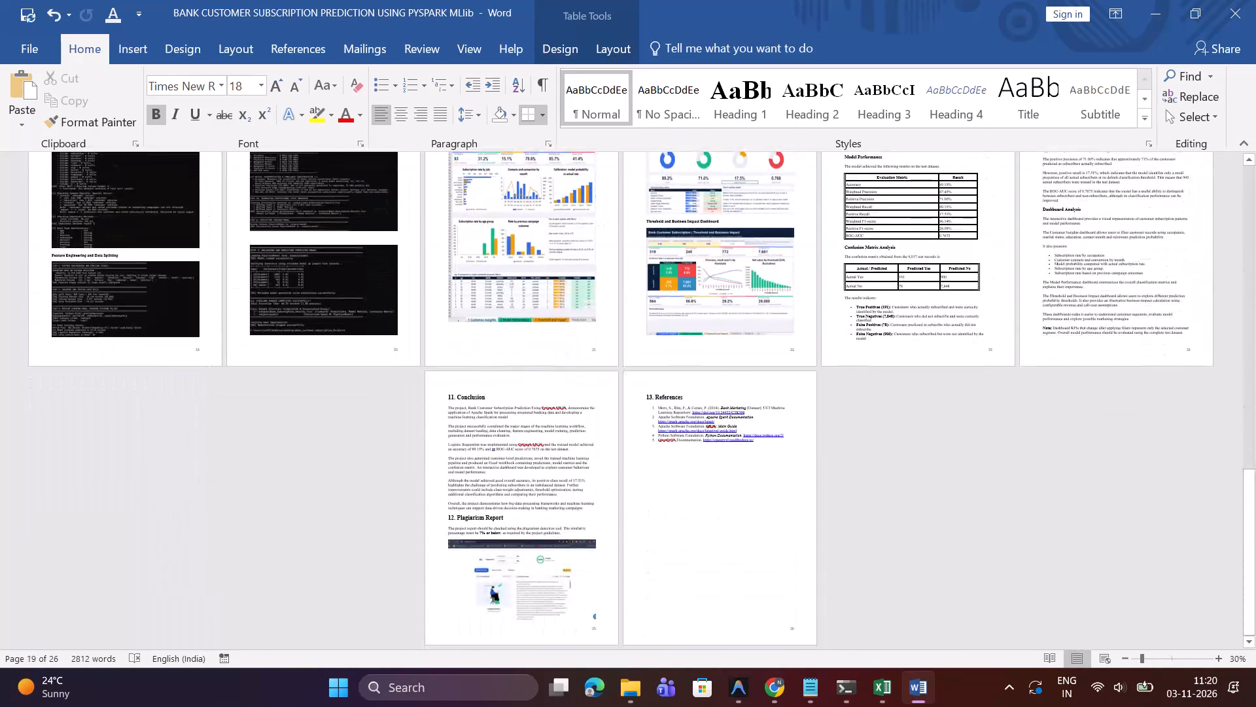
key("ctrl+s")
key("ctrl+s")
left_click(1255, 0)
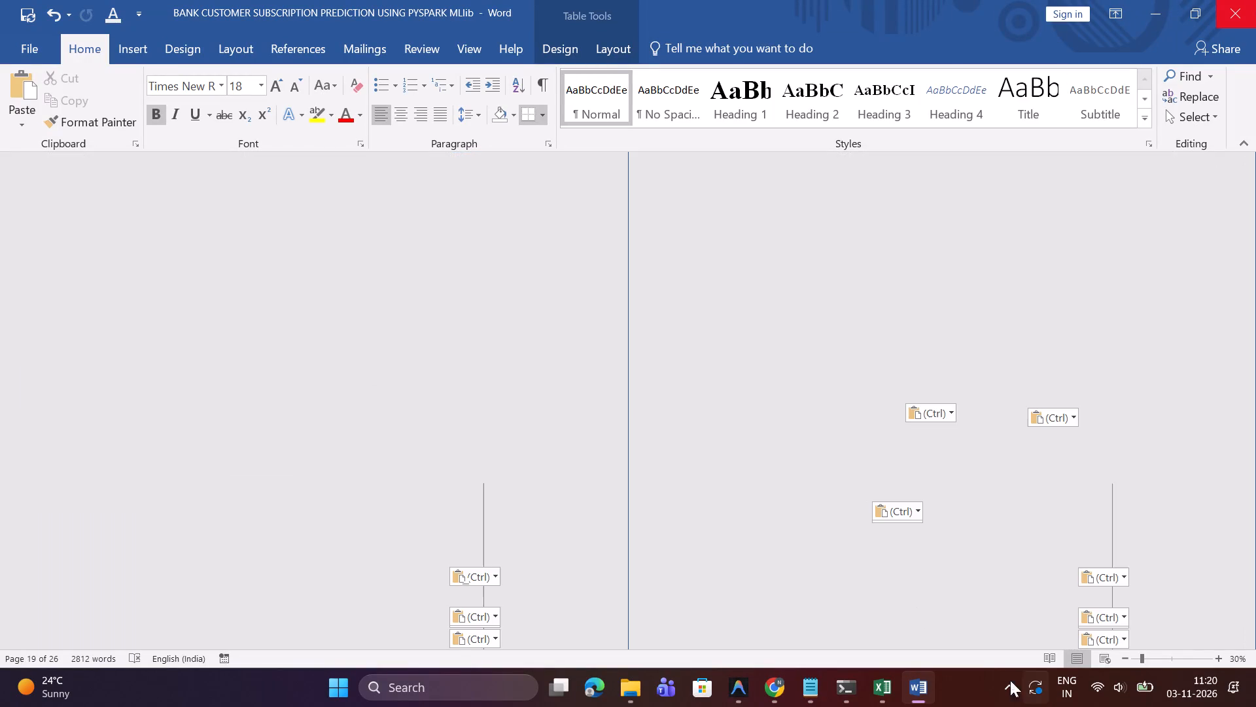
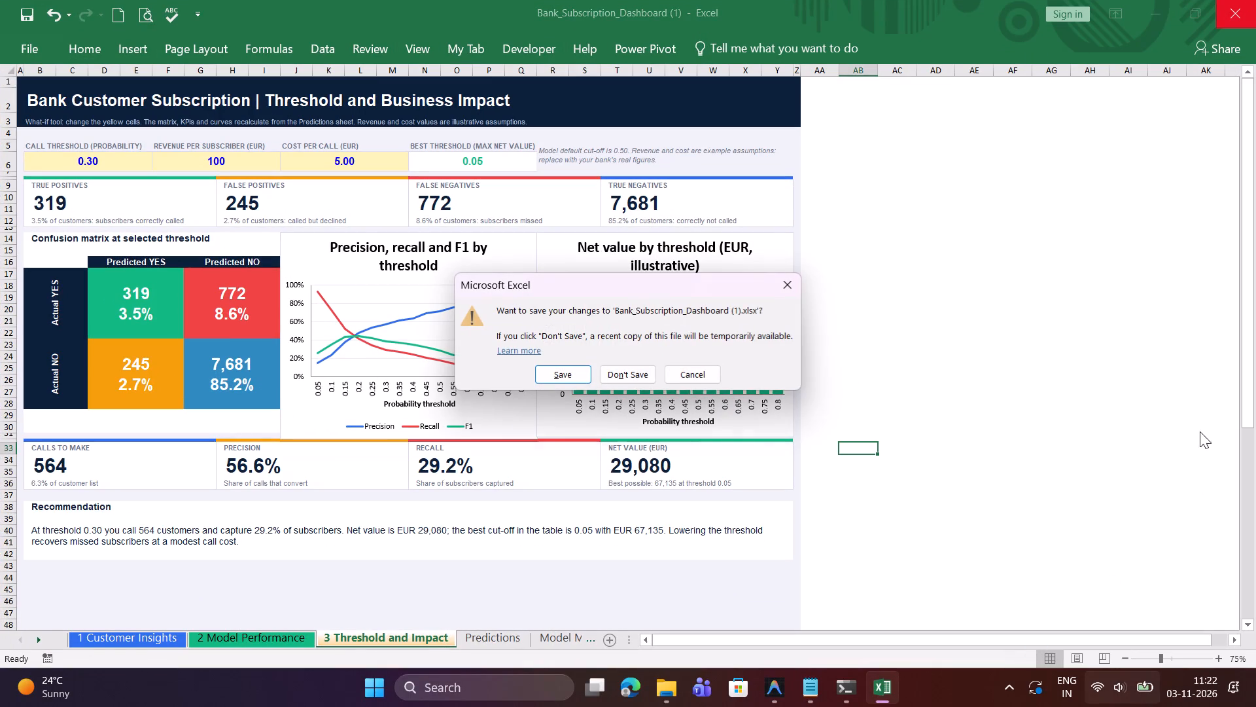
Save the changes to the Bank_Subscription_Dashboard (1) workbook while closing it.
left_click(570, 378)
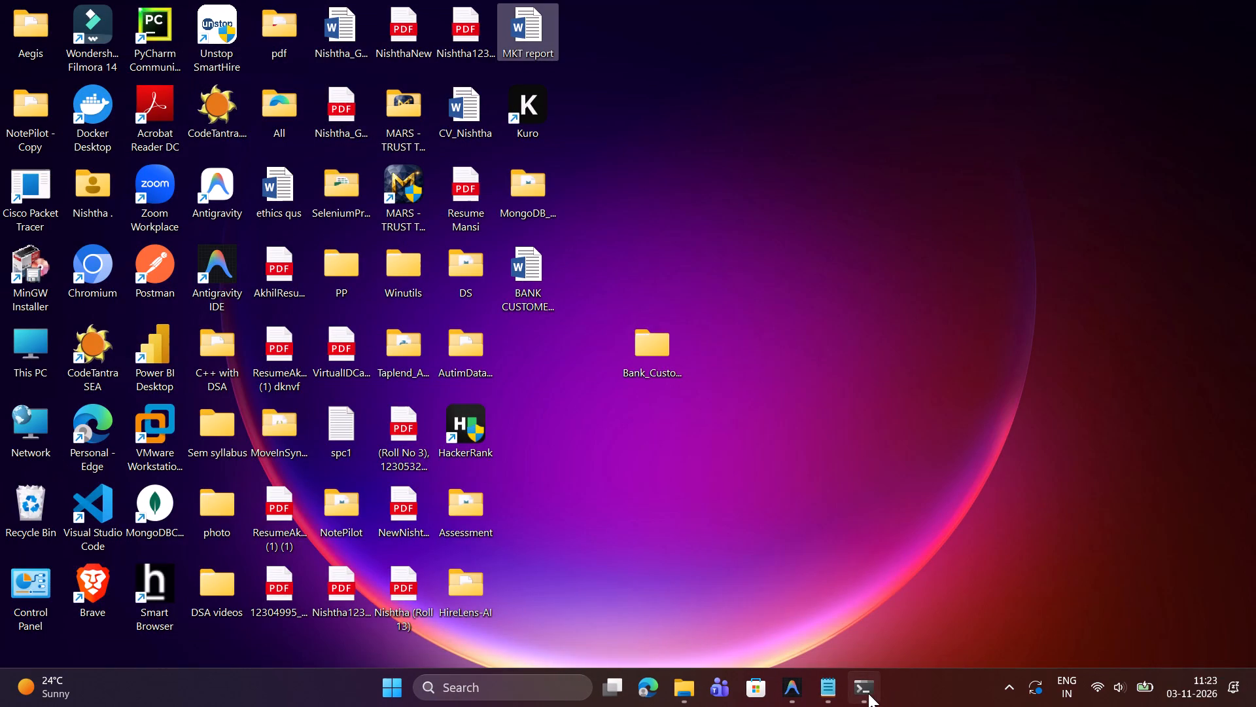
Close the remaining open windows: the terminal, Notepad, Antigravity IDE and the Downloads folder.
left_click(868, 693)
left_click(1255, 0)
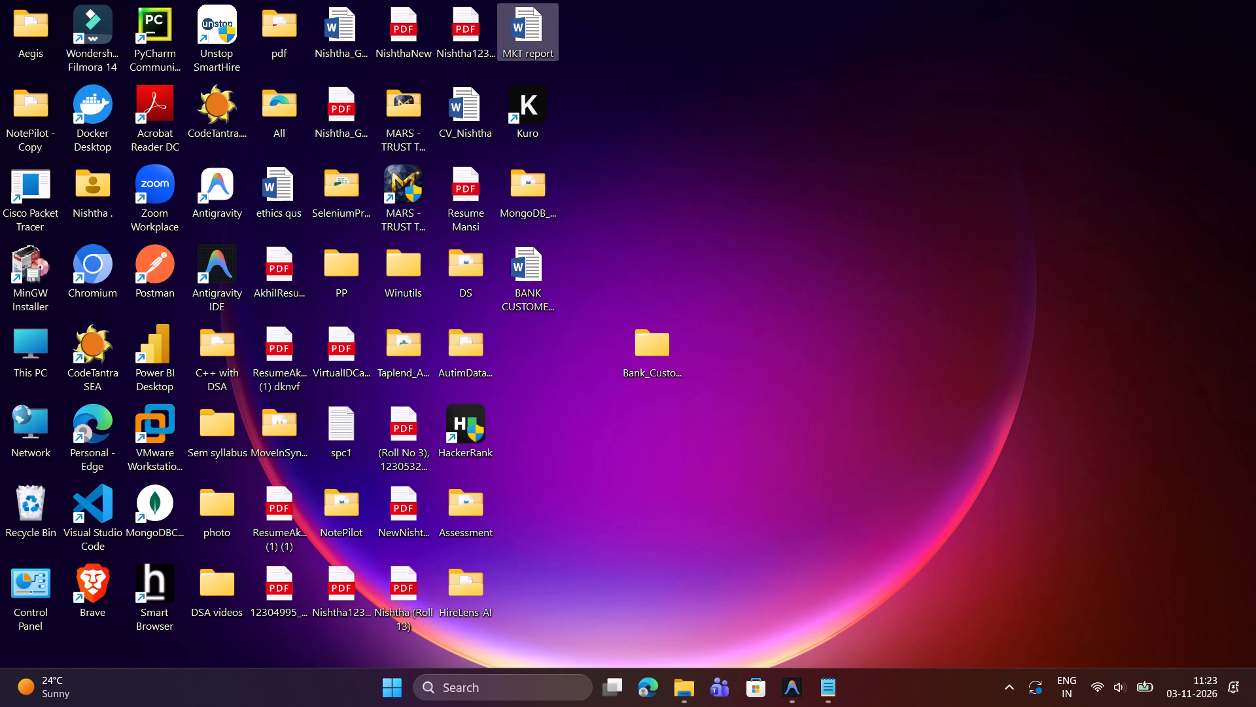
left_click(852, 689)
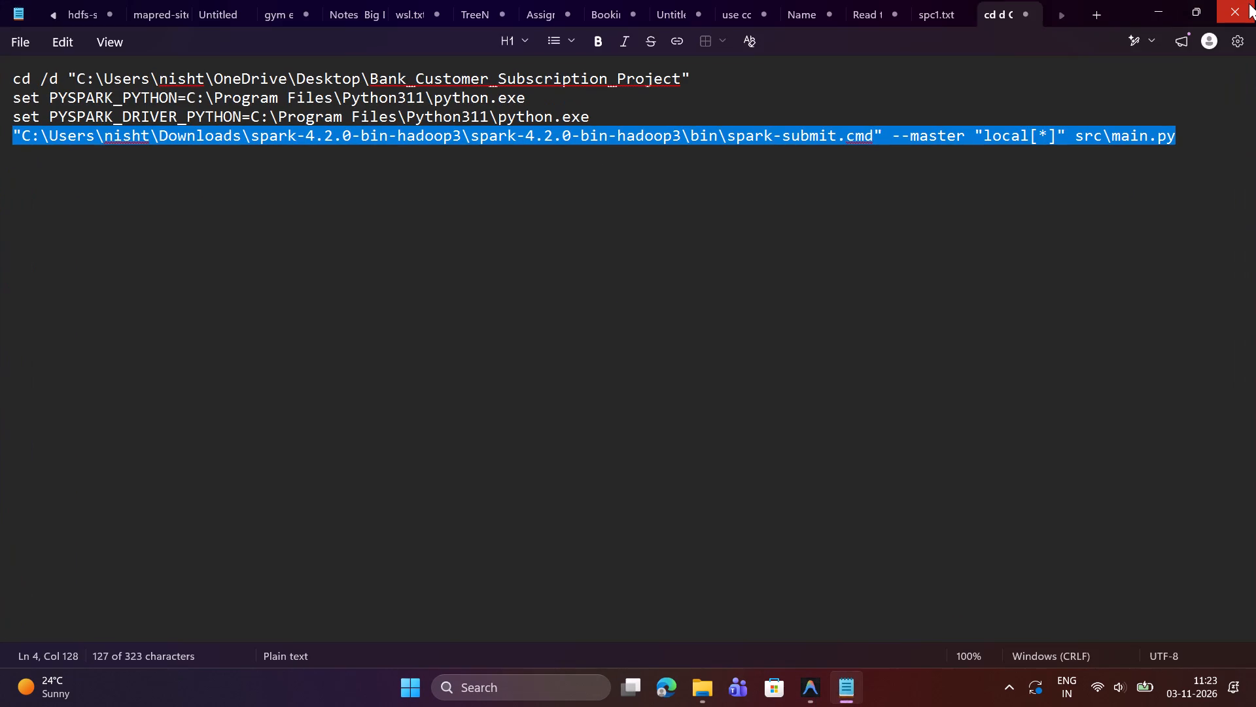
left_click(1249, 3)
left_click(818, 685)
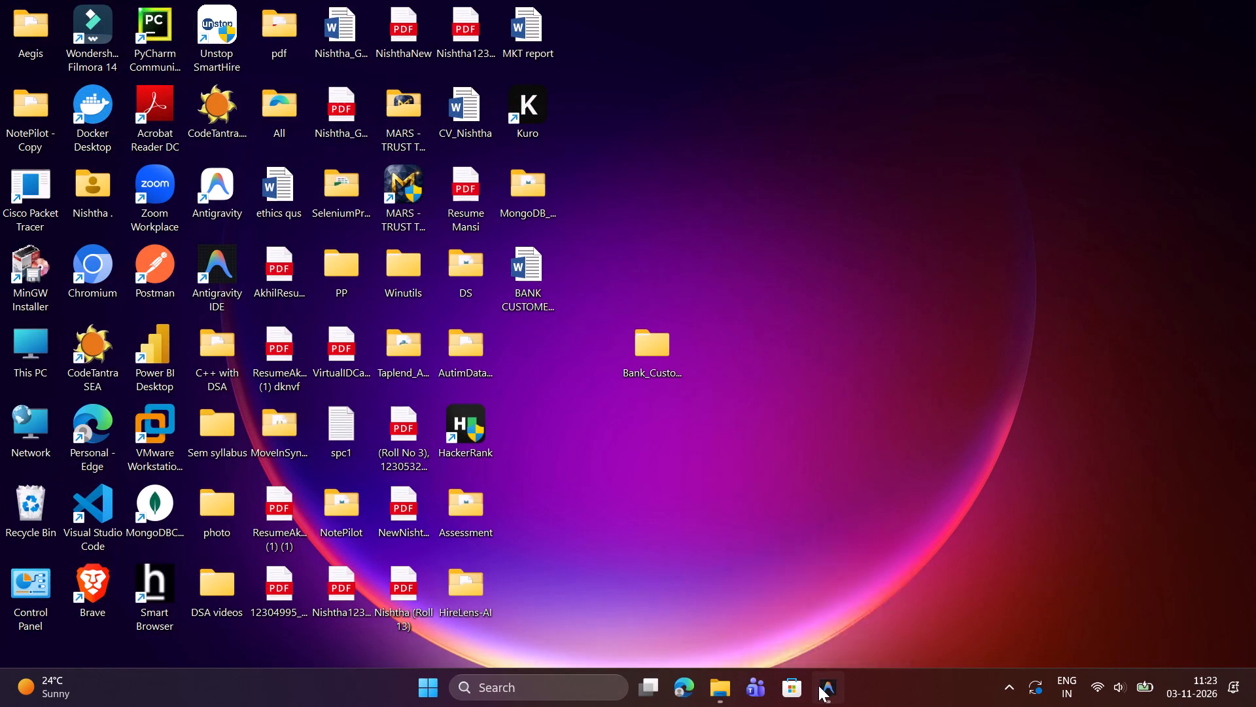
left_click(1255, 0)
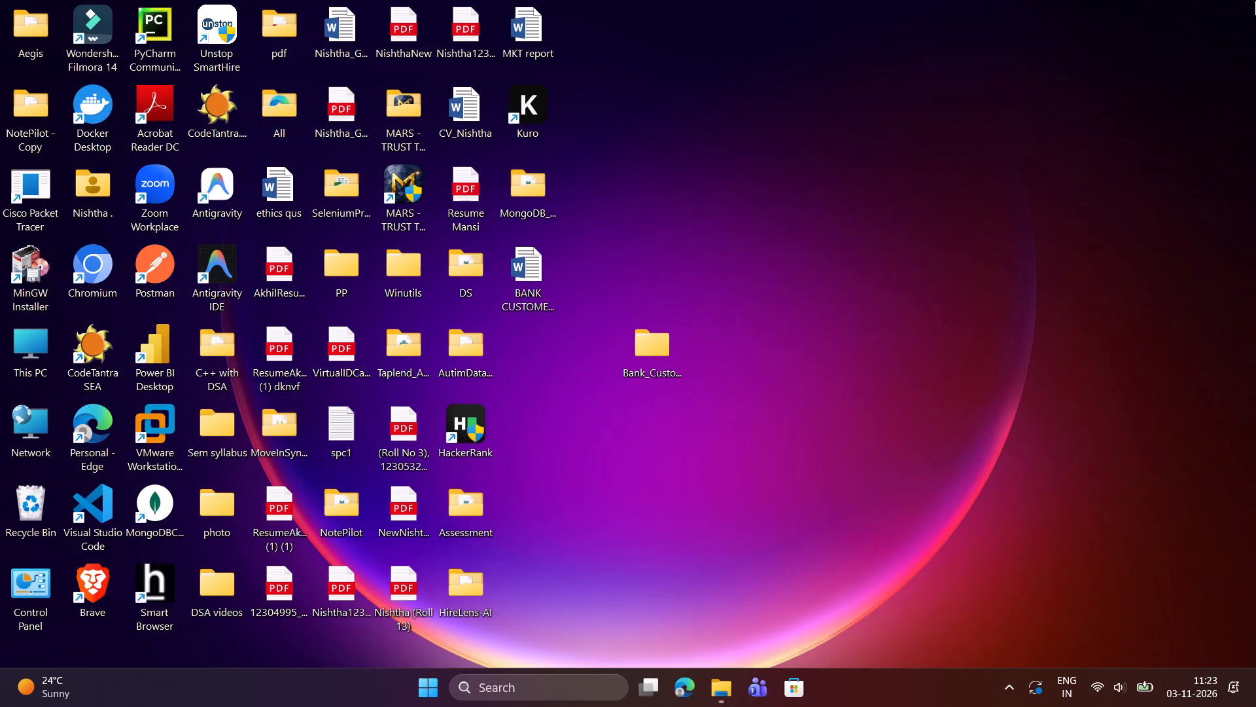
left_click(741, 675)
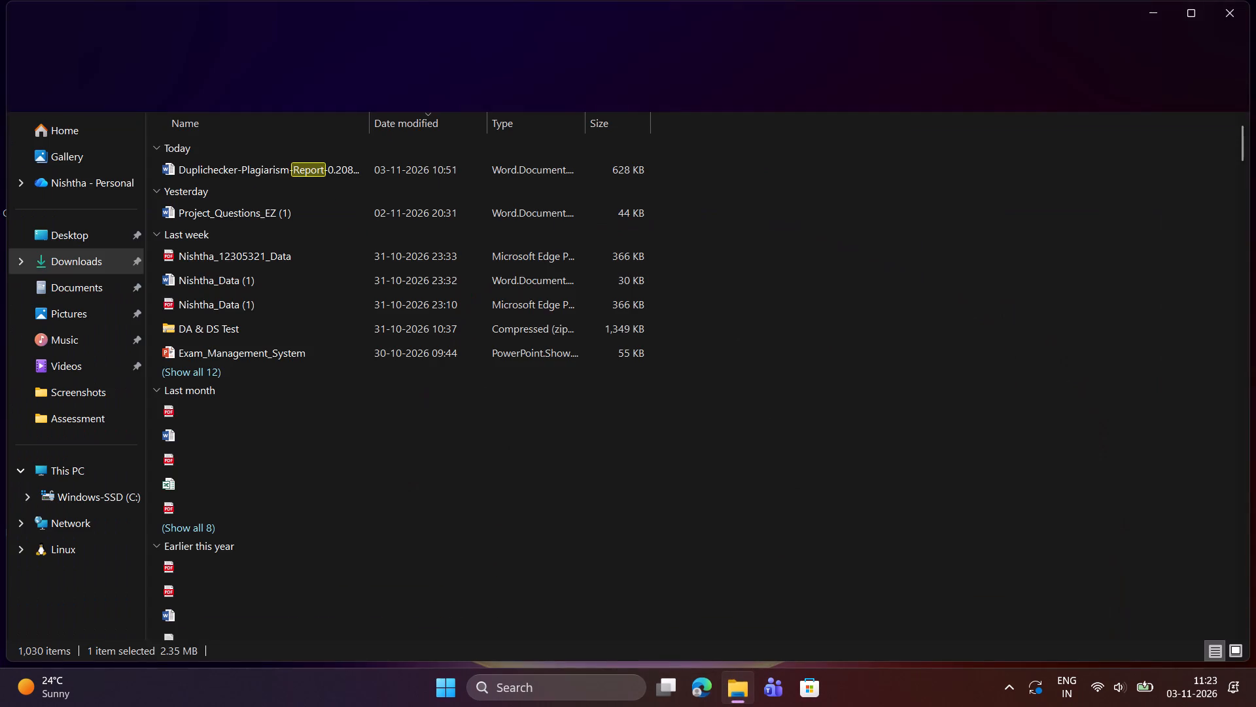
left_click(1221, 15)
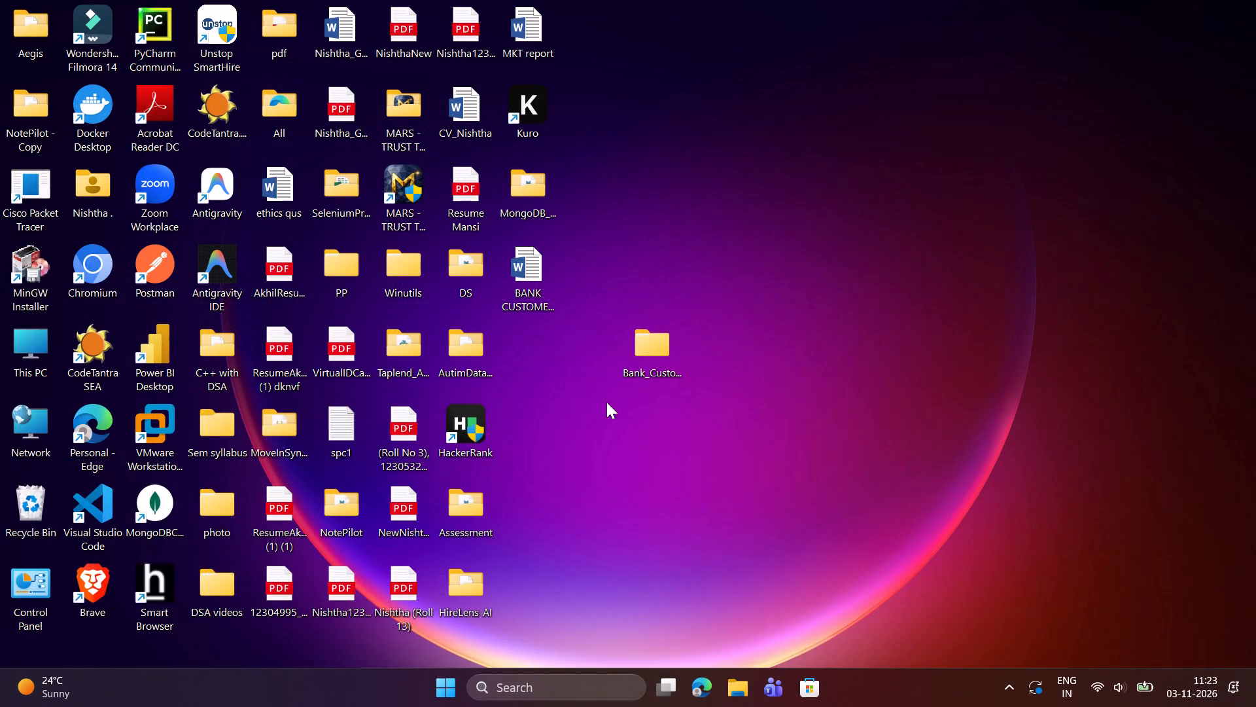
Open the computer's power options.
left_click(450, 682)
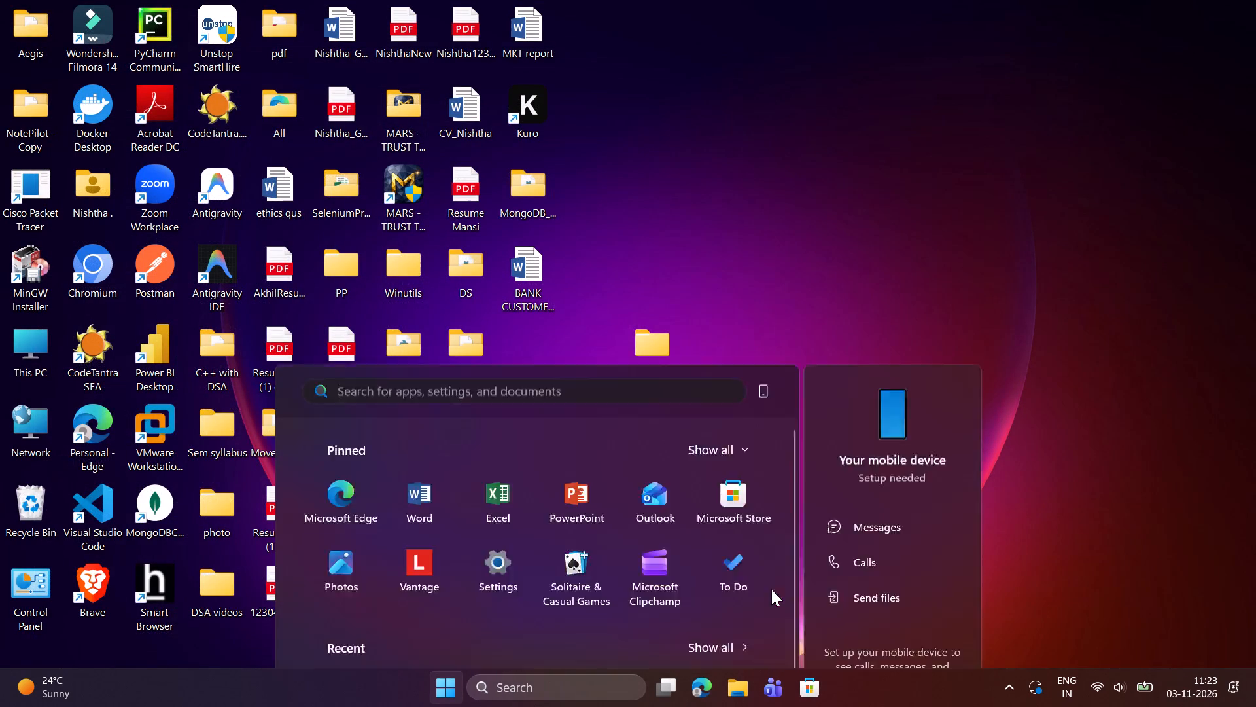
left_click(741, 634)
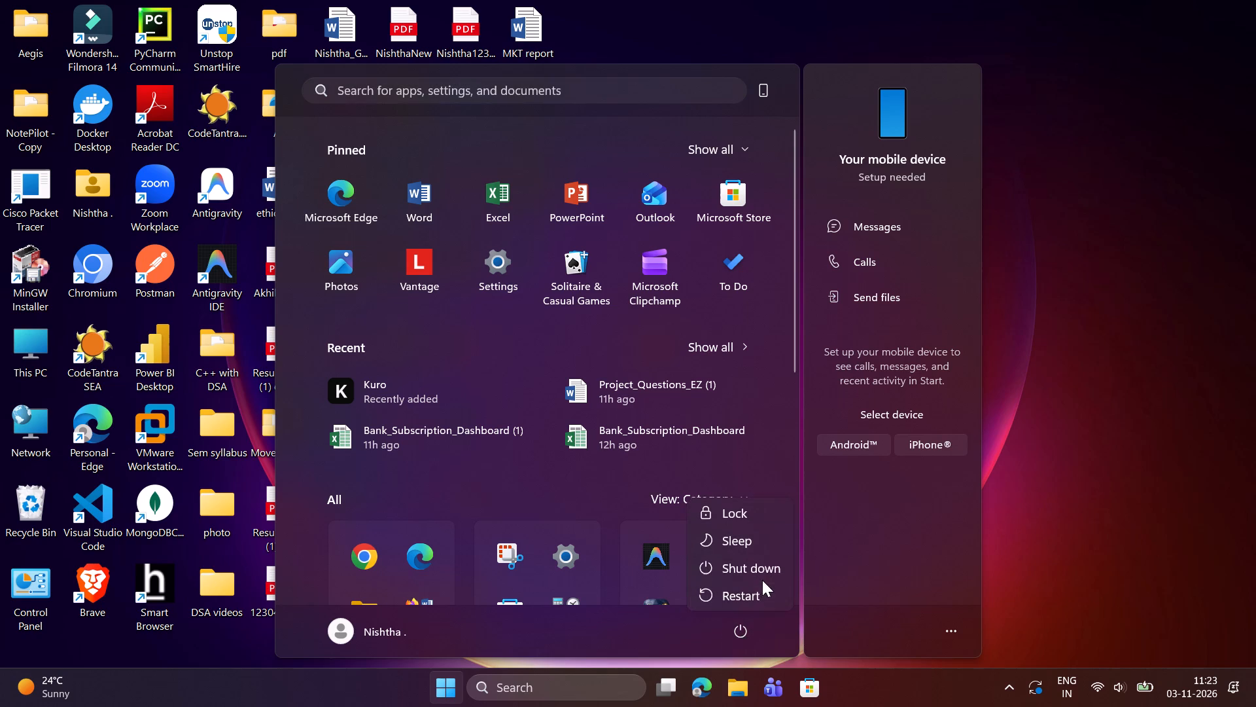